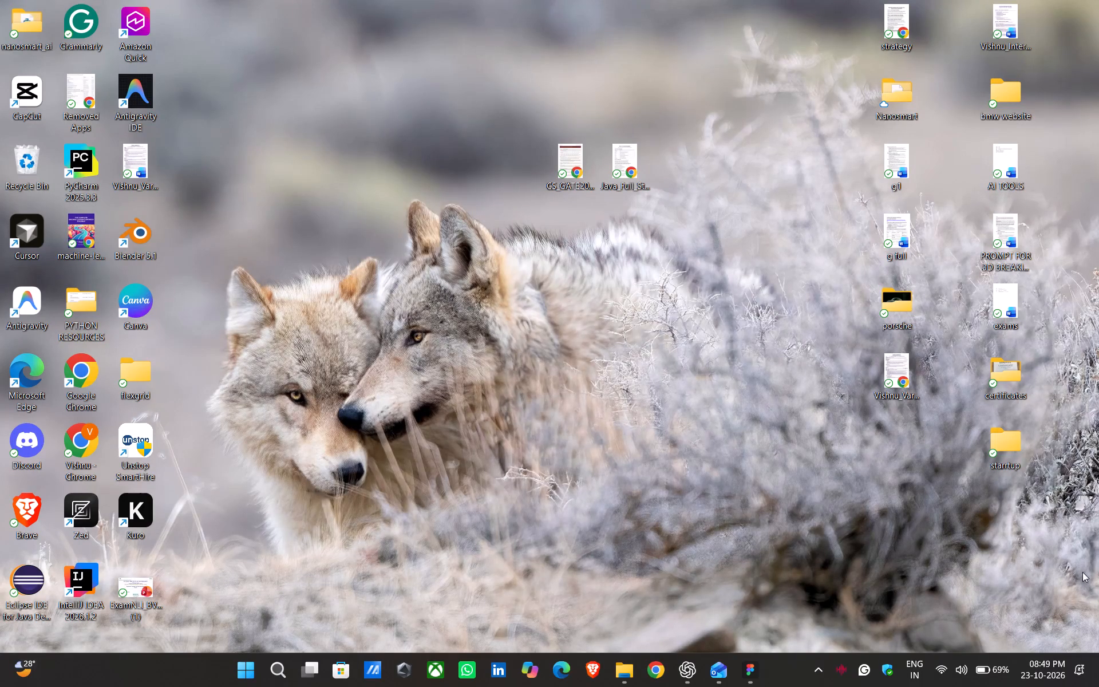
Switch to the open Figma design file containing the RoboWorkz pages.
left_click(770, 677)
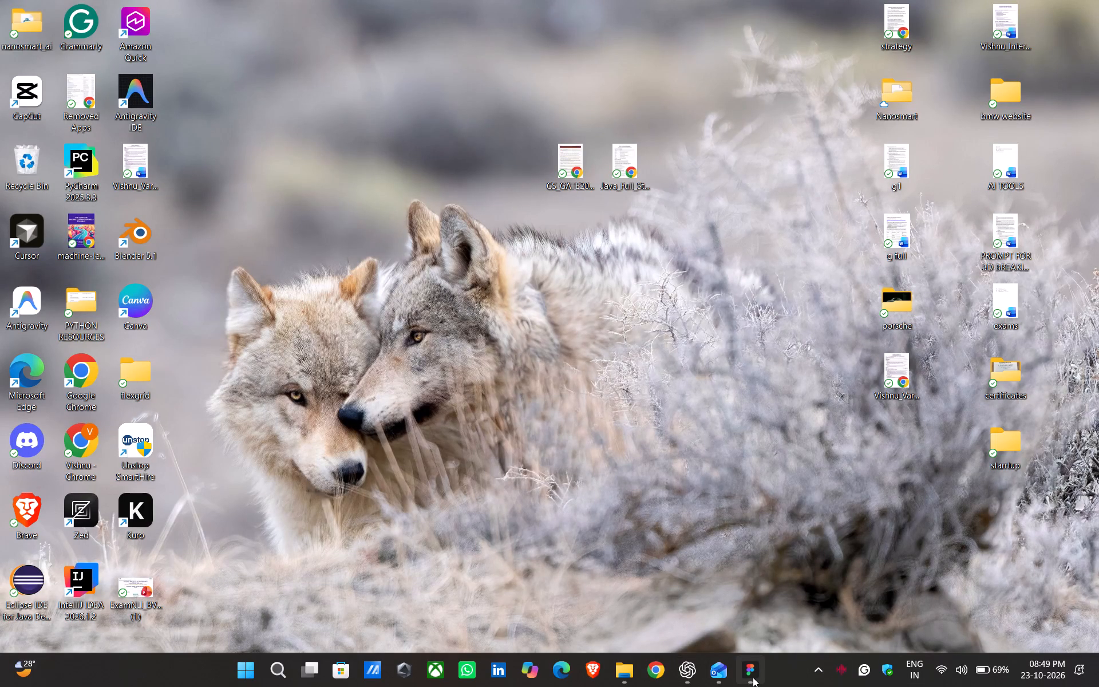
left_click(753, 677)
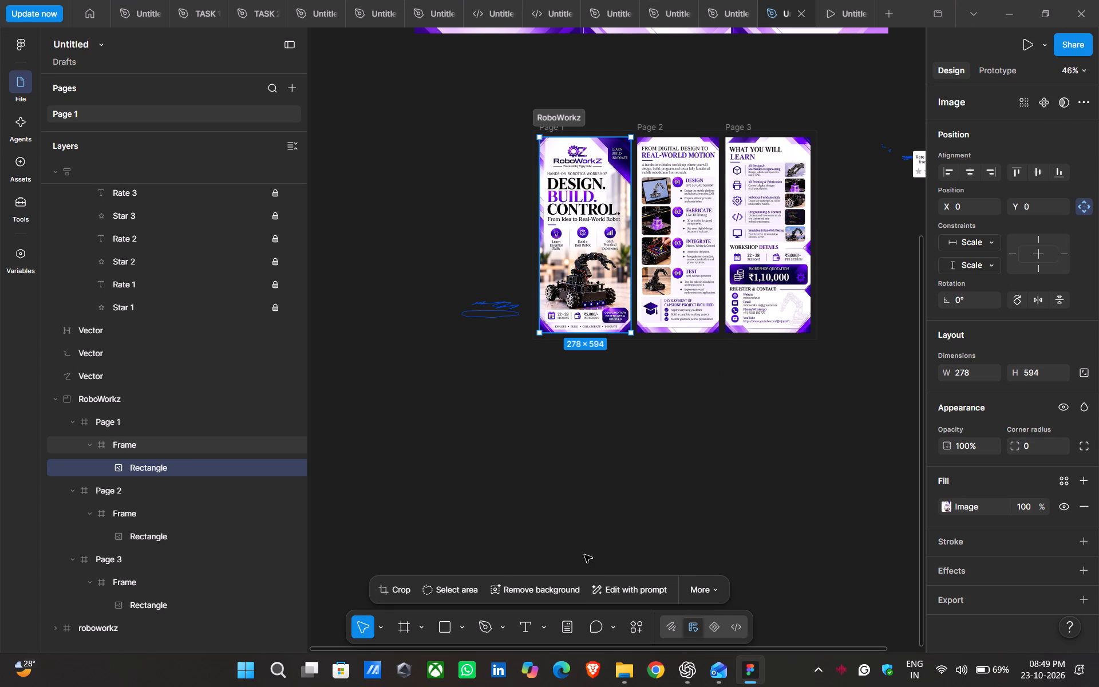
Delete the upper stray blue scribble vector beside Page 1 of the RoboWorkz section.
left_click(584, 555)
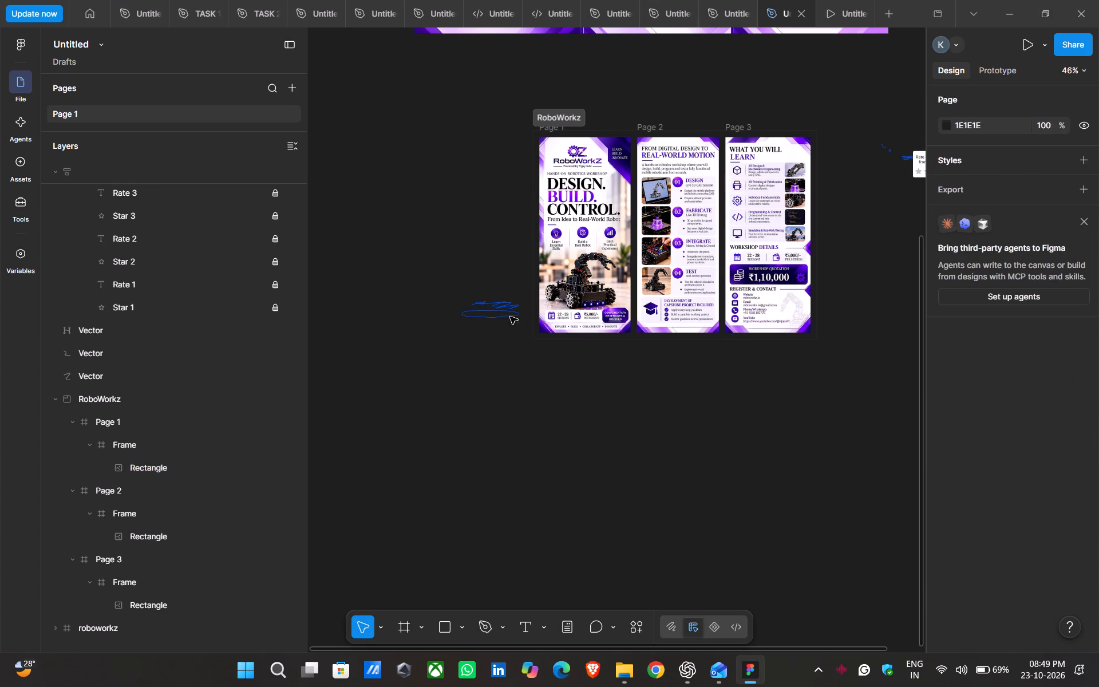
left_click(493, 301)
key("Delete")
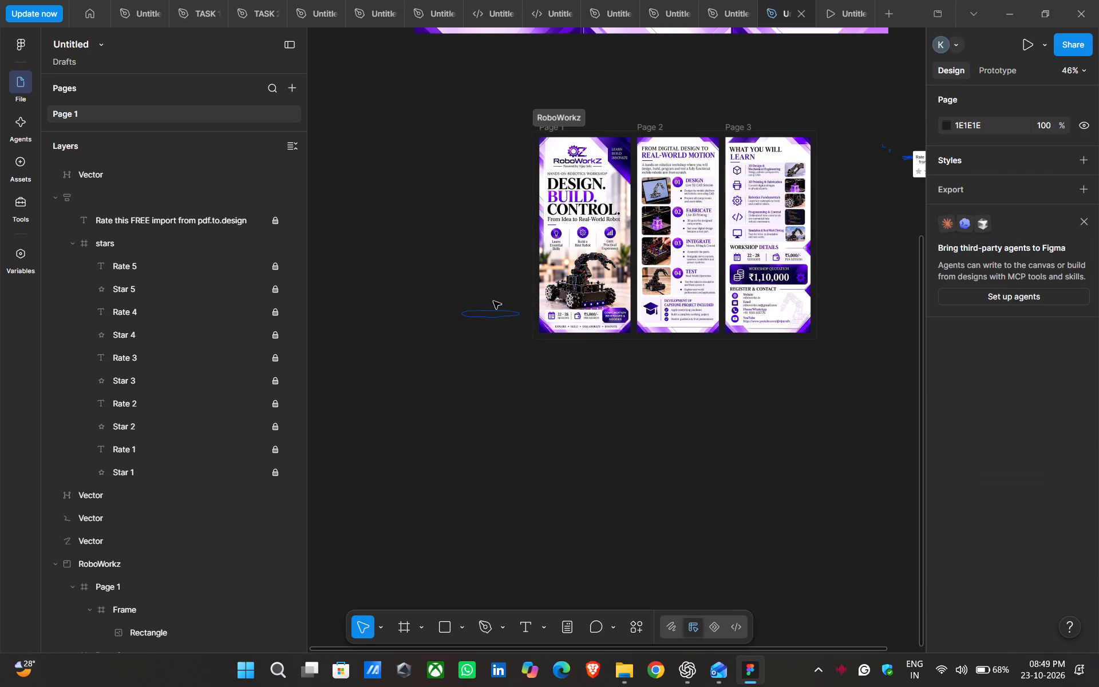
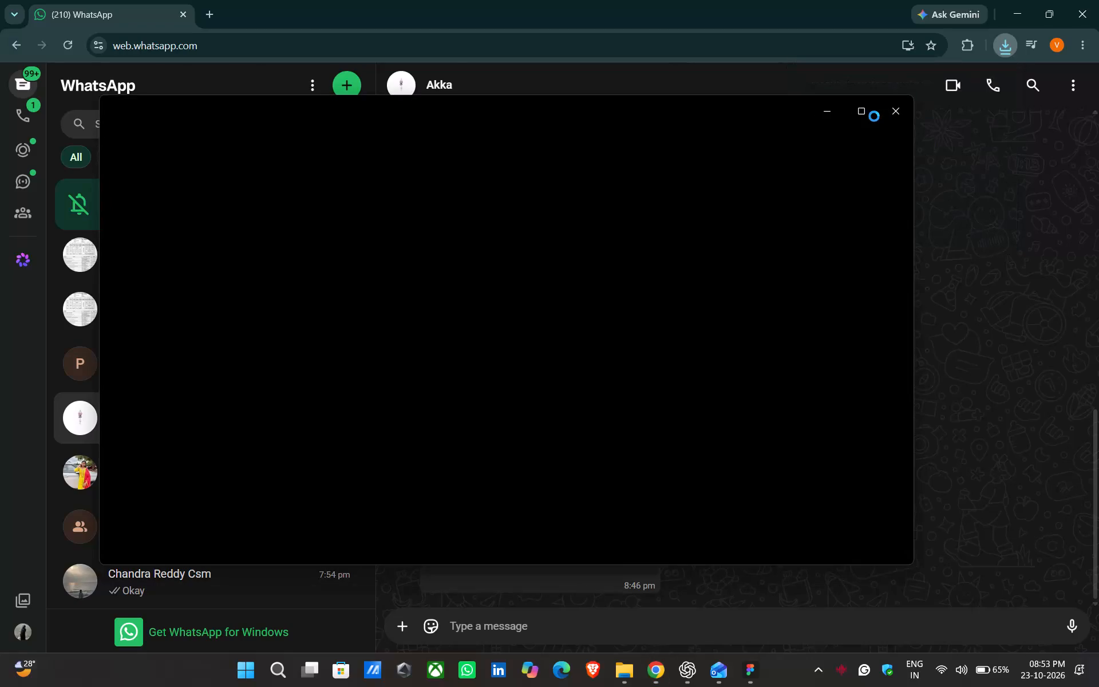
Maximize the photo viewer and examine the RoboWorkZ Robotics Workshop Poster image.
left_click(860, 108)
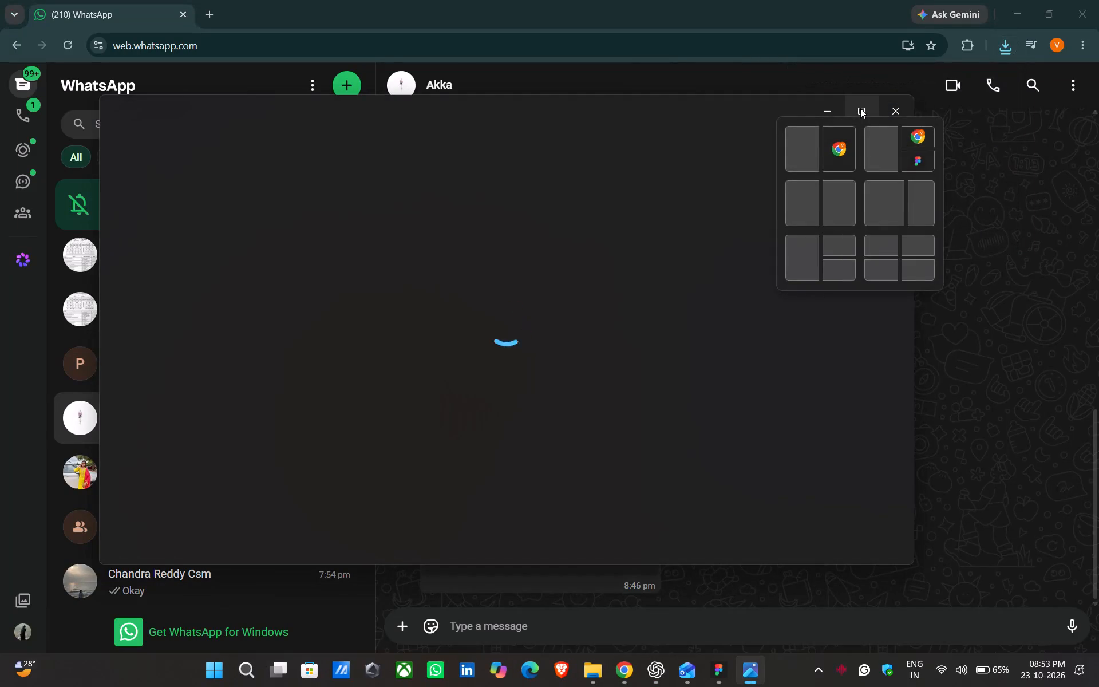
left_click(860, 108)
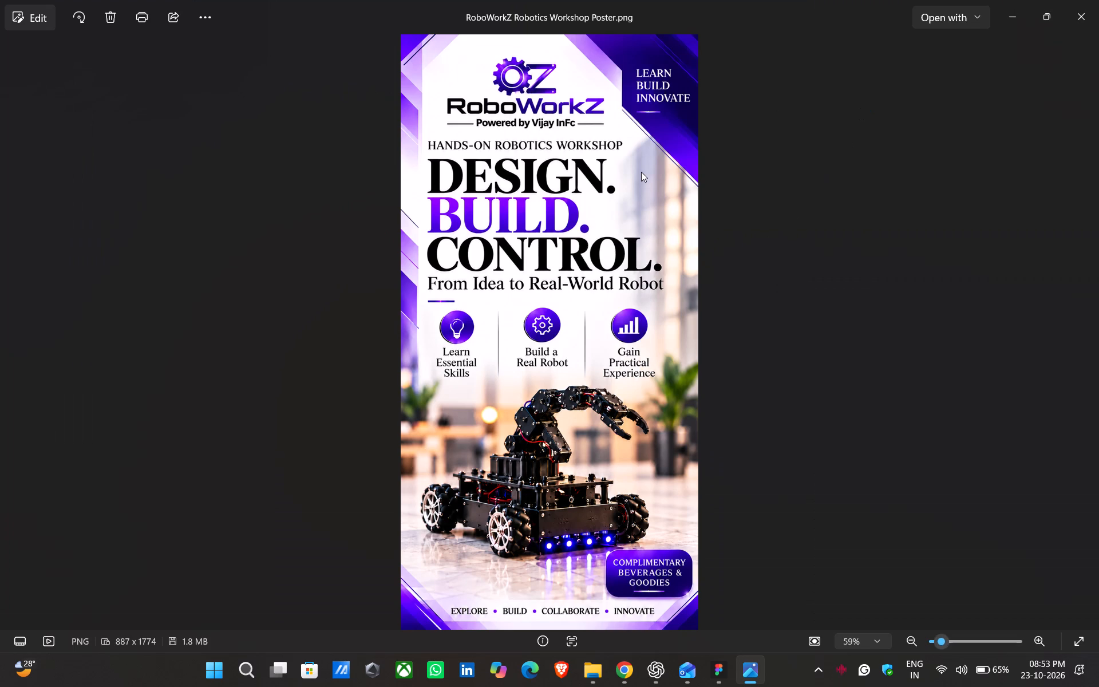
left_click(584, 168)
right_click(603, 188)
Switch to Figma and move the Page 2 frame out of the RoboWorkz section onto the canvas beyond Page 3, at about X 2942, Y 1255.
left_click(720, 665)
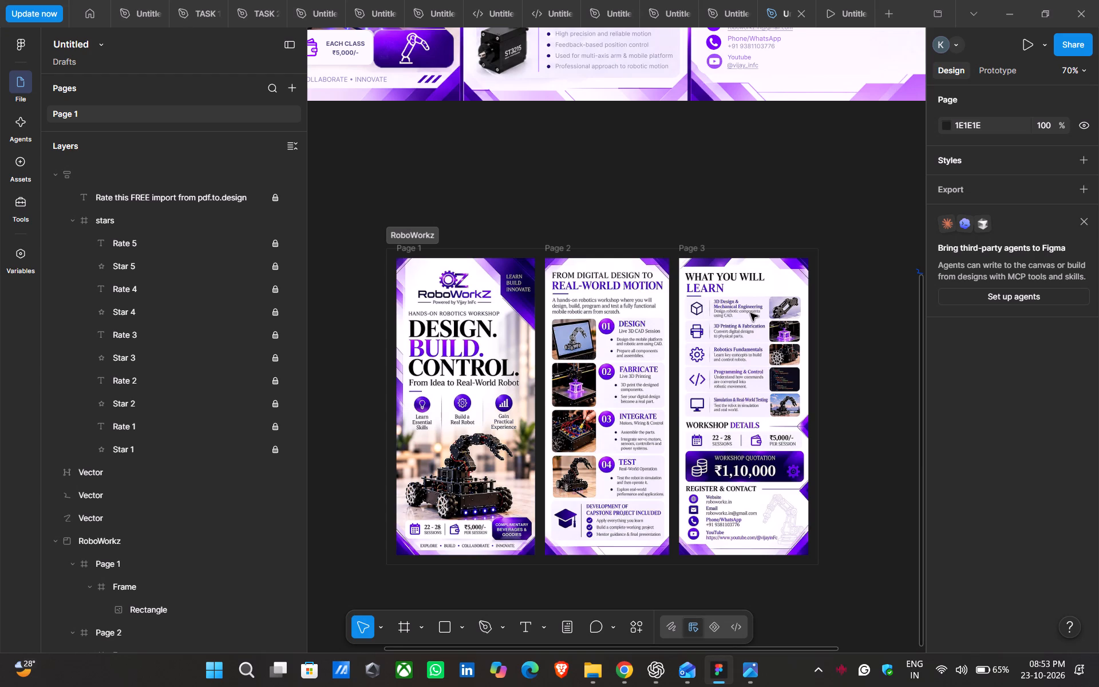
scroll(750, 313, "left", 2)
scroll(750, 313, "up", 1)
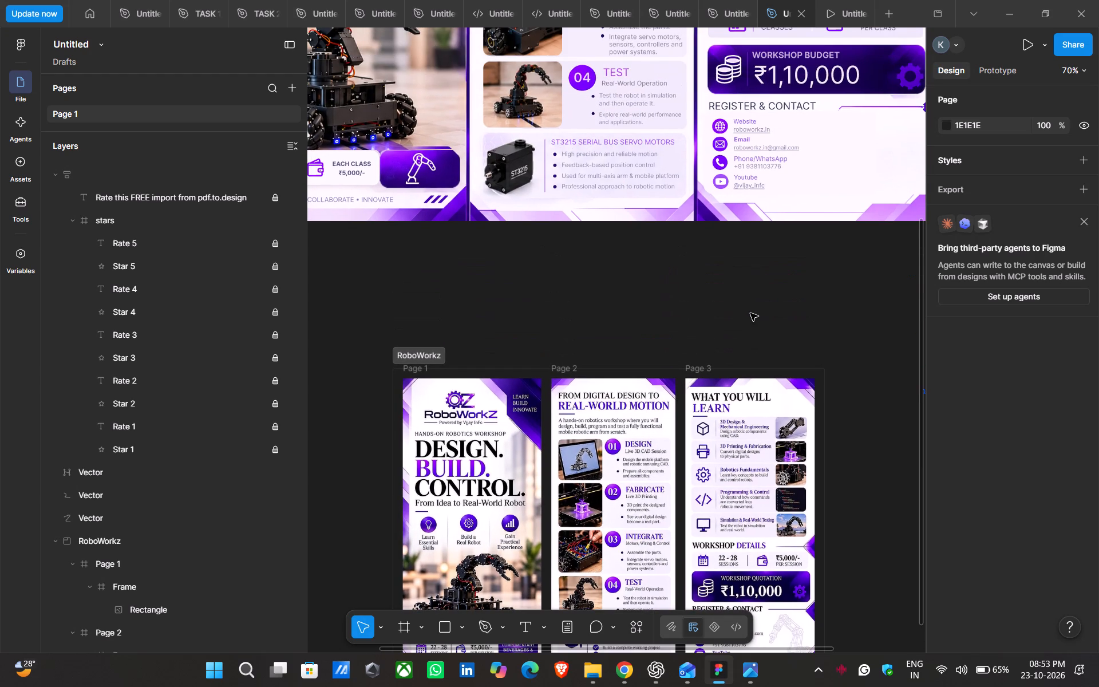
scroll(750, 313, "down", 4)
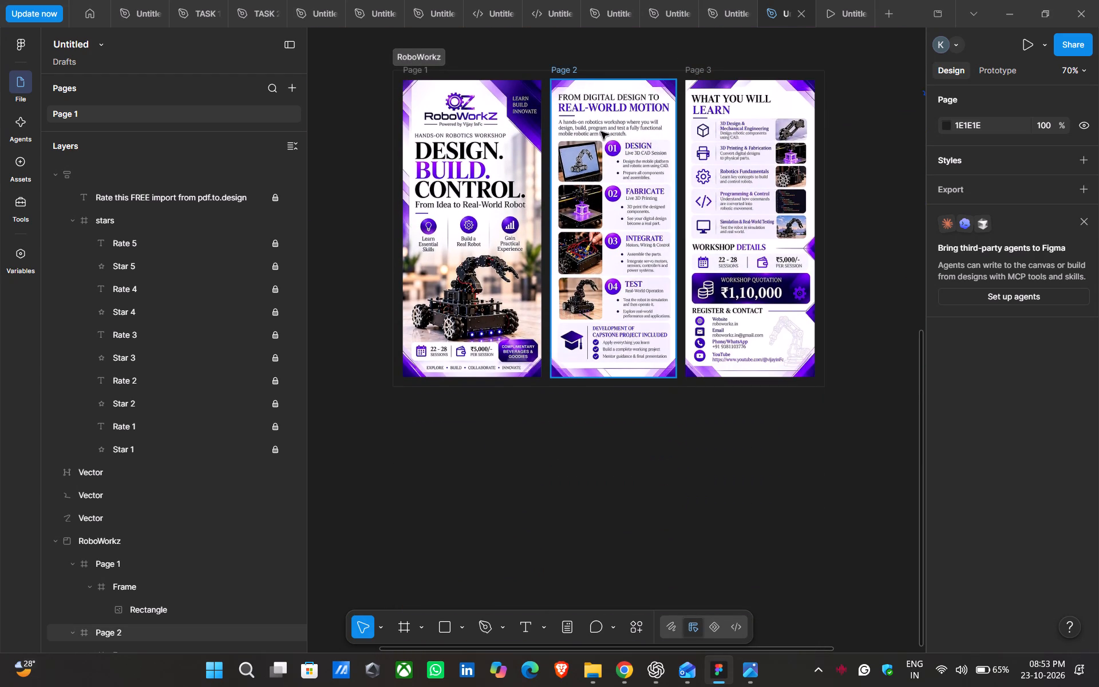
left_click(604, 129)
left_click_drag(604, 129, 529, 453)
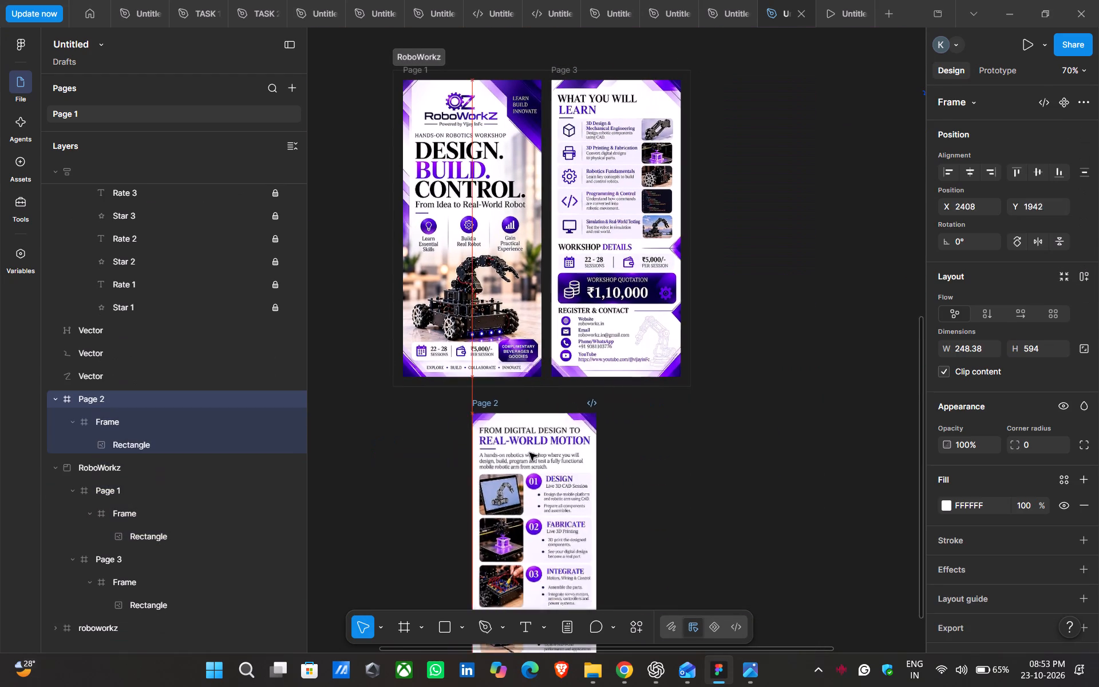
left_click_drag(529, 453, 456, 435)
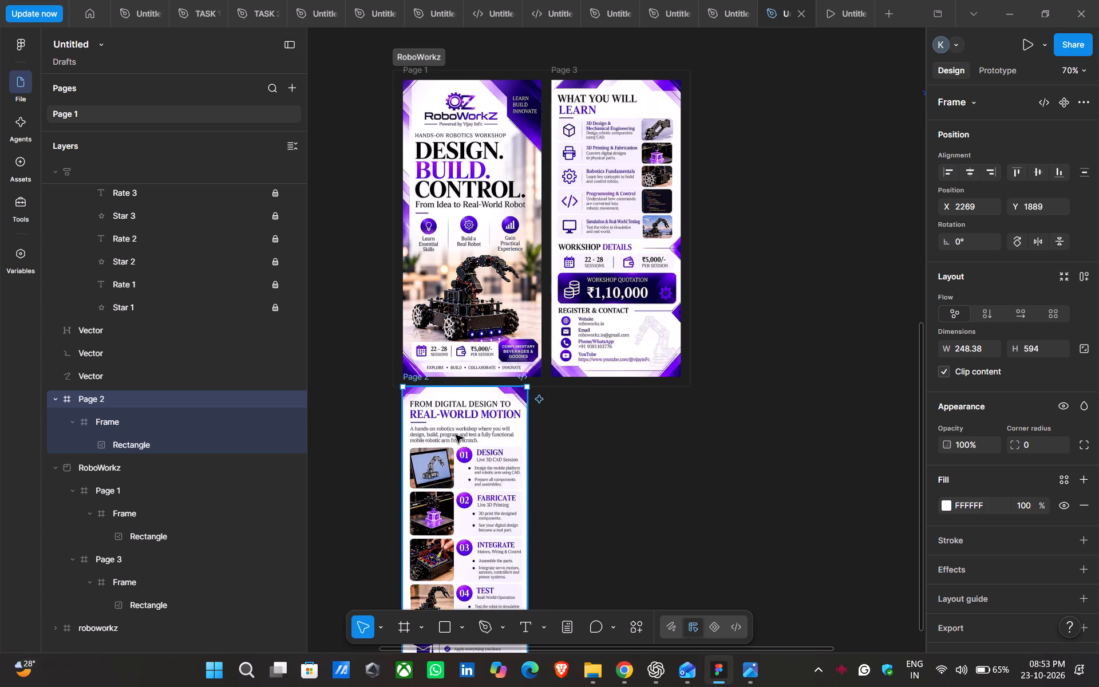
left_click_drag(456, 435, 792, 115)
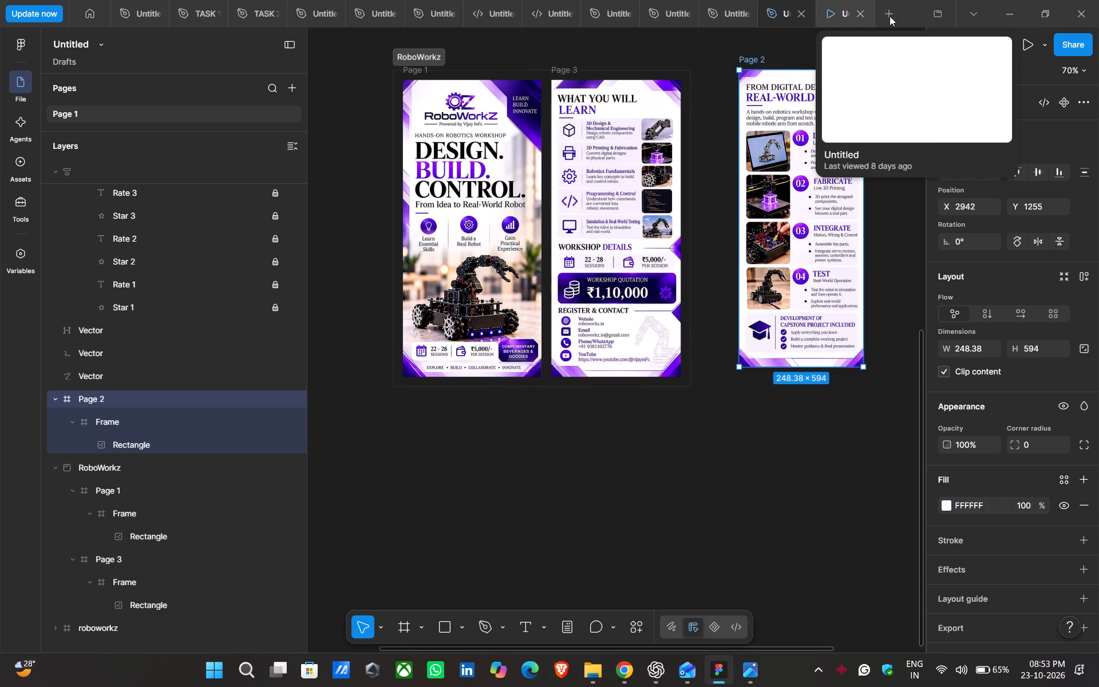
Create a new blank Figma design file.
left_click(891, 16)
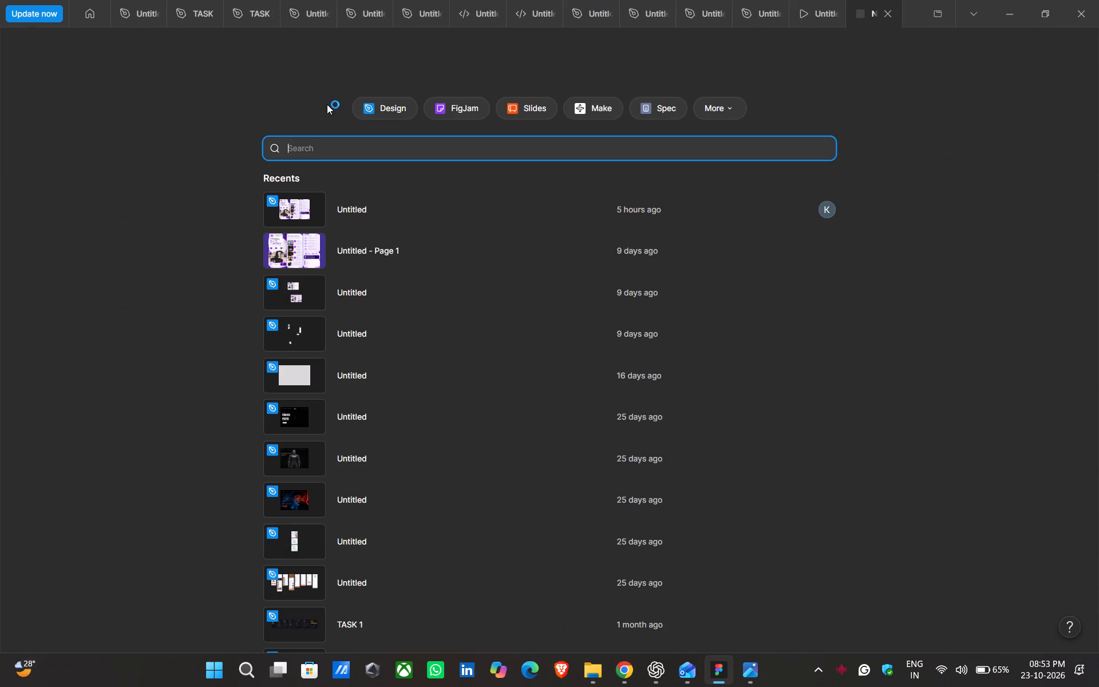
left_click(382, 113)
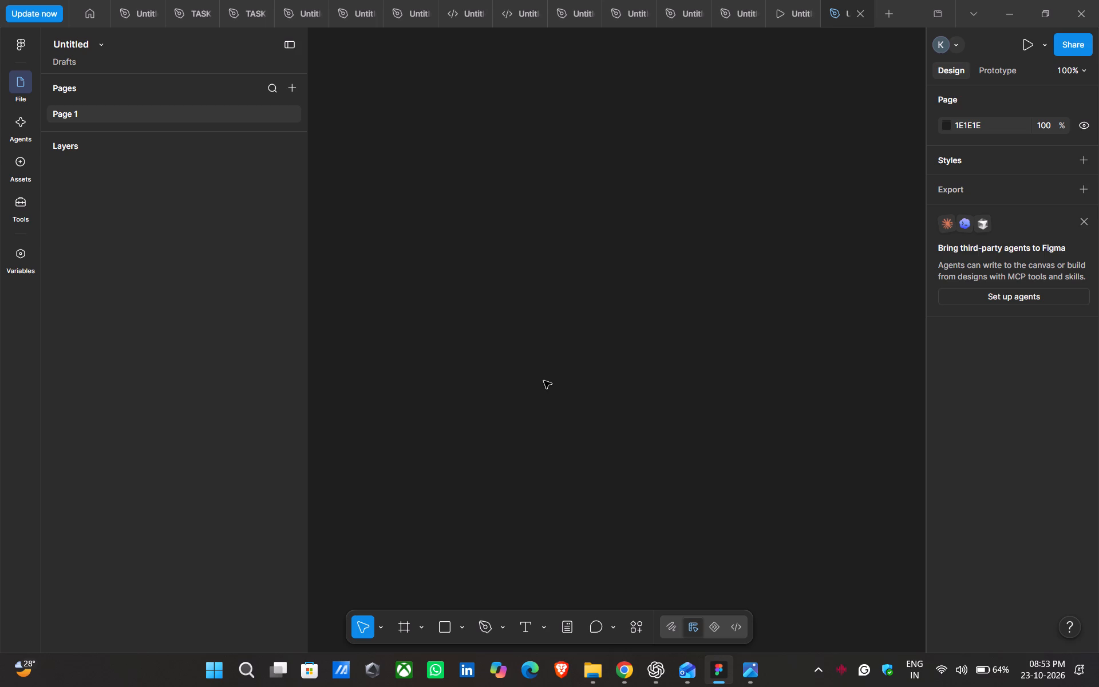
Run the Codia AI Design: Screenshot to Editable Figma Design plugin in the new file.
left_click(11, 37)
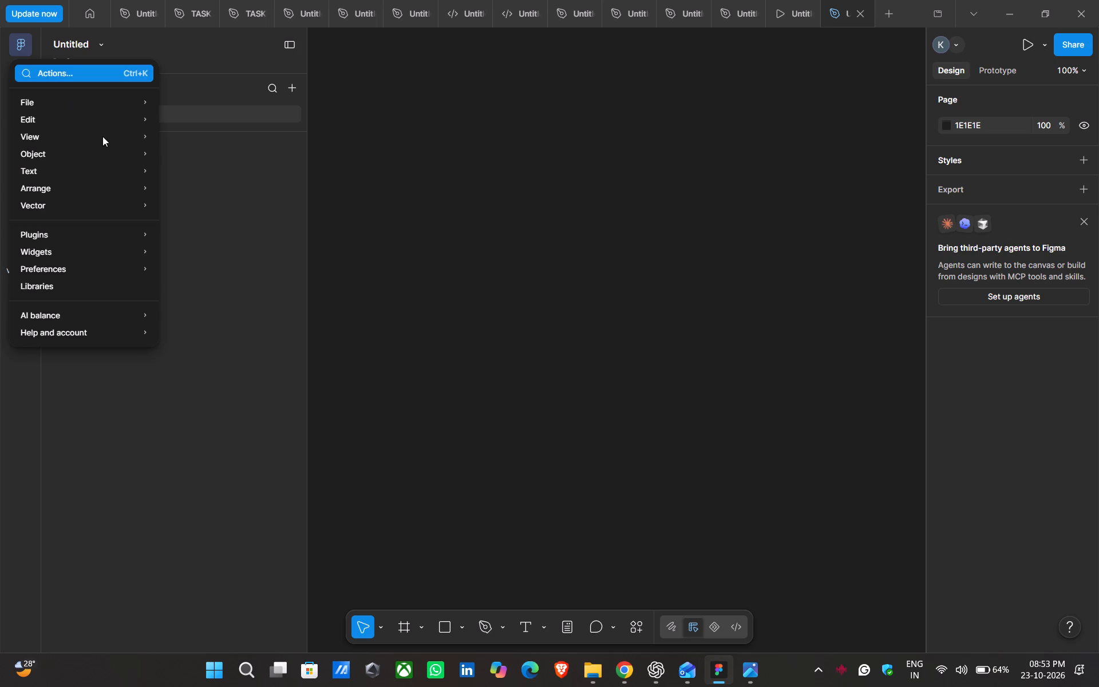
left_click(434, 160)
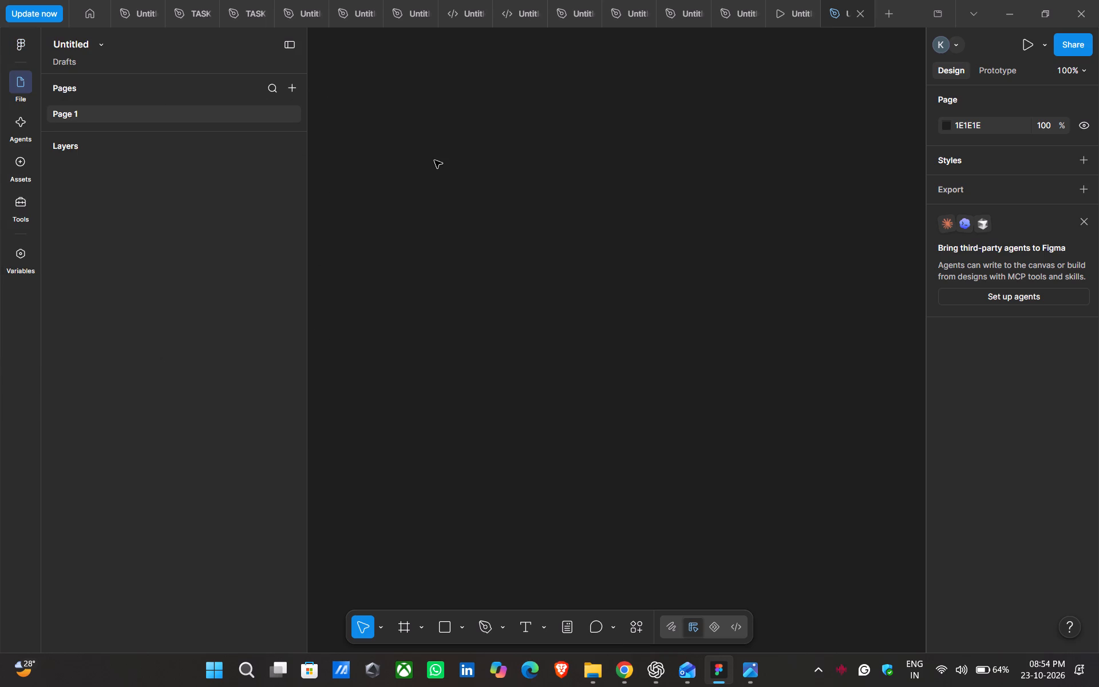
left_click(10, 48)
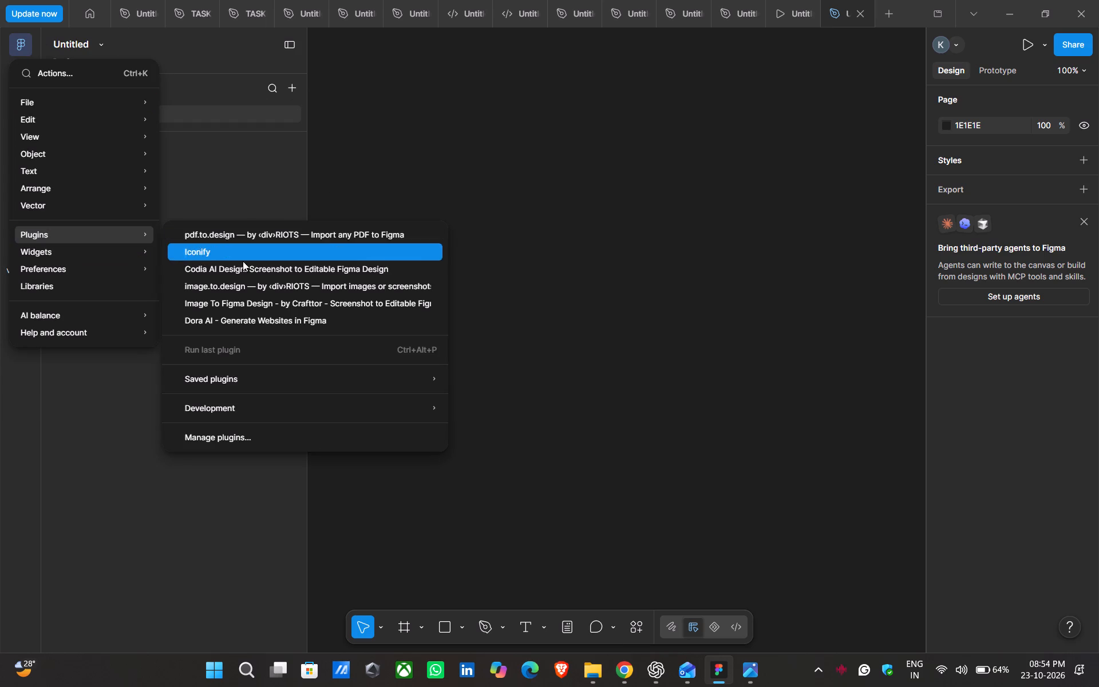
left_click(275, 271)
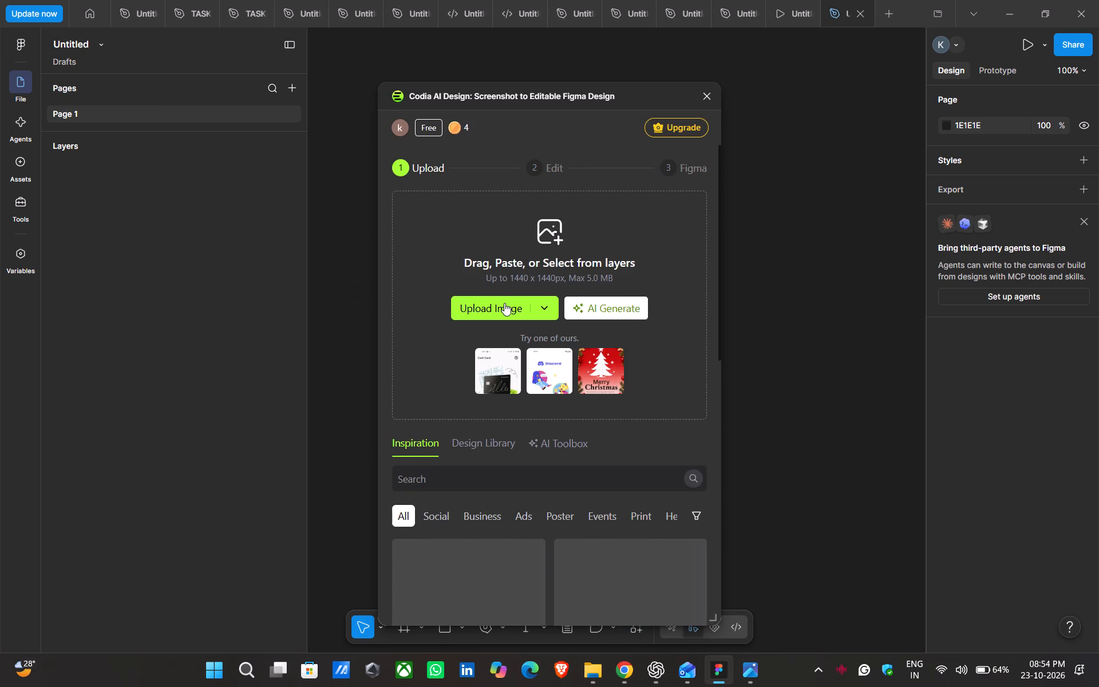
Upload the RoboWorkZ Robotics Workshop Poster PNG from the Downloads folder into the Codia plugin.
left_click(504, 303)
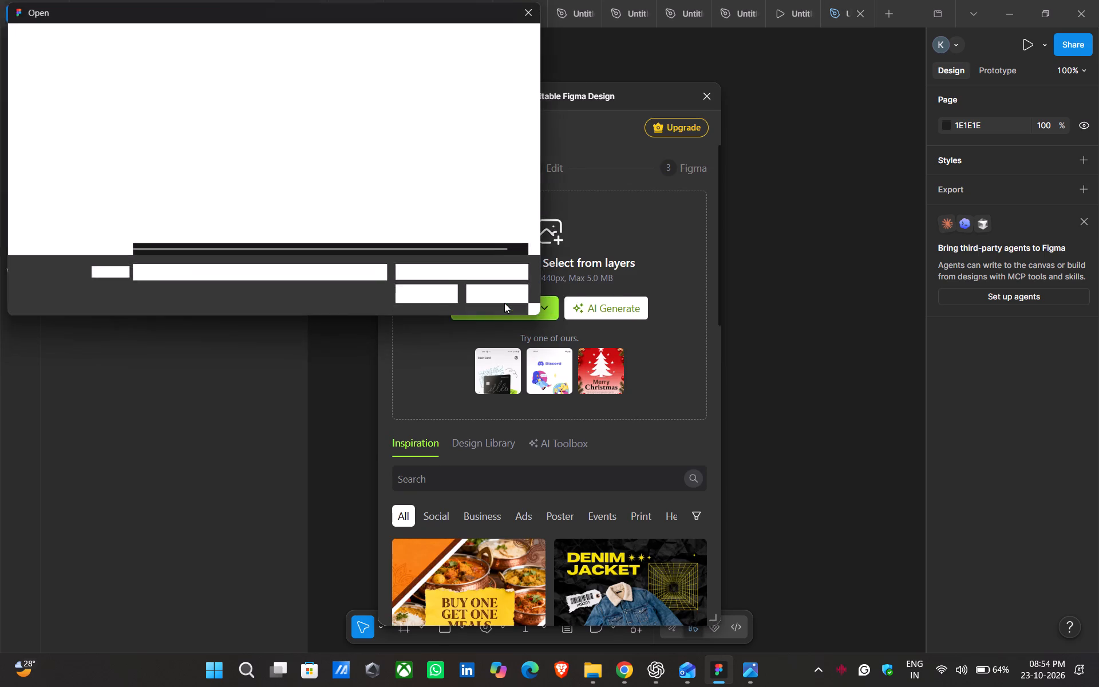
left_click(349, 122)
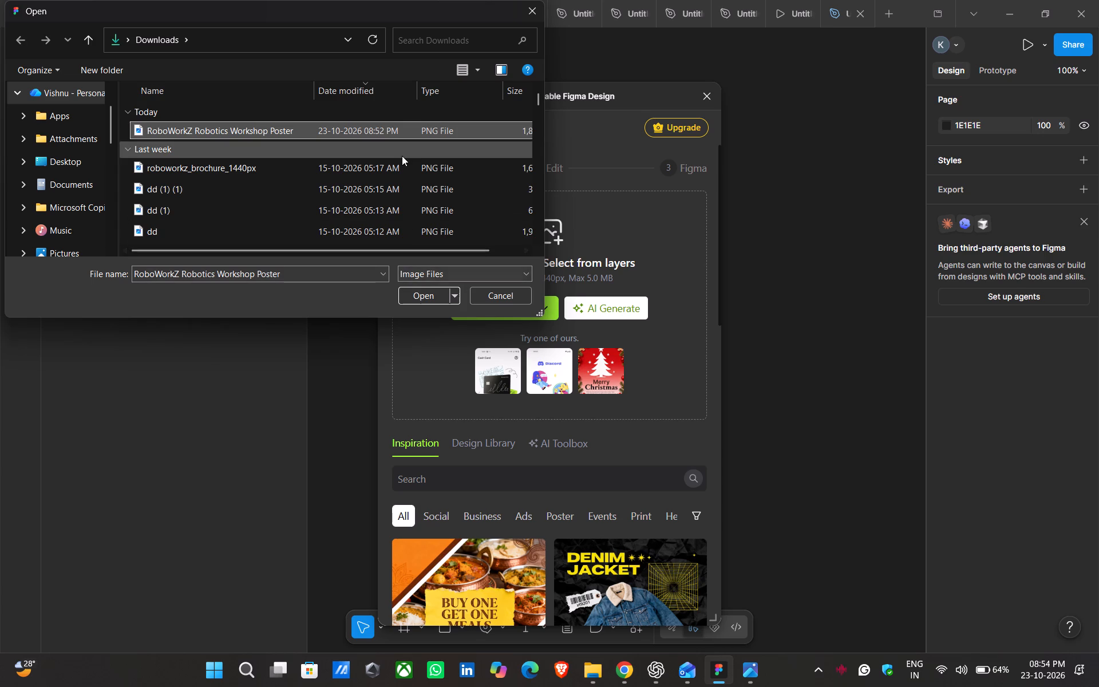
left_click(420, 291)
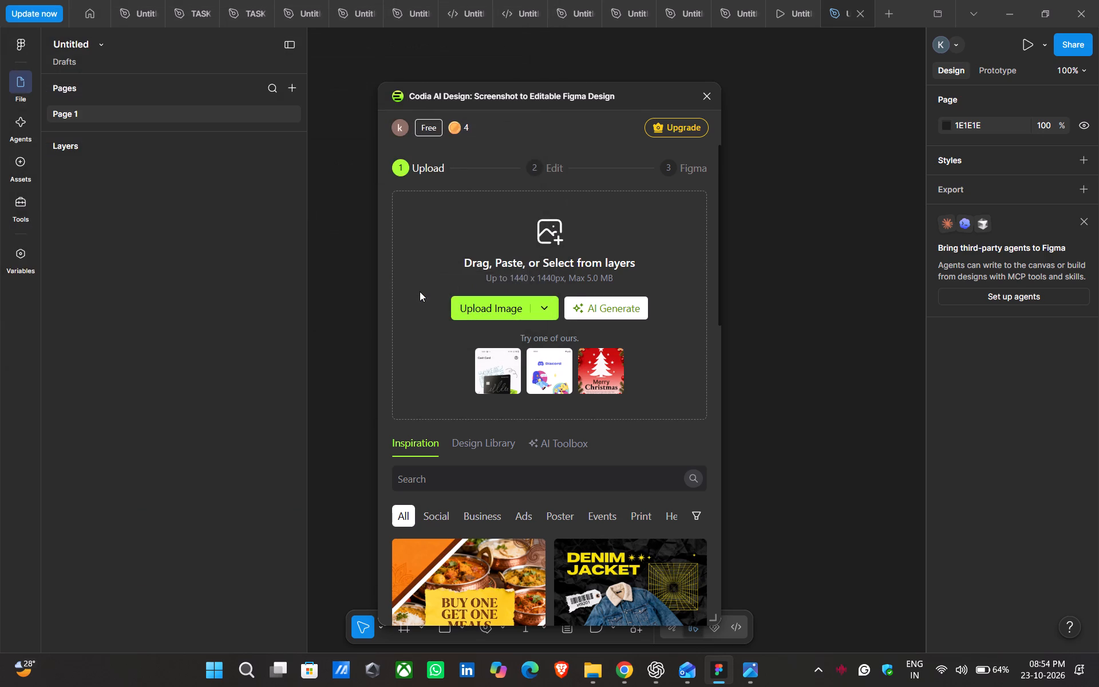
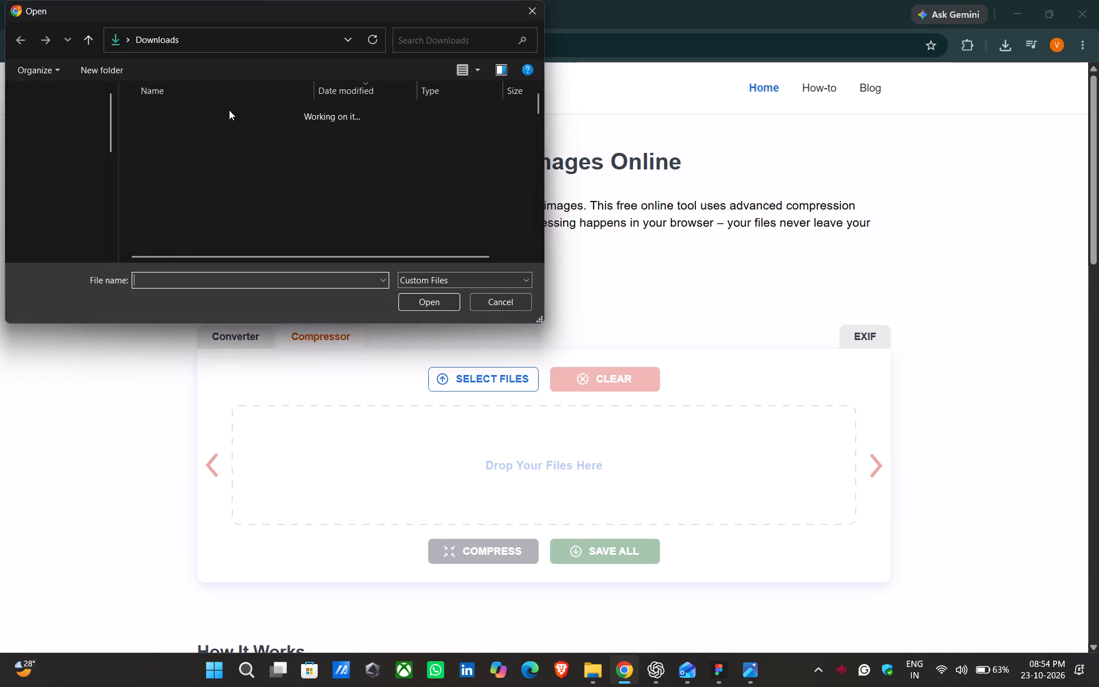
Compress the original RoboWorkZ Robotics Workshop Poster PNG from Downloads on the Image Compressor site and download the compressed copy.
left_click(256, 129)
left_click(433, 302)
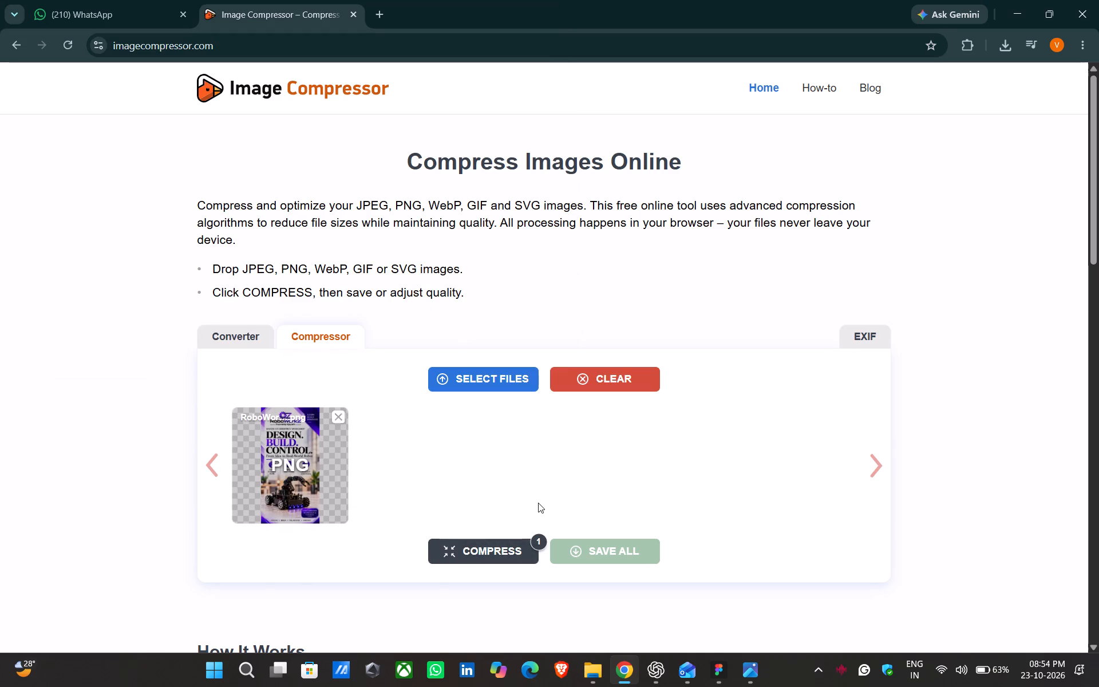
left_click(492, 551)
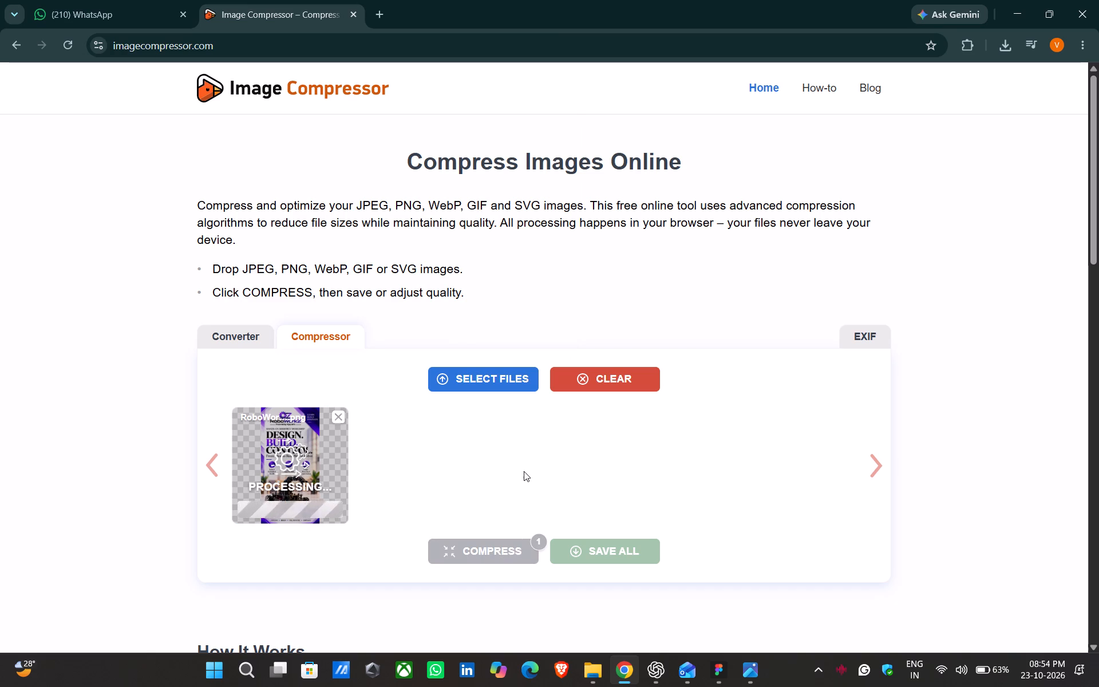
scroll(524, 471, "down", 3)
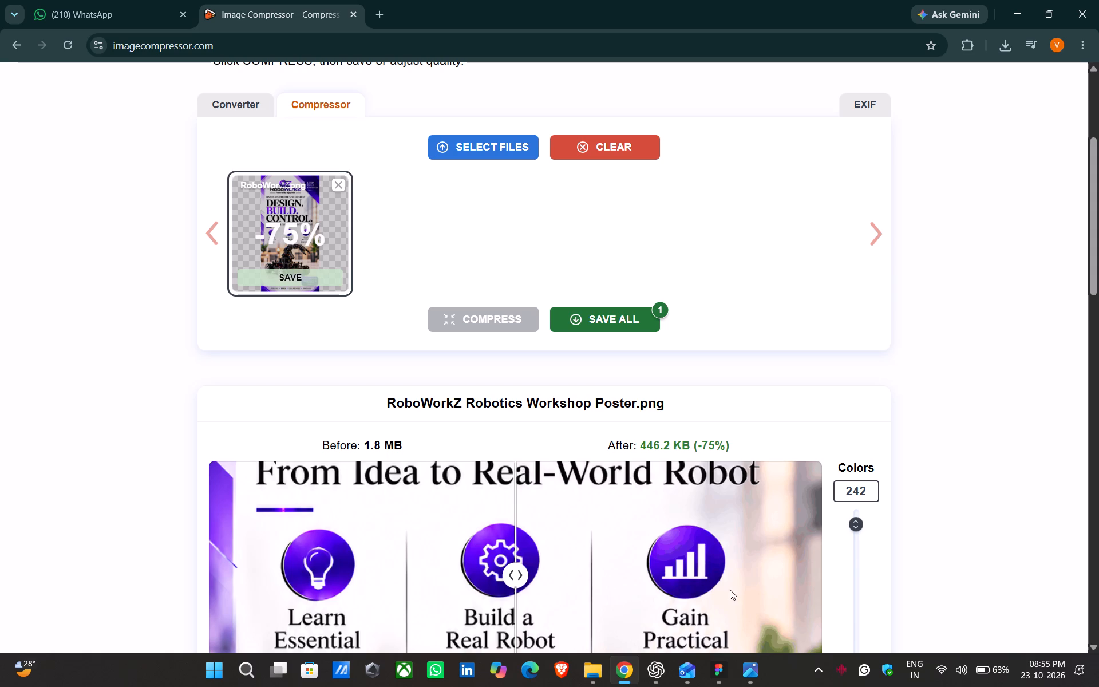
scroll(790, 352, "down", 3)
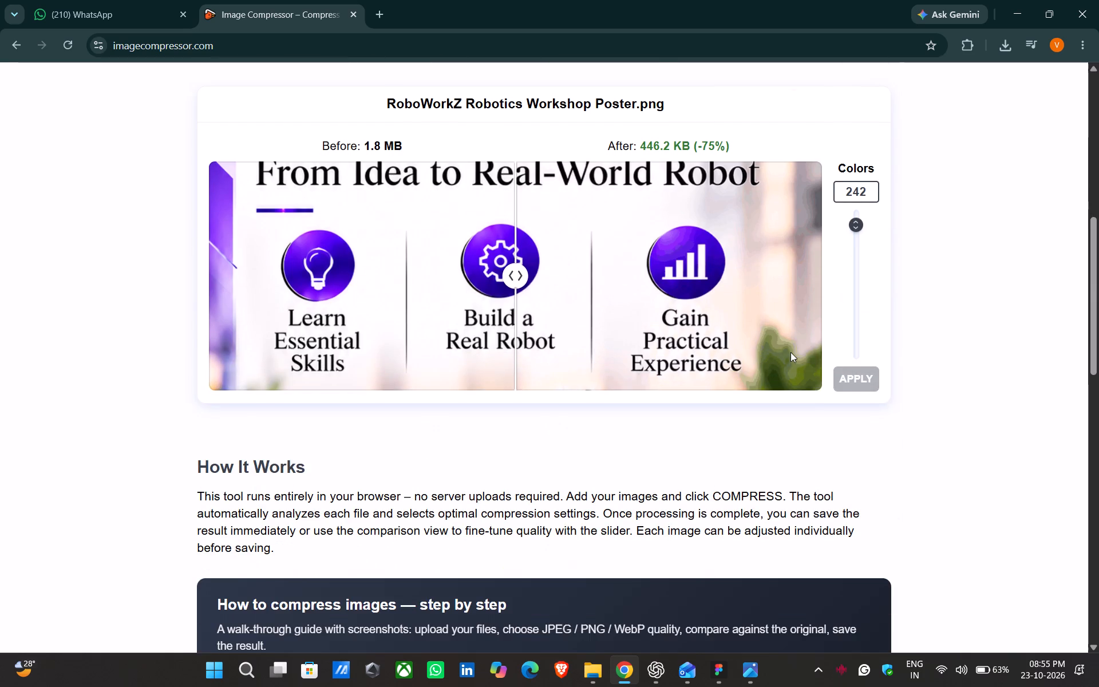
scroll(790, 352, "down", 1)
scroll(713, 307, "up", 3)
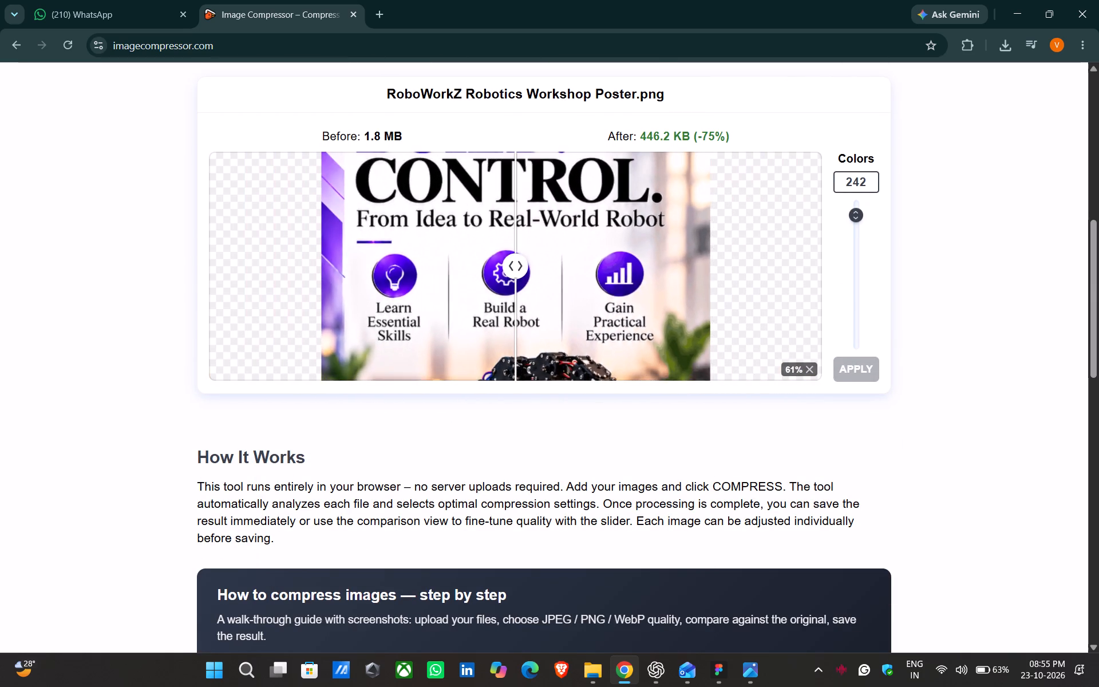
scroll(713, 307, "up", 2)
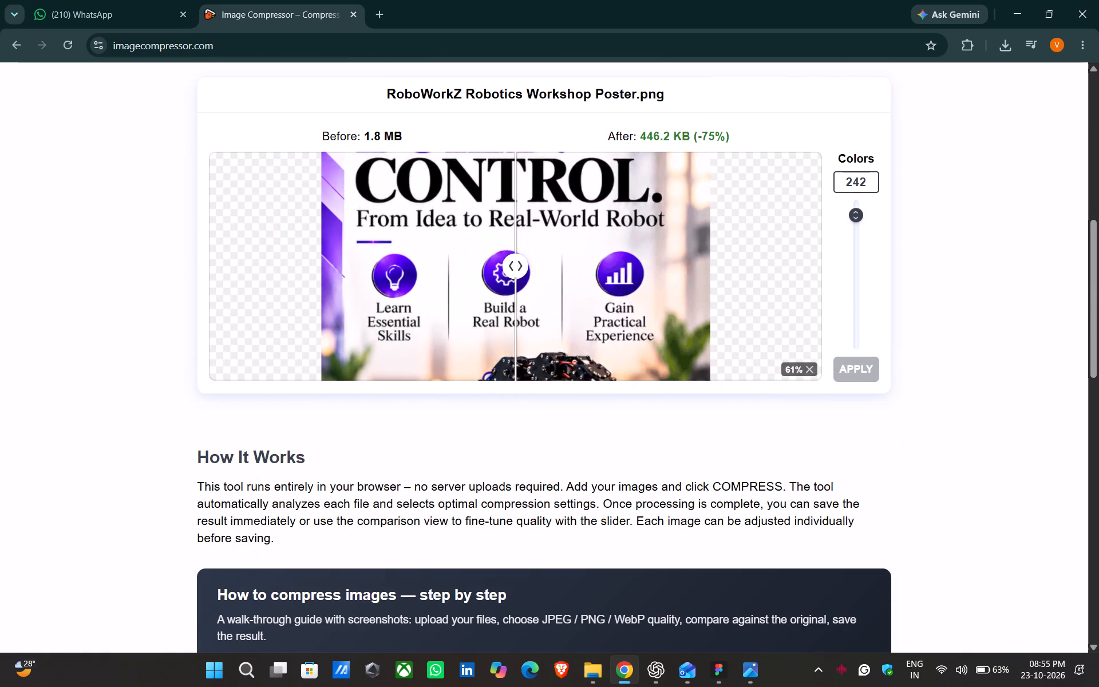
scroll(827, 458, "up", 5)
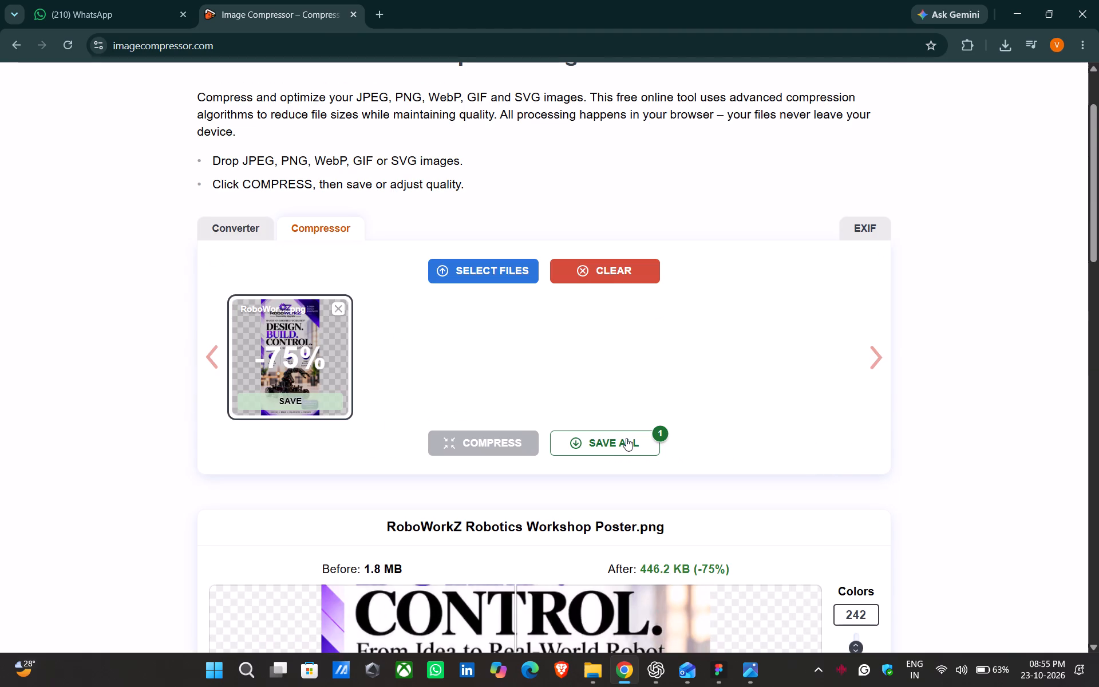
left_click(626, 438)
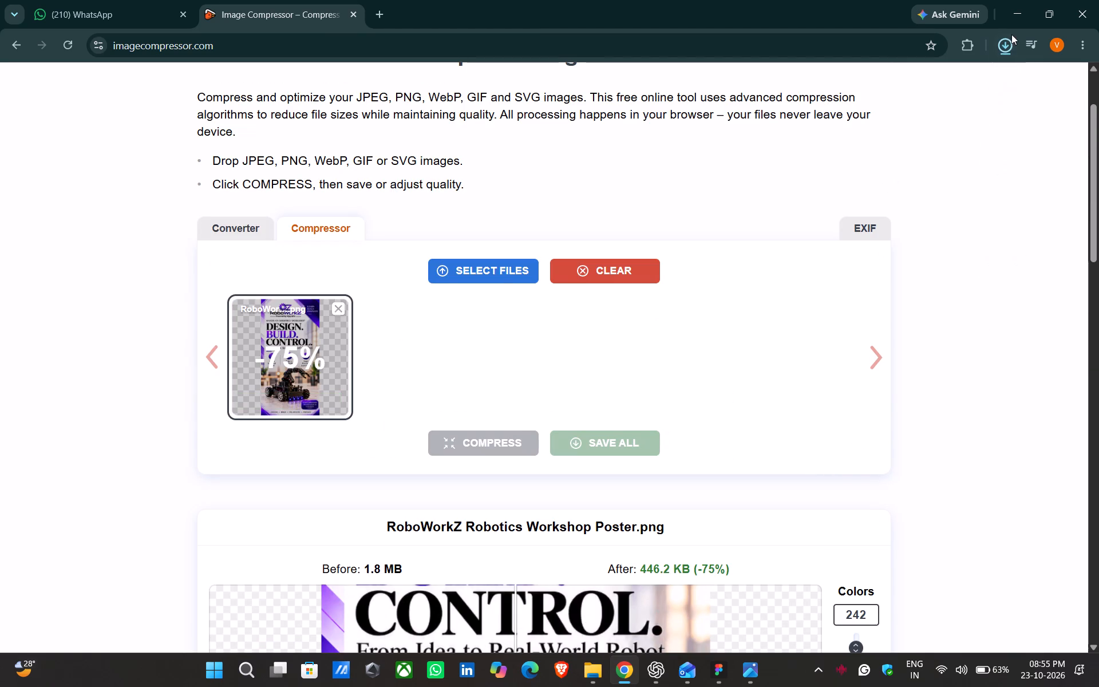
left_click(1003, 42)
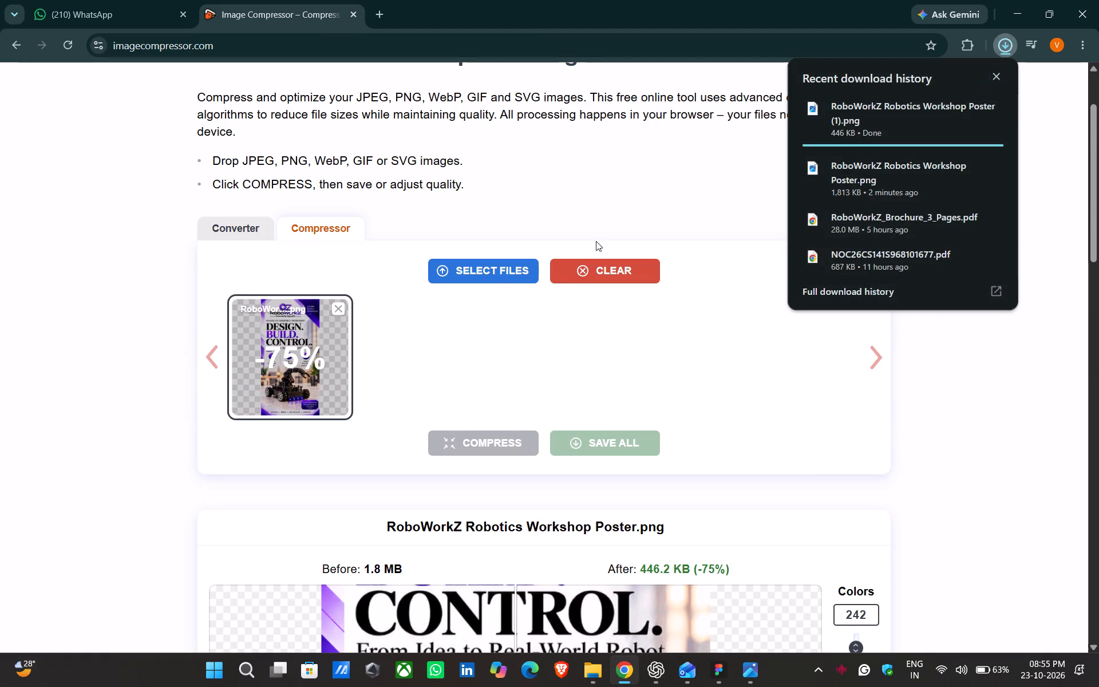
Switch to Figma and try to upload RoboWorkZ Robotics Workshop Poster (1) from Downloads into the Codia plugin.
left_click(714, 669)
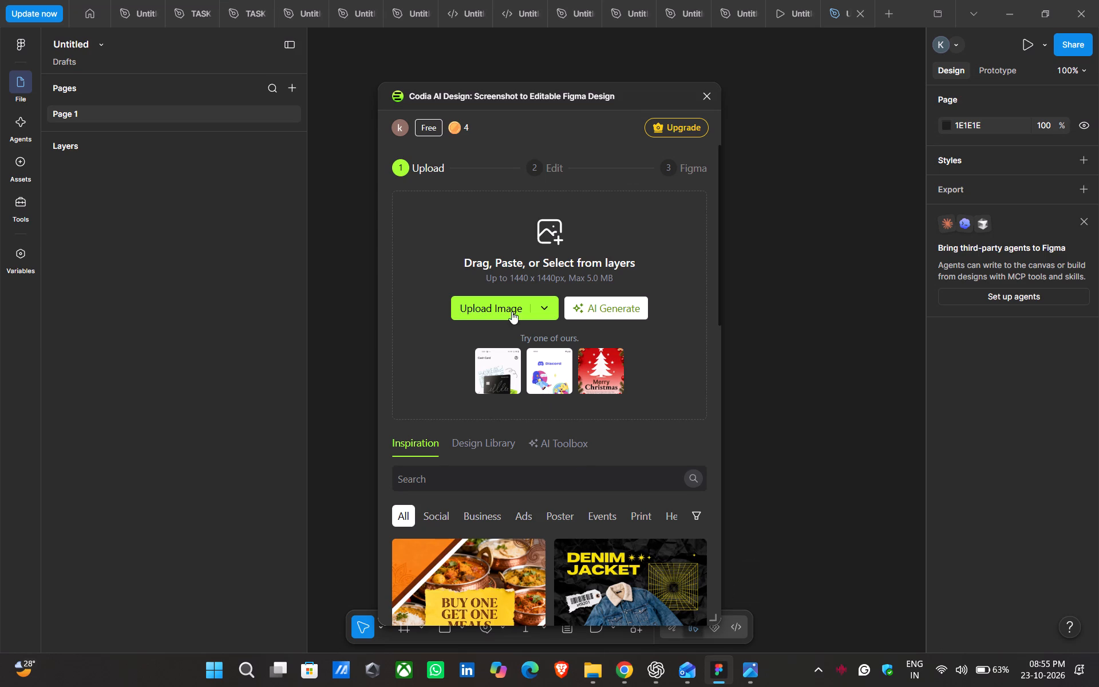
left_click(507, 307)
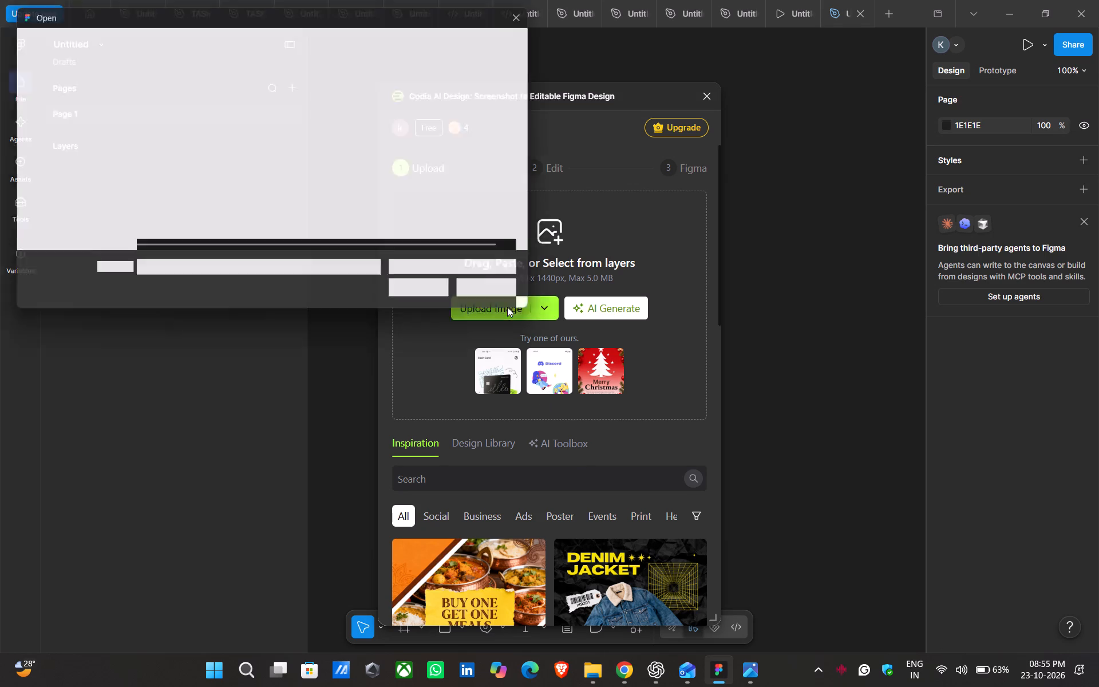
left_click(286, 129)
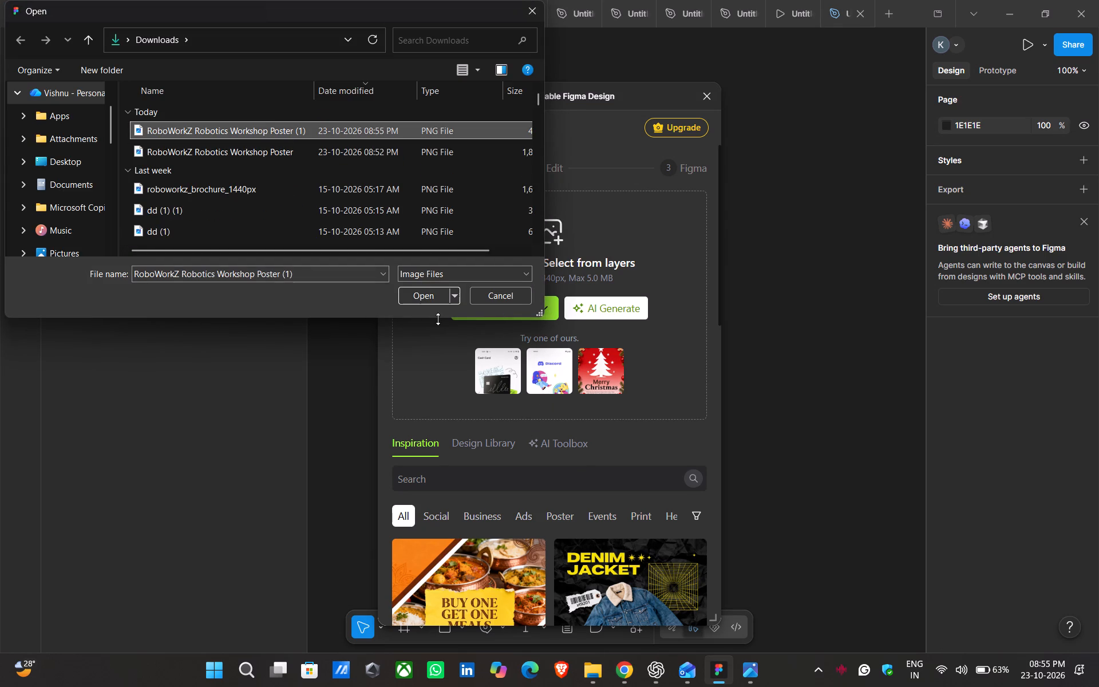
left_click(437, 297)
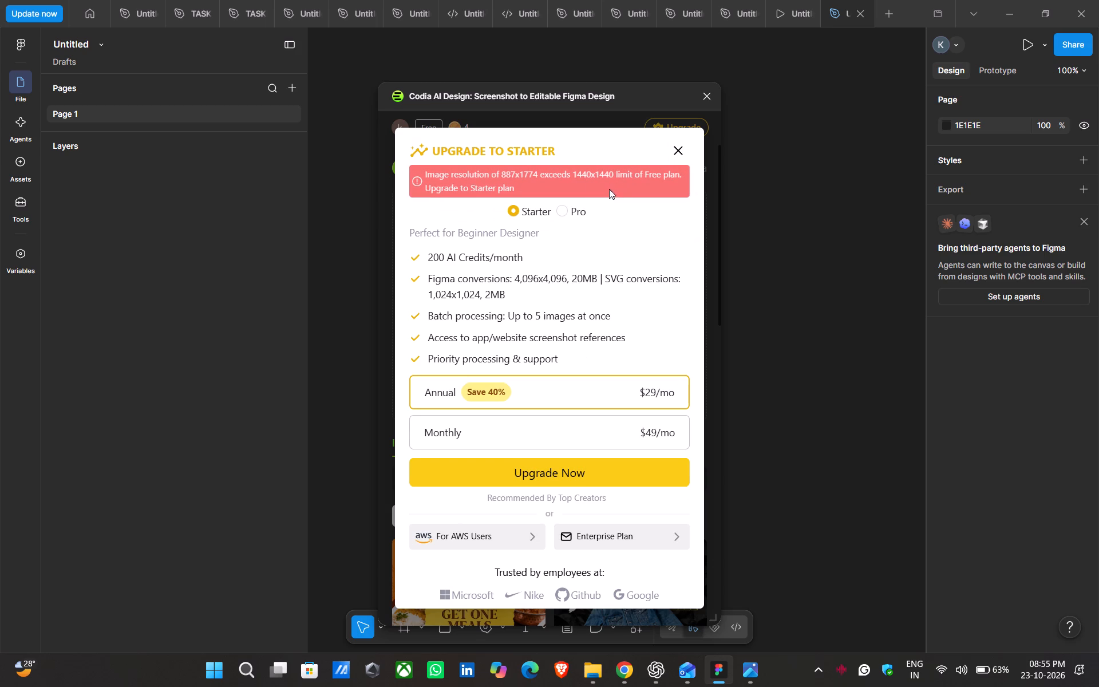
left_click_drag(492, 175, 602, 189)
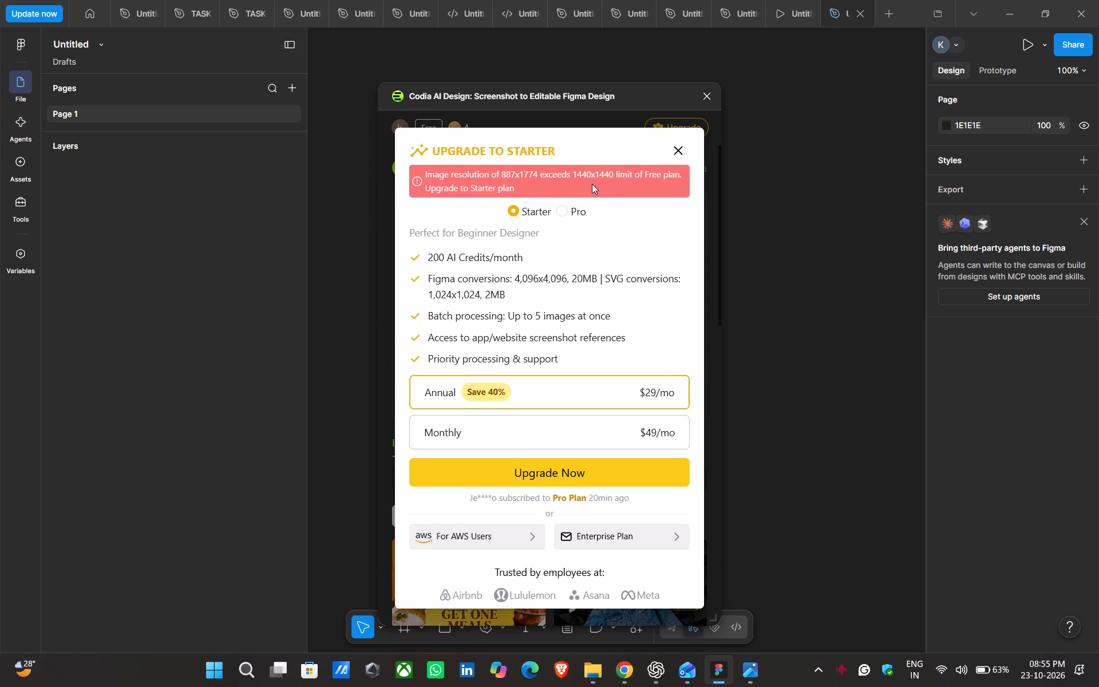
Switch to Chrome, compress the original RoboWorkZ Robotics Workshop Poster PNG with iLoveIMG from the search results, and download the compressed image.
left_click(611, 674)
scroll(347, 385, "down", 2)
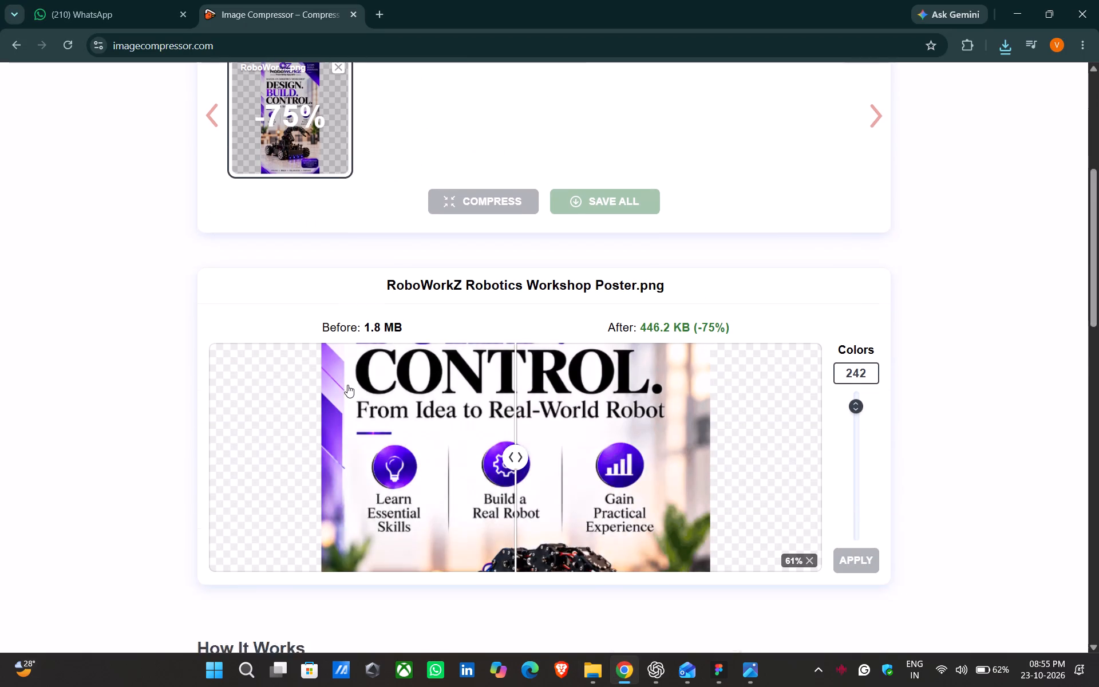
scroll(347, 385, "down", 2)
left_click(15, 46)
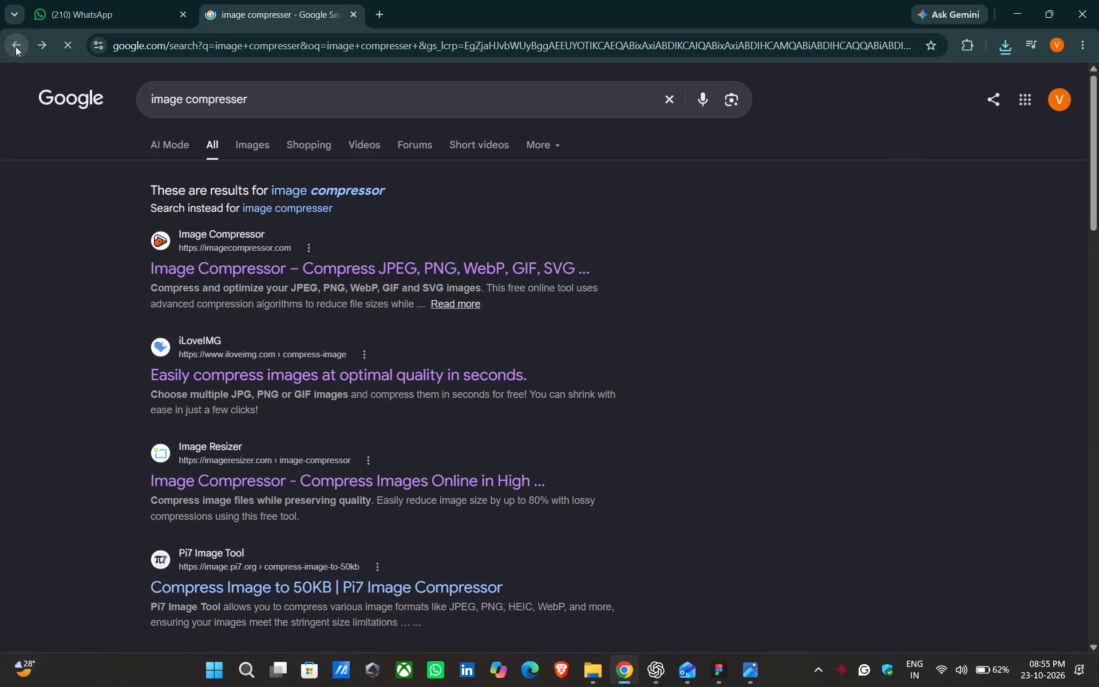
left_click(324, 372)
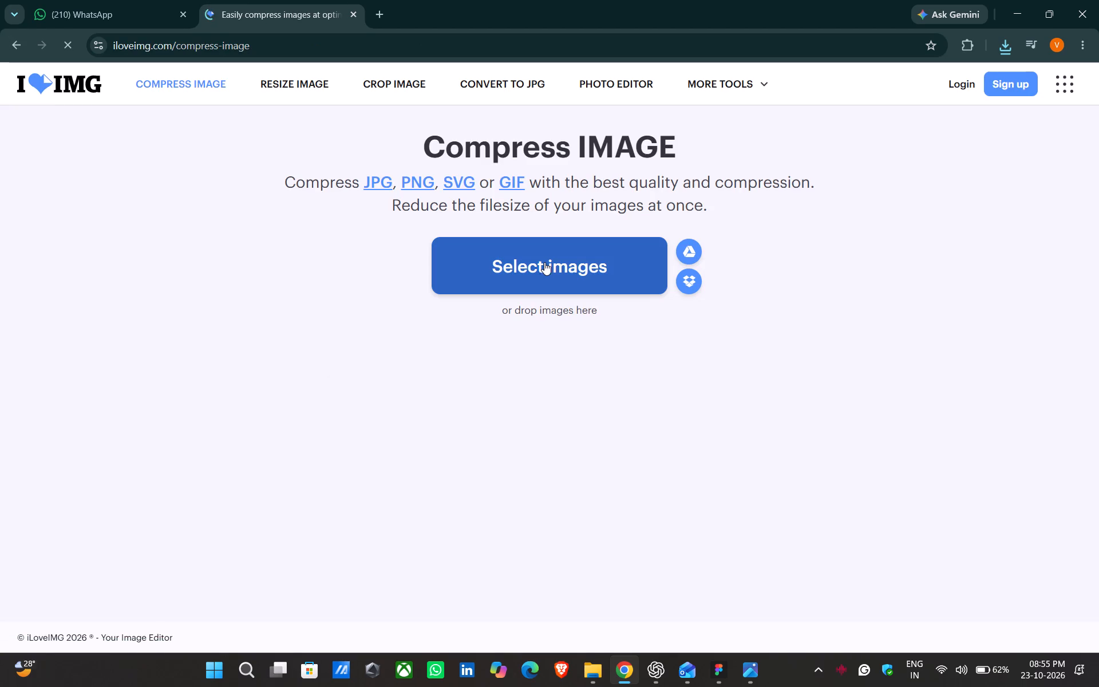
left_click(543, 266)
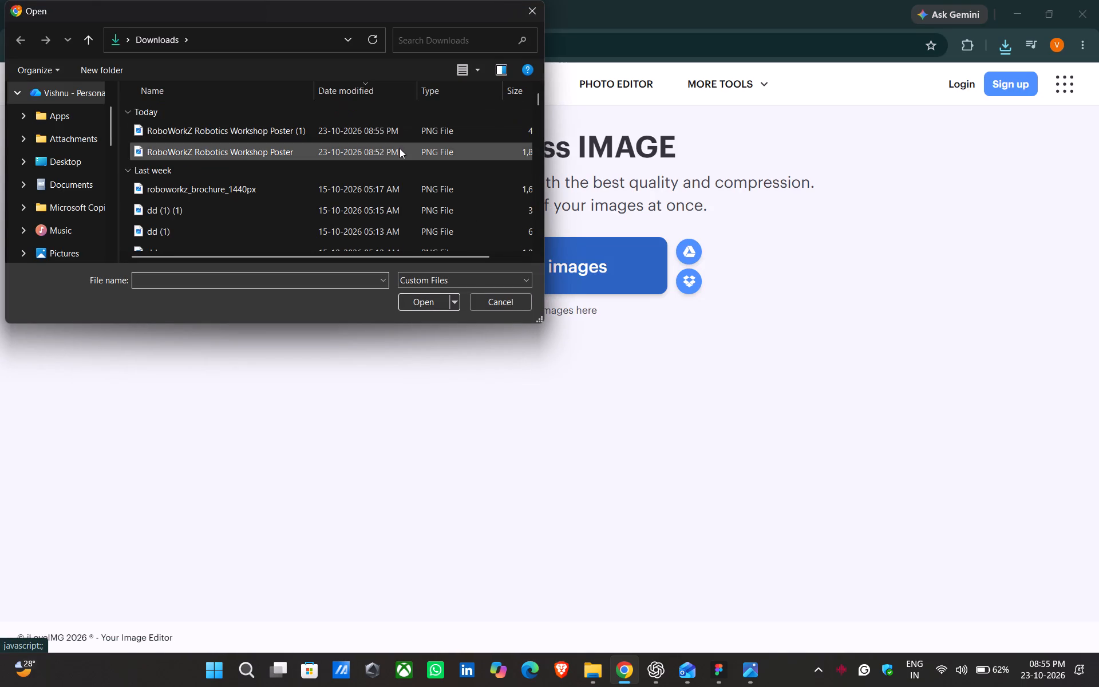
left_click(400, 148)
left_click(425, 308)
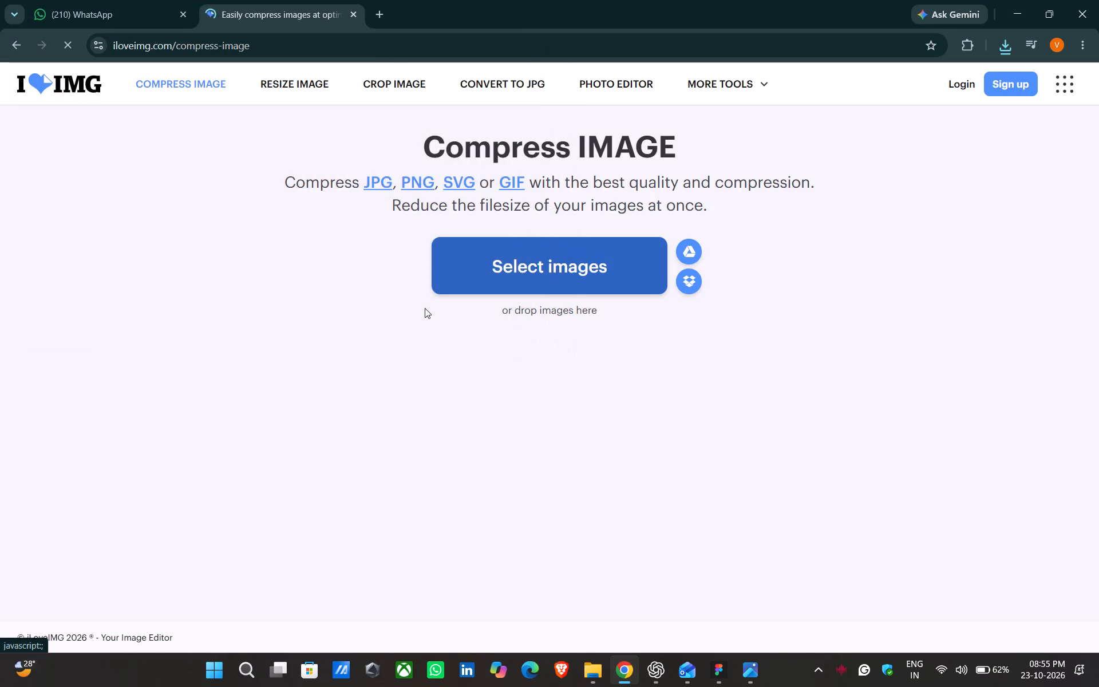
left_click(924, 608)
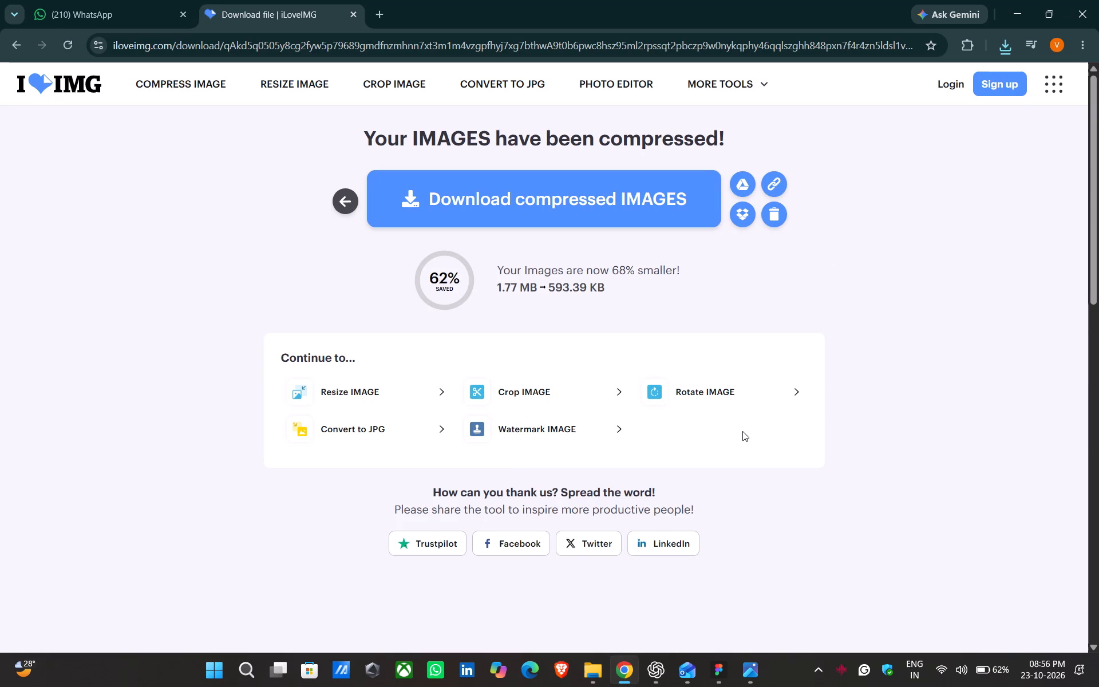
left_click(635, 184)
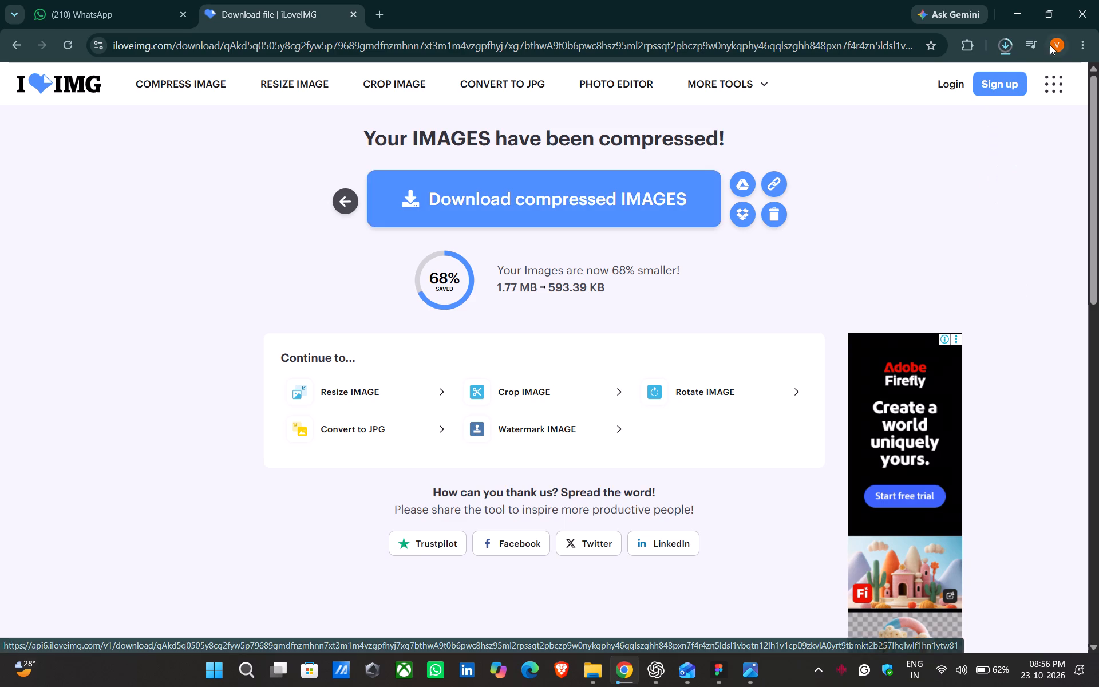
left_click(1011, 46)
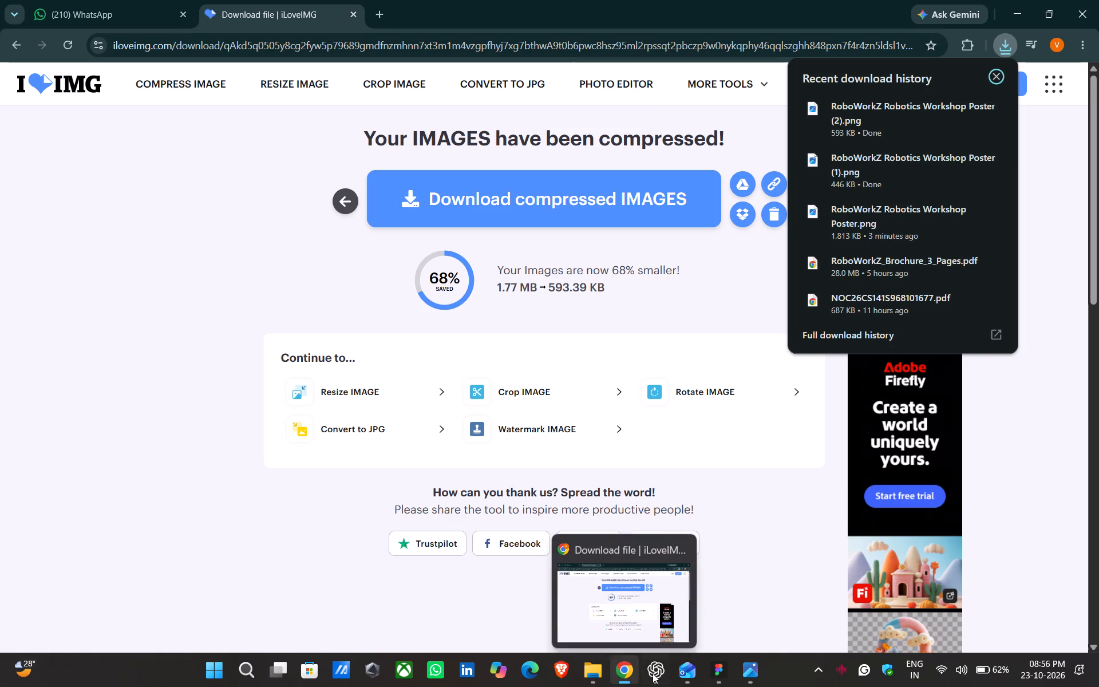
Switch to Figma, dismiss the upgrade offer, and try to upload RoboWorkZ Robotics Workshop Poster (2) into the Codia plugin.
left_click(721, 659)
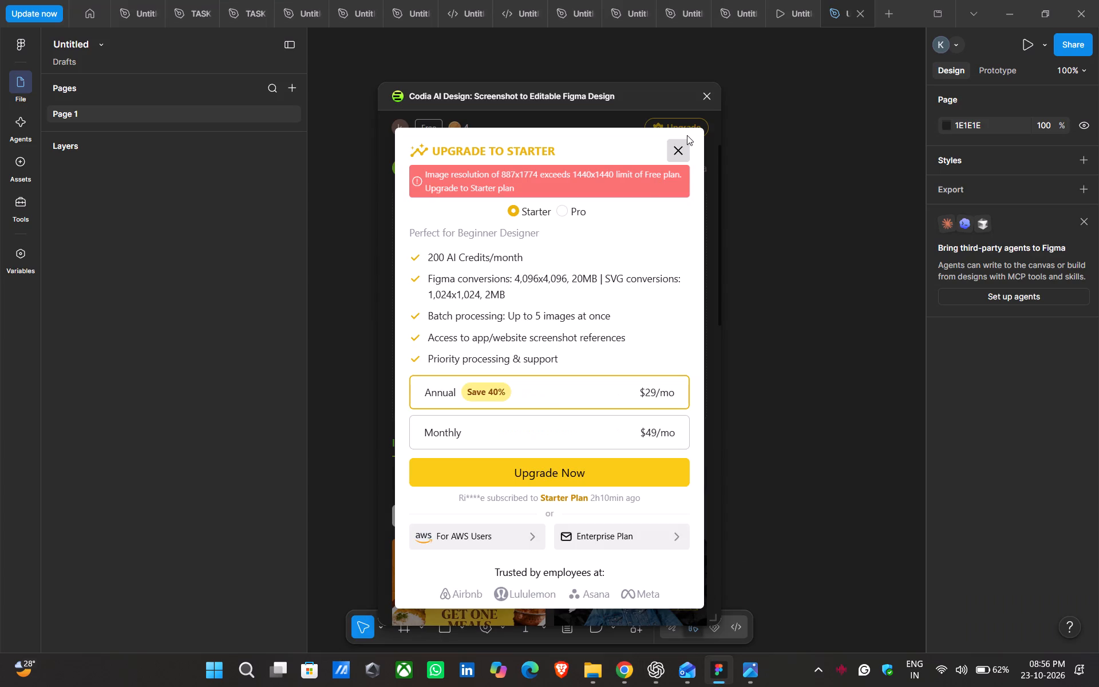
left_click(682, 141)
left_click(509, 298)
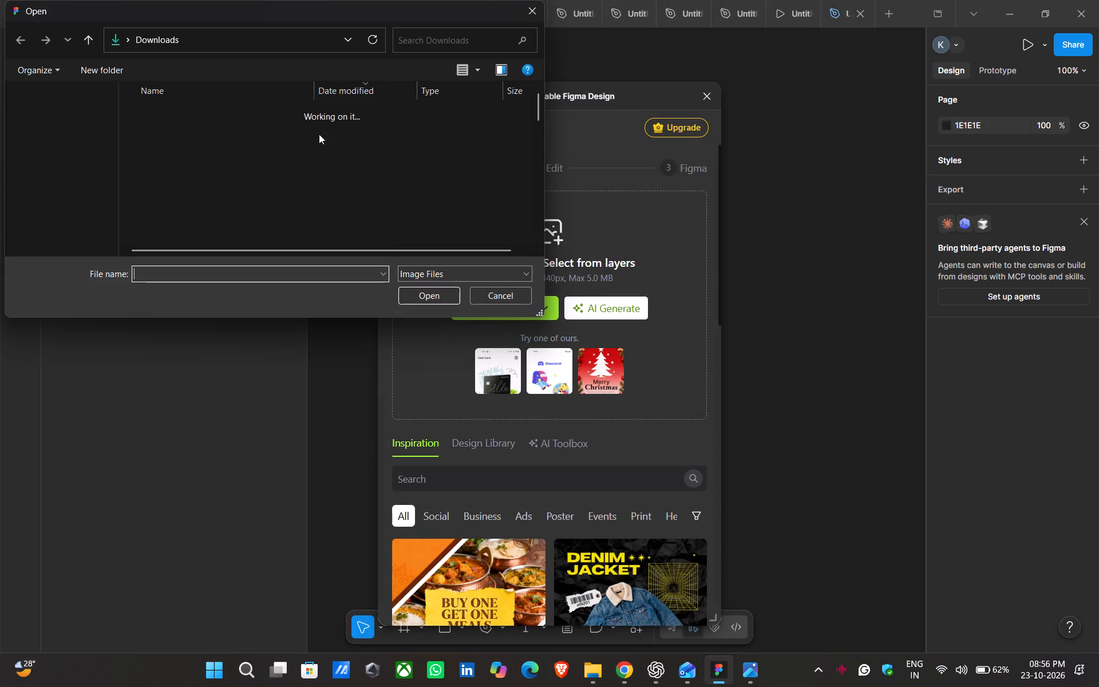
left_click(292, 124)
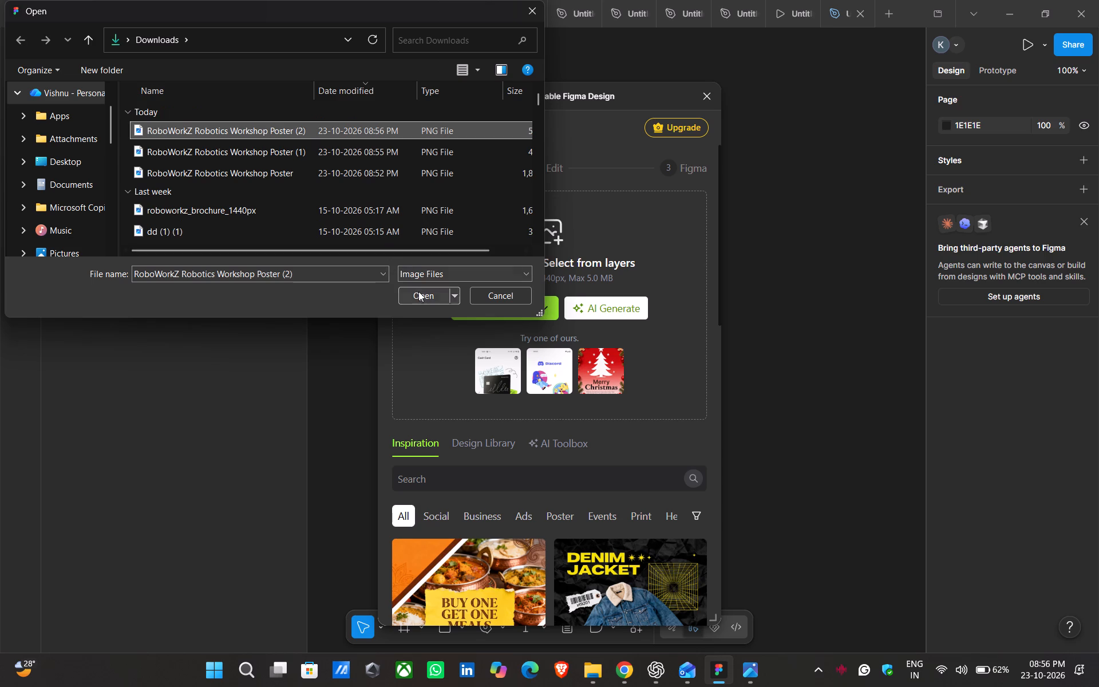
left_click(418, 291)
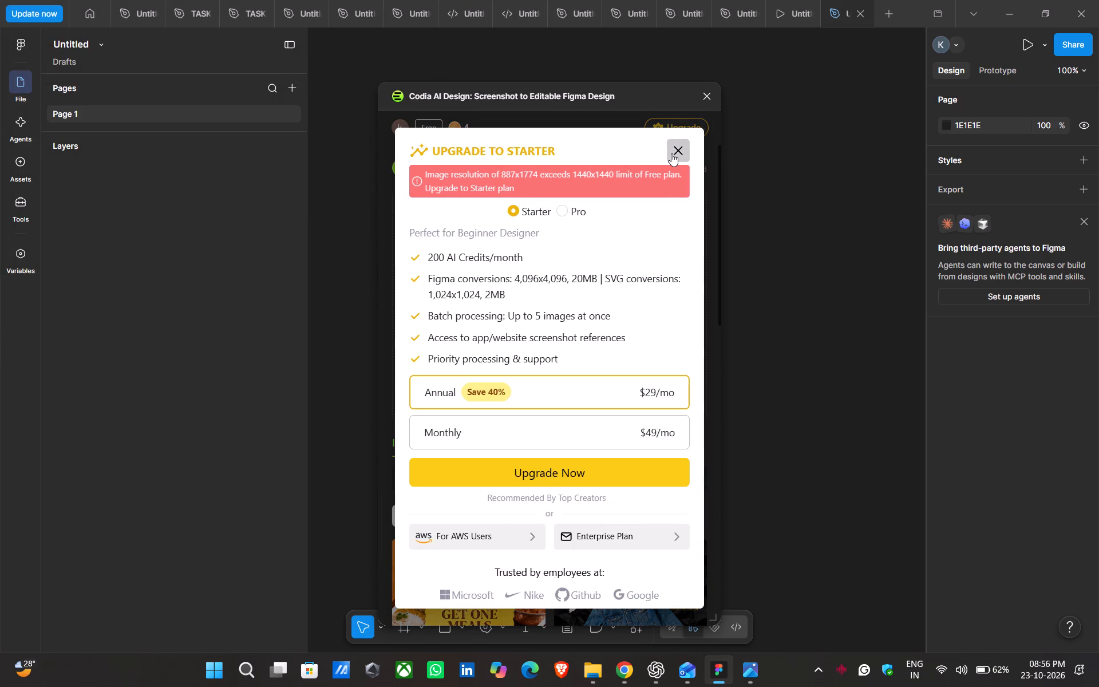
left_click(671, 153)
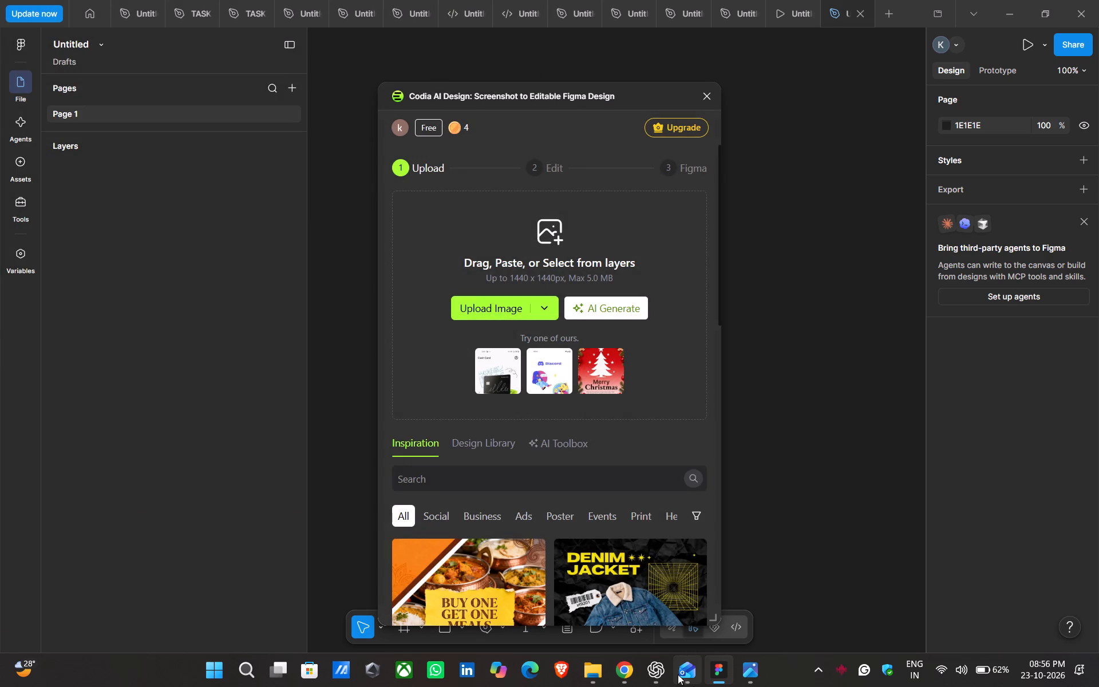
Switch to Chrome and continue with the compressed poster in iLoveIMG's Resize IMAGE tool.
left_click(630, 679)
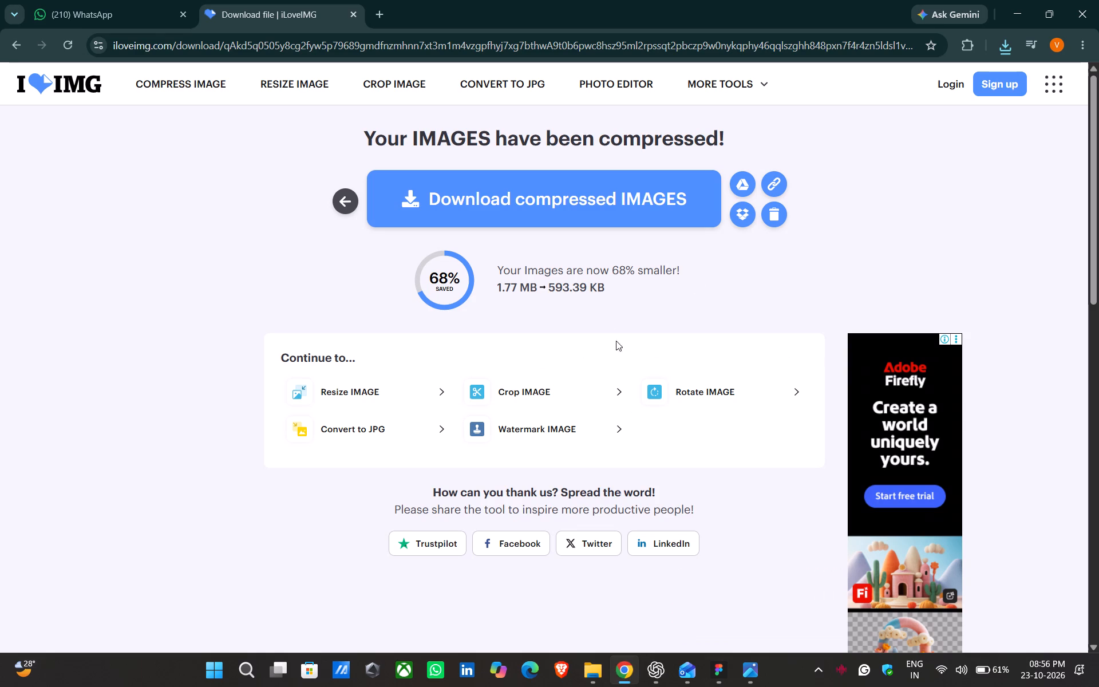
left_click(381, 380)
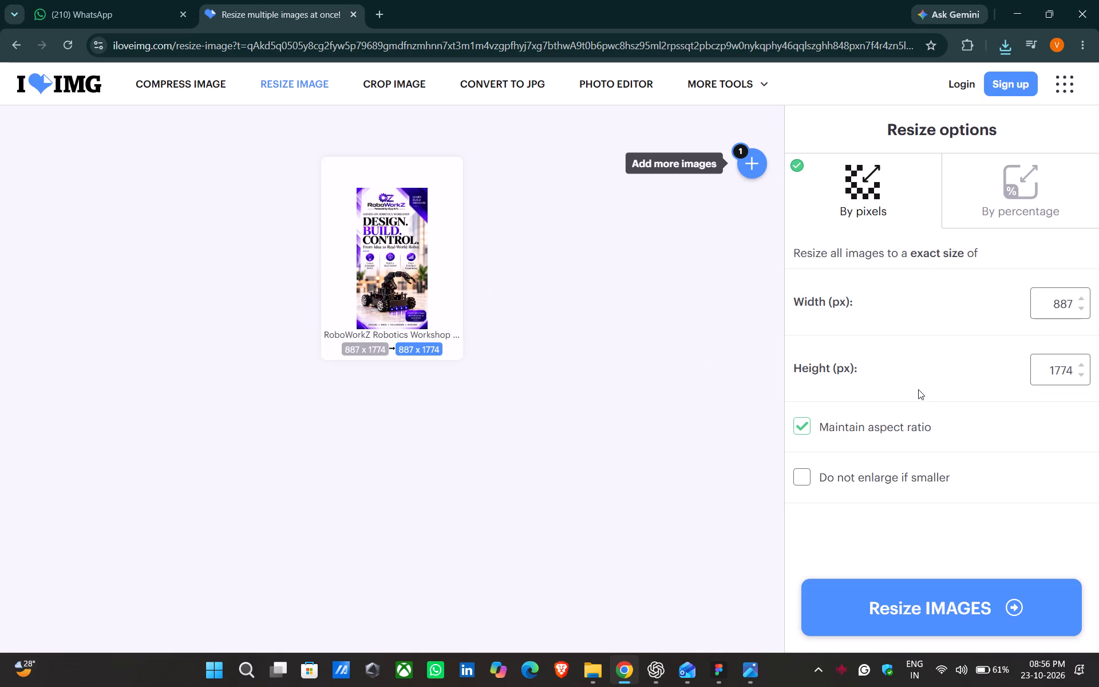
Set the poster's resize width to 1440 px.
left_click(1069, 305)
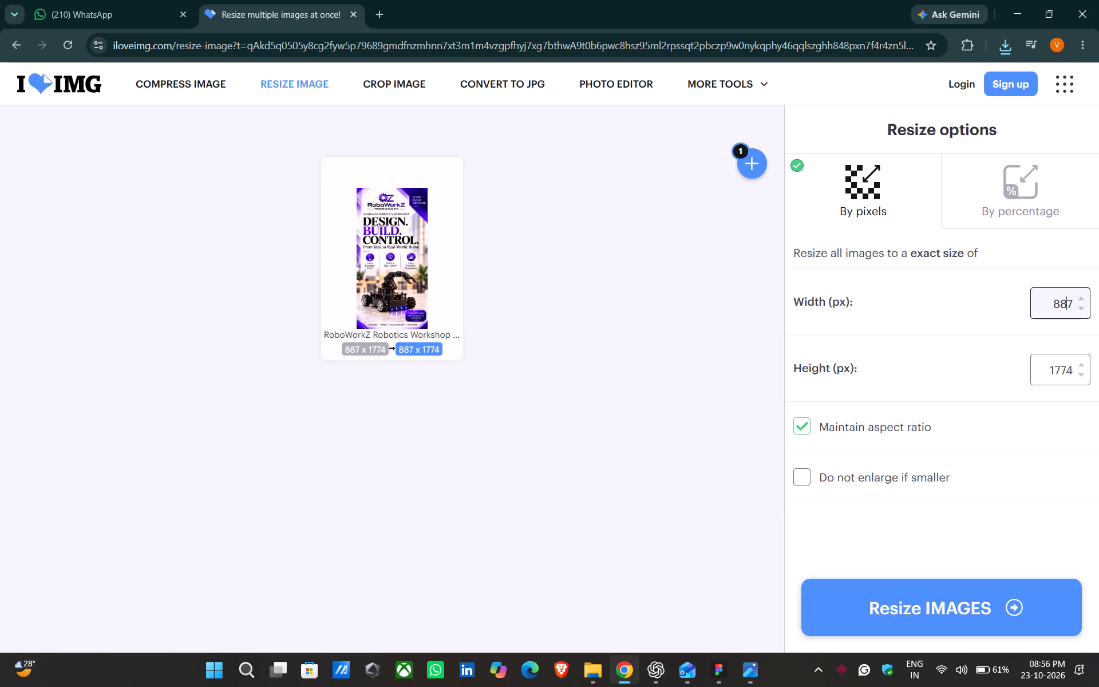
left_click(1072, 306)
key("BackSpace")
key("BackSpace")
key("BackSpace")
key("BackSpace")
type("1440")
Set the poster's resize height to 1440 px with the aspect ratio maintained.
left_click(1069, 366)
key("BackSpace")
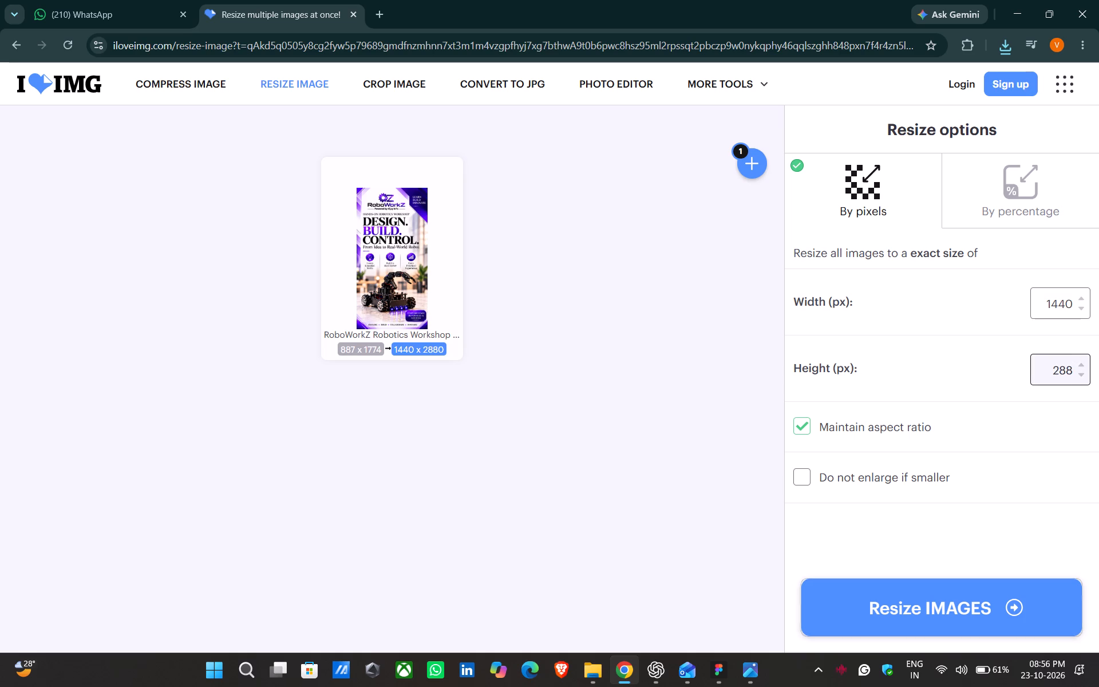
key("BackSpace")
key("BackSpace")
key("BackSpace")
type("1440")
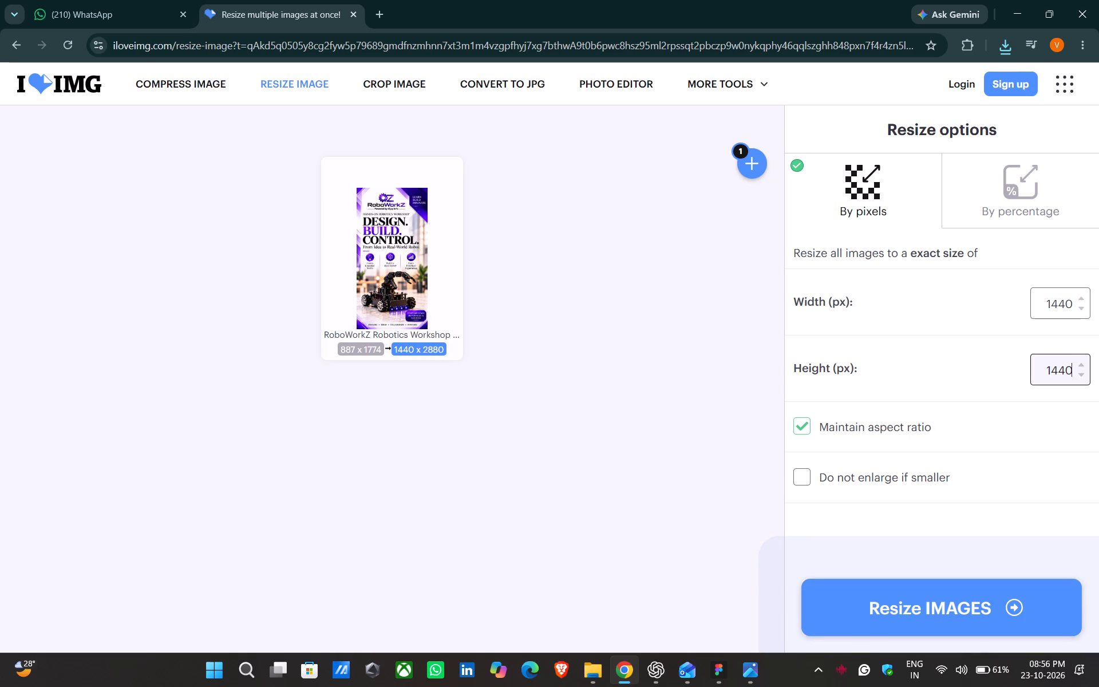
key("Return")
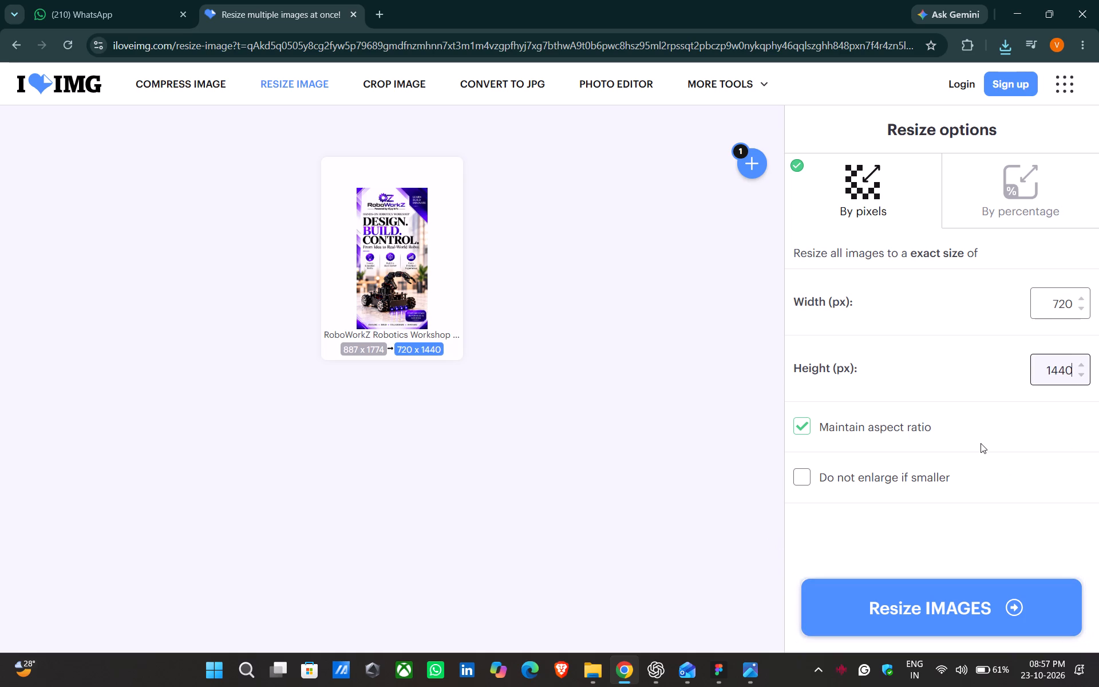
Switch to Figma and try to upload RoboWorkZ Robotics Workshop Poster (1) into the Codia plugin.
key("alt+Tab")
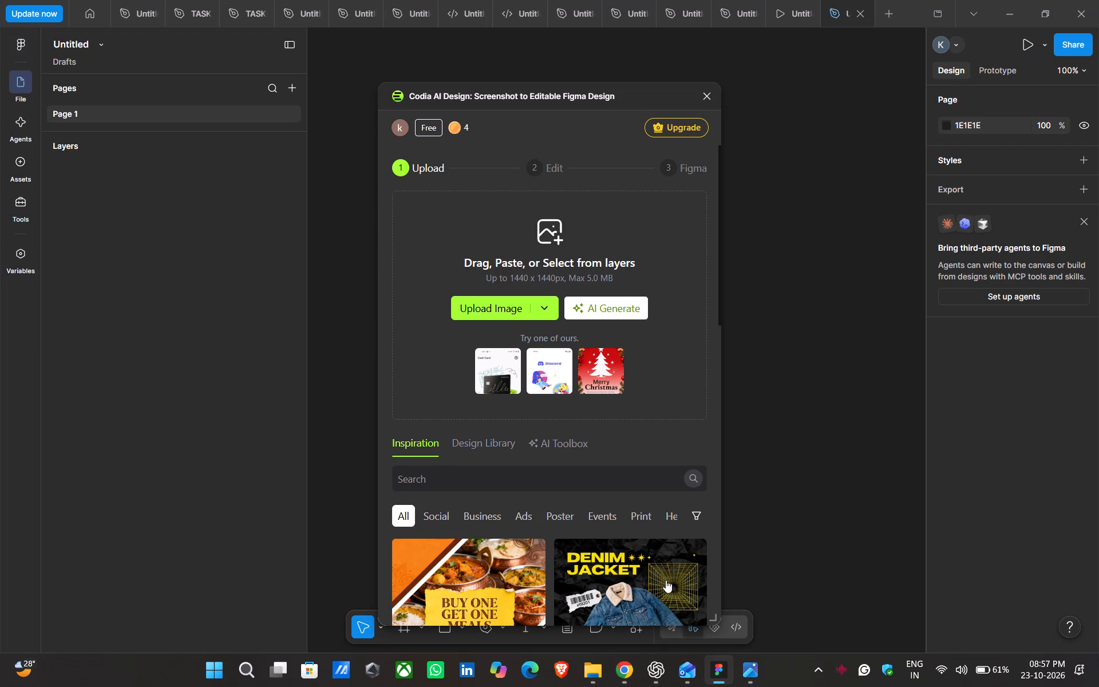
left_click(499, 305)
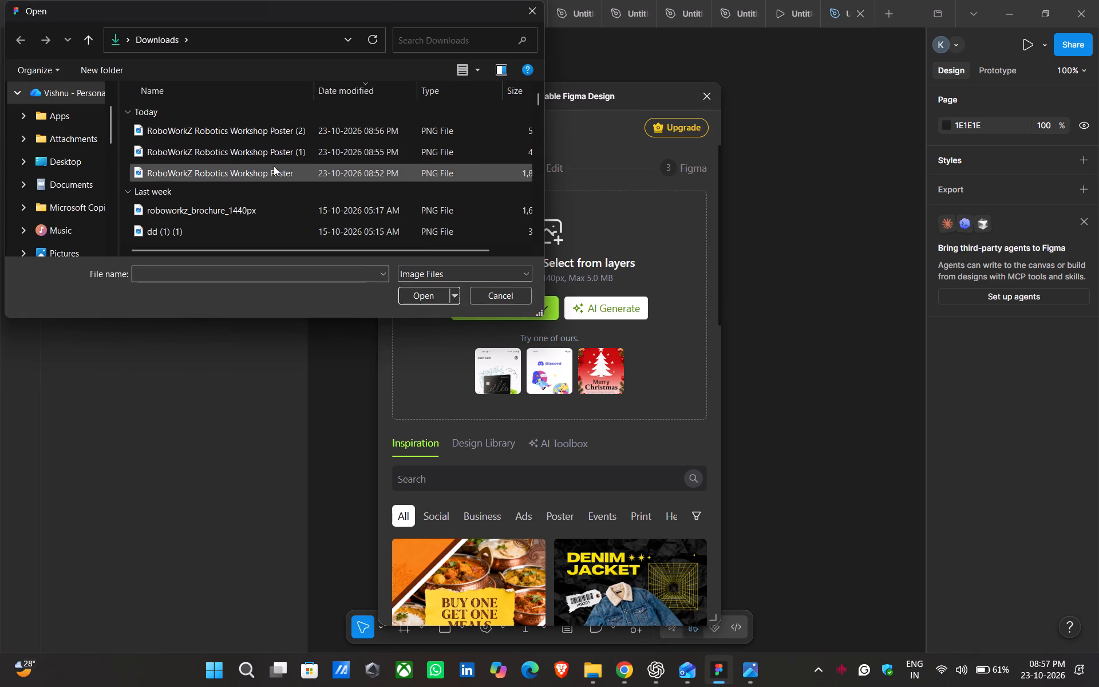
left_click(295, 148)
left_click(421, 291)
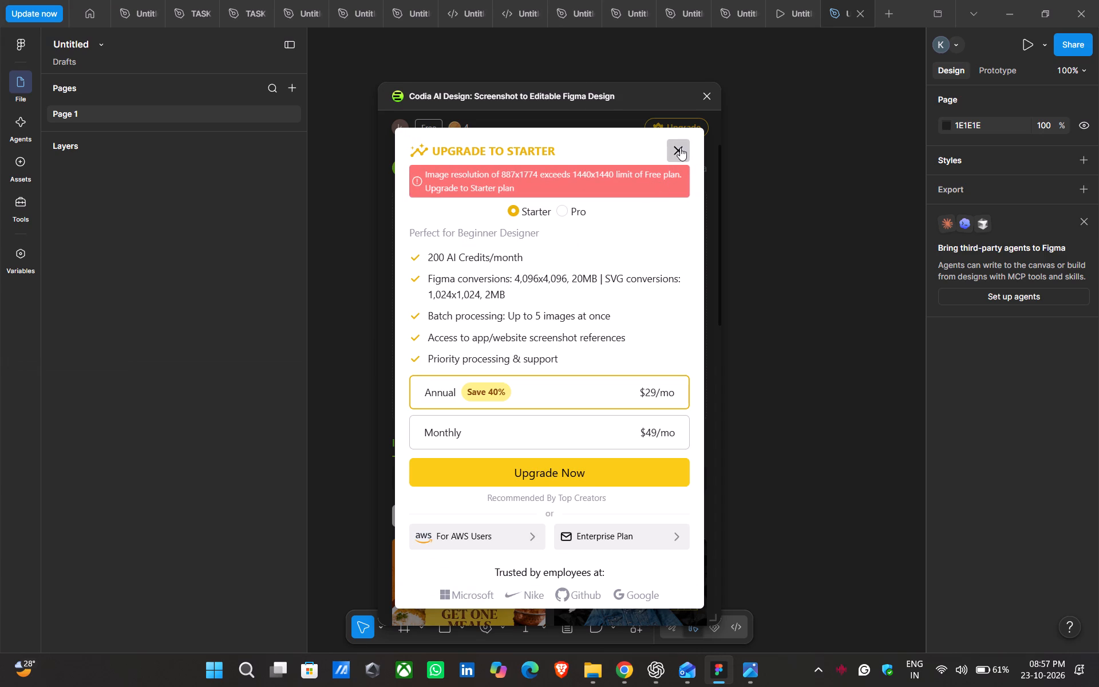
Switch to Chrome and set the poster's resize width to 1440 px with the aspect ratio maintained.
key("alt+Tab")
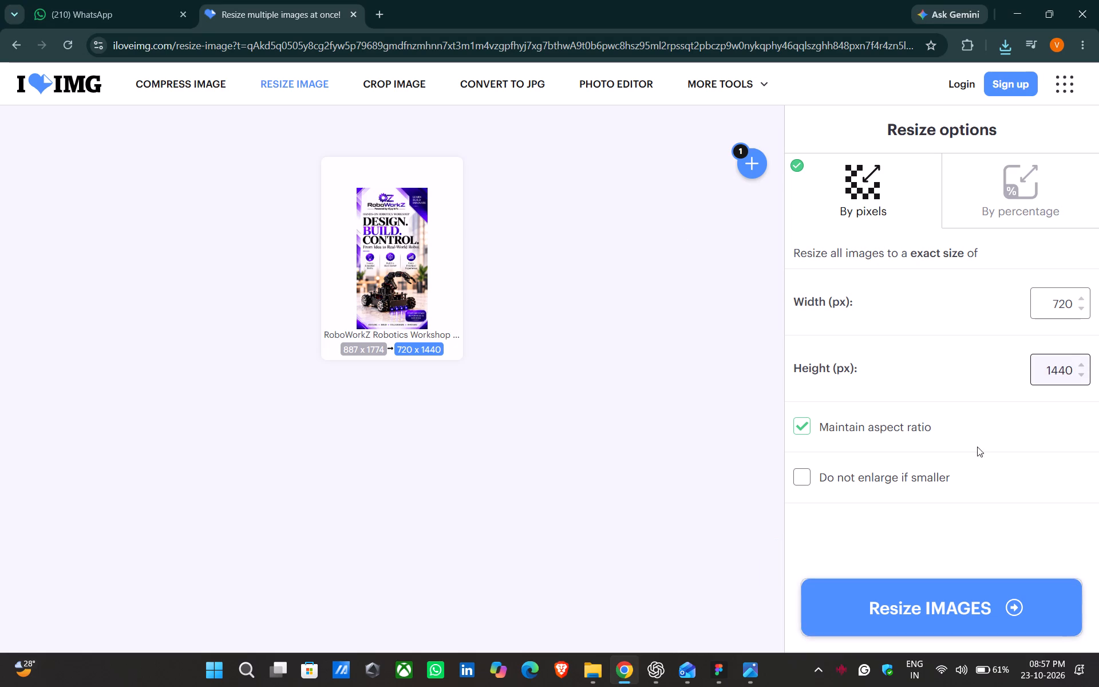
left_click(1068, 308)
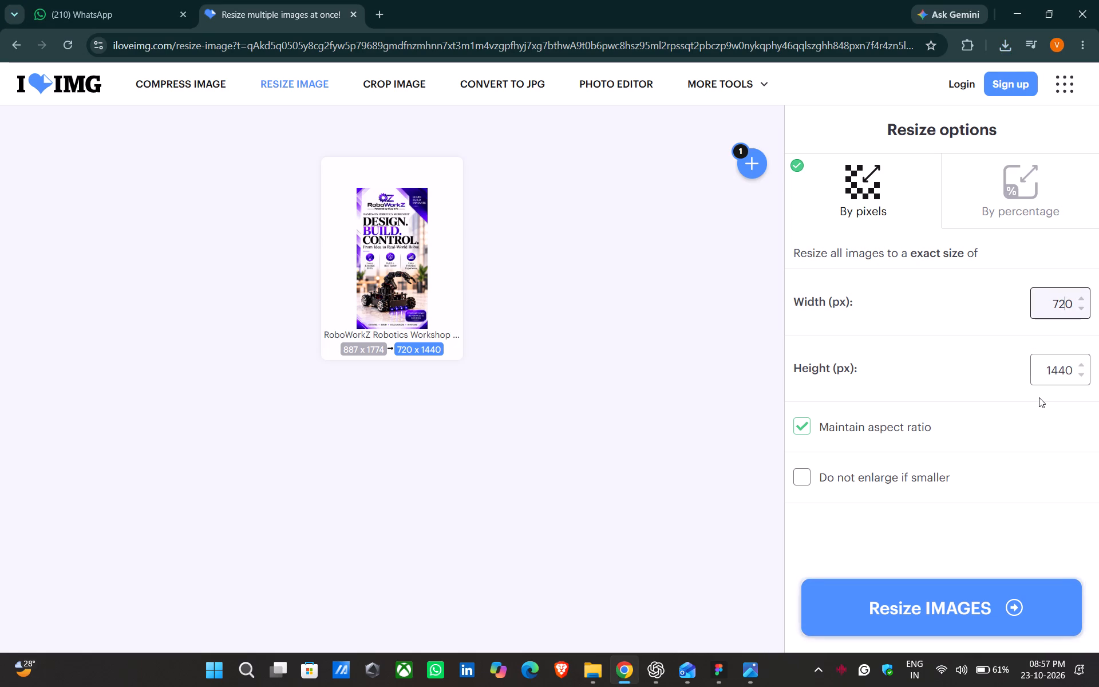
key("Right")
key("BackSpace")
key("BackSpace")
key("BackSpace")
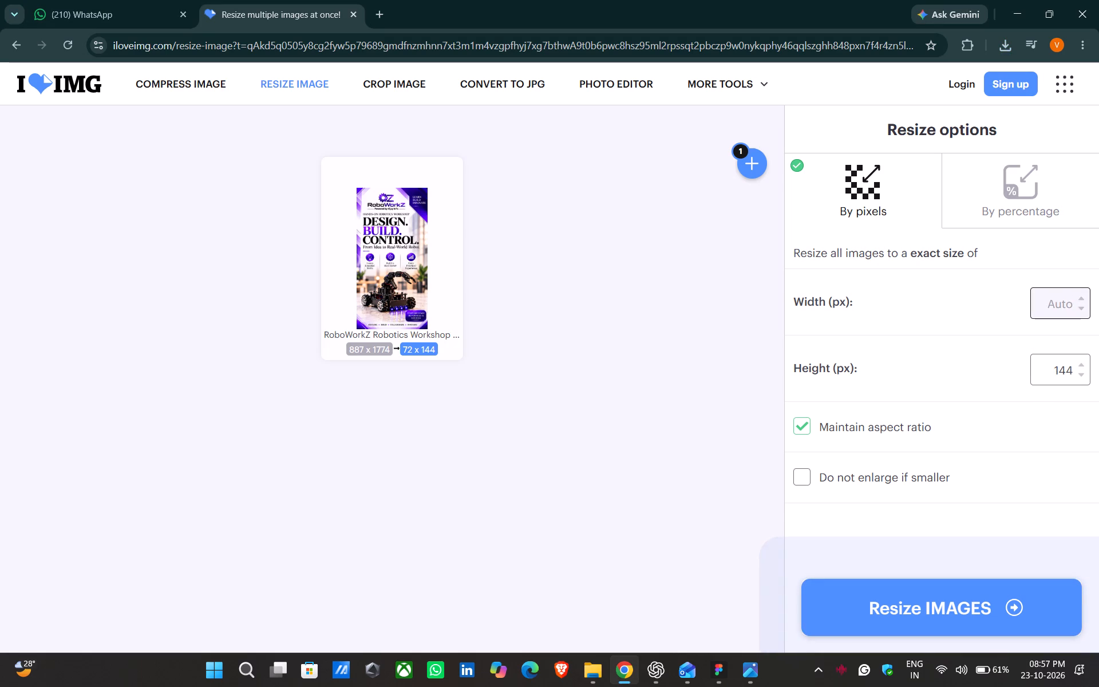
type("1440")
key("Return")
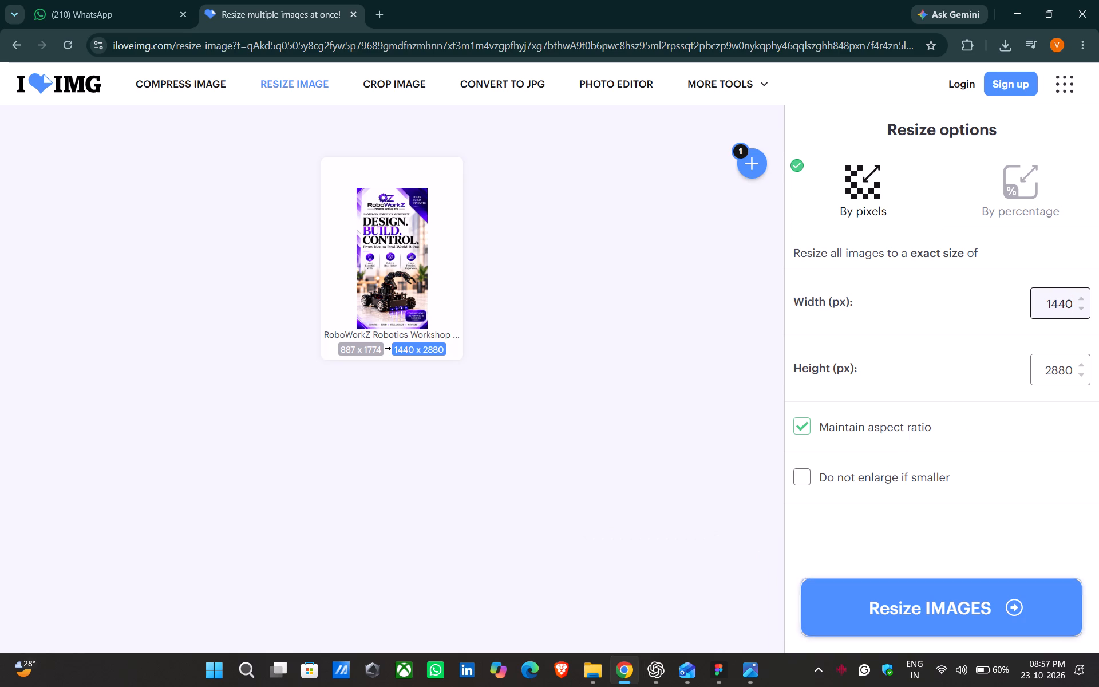
Clear the resize width and set the poster's height to 1440 px, keeping the aspect ratio maintained.
left_click(1072, 305)
key("BackSpace")
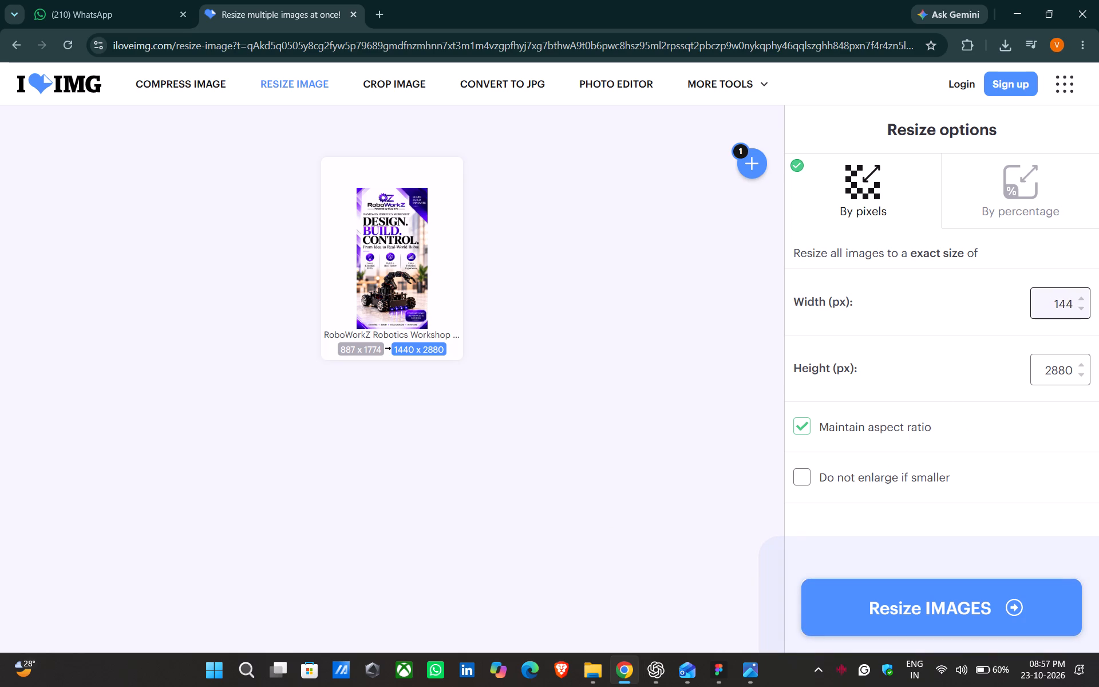
key("BackSpace")
key("BackSpace")
key("BackSpace")
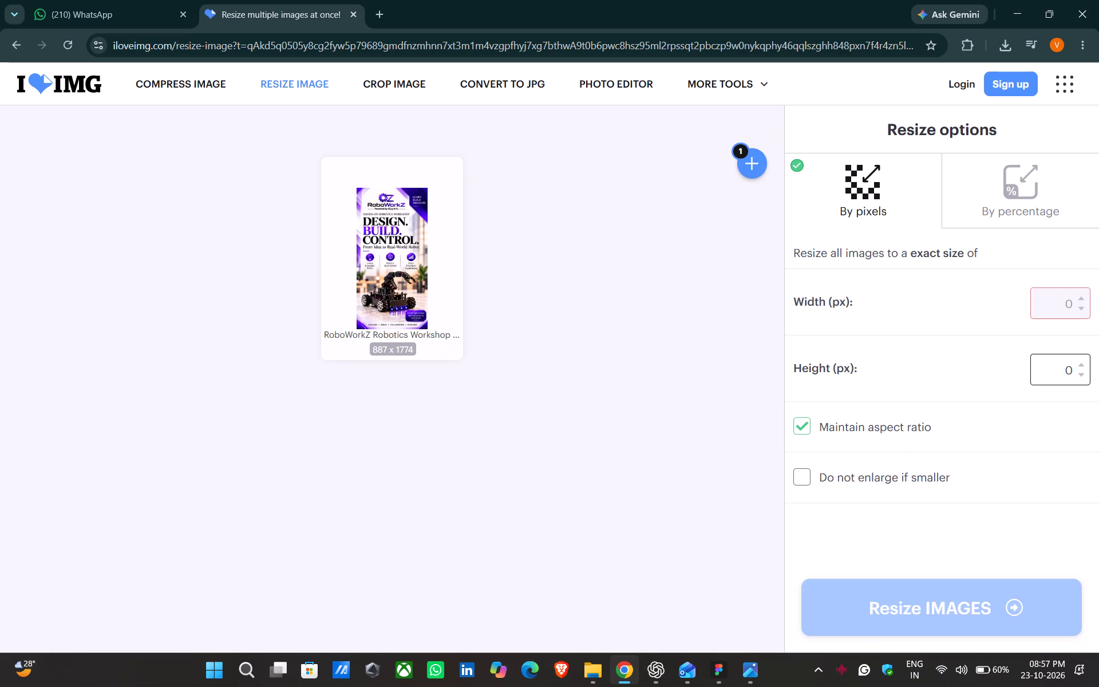
left_click(1067, 374)
type("1440")
left_click(1062, 306)
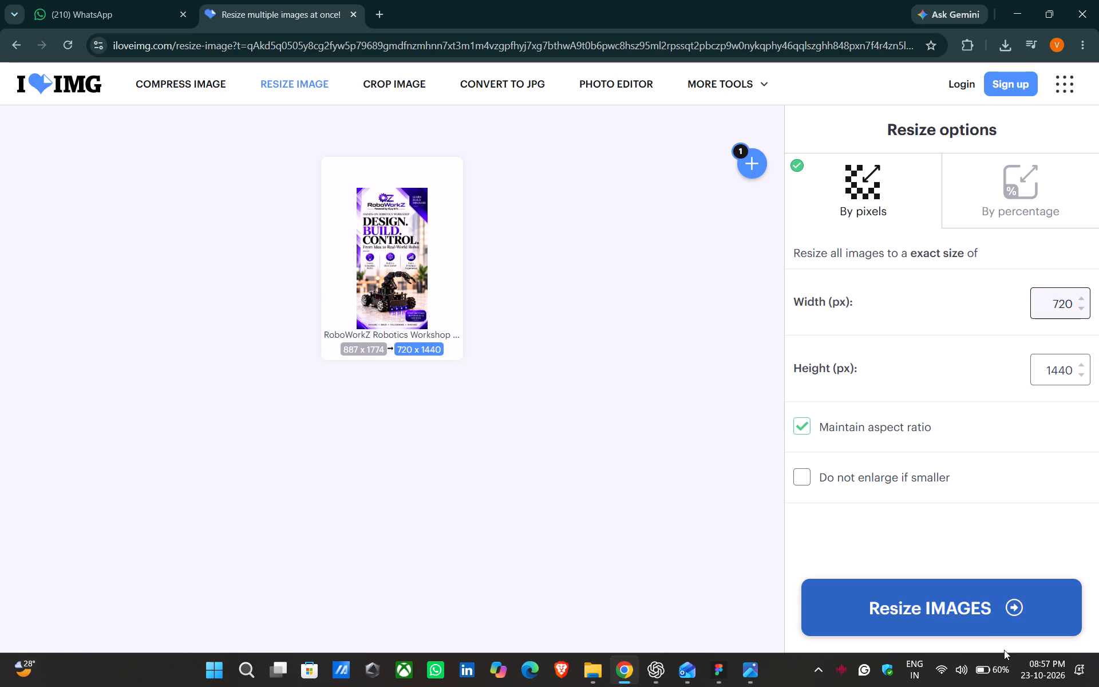
Resize the poster, download the resized image, and open the recent download history.
left_click(986, 586)
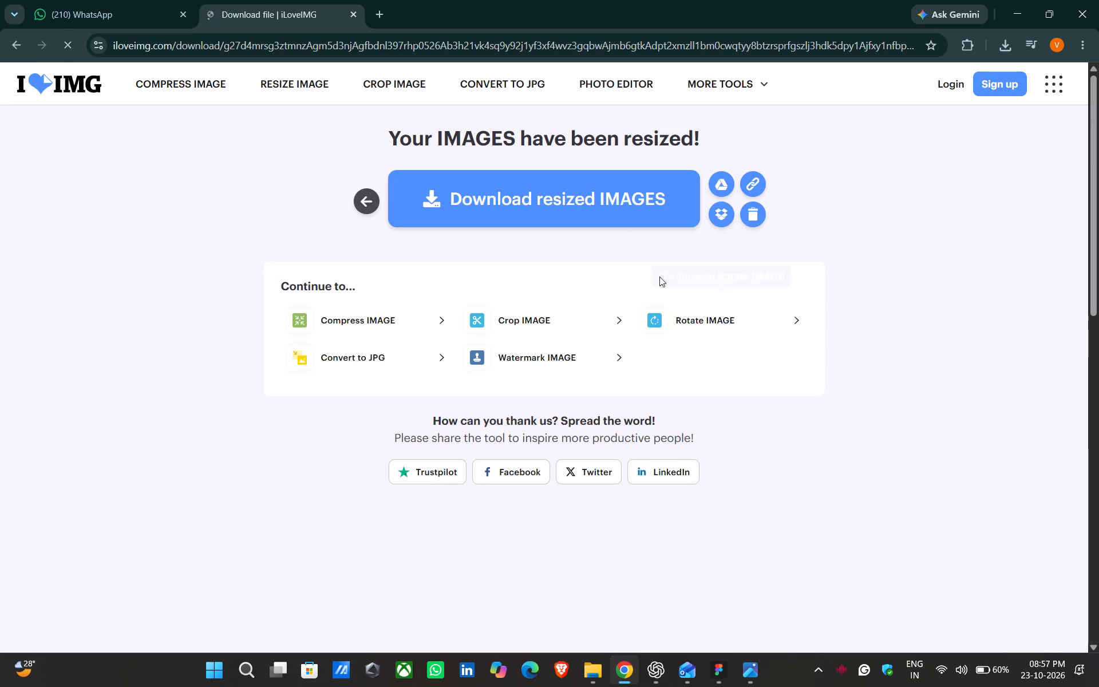
left_click(625, 215)
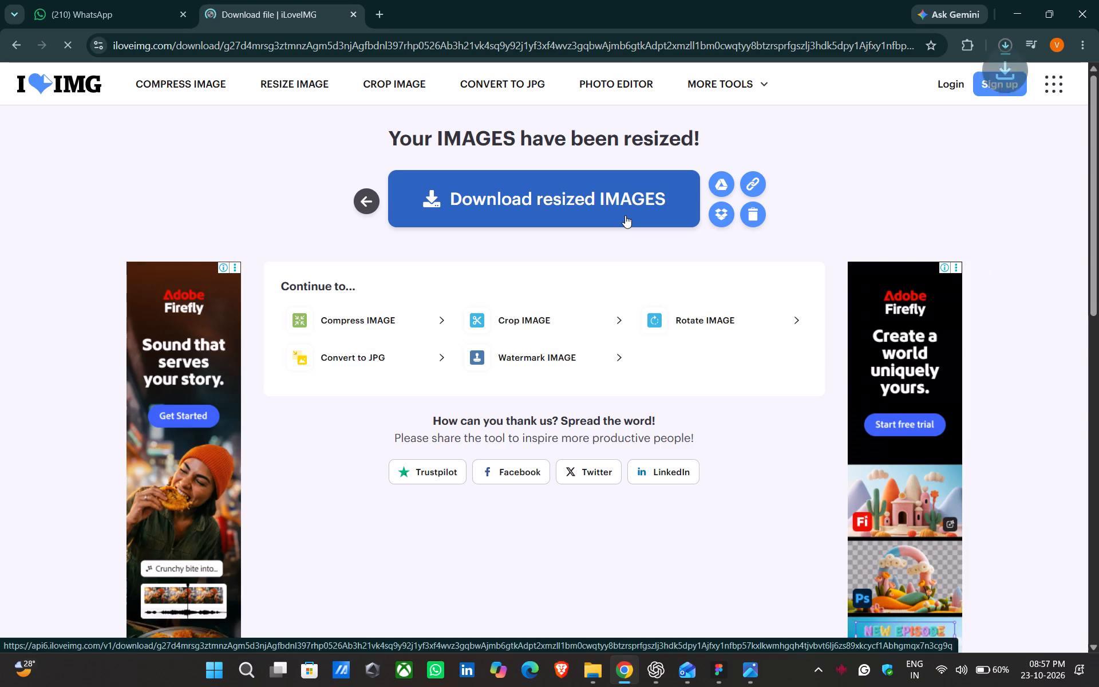
left_click(1006, 56)
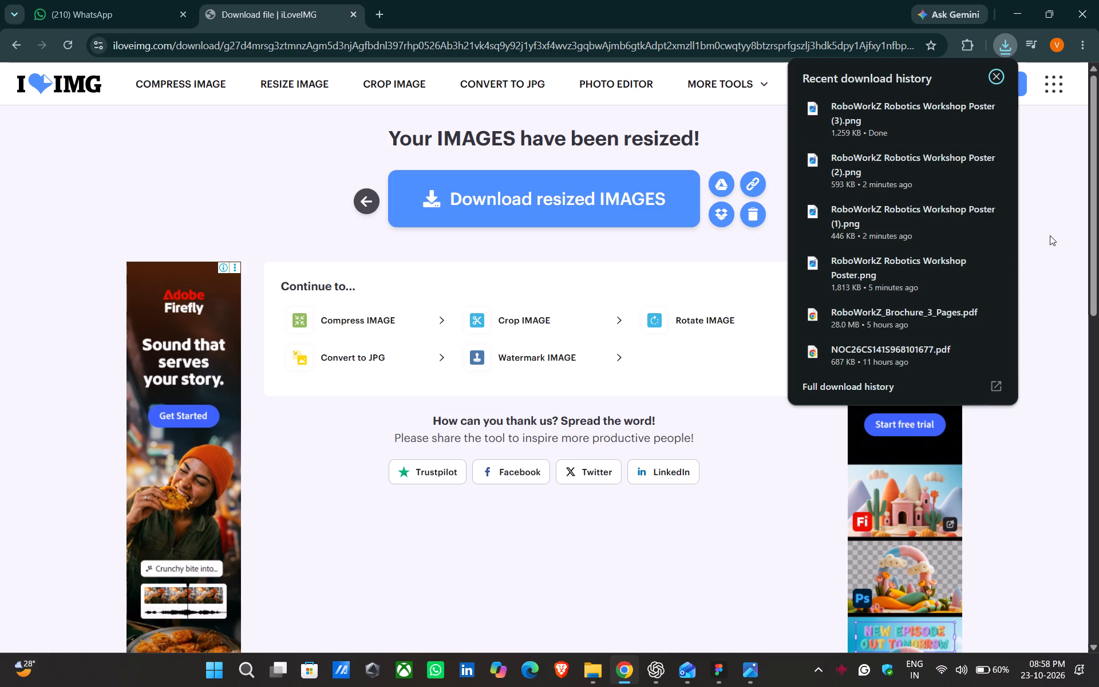
Switch to Figma, dismiss the upgrade offer, and upload RoboWorkZ Robotics Workshop Poster (3) into the Codia plugin.
key("alt+Tab")
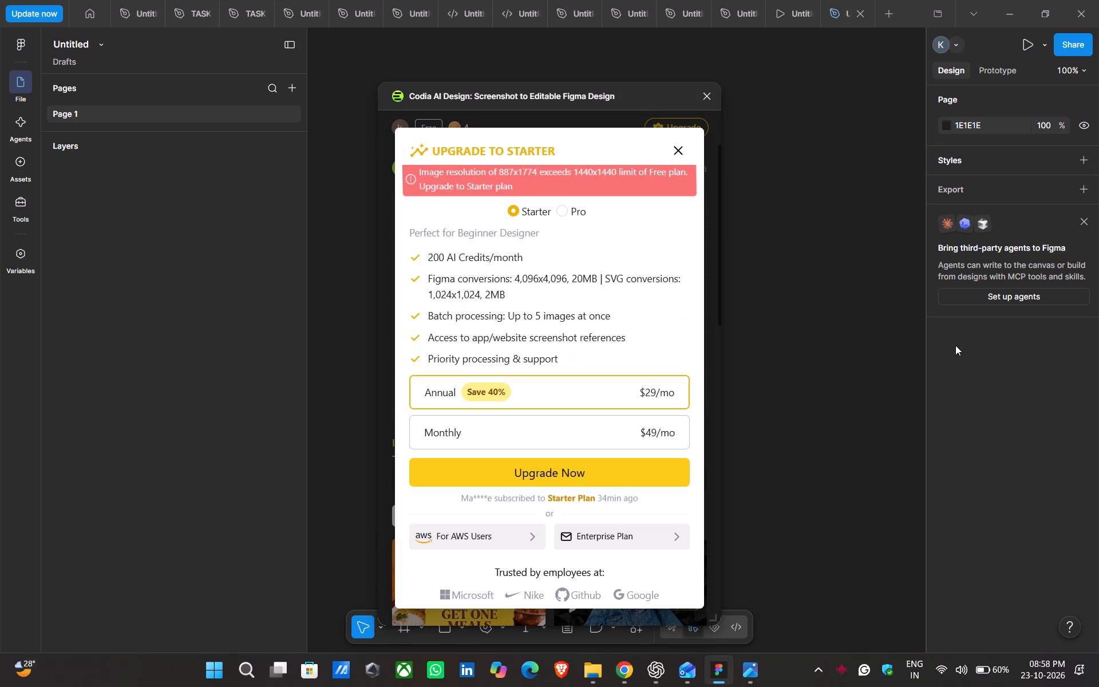
left_click(680, 145)
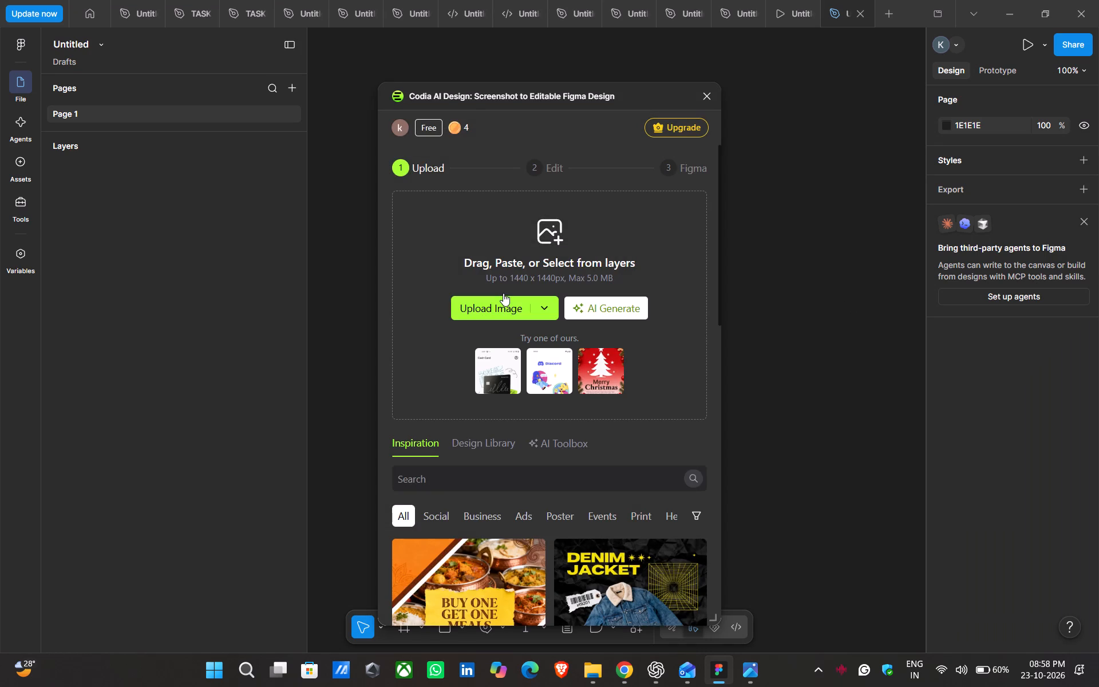
left_click(503, 293)
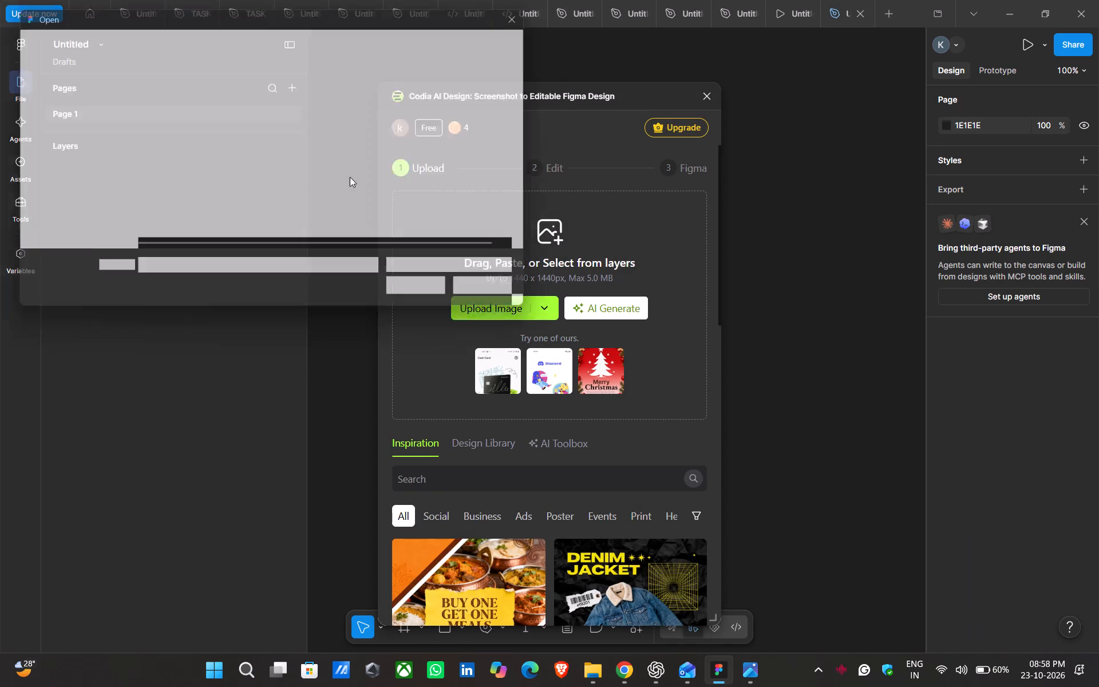
left_click(288, 125)
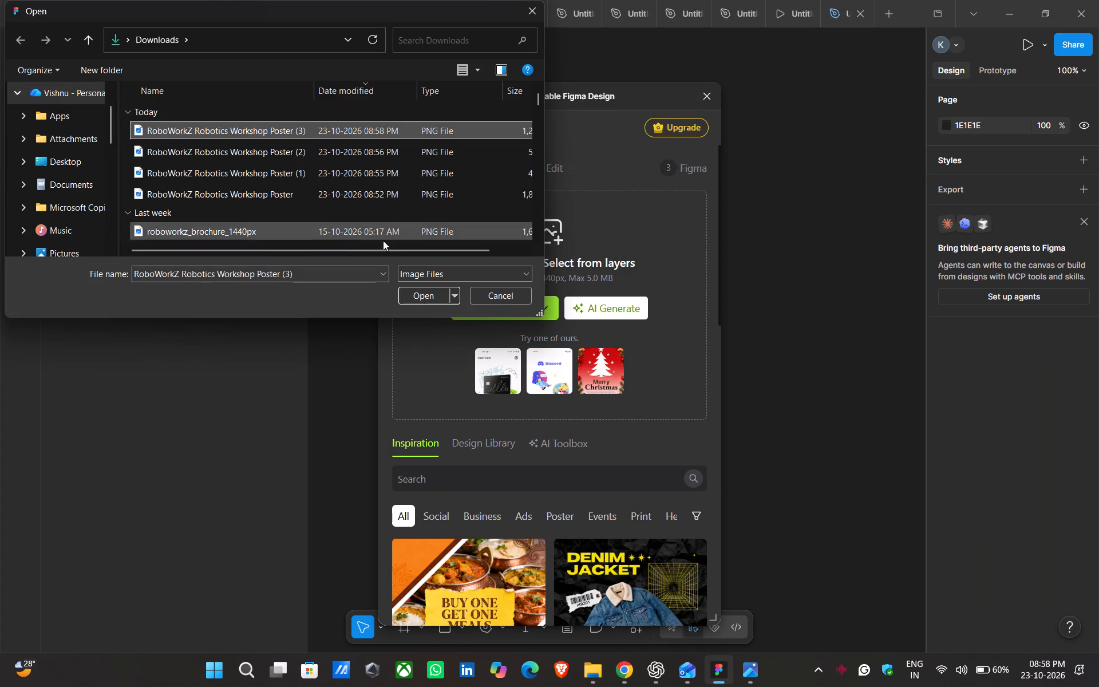
left_click(418, 294)
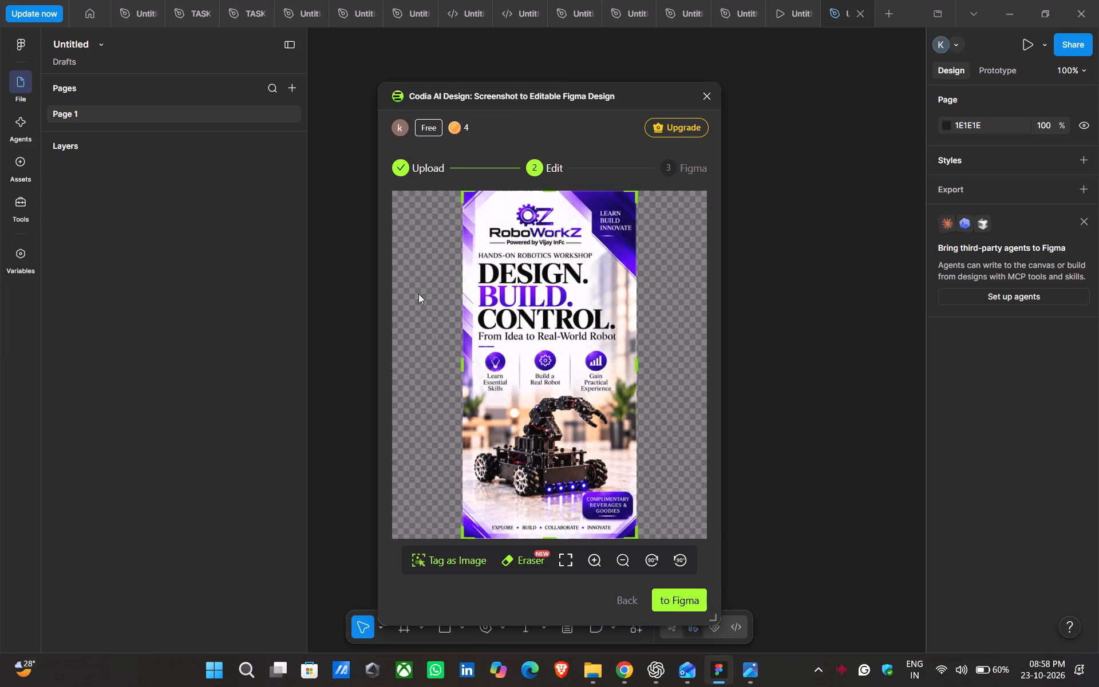
Start converting the uploaded poster into an editable Figma design without editing or cropping it.
left_click(677, 605)
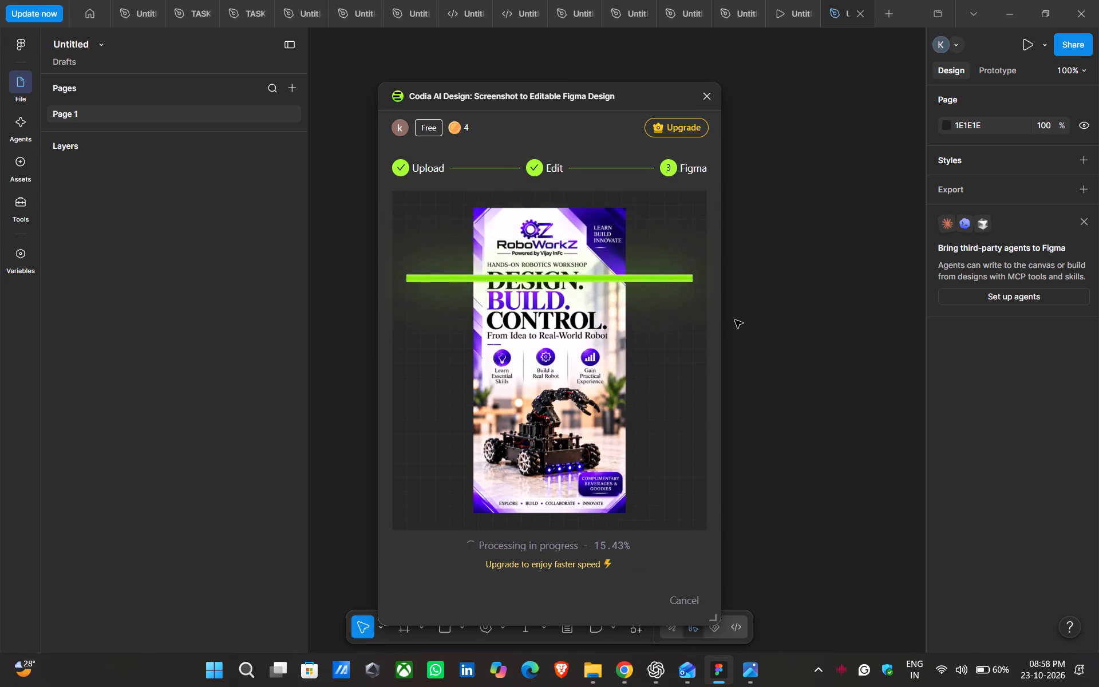
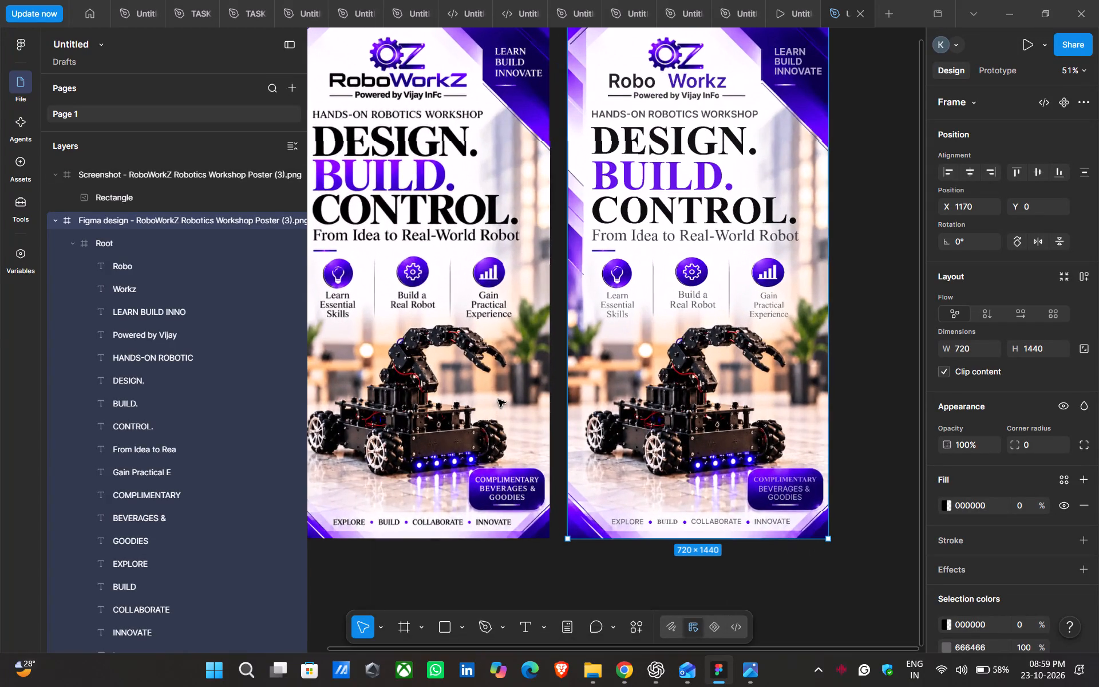
Compare the converted poster's text and layout with the original screenshot, including the complimentary beverages badge.
scroll(450, 274, "up", 2)
scroll(450, 274, "right", 1)
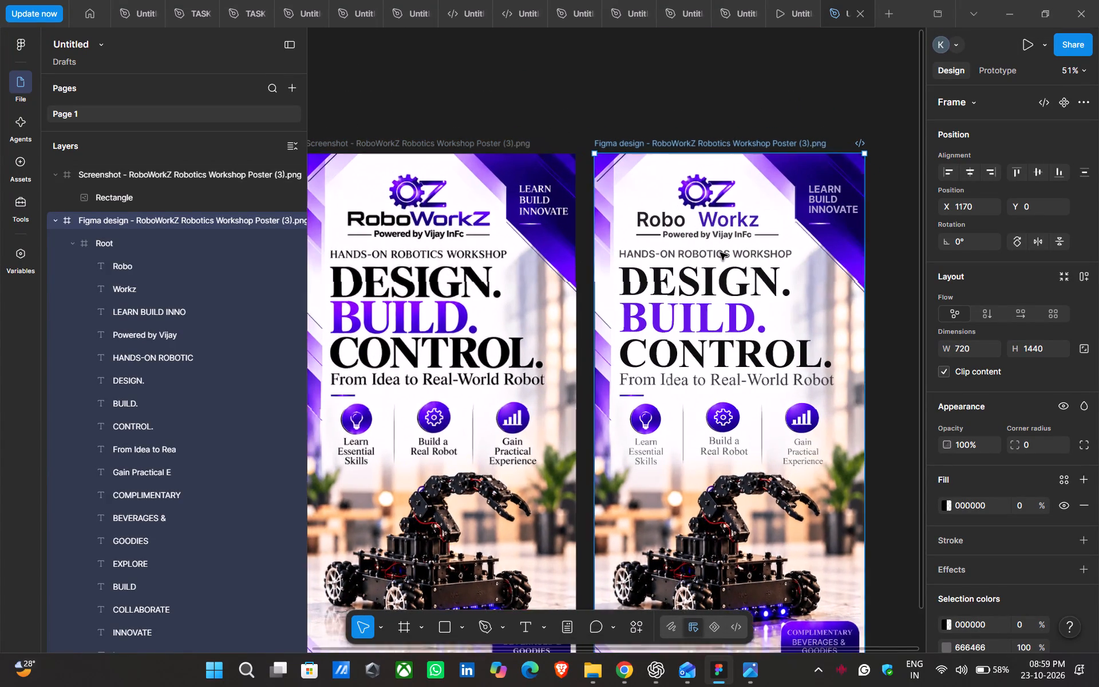
scroll(707, 337, "down", 1)
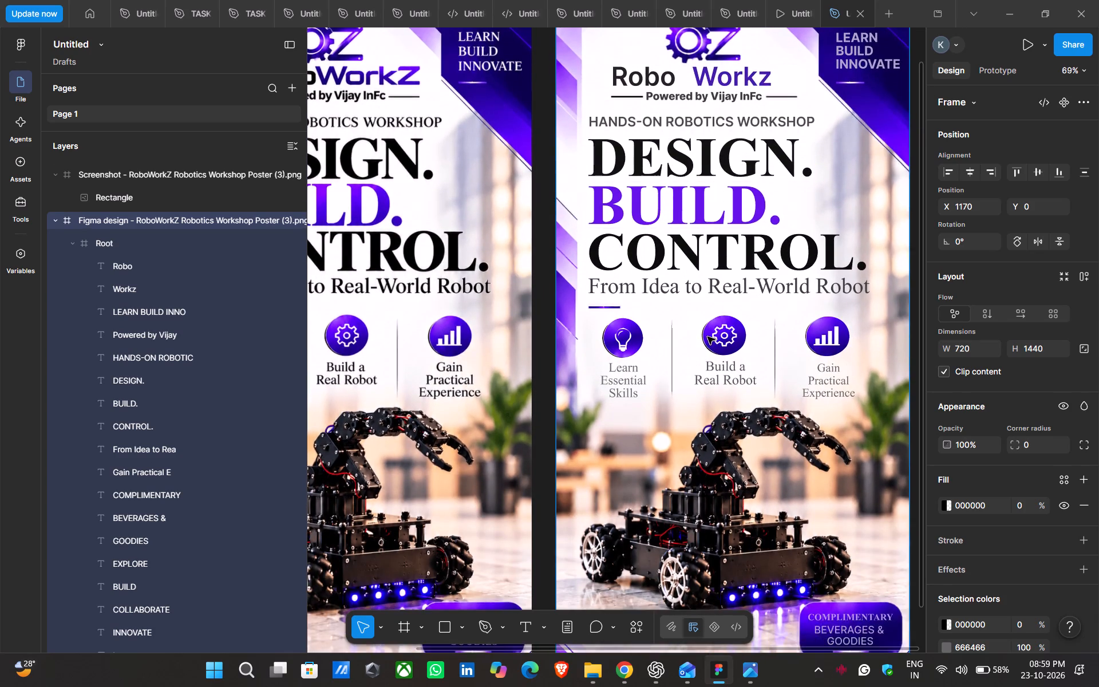
scroll(707, 337, "down", 1)
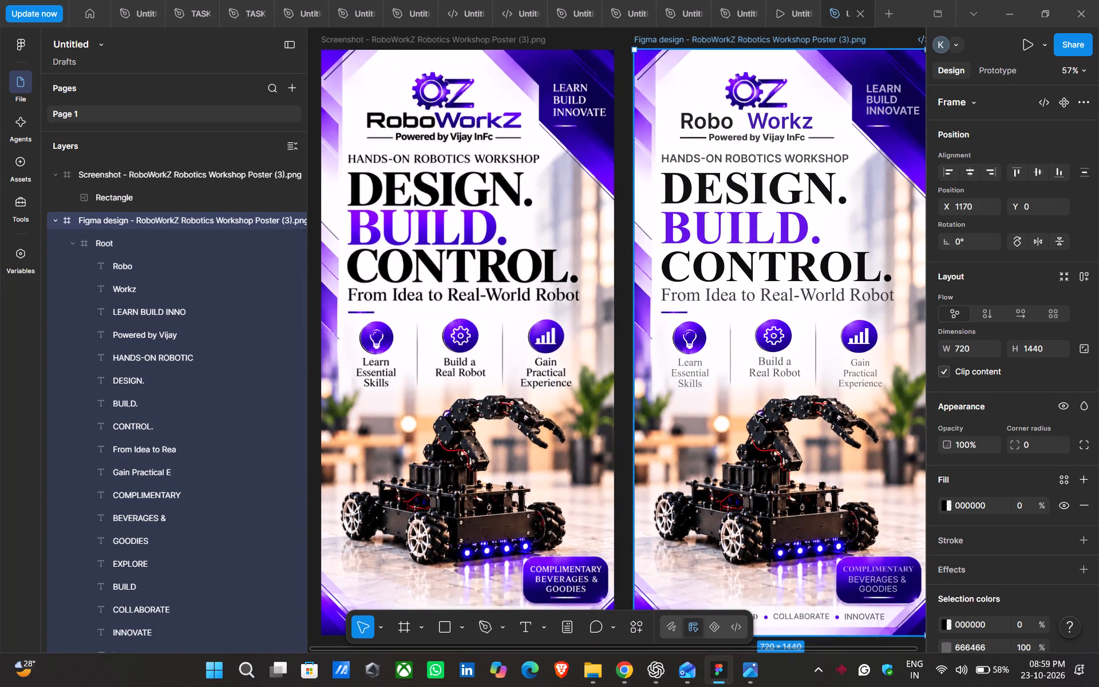
scroll(755, 414, "down", 1)
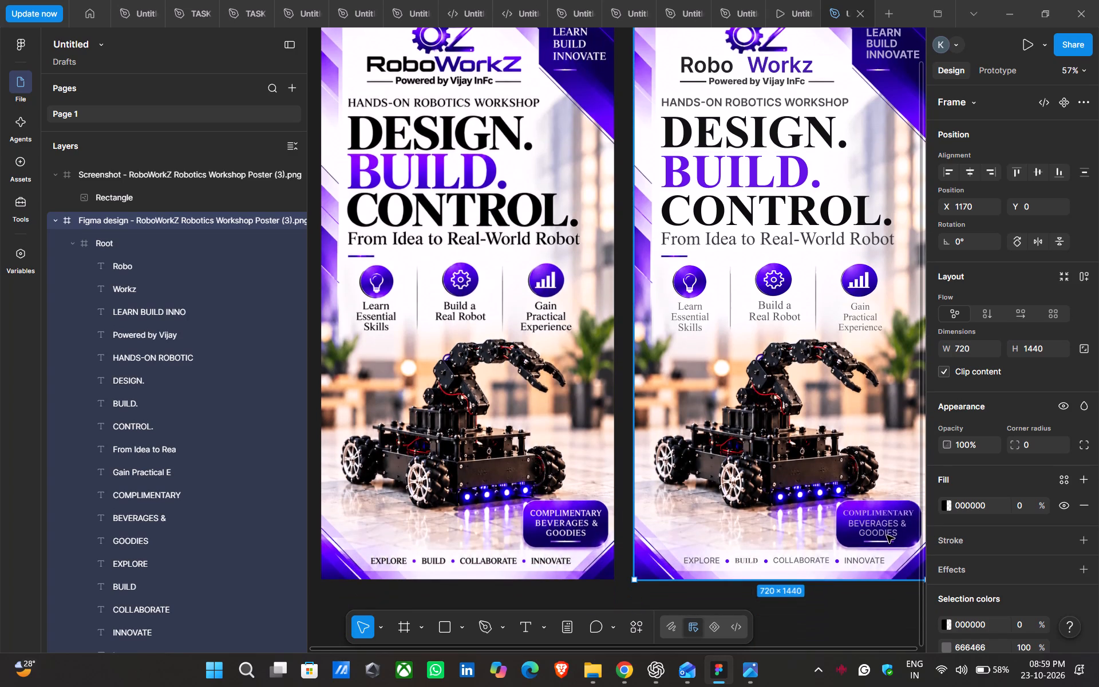
triple_click(883, 530)
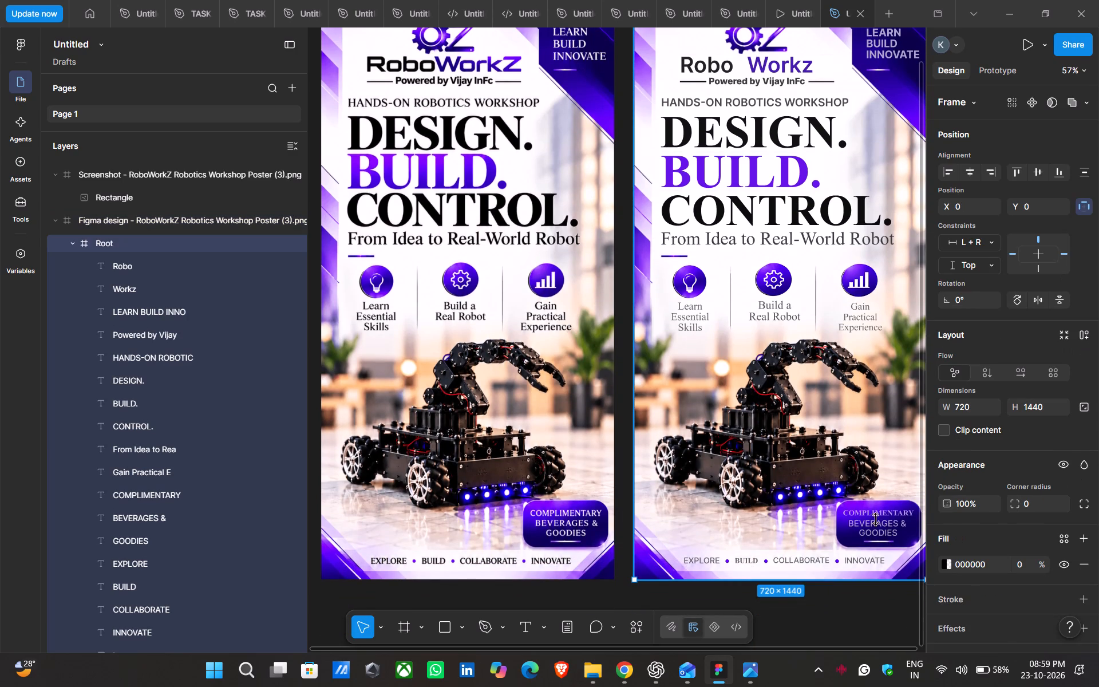
left_click(881, 514)
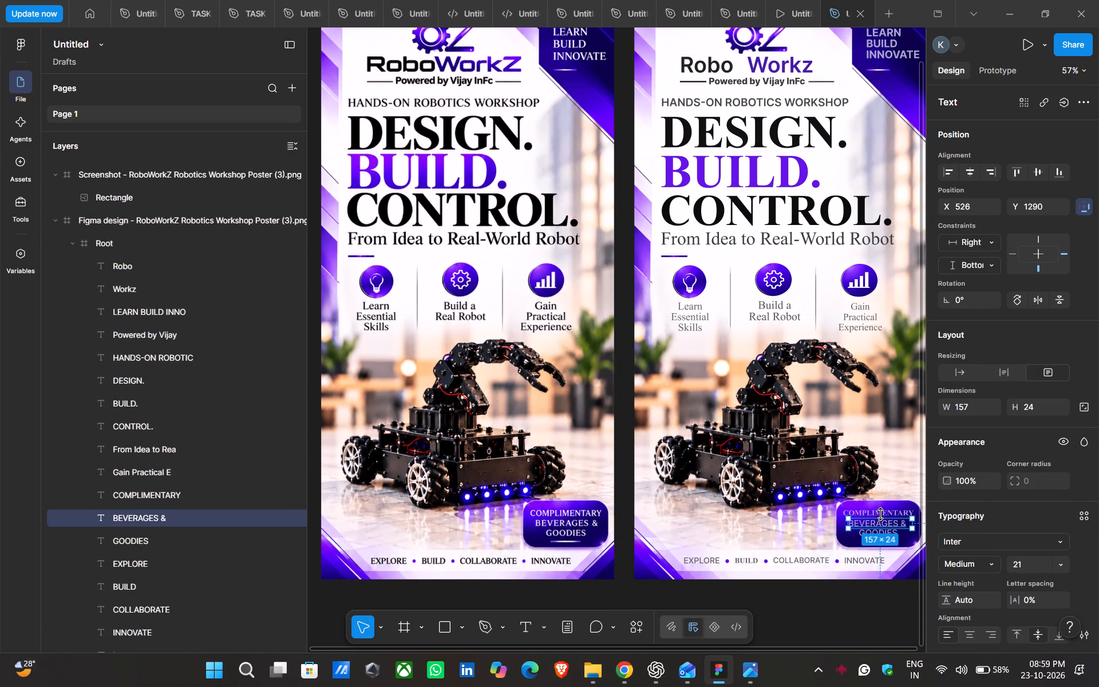
scroll(745, 248, "up", 6)
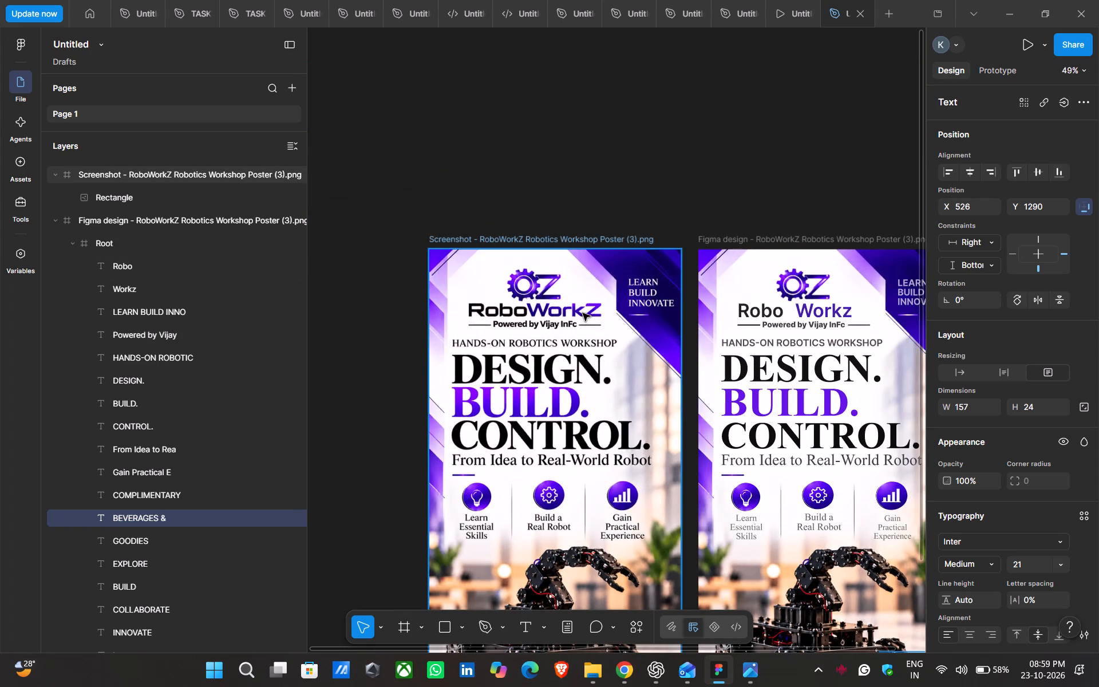
Change the font of the "Workz" text in the converted poster's logo to Michroma.
scroll(583, 313, "left", 4)
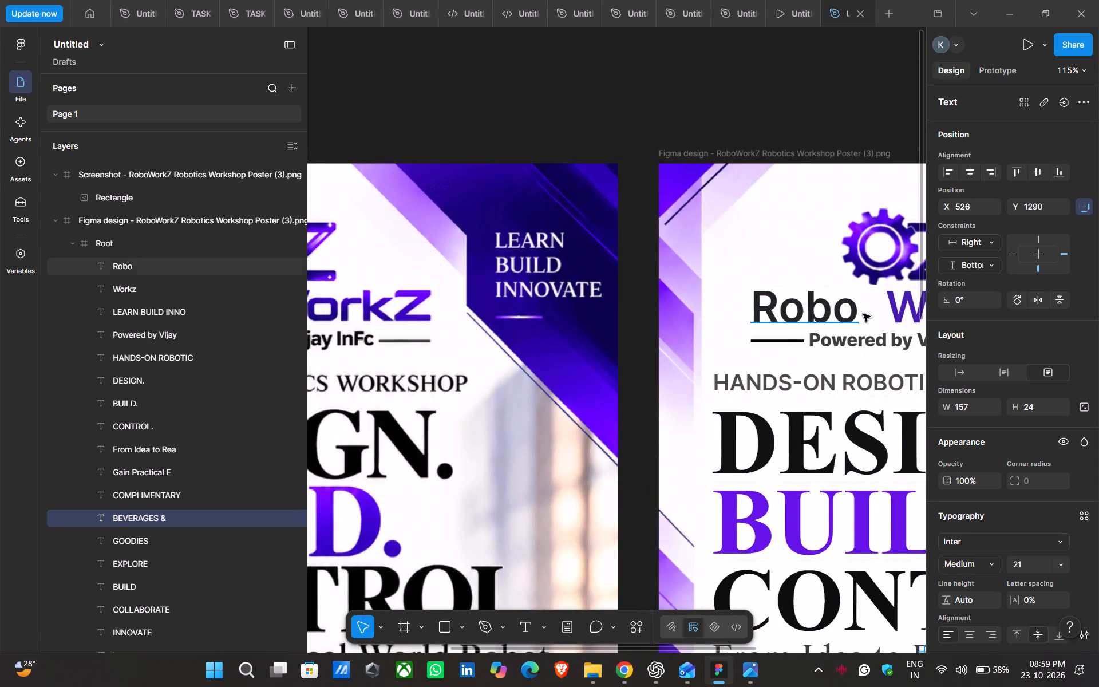
scroll(793, 317, "left", 2)
double_click(812, 311)
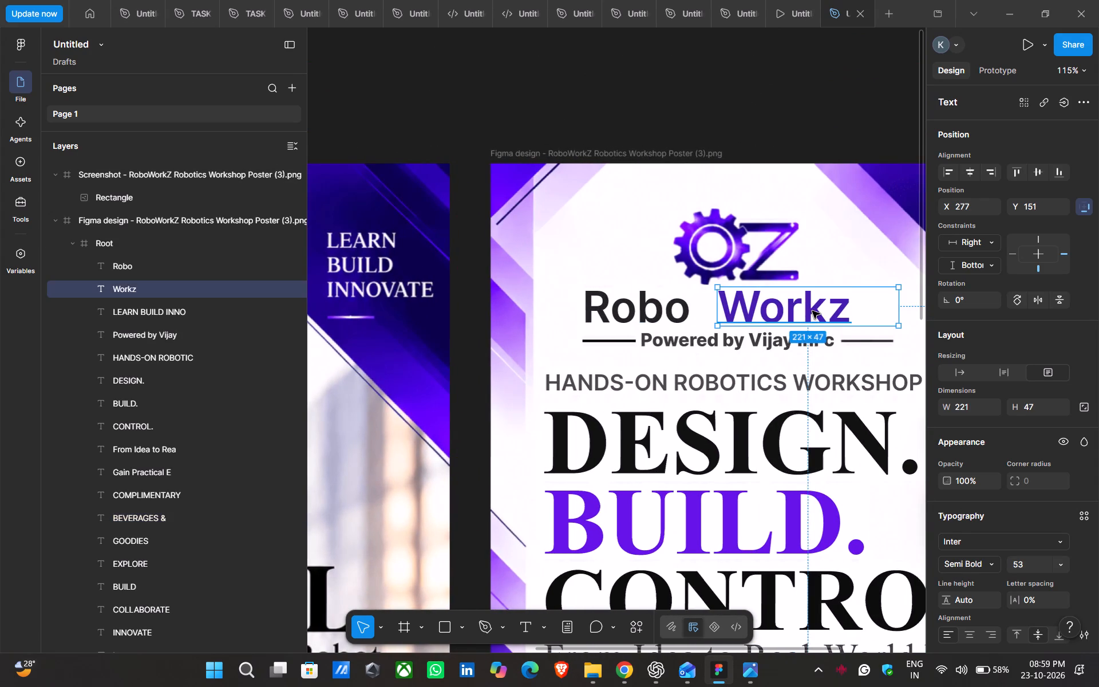
left_click_drag(1070, 559, 1063, 544)
left_click(1063, 544)
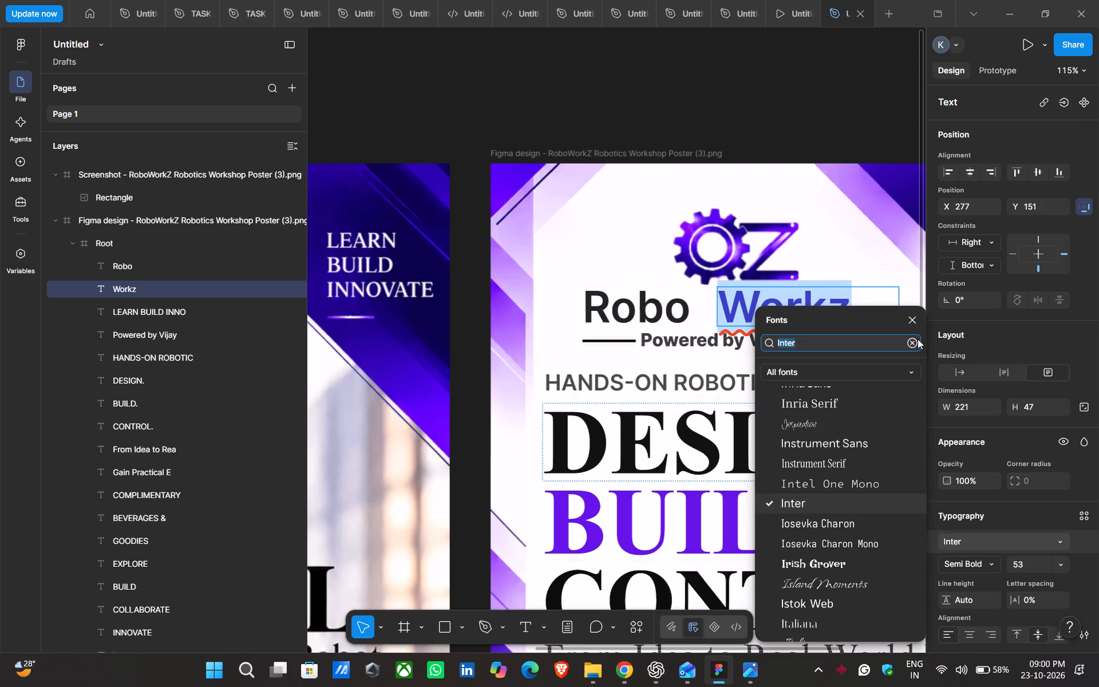
left_click(917, 339)
type("micr")
key("BackSpace")
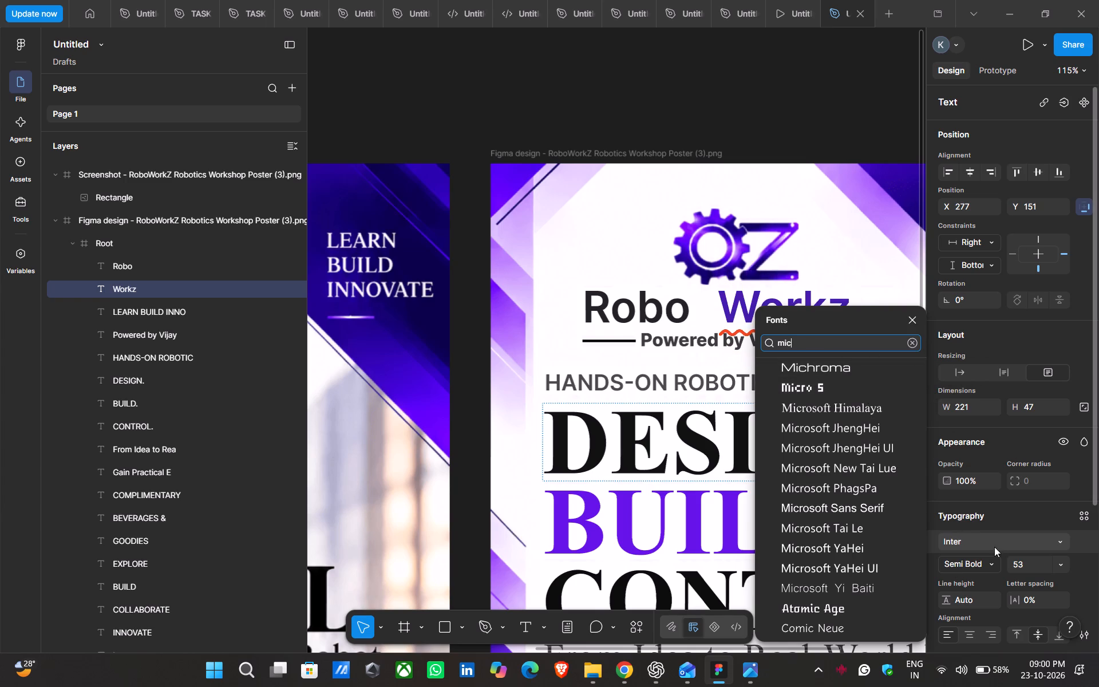
left_click(832, 364)
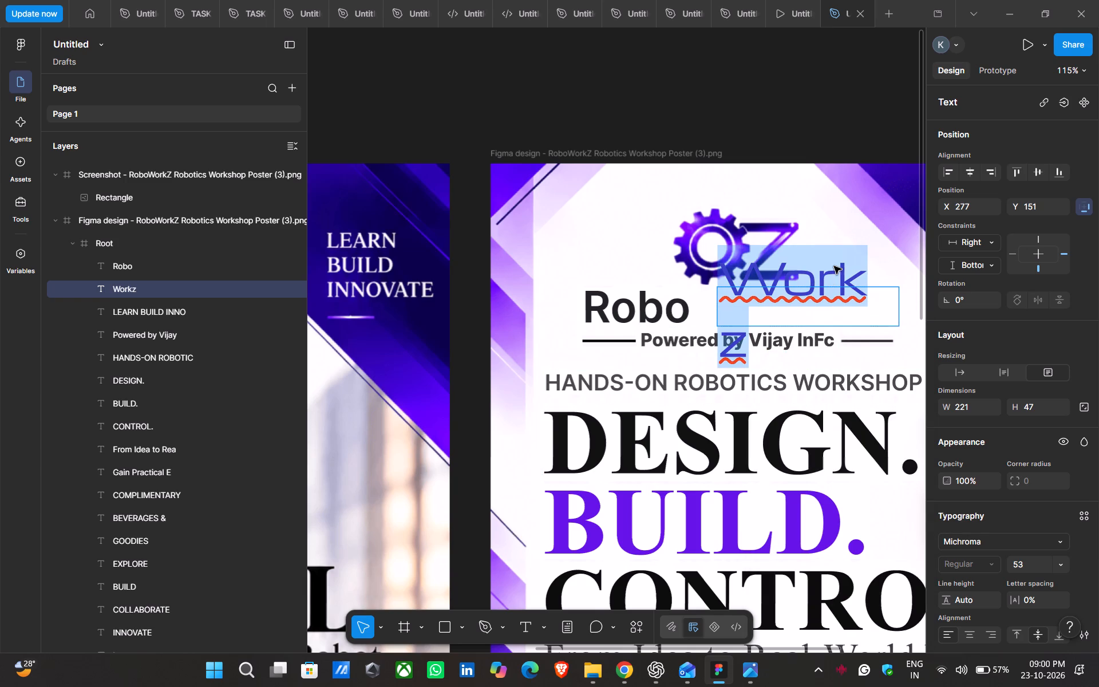
left_click(834, 266)
left_click(820, 285)
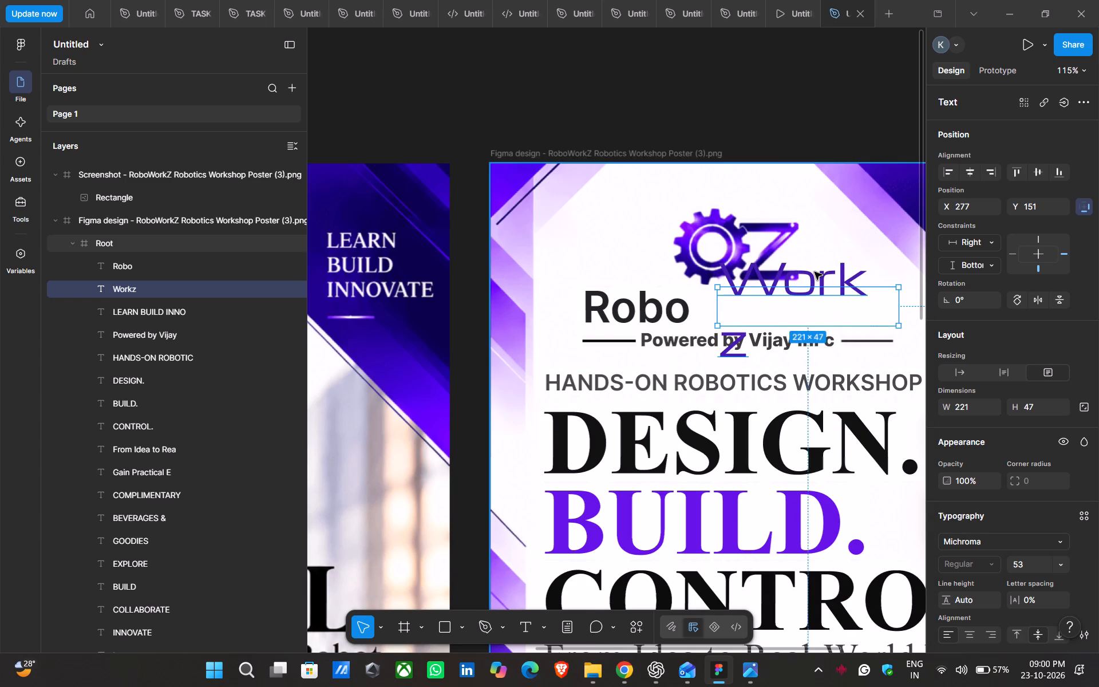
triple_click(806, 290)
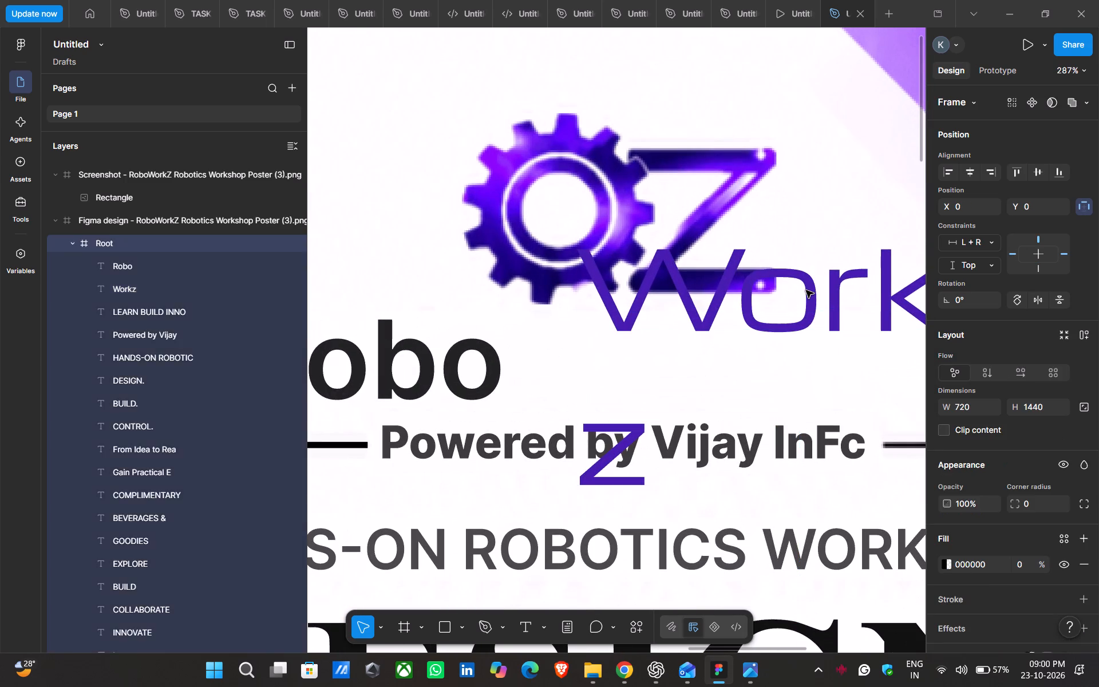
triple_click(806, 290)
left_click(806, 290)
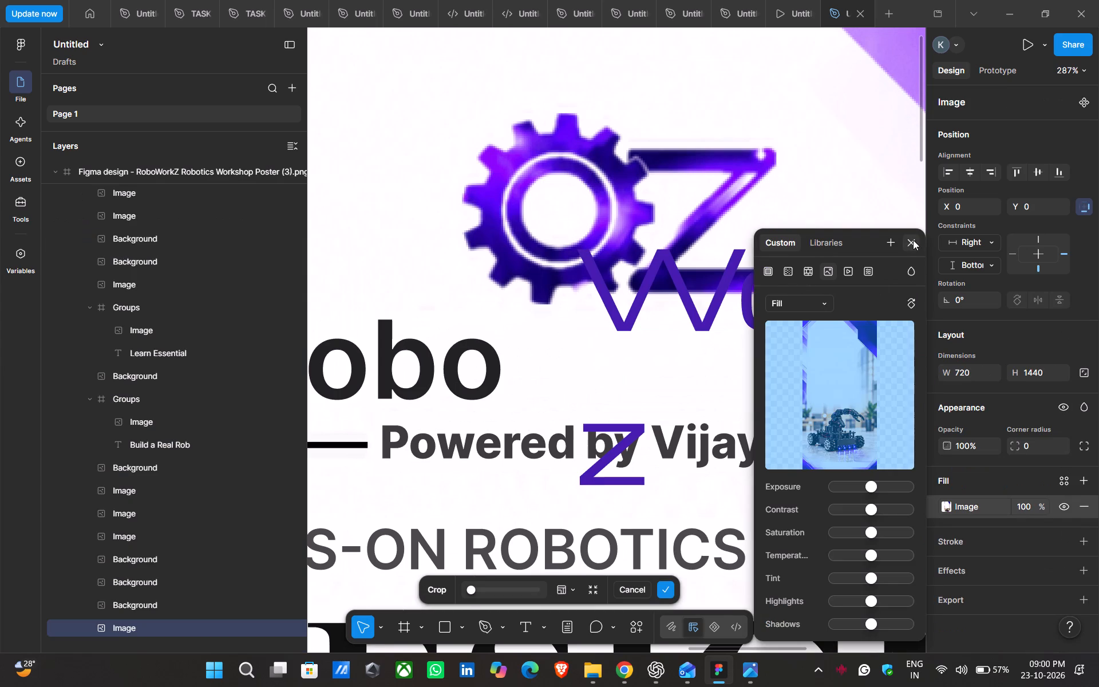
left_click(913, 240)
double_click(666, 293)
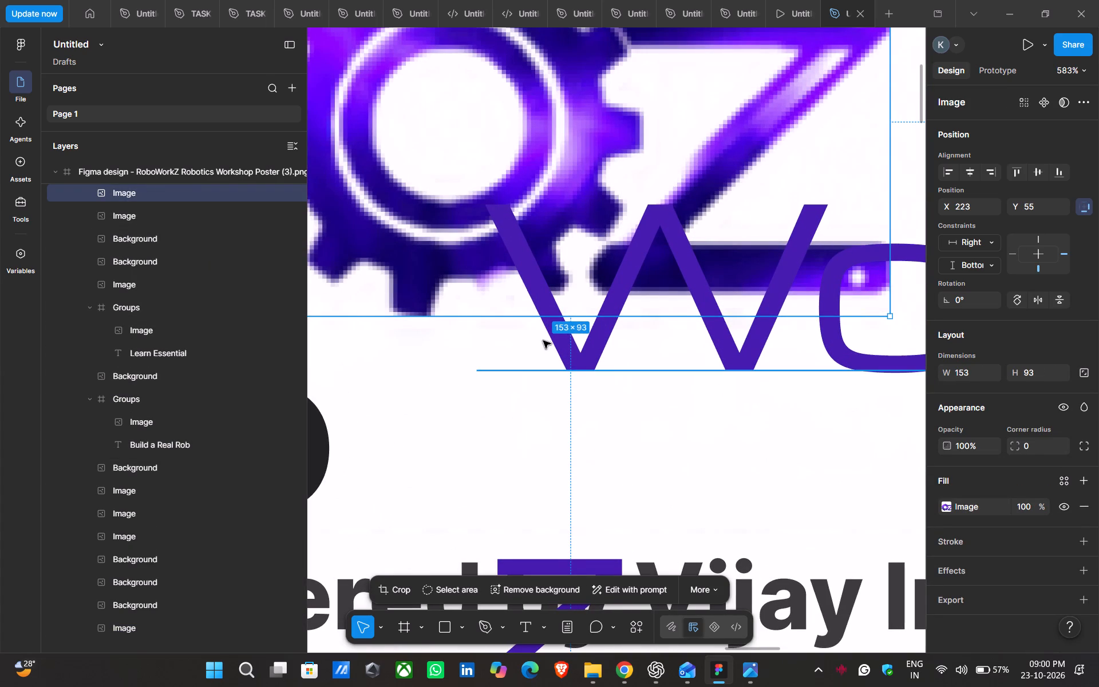
Move the "Workz" text down and against "Robo", to about X 239, Y 184.
left_click(820, 357)
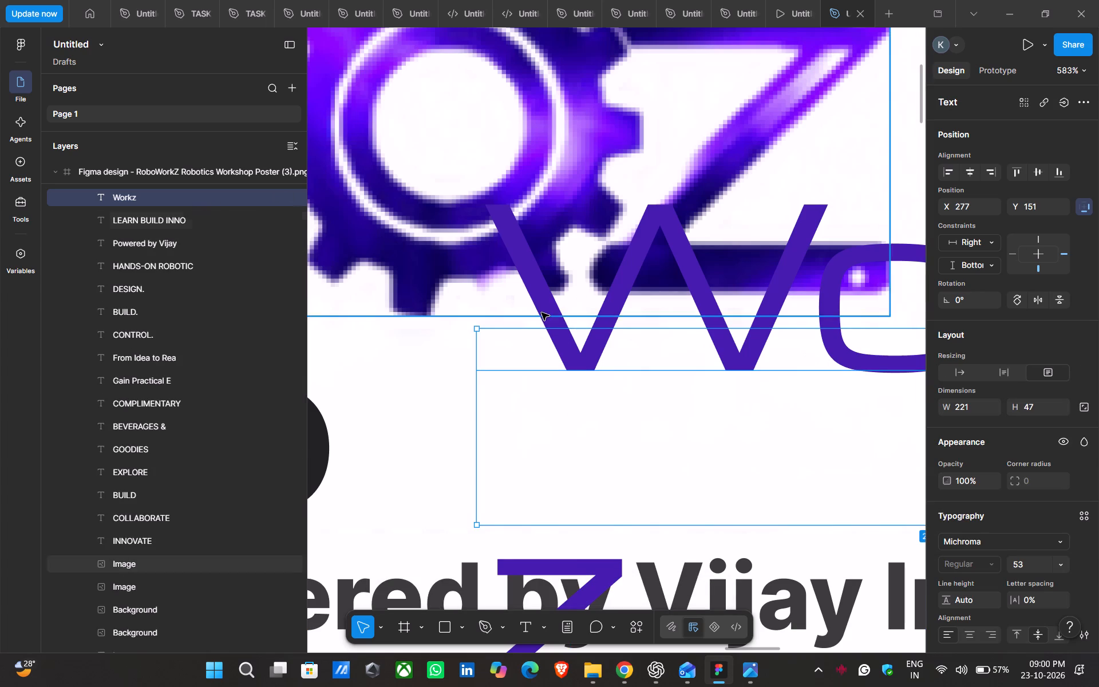
left_click_drag(599, 355, 533, 450)
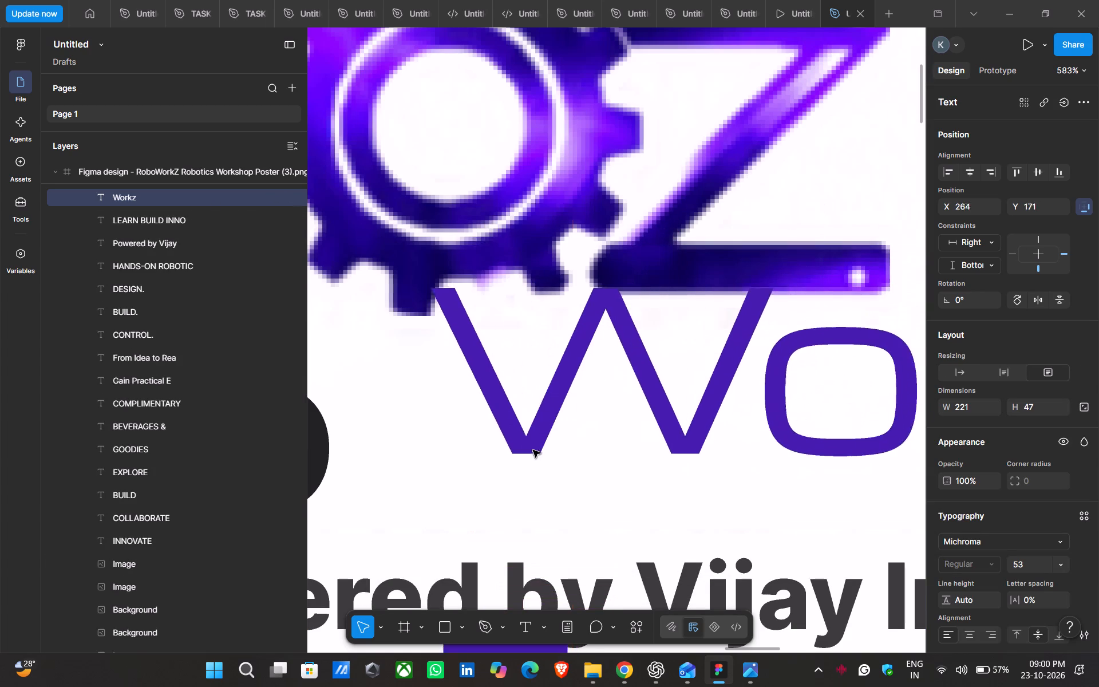
left_click_drag(533, 450, 491, 471)
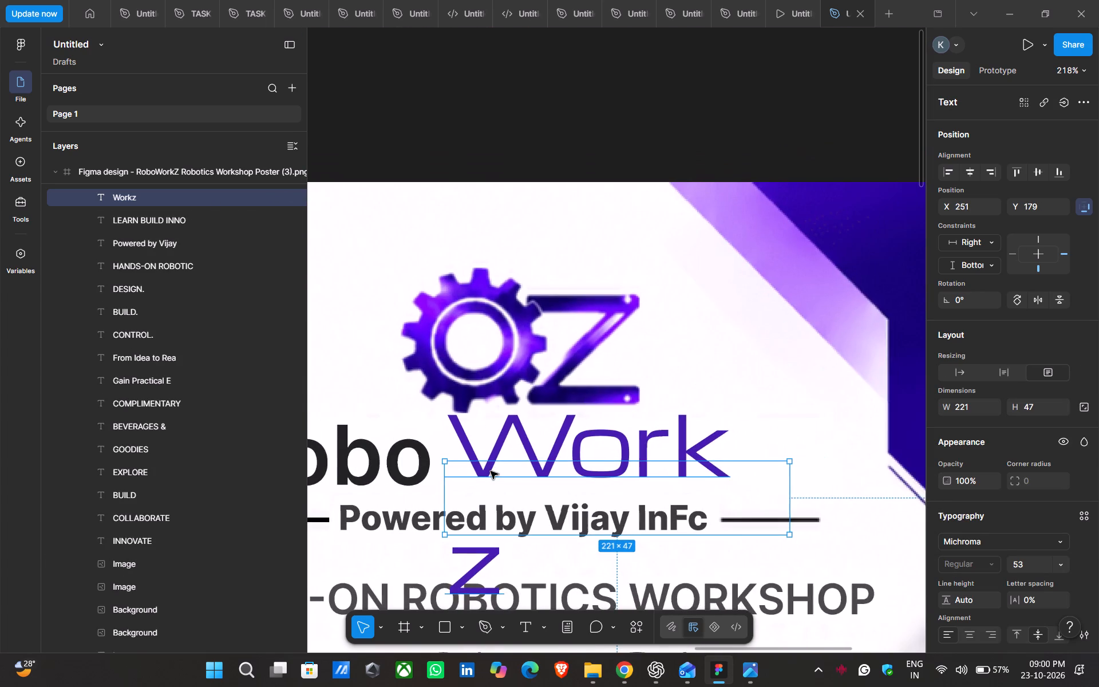
scroll(491, 471, "right", 1)
left_click_drag(529, 471, 515, 477)
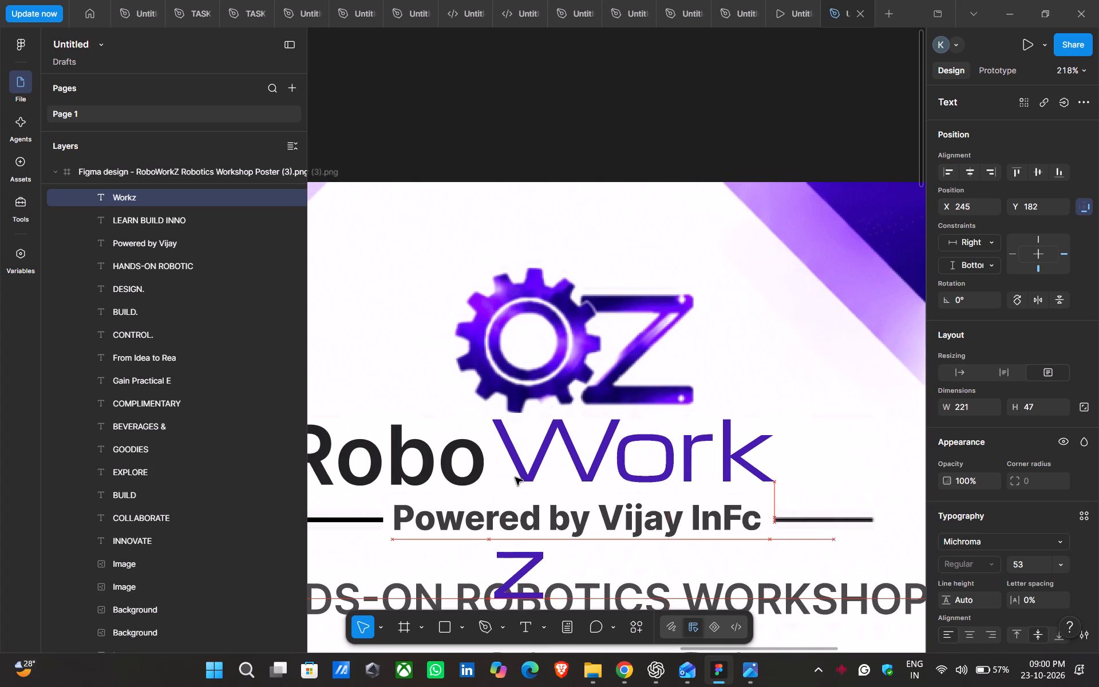
left_click_drag(515, 477, 508, 481)
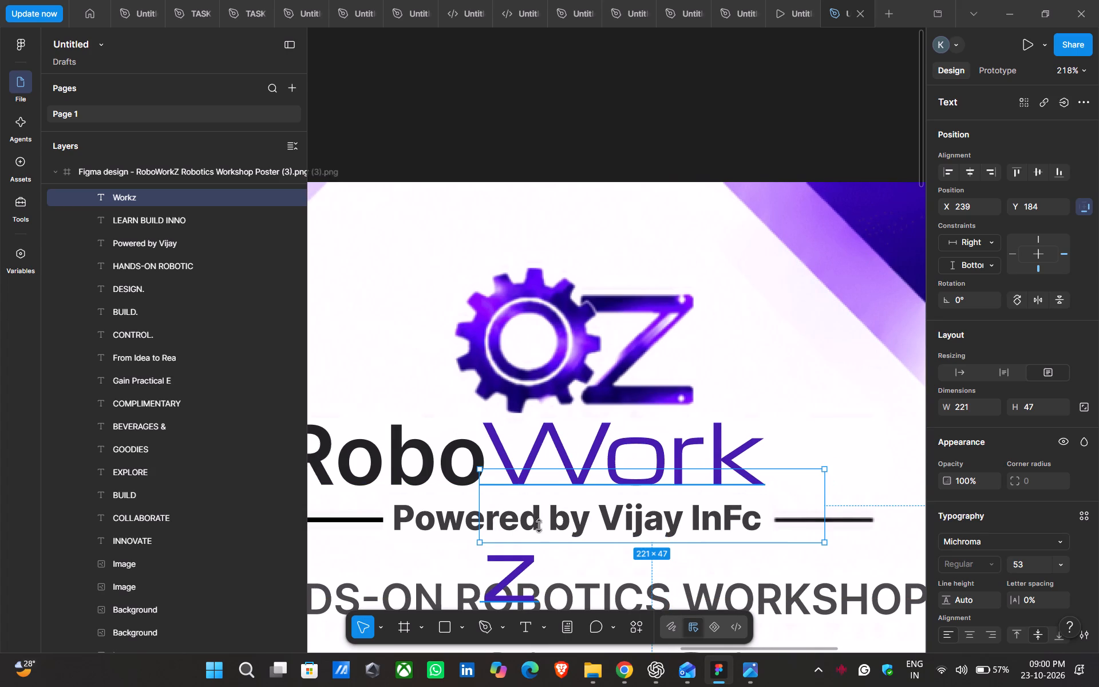
Resize the "Workz" text box to about 257 × 42 so the whole word fits on one line.
double_click(705, 455)
left_click(674, 481)
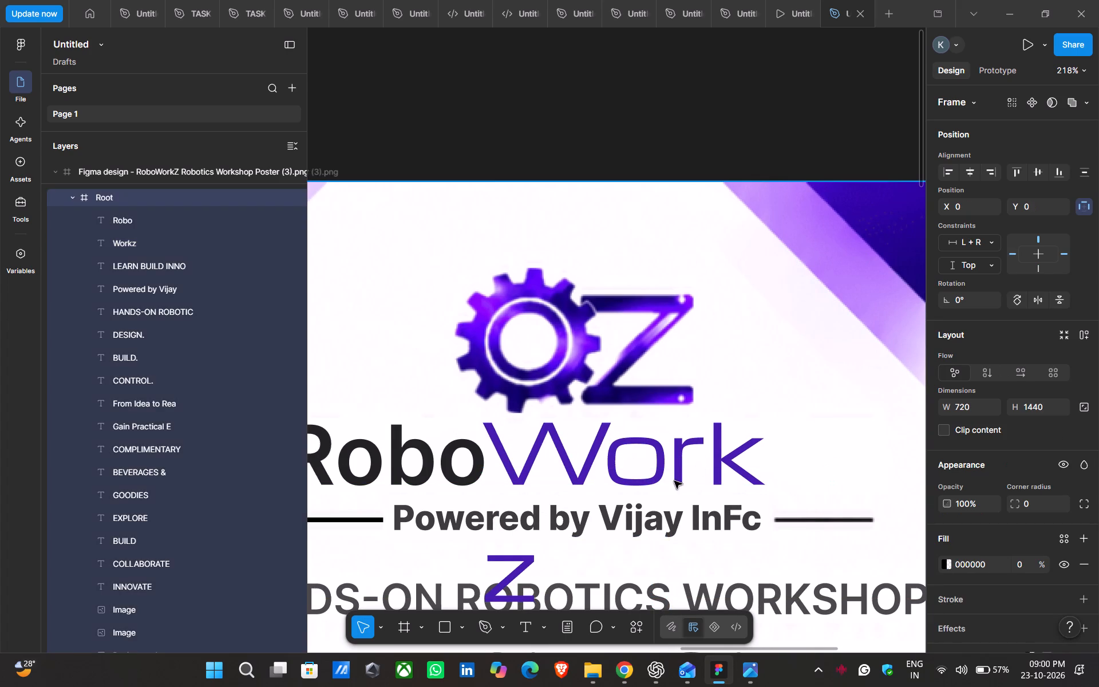
left_click(132, 242)
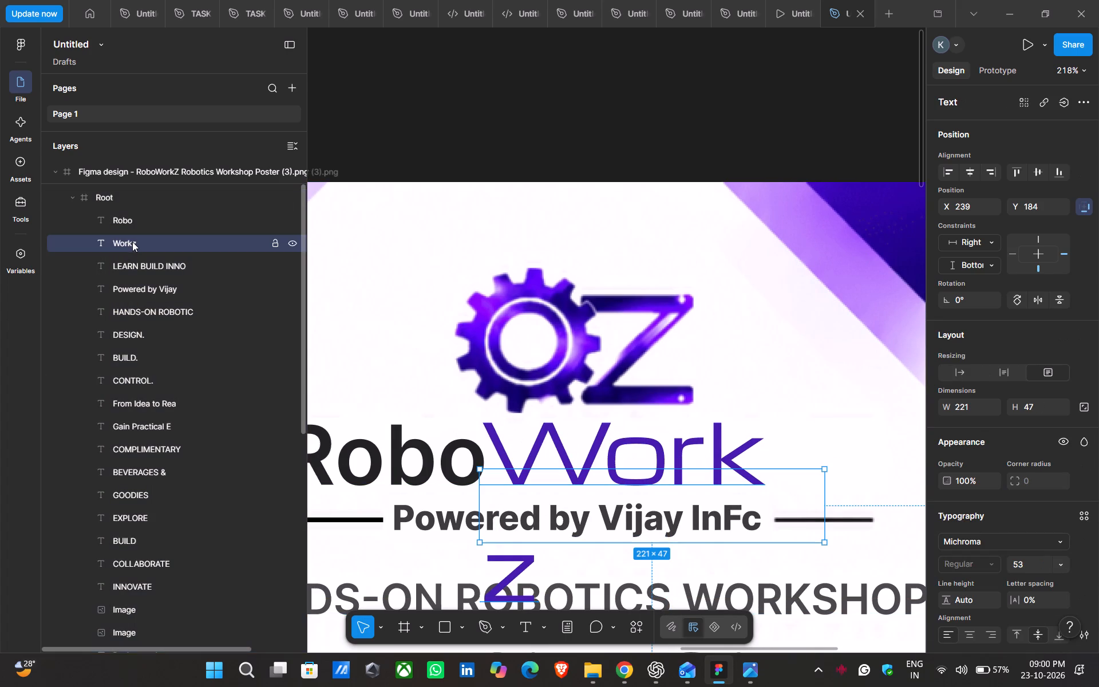
left_click_drag(605, 469, 607, 447)
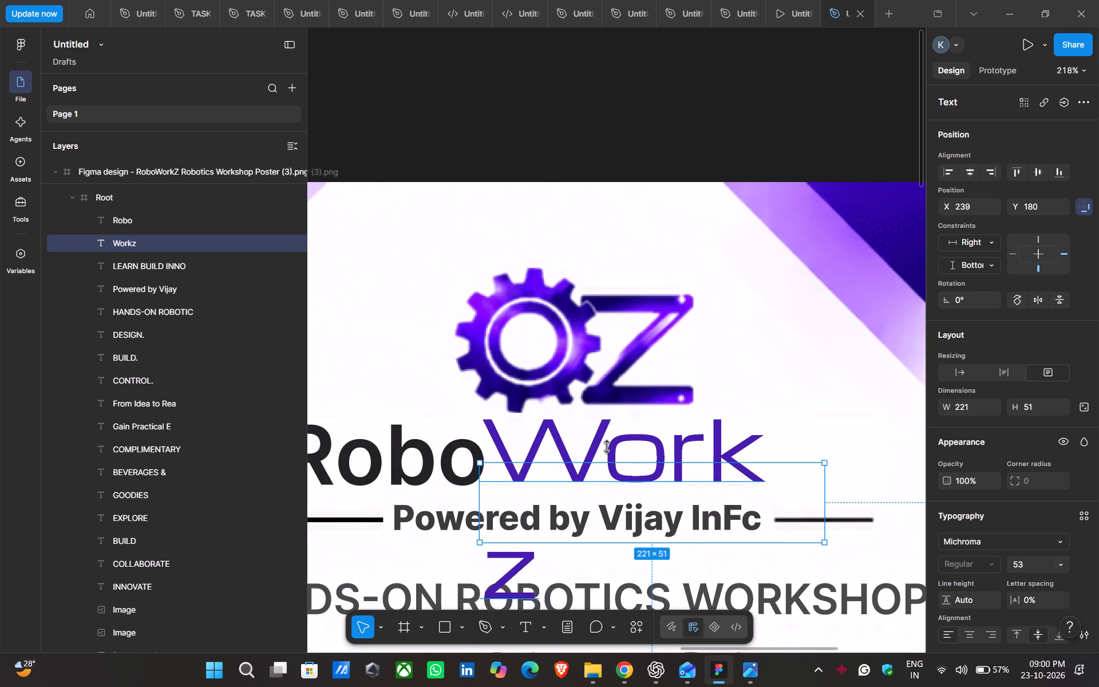
left_click_drag(607, 447, 602, 476)
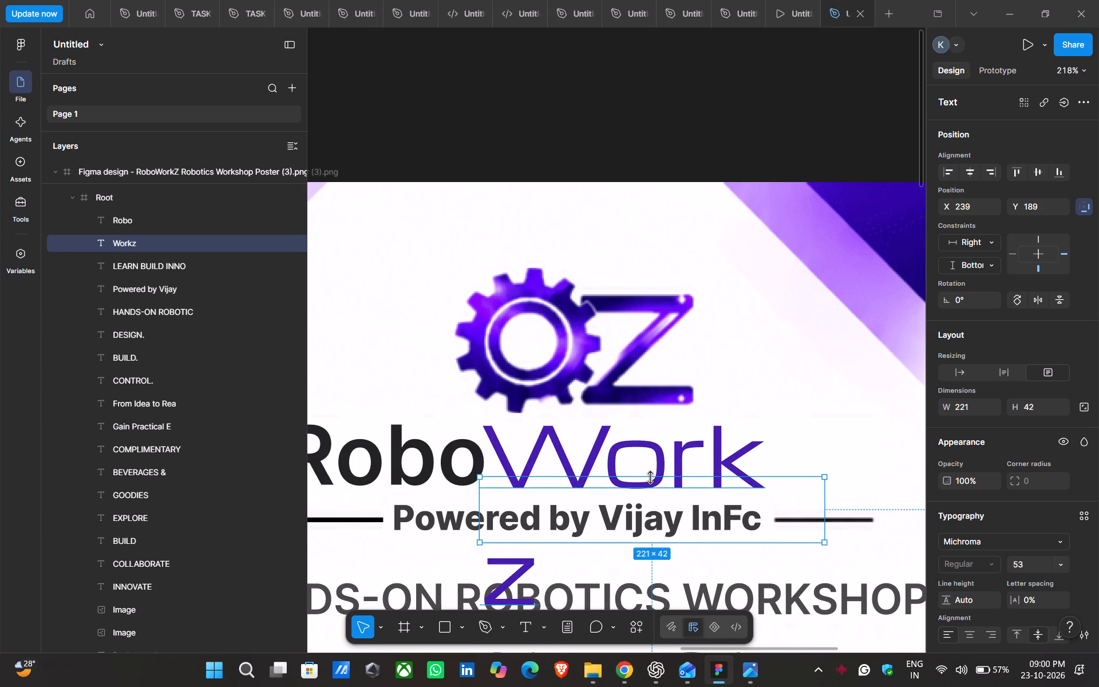
scroll(967, 326, "up", 3)
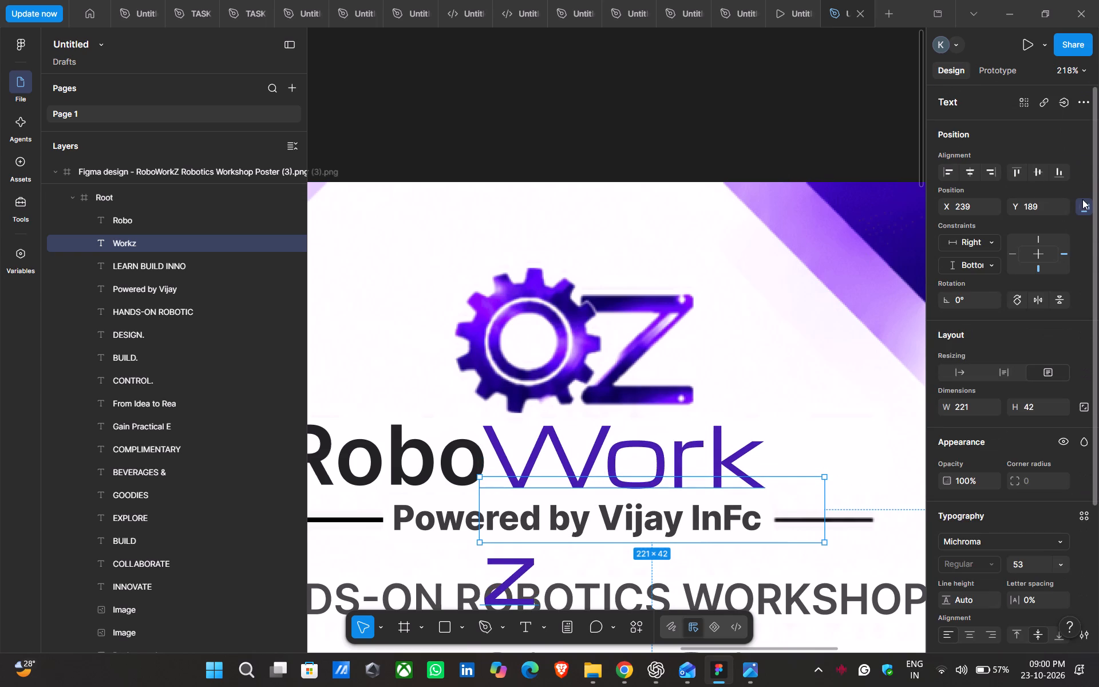
scroll(1028, 361, "down", 3)
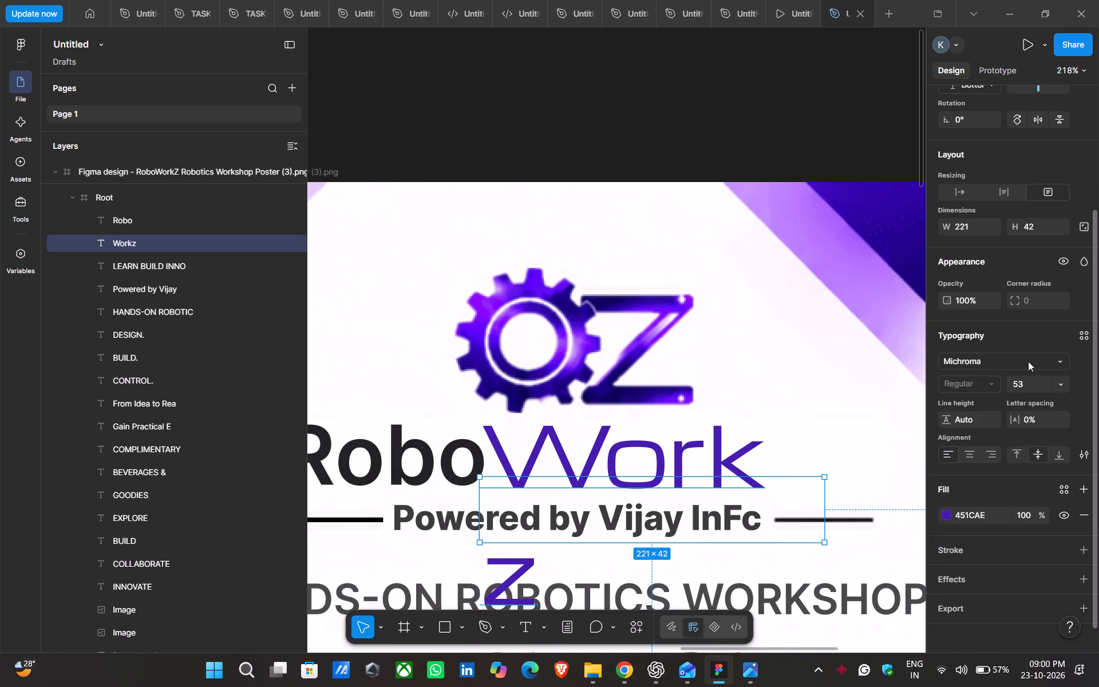
left_click_drag(826, 514, 881, 503)
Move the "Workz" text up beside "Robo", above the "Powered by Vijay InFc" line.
left_click_drag(739, 490, 739, 486)
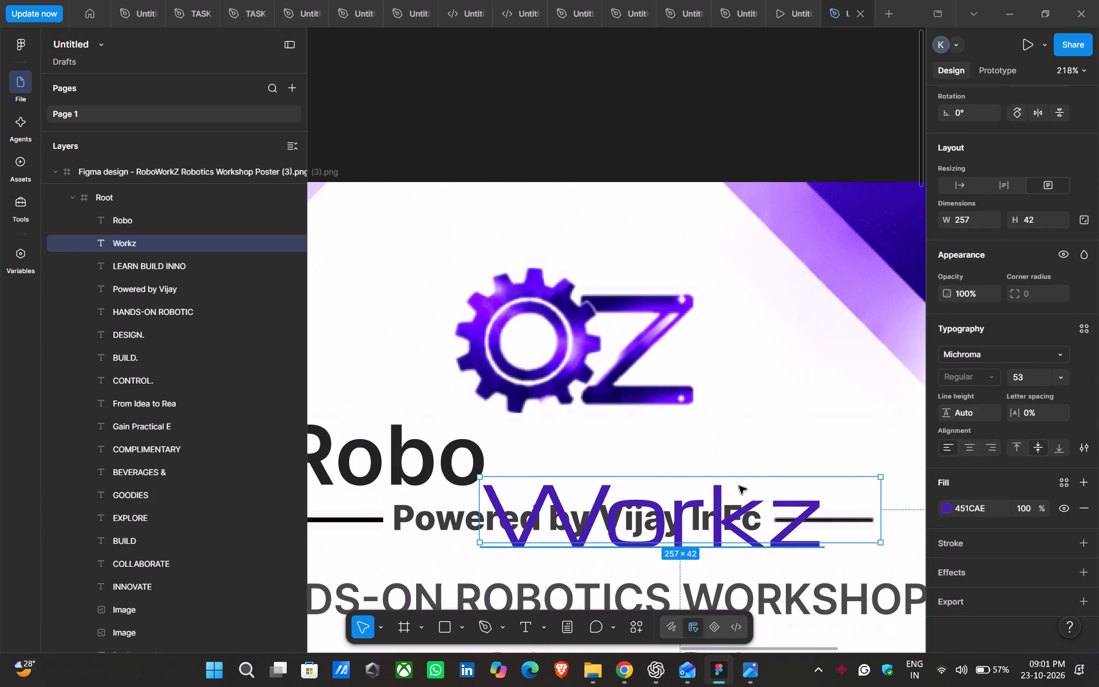
left_click_drag(739, 486, 736, 438)
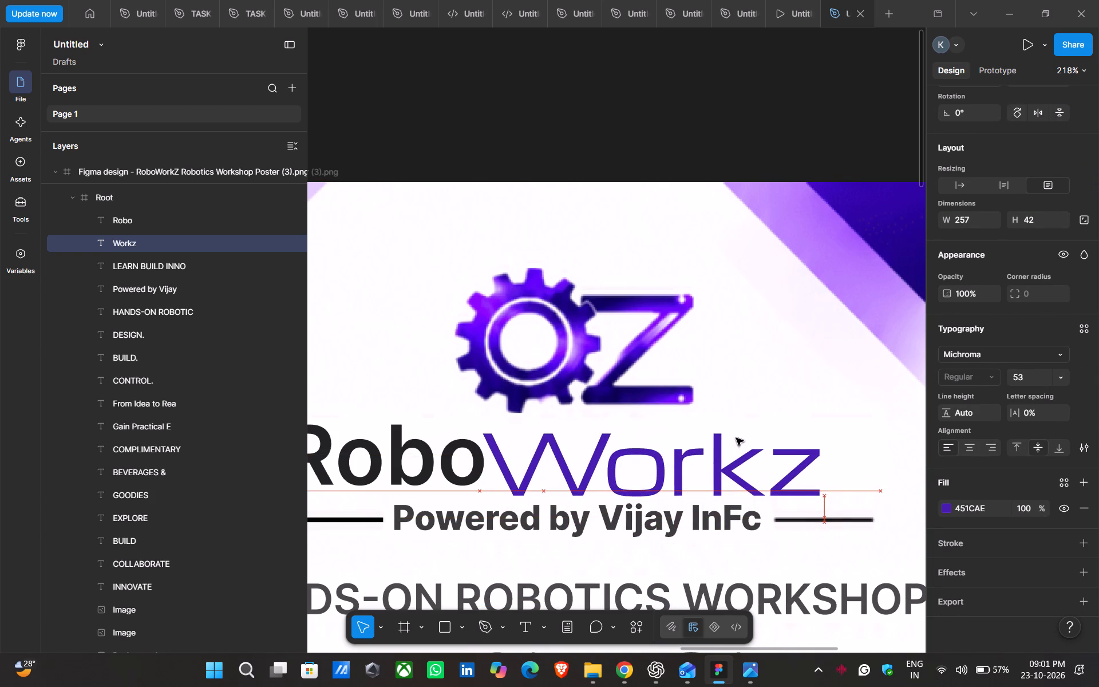
left_click_drag(736, 438, 737, 433)
scroll(737, 433, "right", 1)
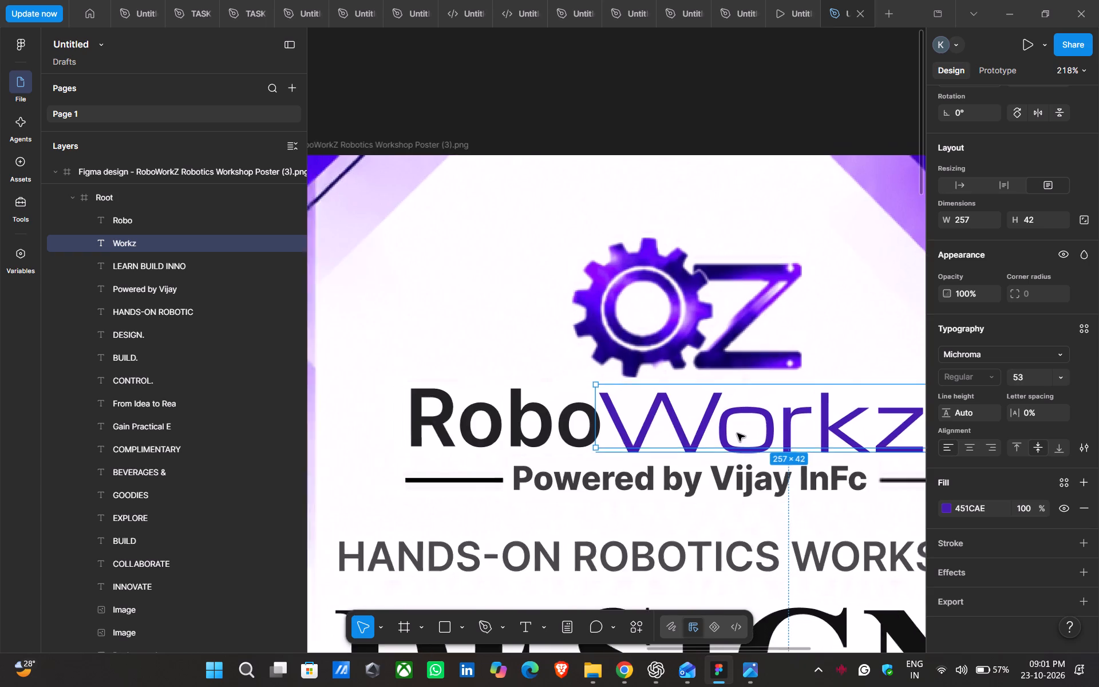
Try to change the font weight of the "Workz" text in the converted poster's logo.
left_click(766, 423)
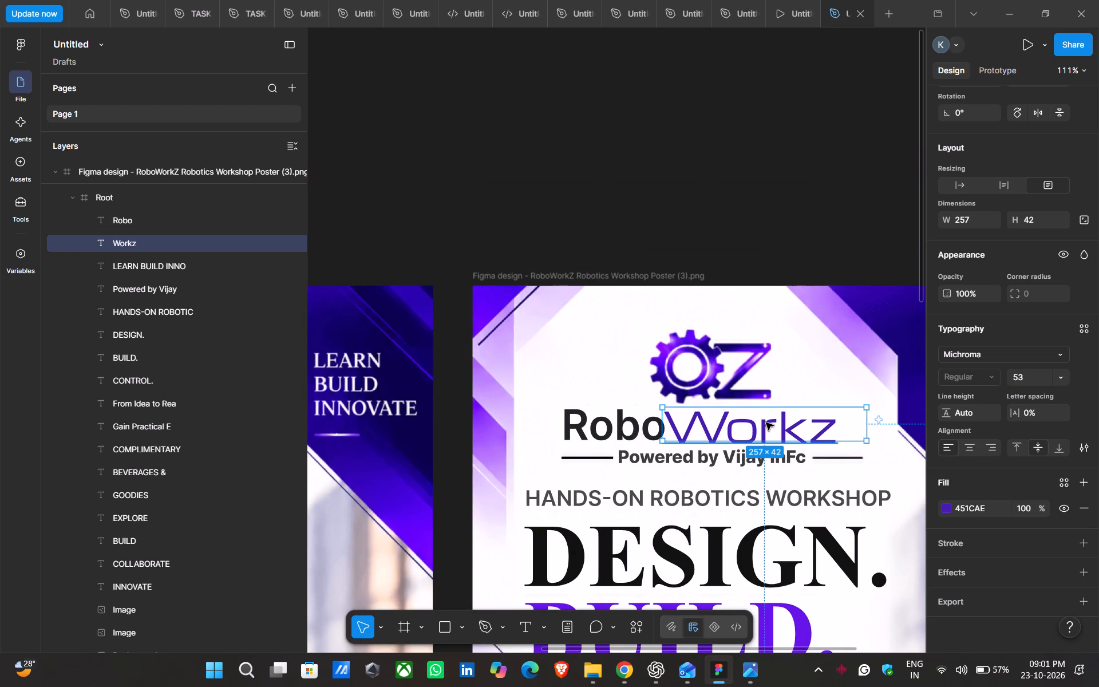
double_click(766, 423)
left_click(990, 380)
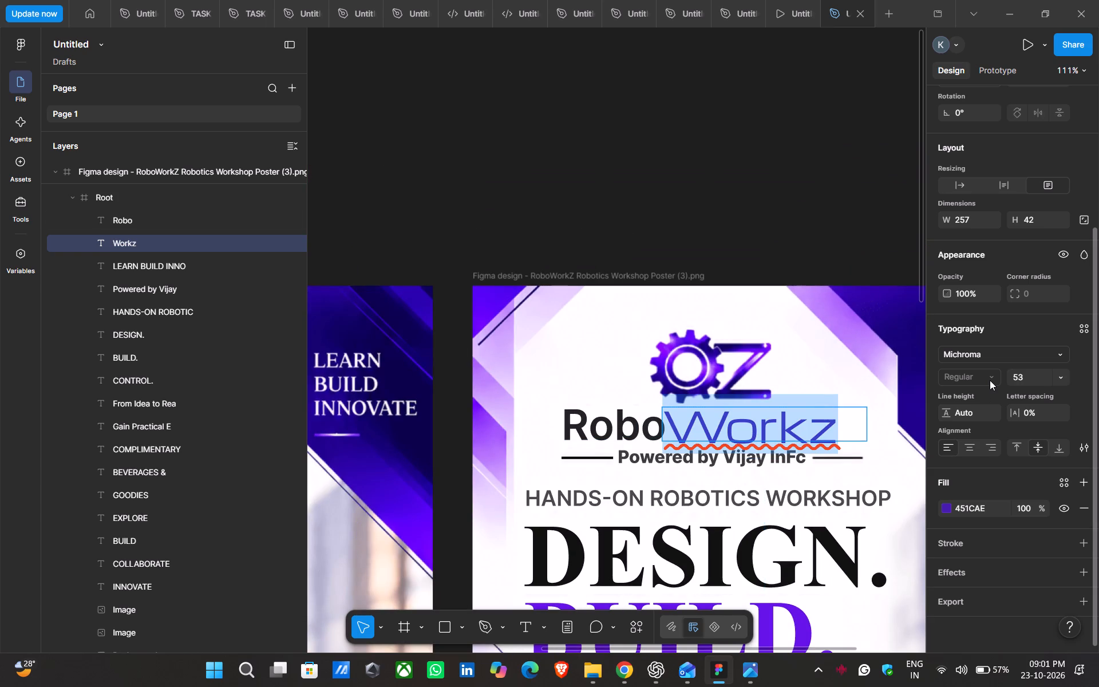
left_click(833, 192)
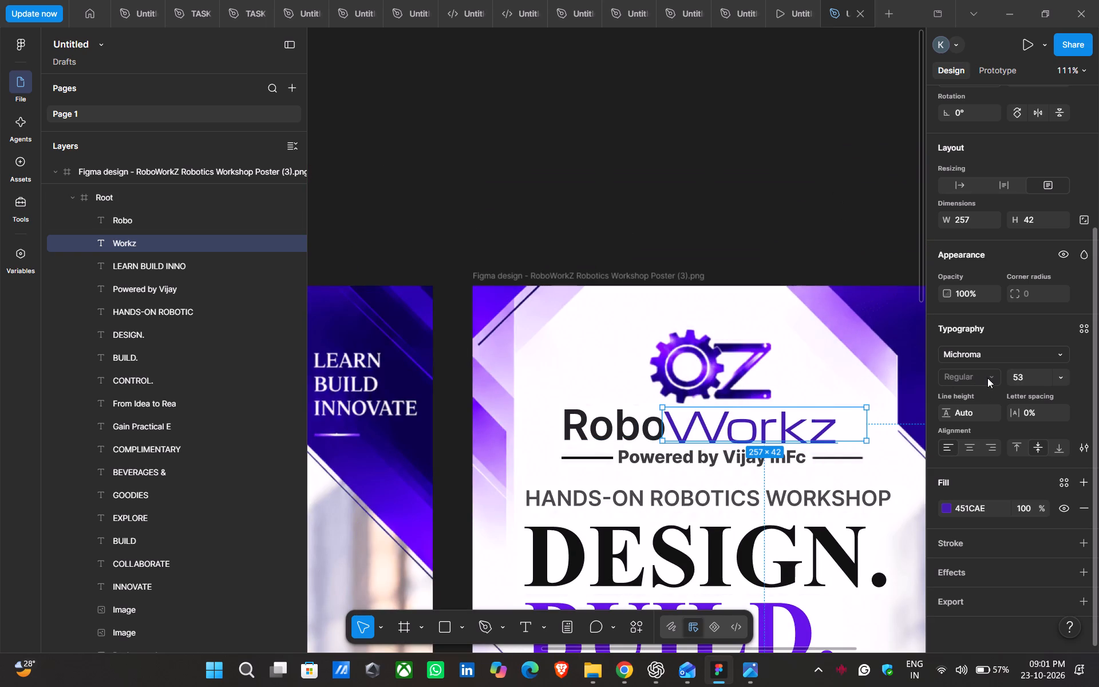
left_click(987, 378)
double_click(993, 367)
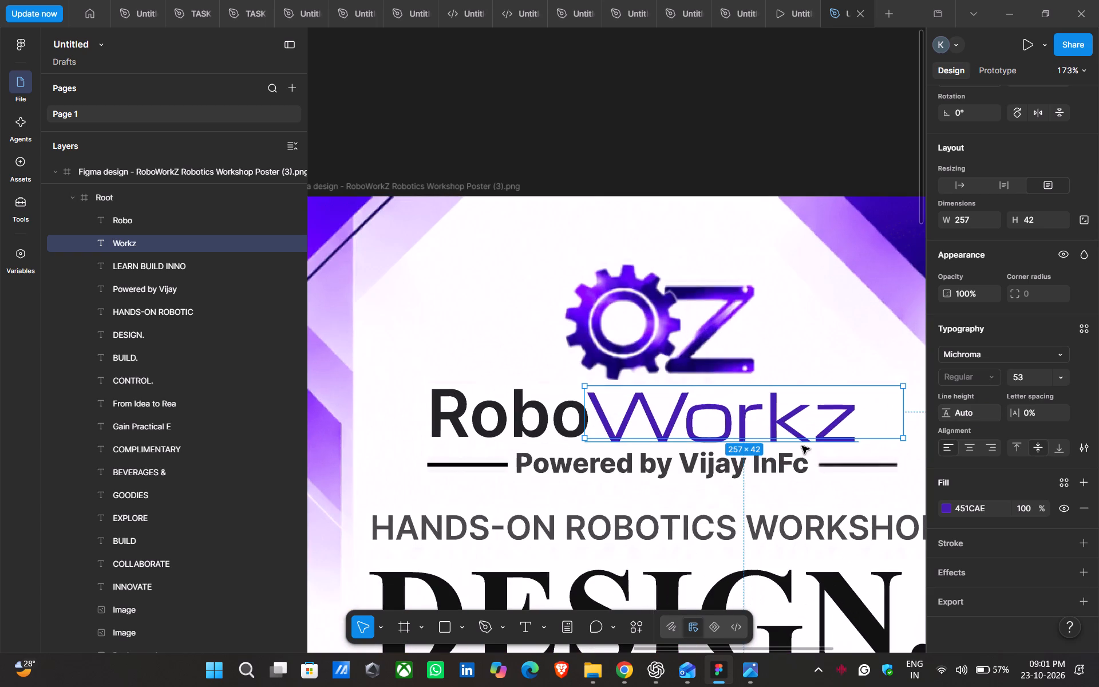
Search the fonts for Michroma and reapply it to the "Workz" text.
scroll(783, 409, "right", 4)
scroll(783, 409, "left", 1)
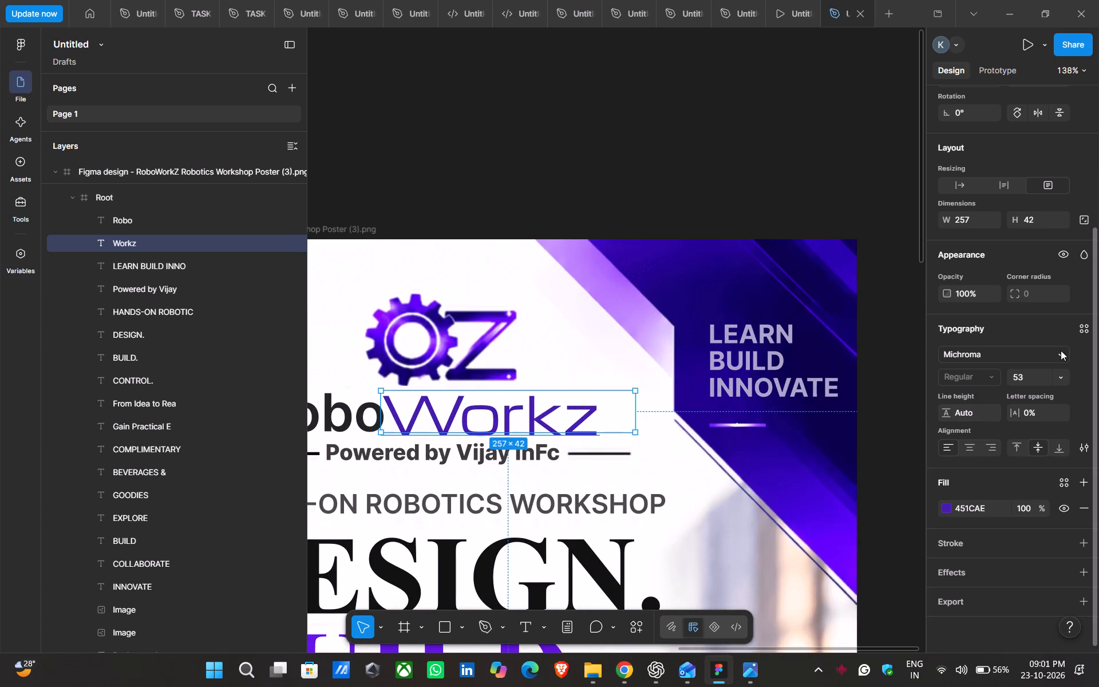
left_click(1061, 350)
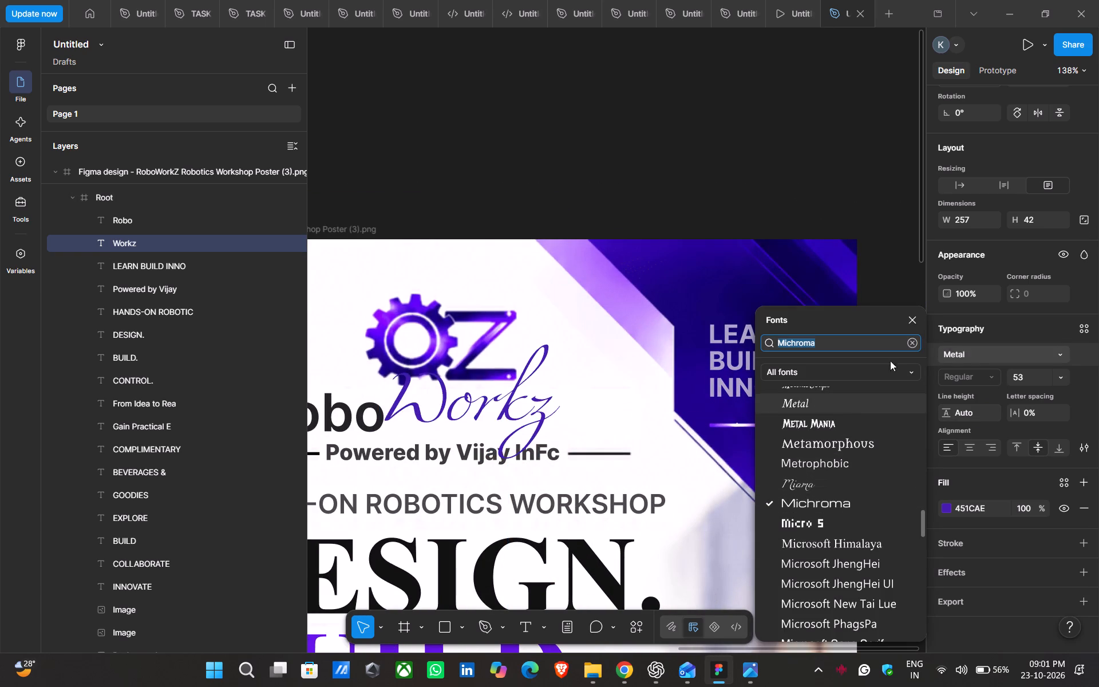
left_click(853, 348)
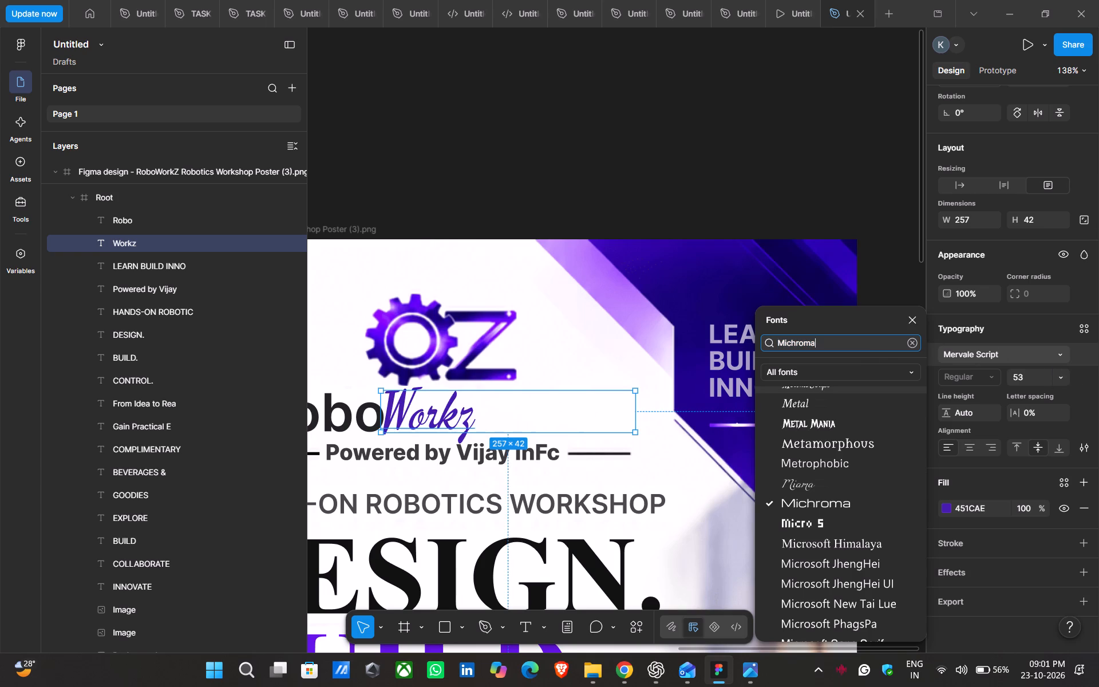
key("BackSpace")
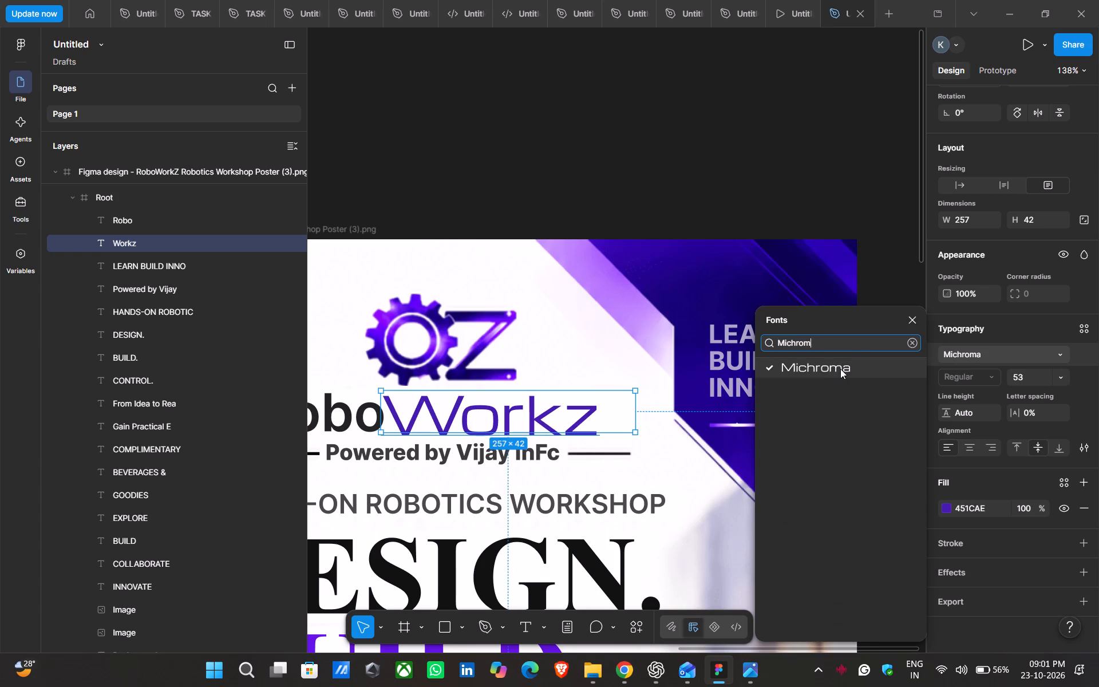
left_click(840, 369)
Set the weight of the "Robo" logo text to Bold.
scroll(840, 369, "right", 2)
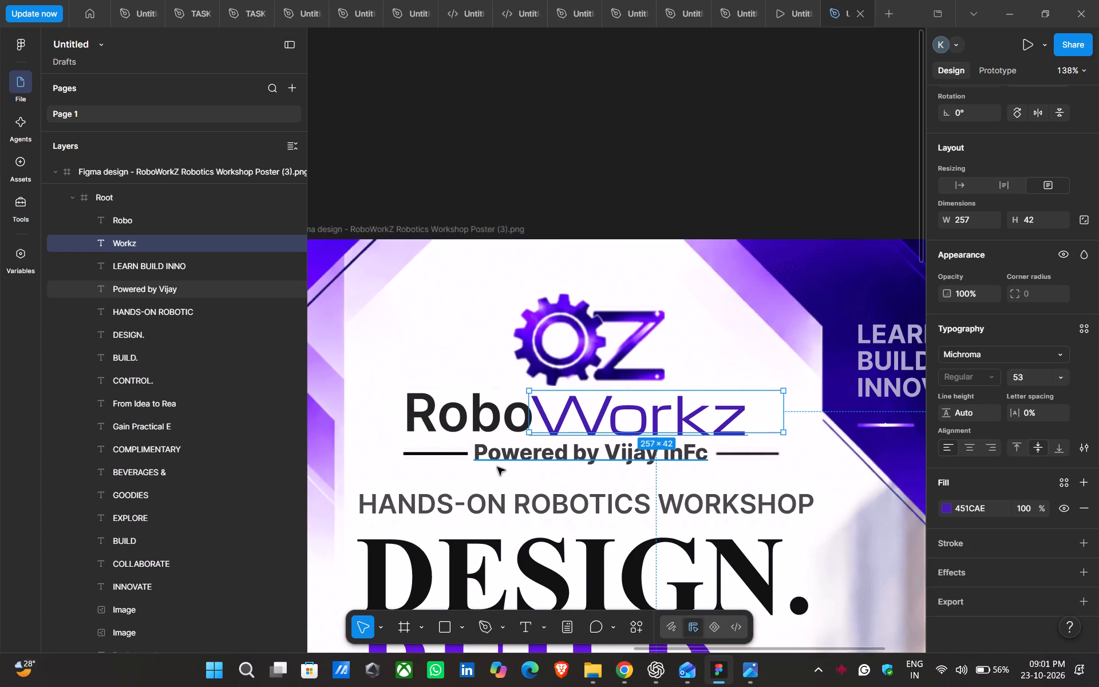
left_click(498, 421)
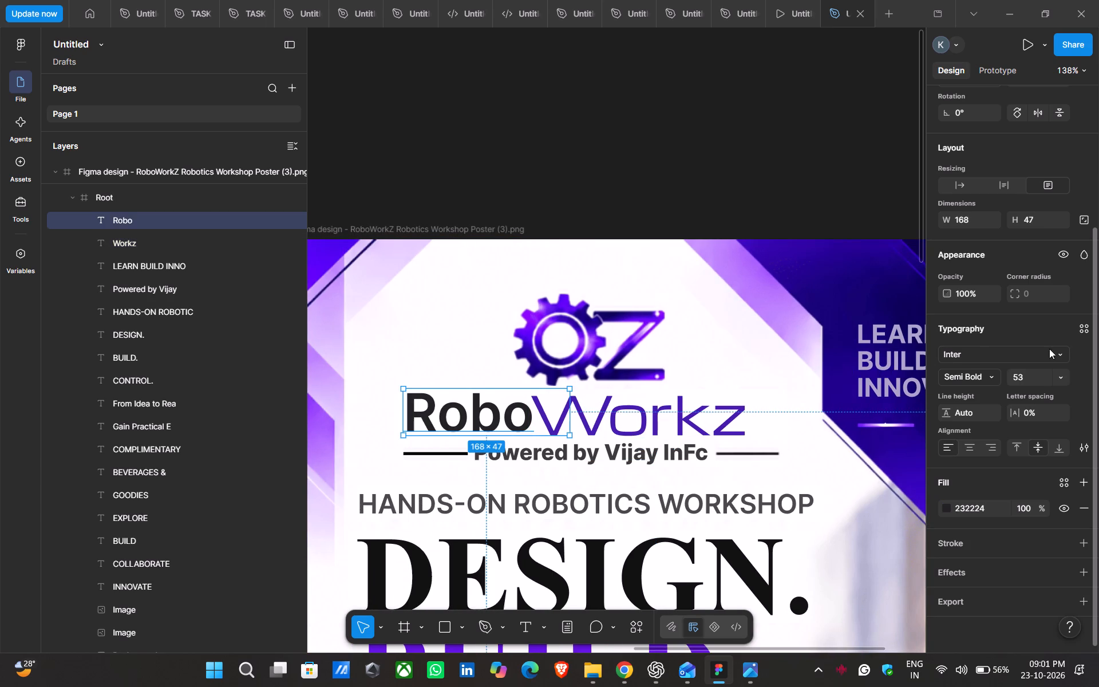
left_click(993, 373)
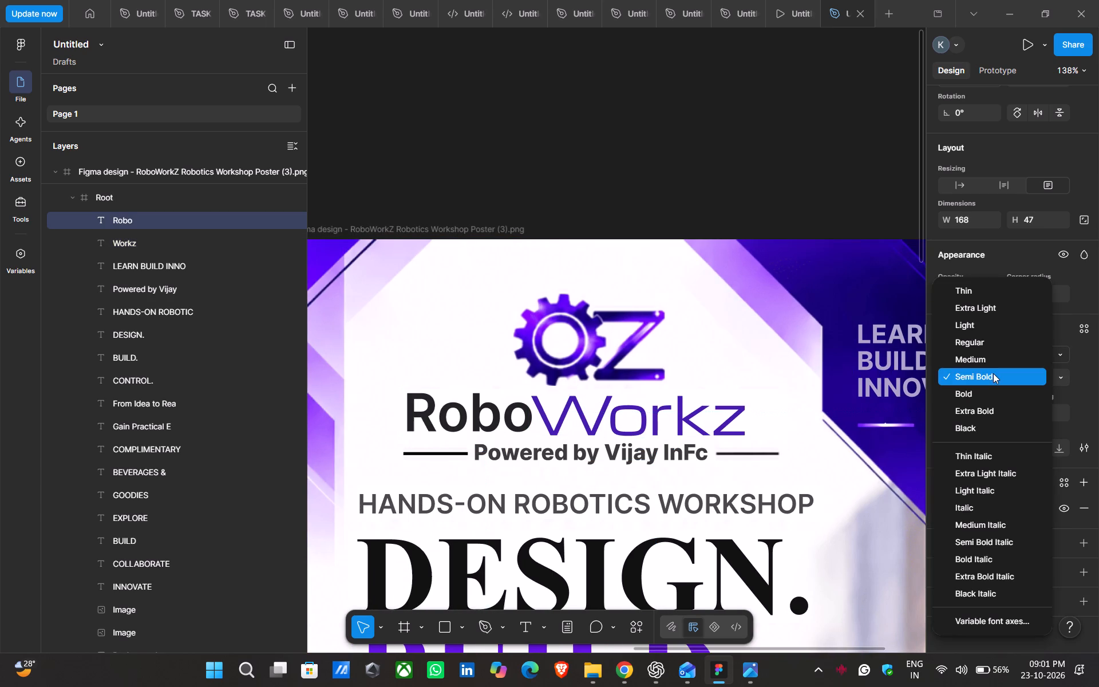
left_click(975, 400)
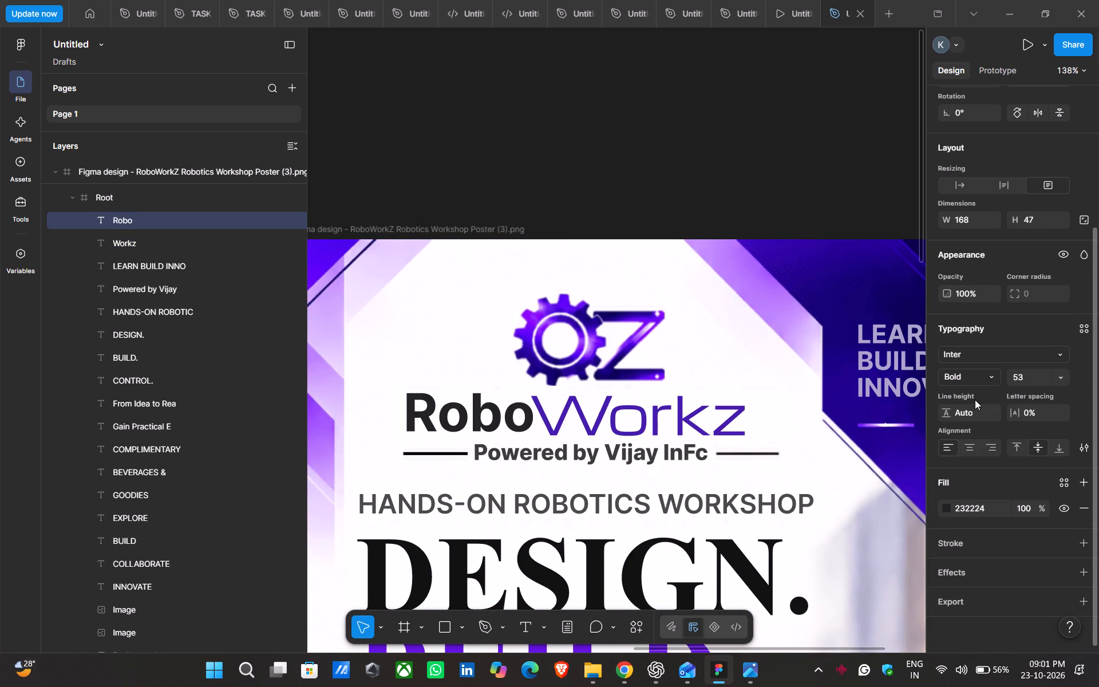
Change the font of the "Robo" logo text to Michroma.
left_click(1062, 349)
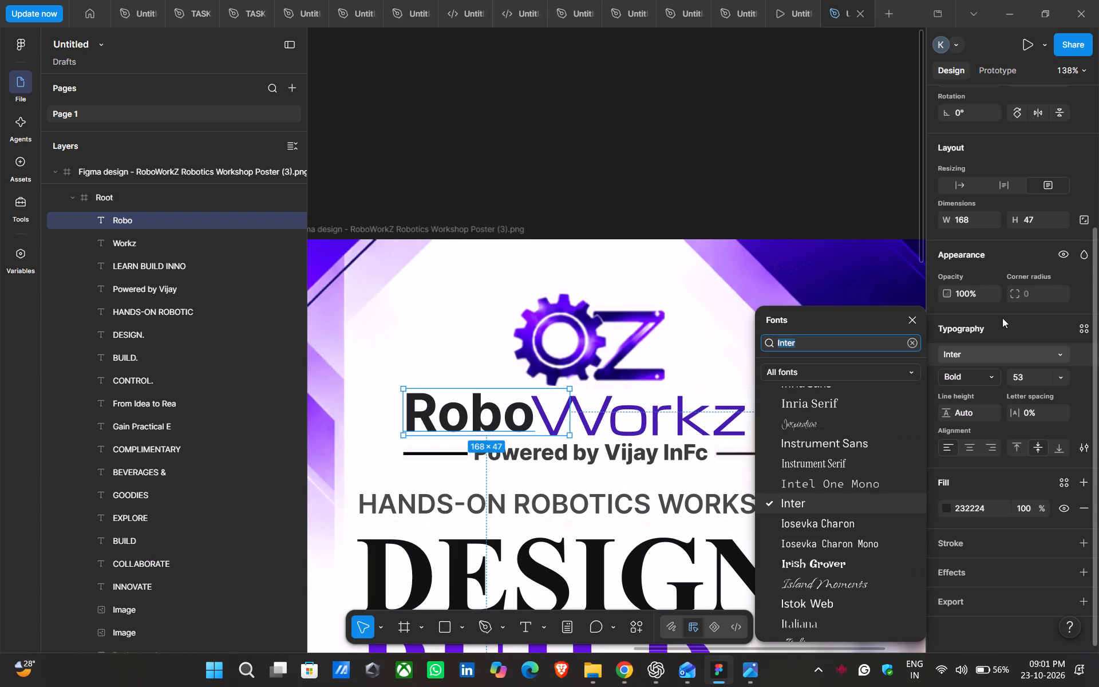
left_click(918, 343)
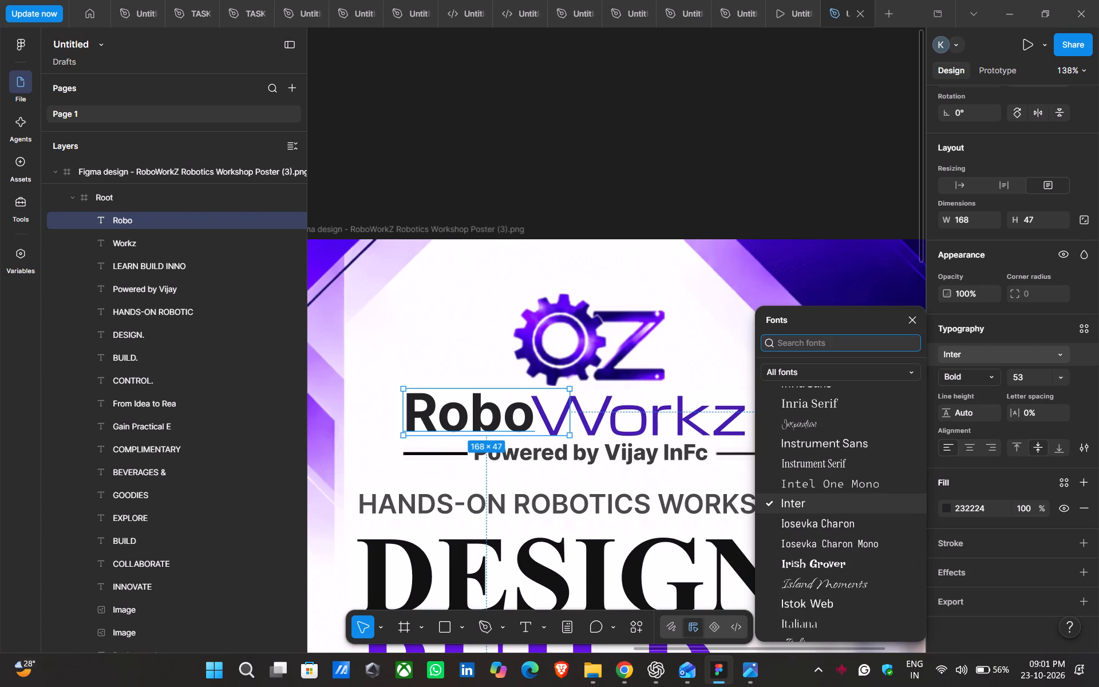
key("i")
key("BackSpace")
type("mi")
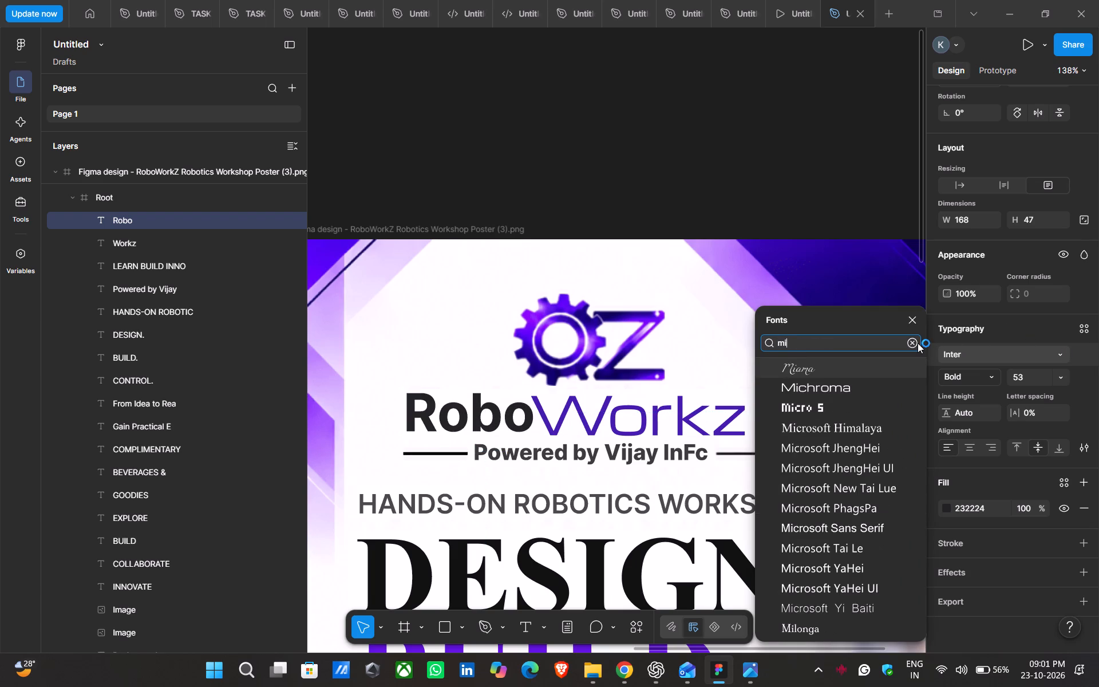
left_click(833, 387)
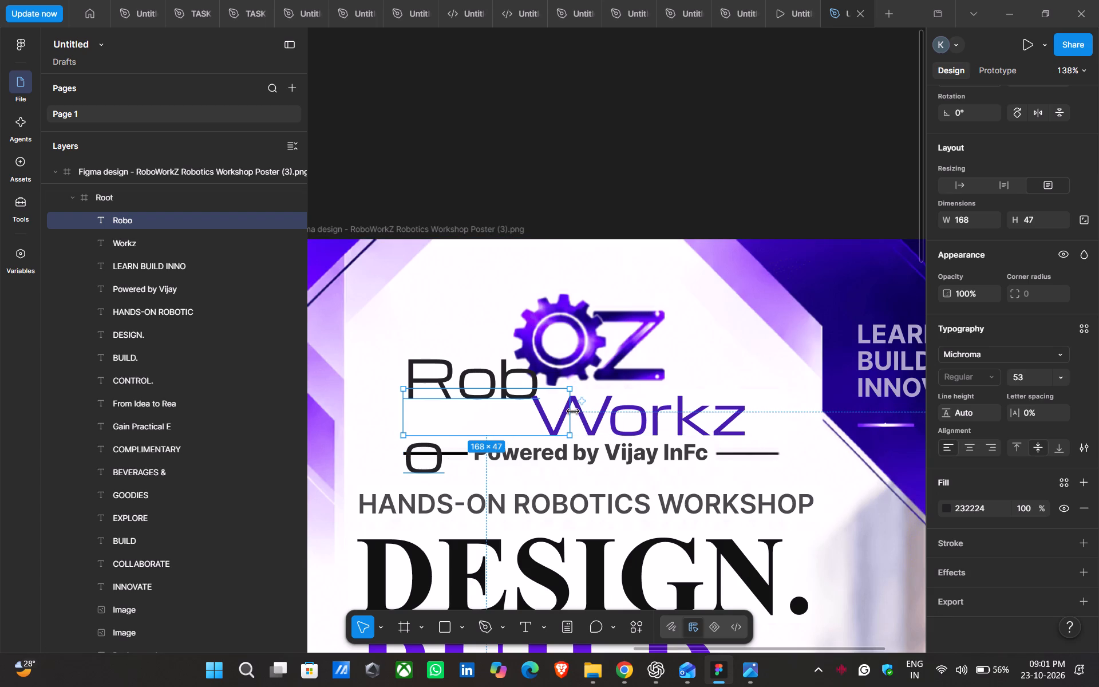
Widen the "Robo" text box to about 201 × 47 so the whole word fits on one line.
left_click_drag(572, 412, 603, 413)
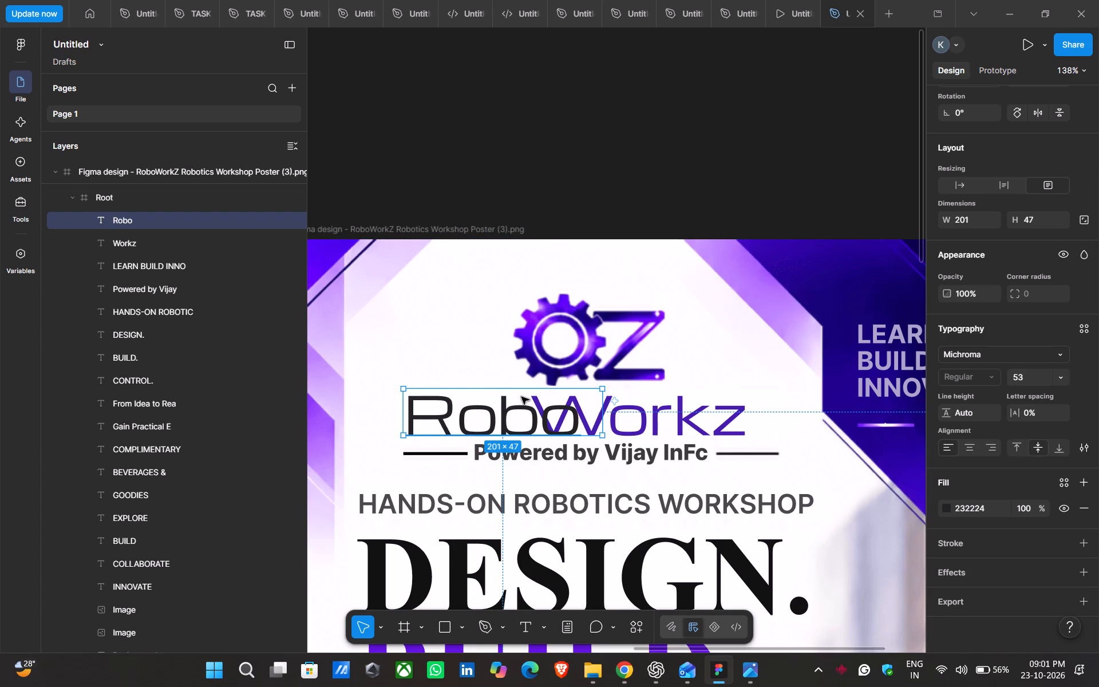
Position "Robo" at about X 88, Y 150 and "Workz" at about X 259, Y 152 as one wordmark centred beneath the gear logo.
left_click_drag(521, 397, 476, 396)
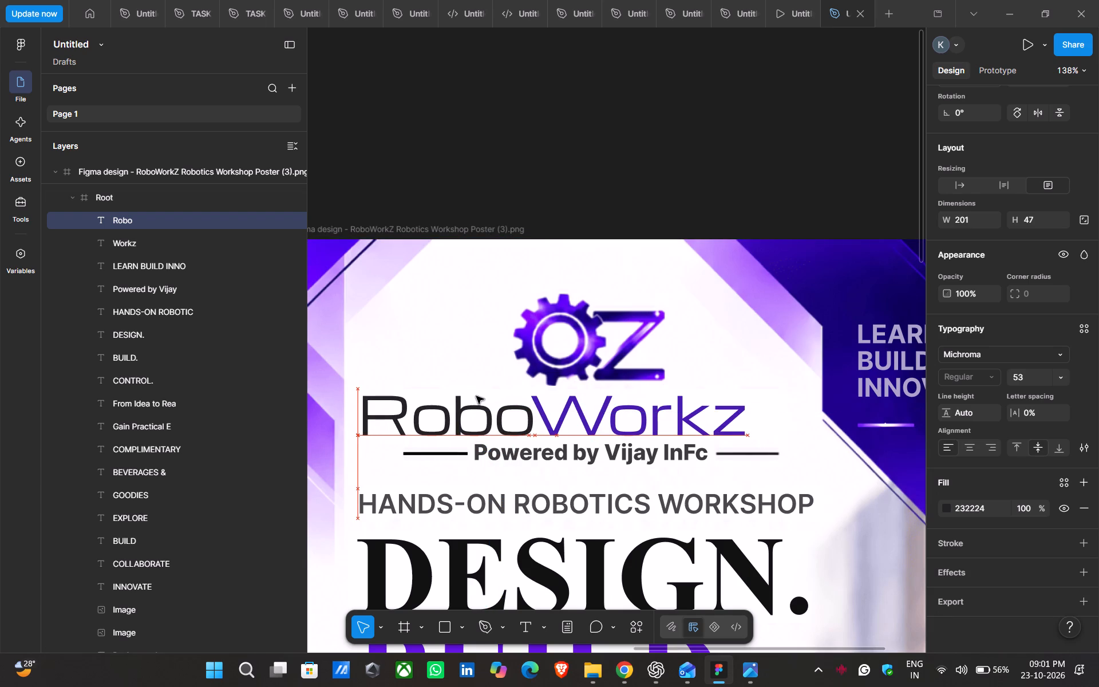
left_click_drag(476, 396, 482, 396)
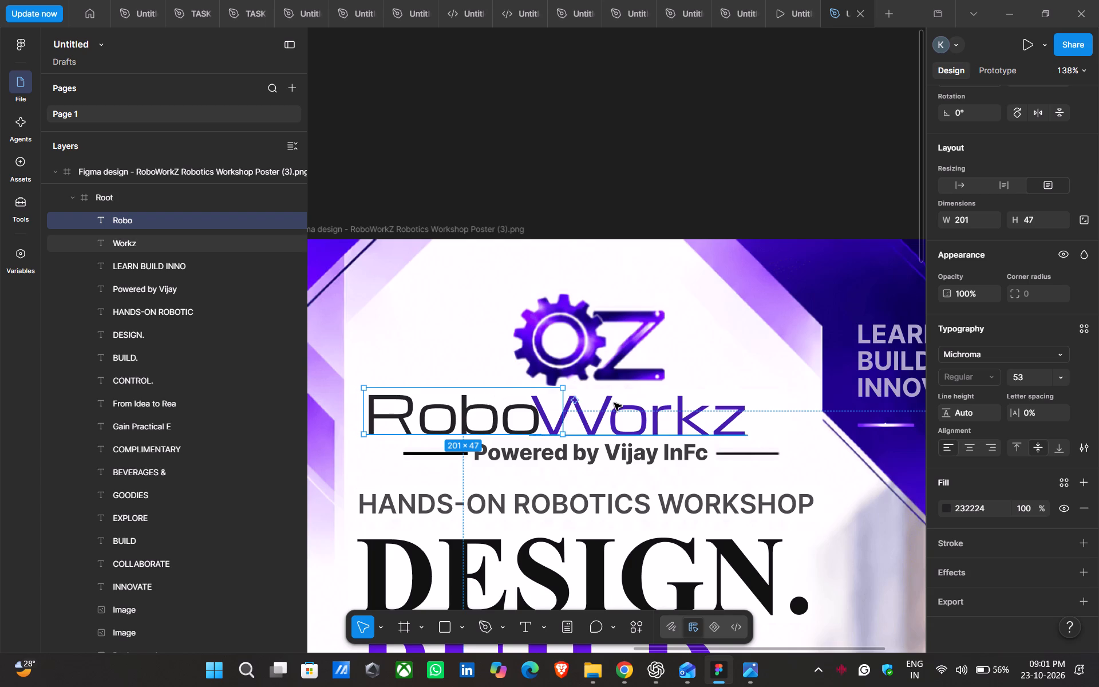
scroll(614, 403, "right", 1)
left_click(677, 406)
left_click_drag(677, 406, 693, 405)
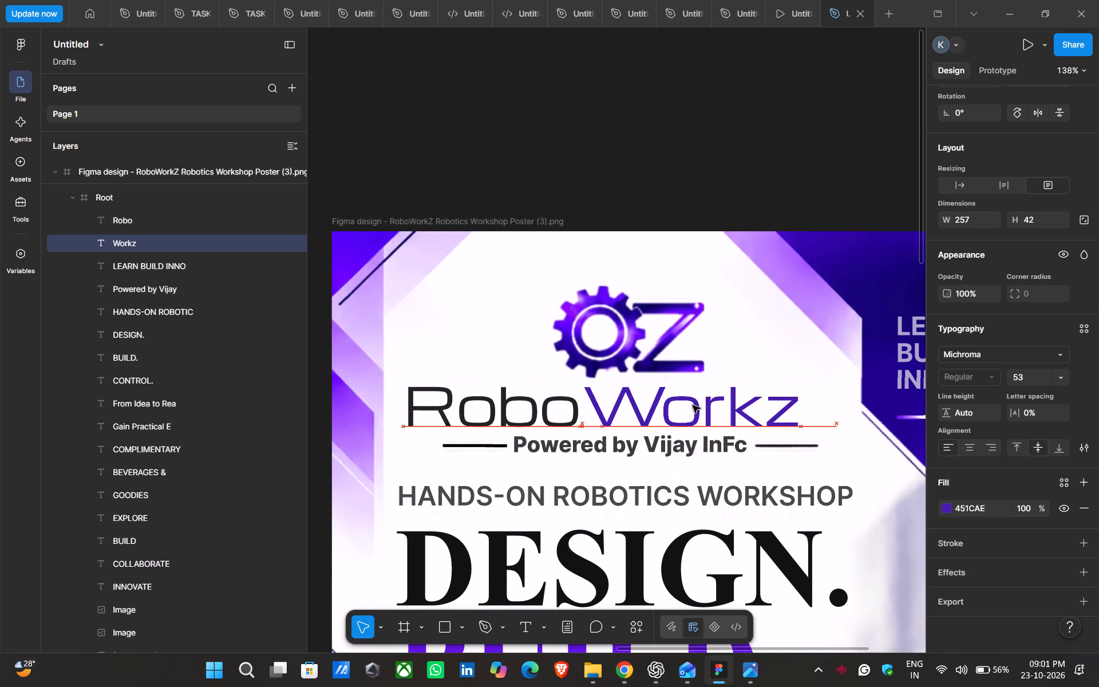
left_click_drag(693, 405, 696, 405)
left_click_drag(516, 401, 525, 401)
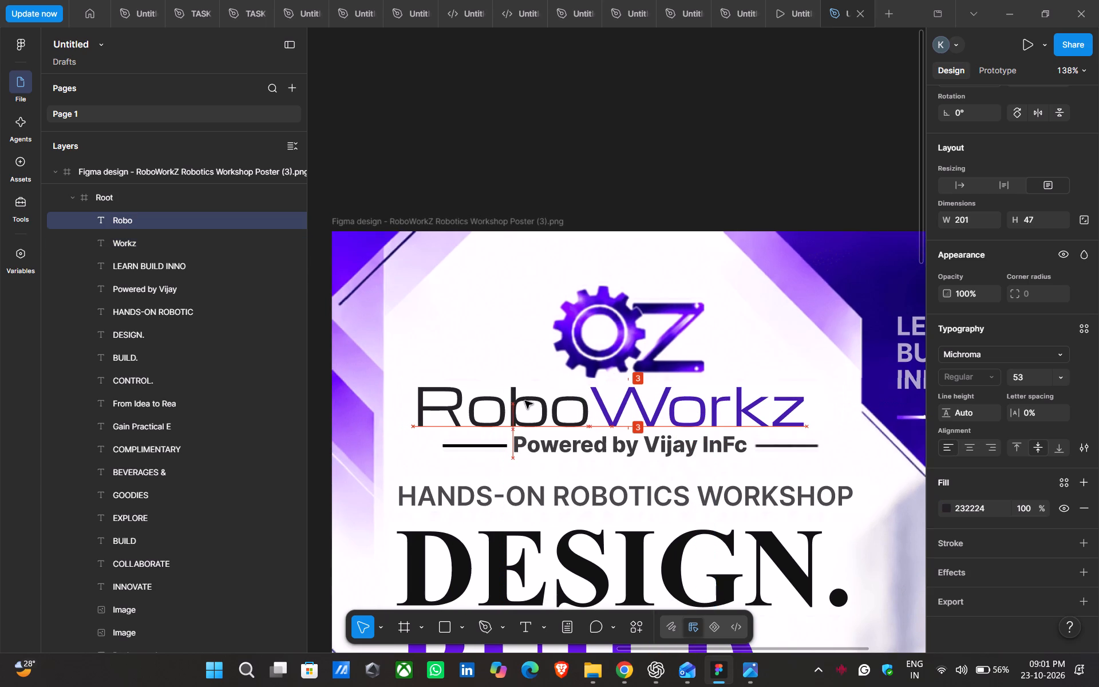
left_click_drag(525, 401, 534, 401)
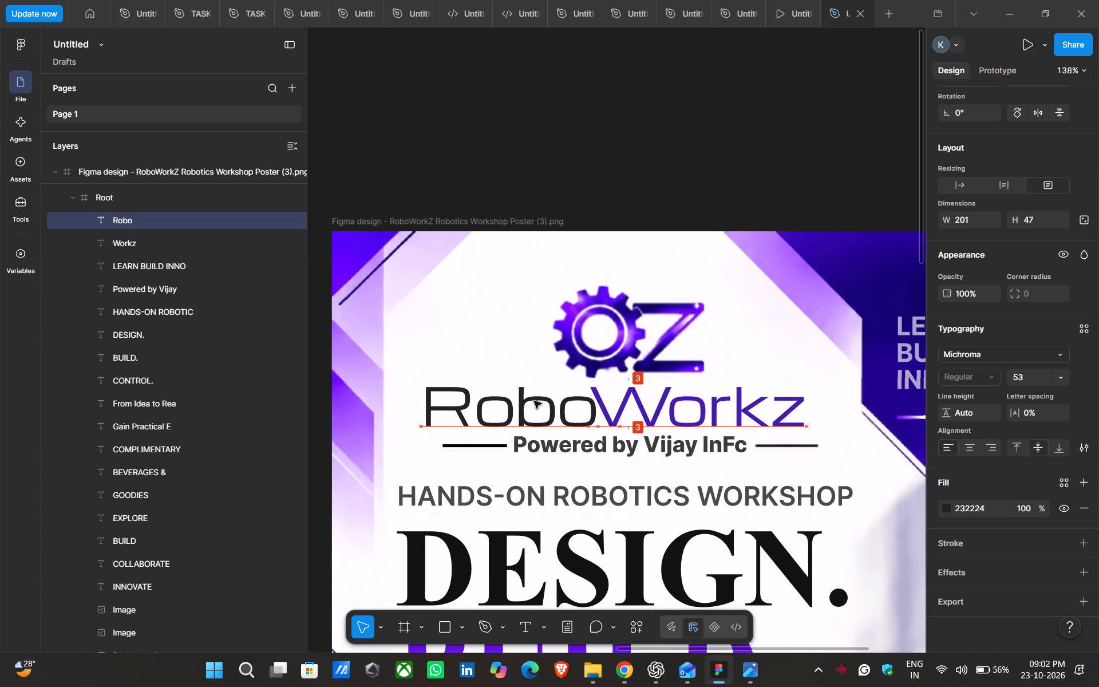
left_click_drag(534, 401, 532, 401)
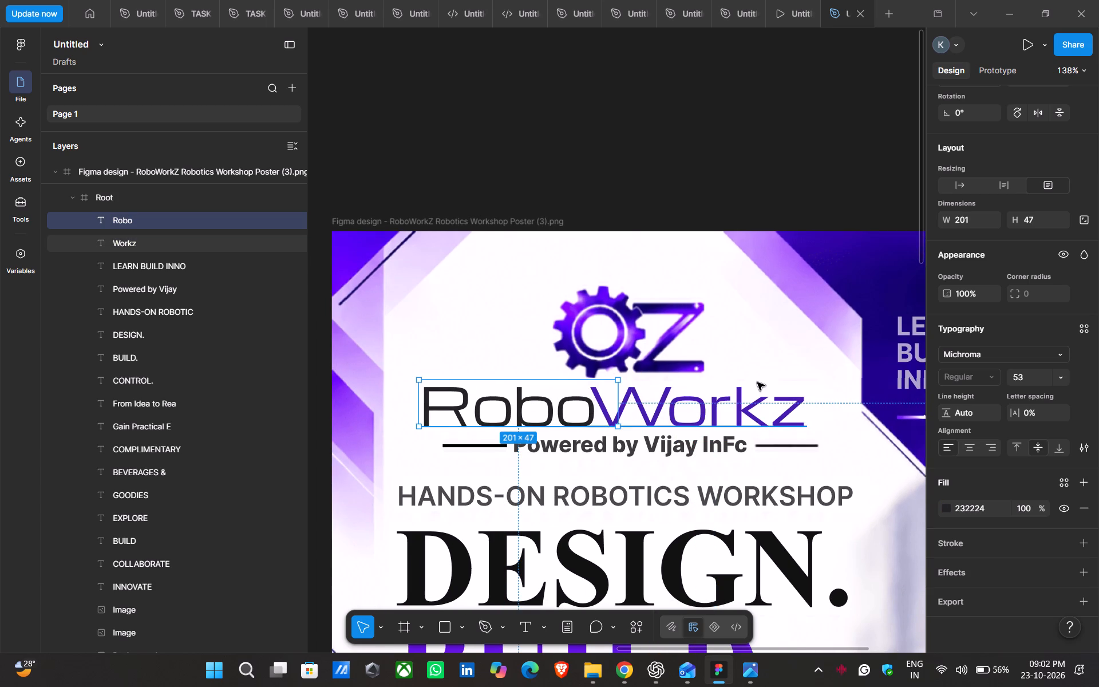
left_click(757, 206)
Wrap "Robo" and "Workz" together in an auto layout frame, and remove the auto layout while keeping the frame.
scroll(757, 206, "right", 1)
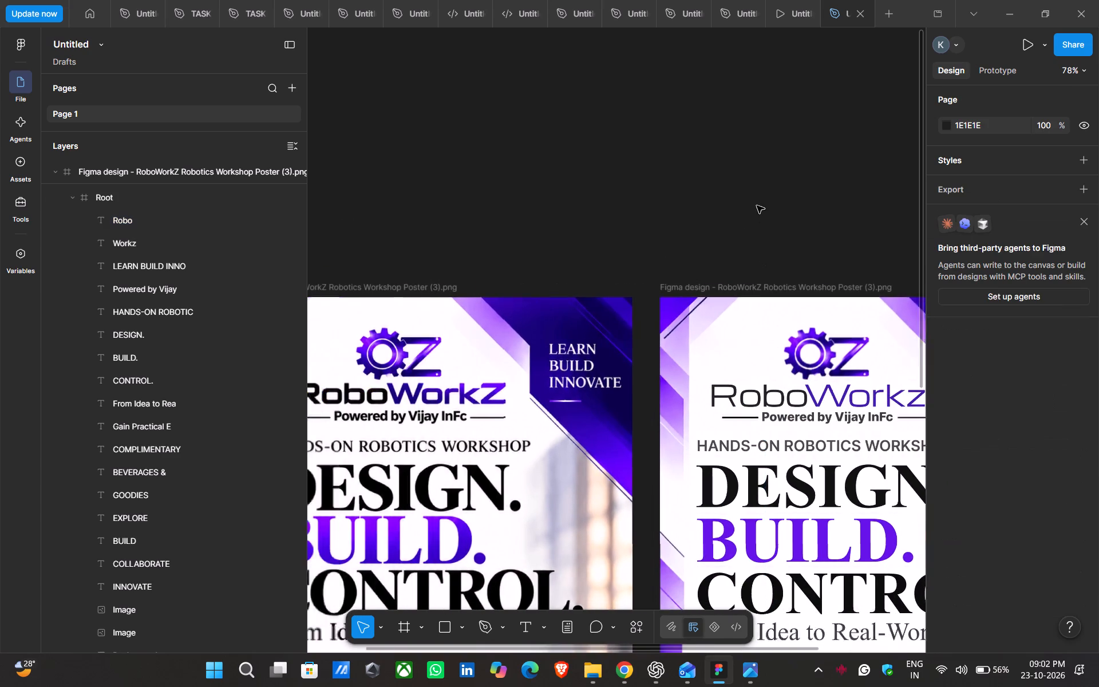
scroll(757, 206, "right", 1)
scroll(757, 206, "left", 1)
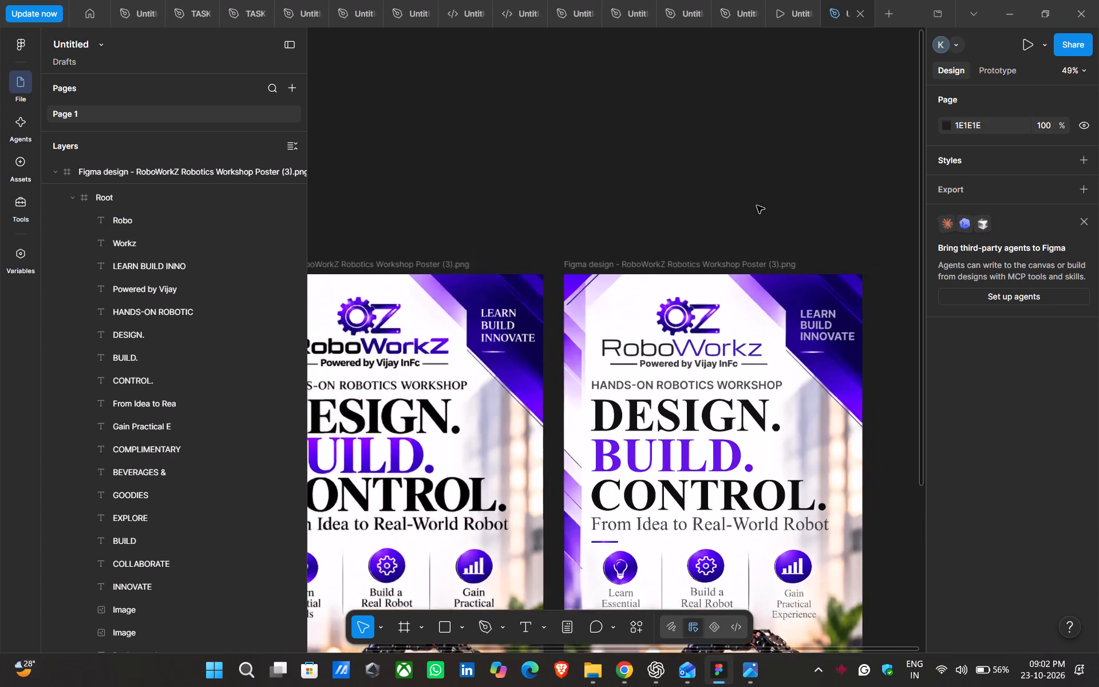
scroll(757, 206, "right", 2)
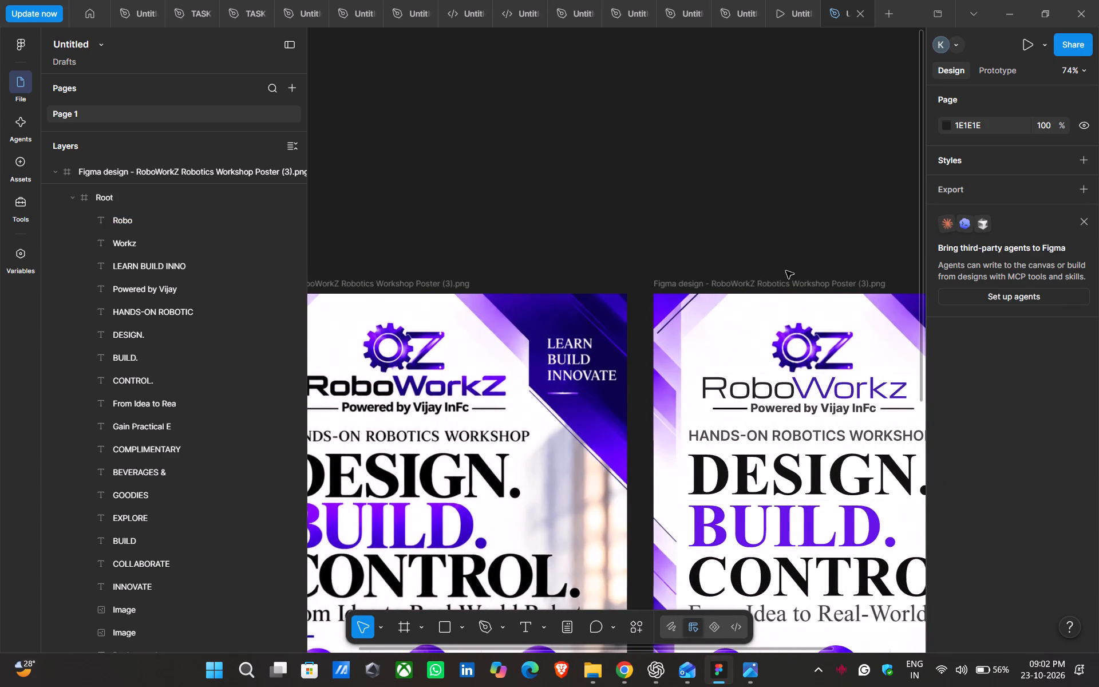
scroll(786, 271, "left", 1)
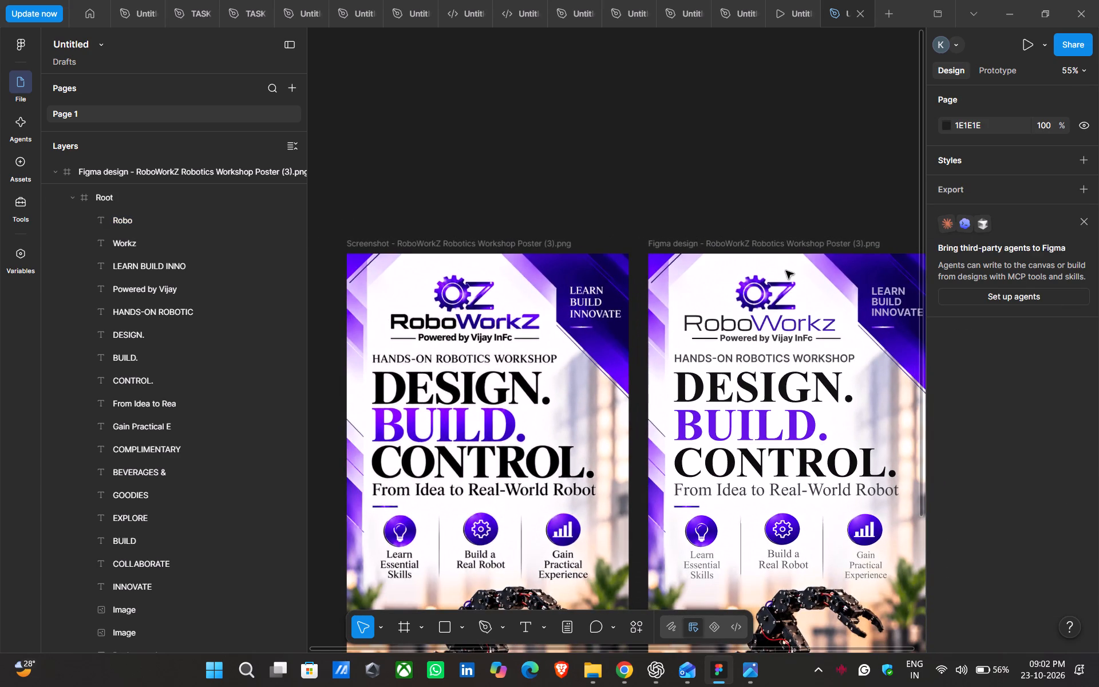
triple_click(785, 325)
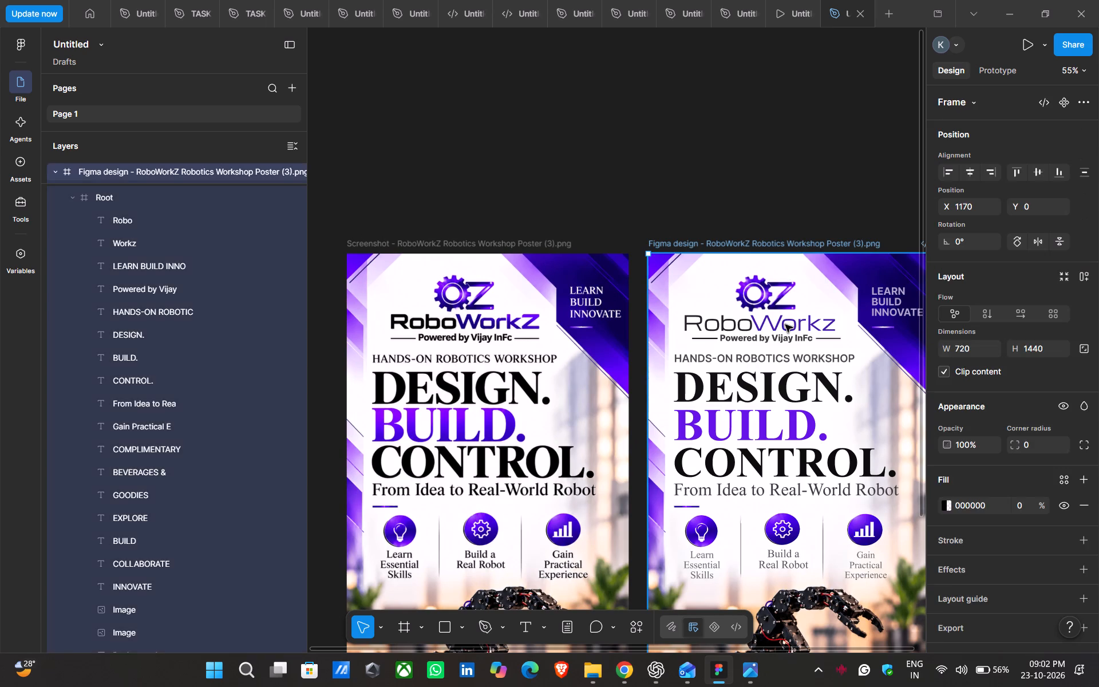
left_click(726, 325, "shift")
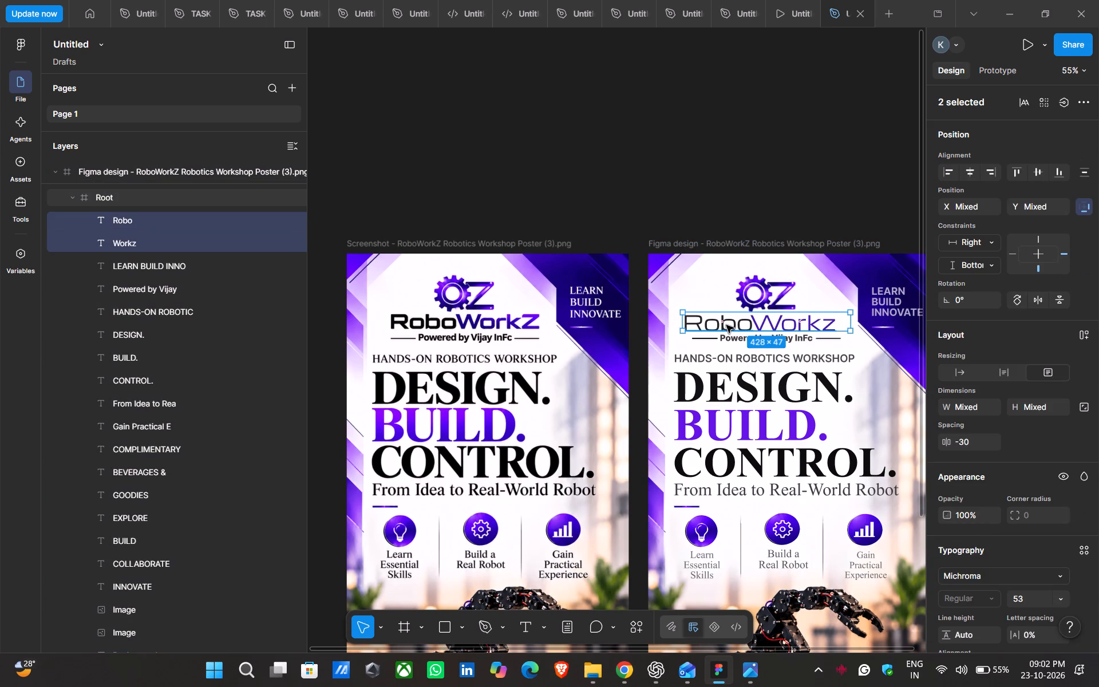
left_click(1088, 335)
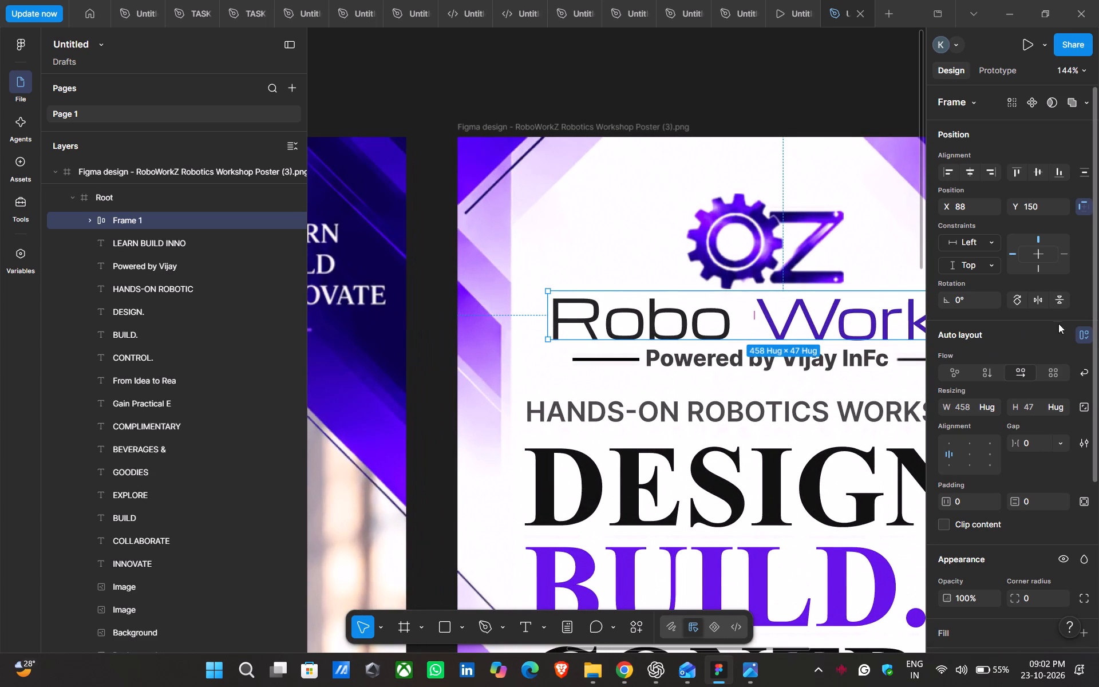
left_click(1086, 336)
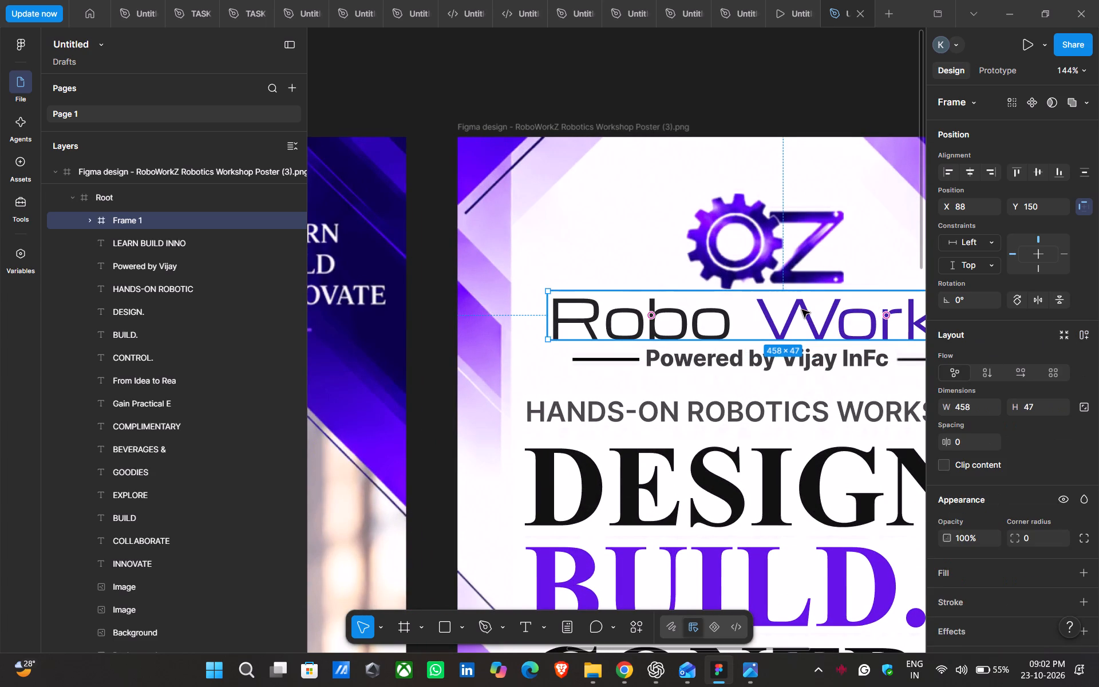
Move "Workz" against "Robo" inside the new frame, to about X 176, Y 3.
double_click(802, 310)
left_click_drag(802, 310, 792, 313)
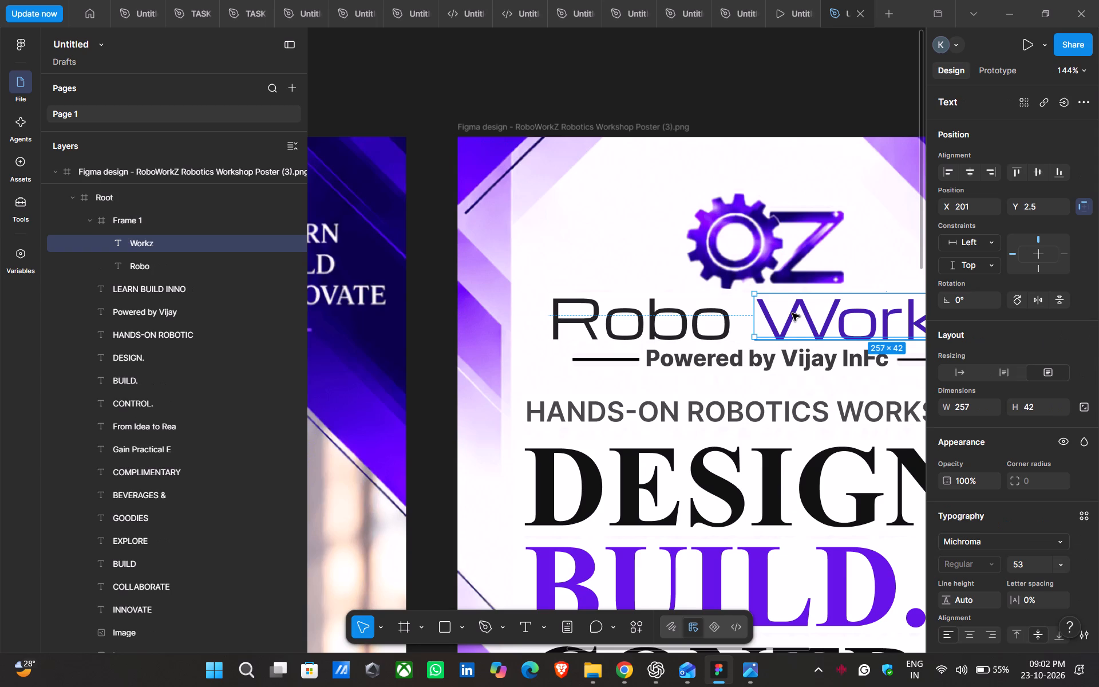
left_click_drag(792, 313, 776, 311)
scroll(776, 311, "left", 1)
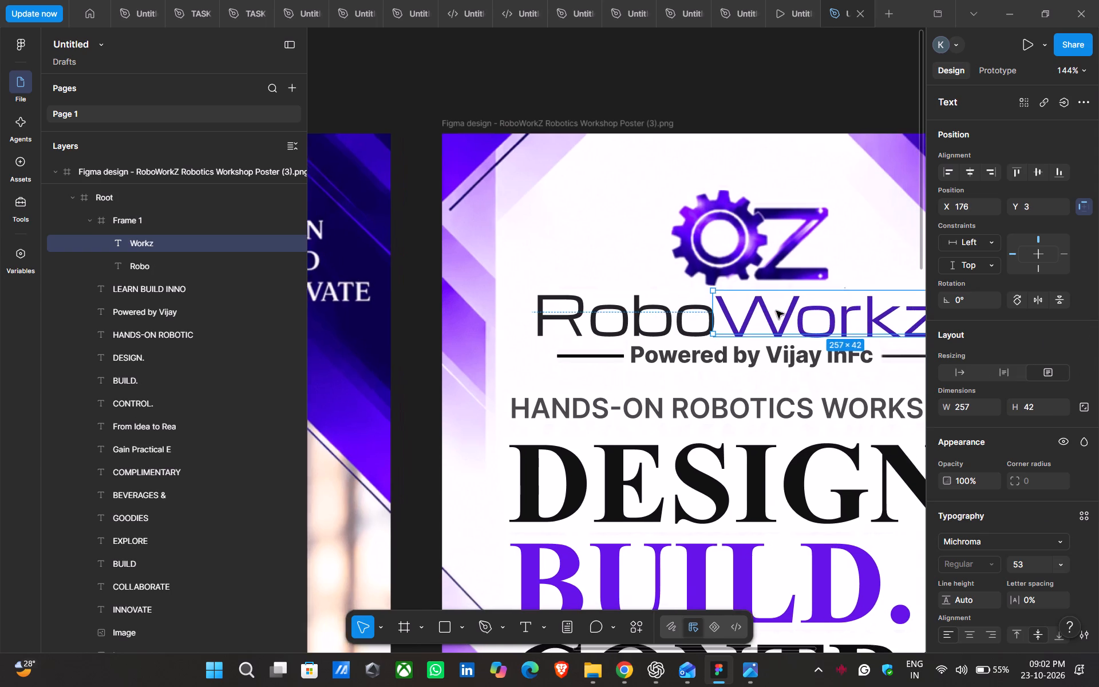
left_click(770, 161)
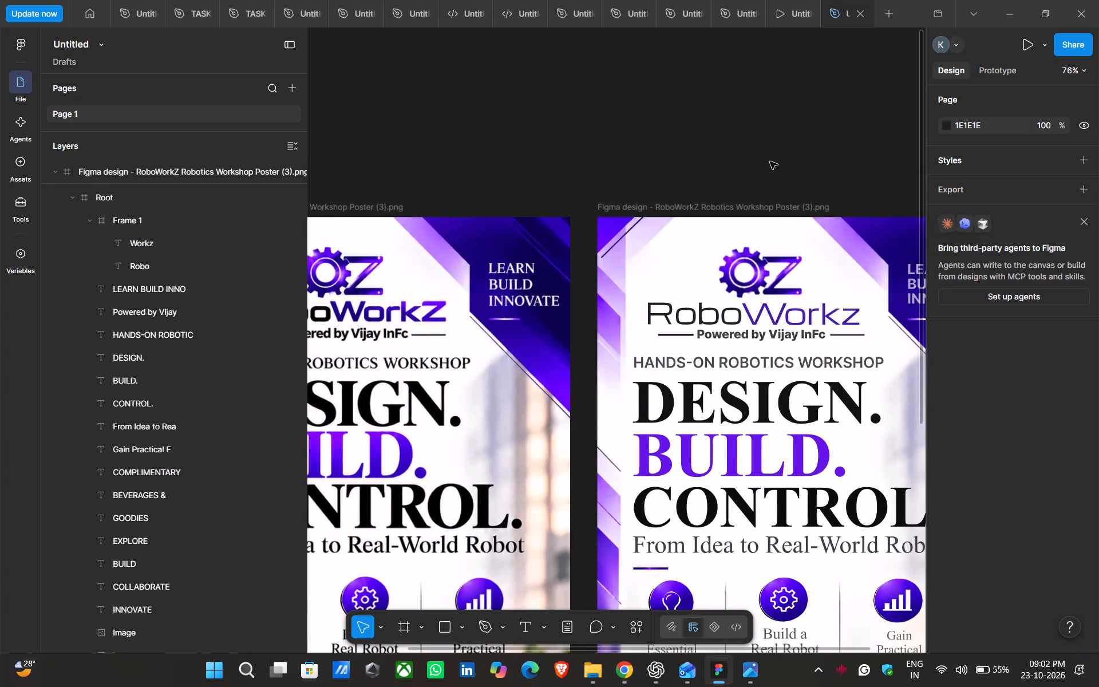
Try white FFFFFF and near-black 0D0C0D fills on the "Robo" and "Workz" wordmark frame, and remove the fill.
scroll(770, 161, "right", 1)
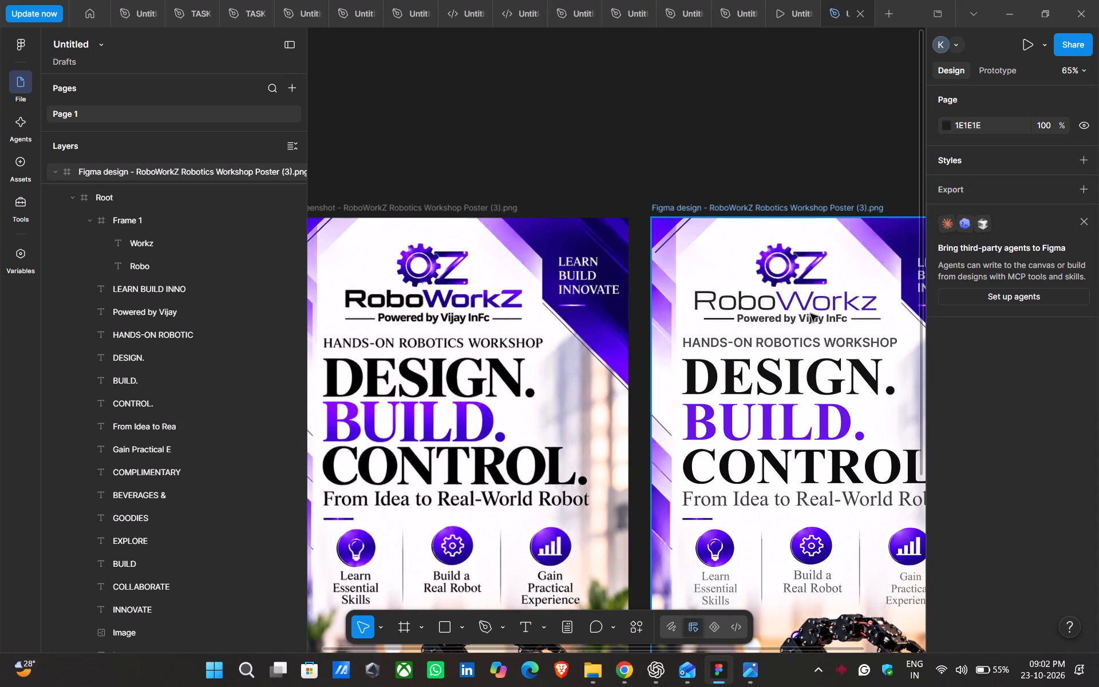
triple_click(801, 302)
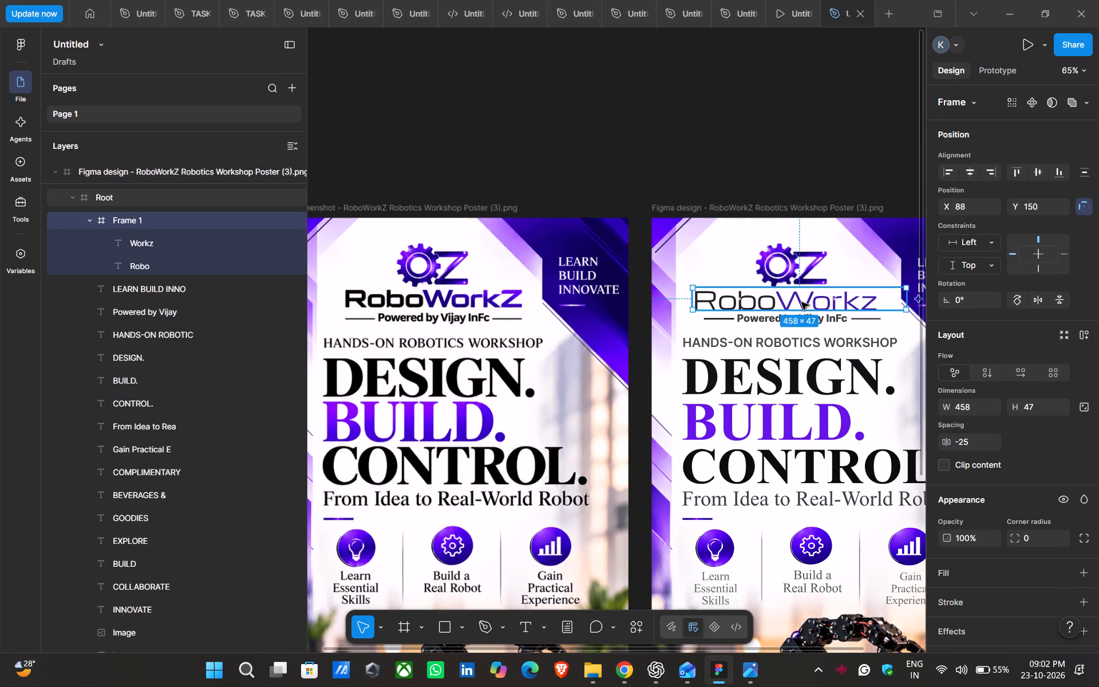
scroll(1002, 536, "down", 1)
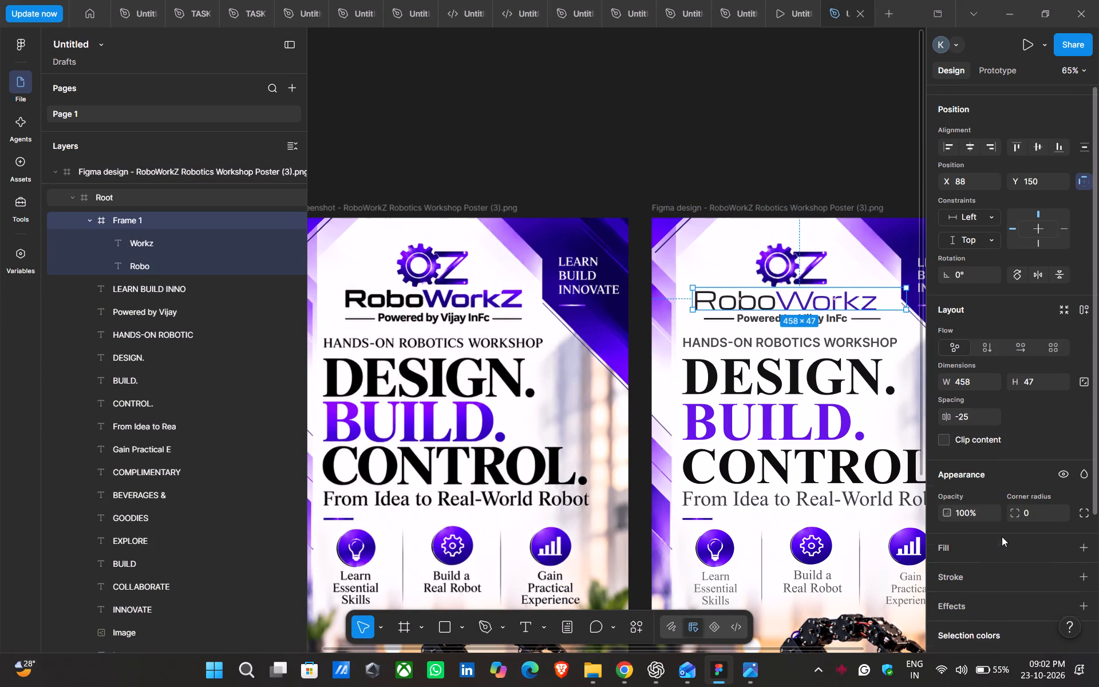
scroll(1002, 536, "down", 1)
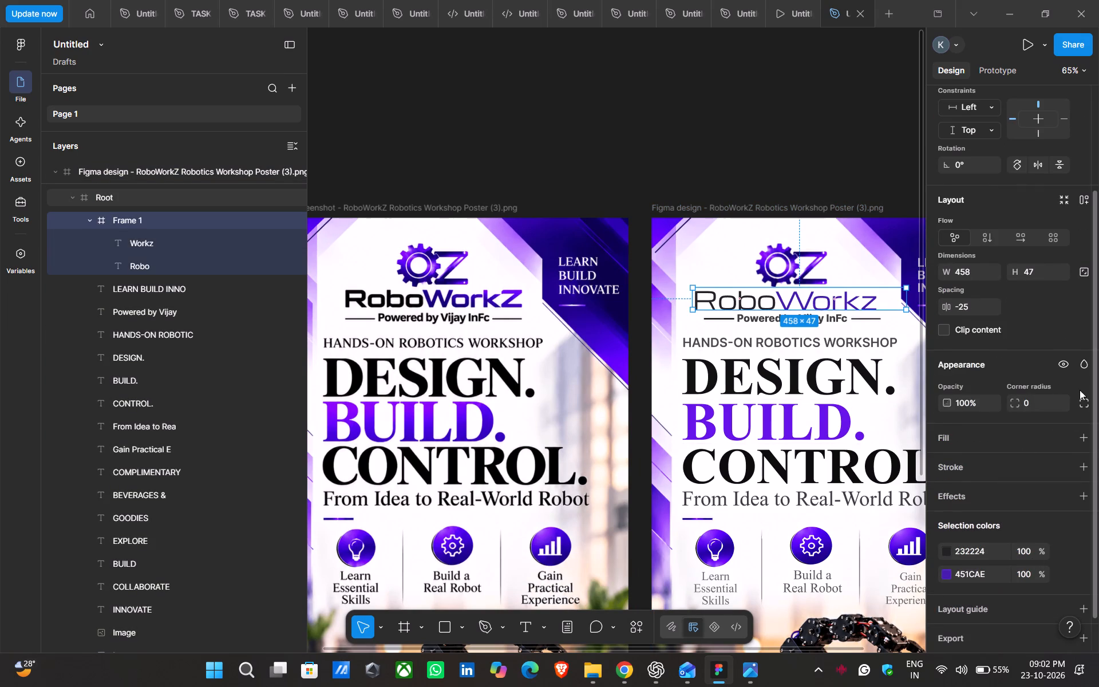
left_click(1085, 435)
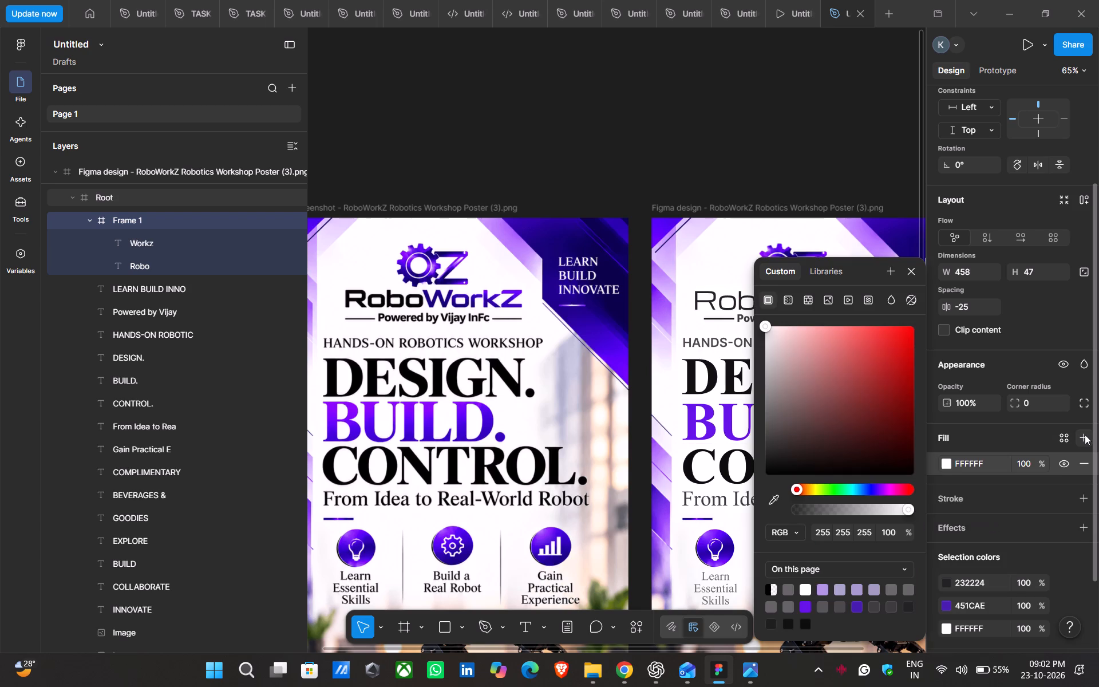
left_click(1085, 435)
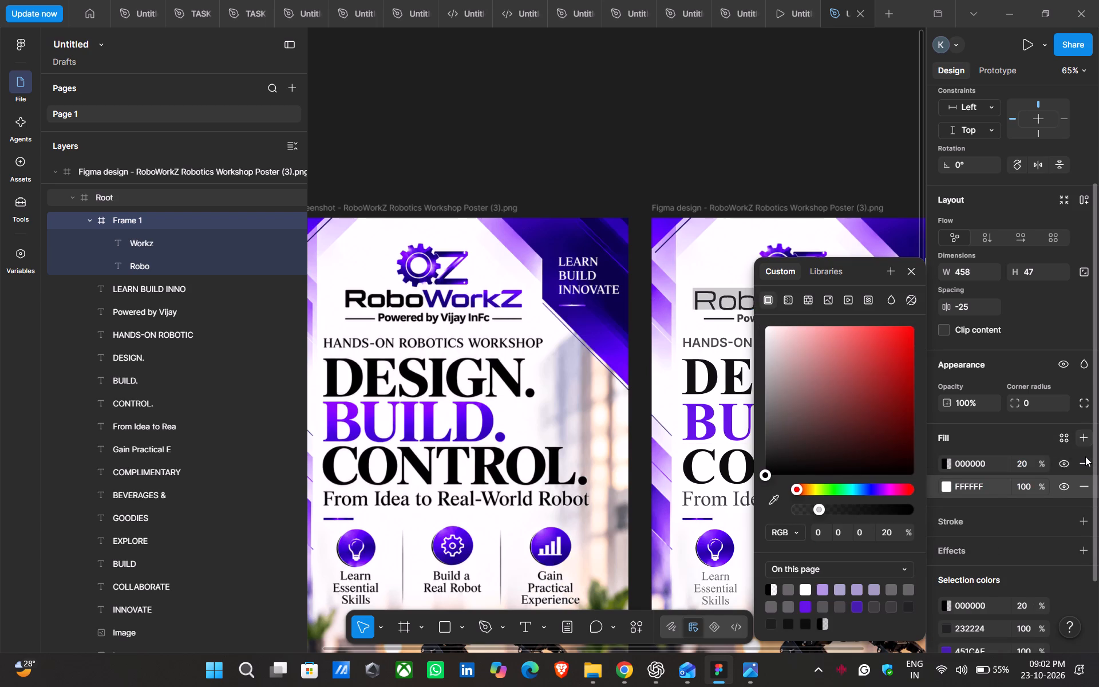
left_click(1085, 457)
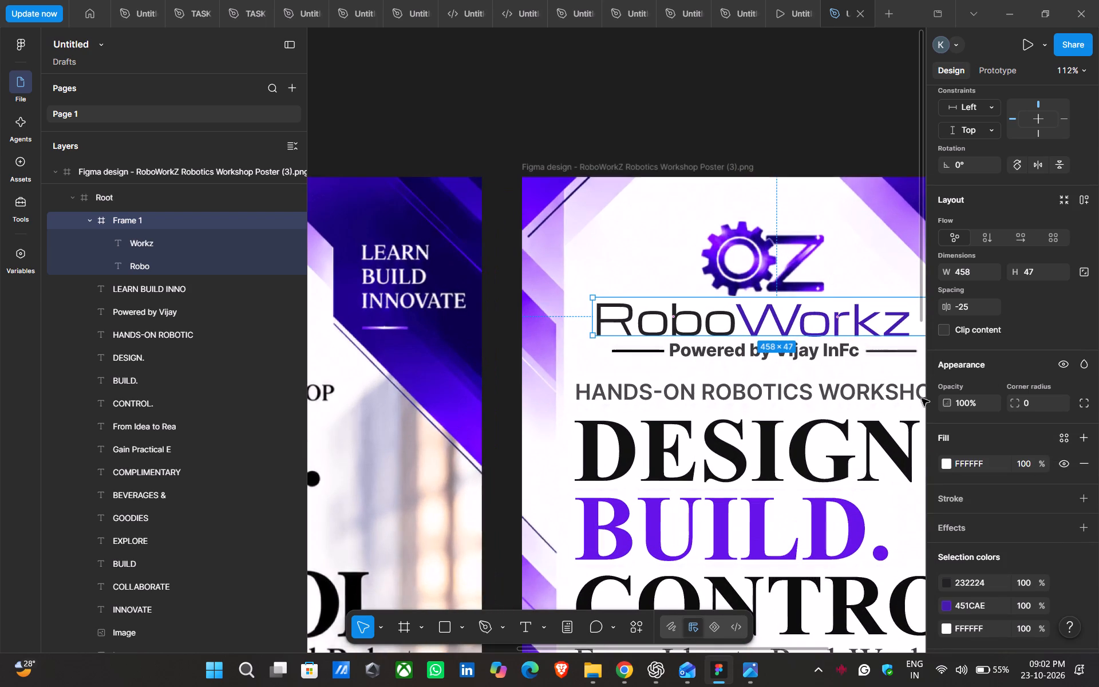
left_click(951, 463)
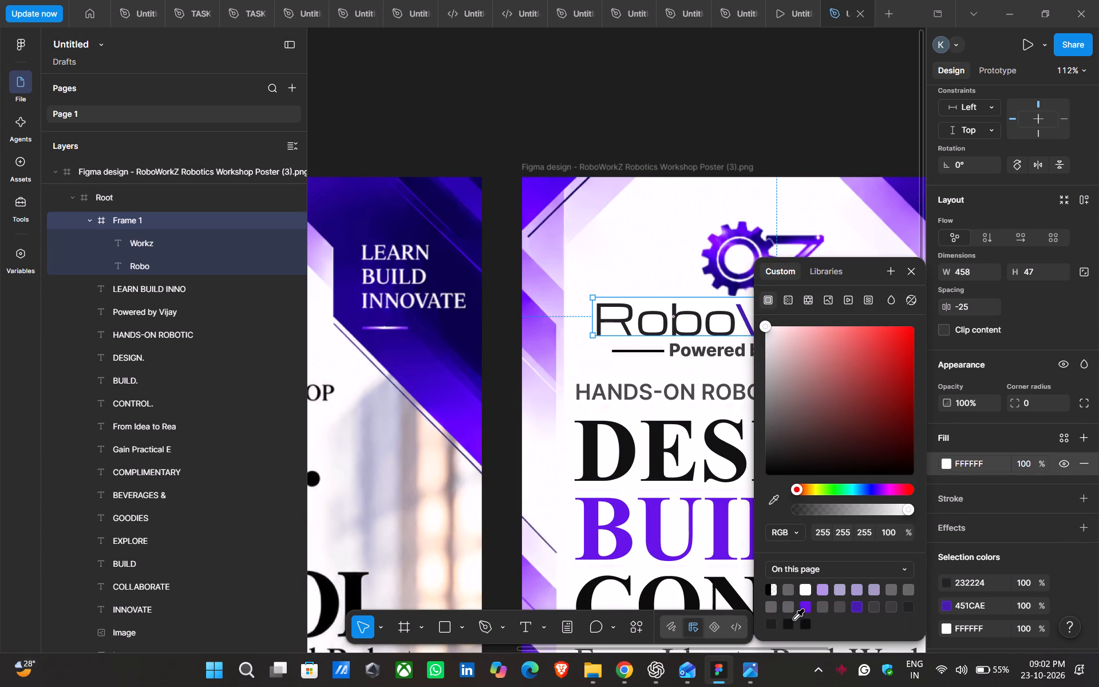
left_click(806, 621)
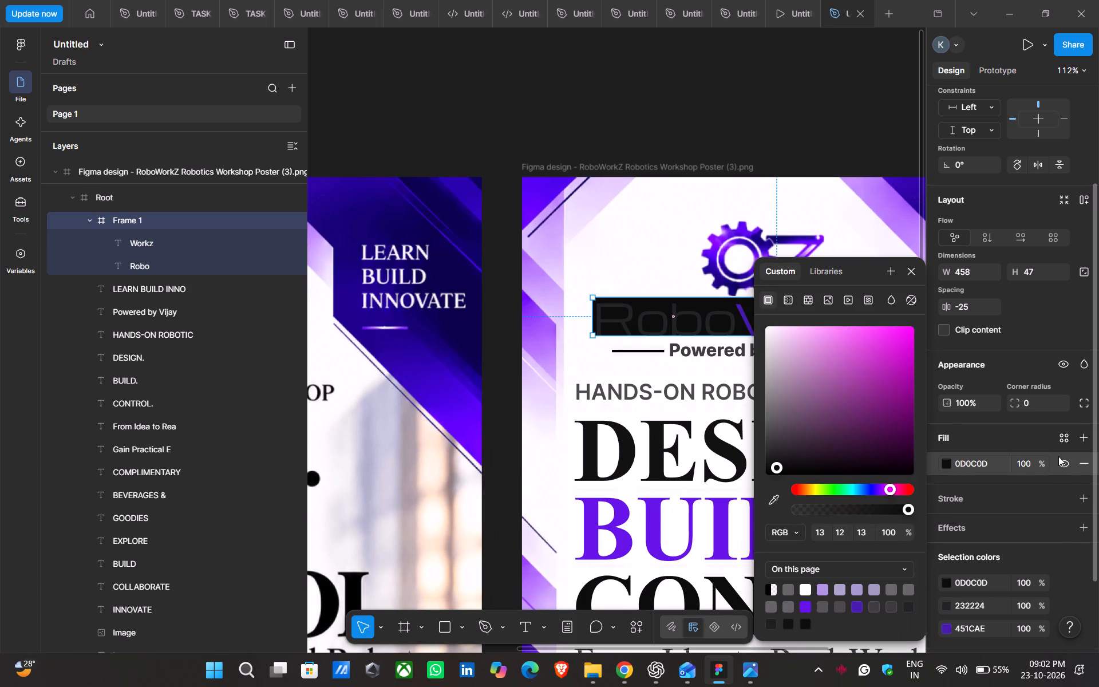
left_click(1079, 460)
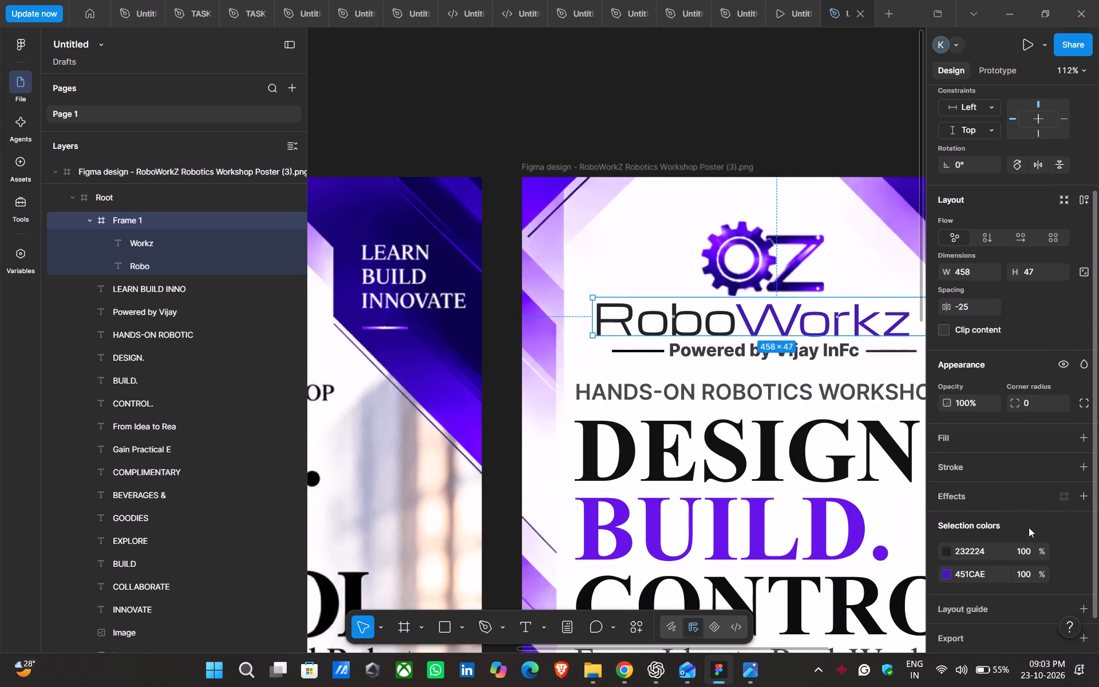
Add a black 000000 stroke of weight 1 to the inside of the wordmark frame.
scroll(1029, 527, "down", 2)
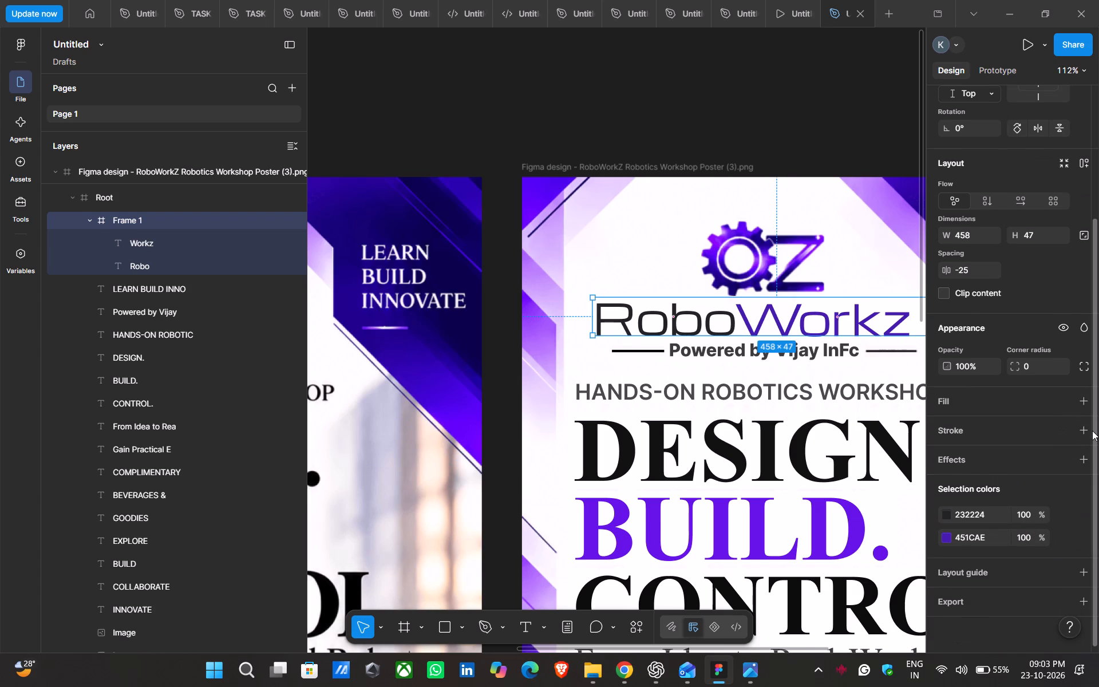
left_click(1092, 431)
left_click(1090, 429)
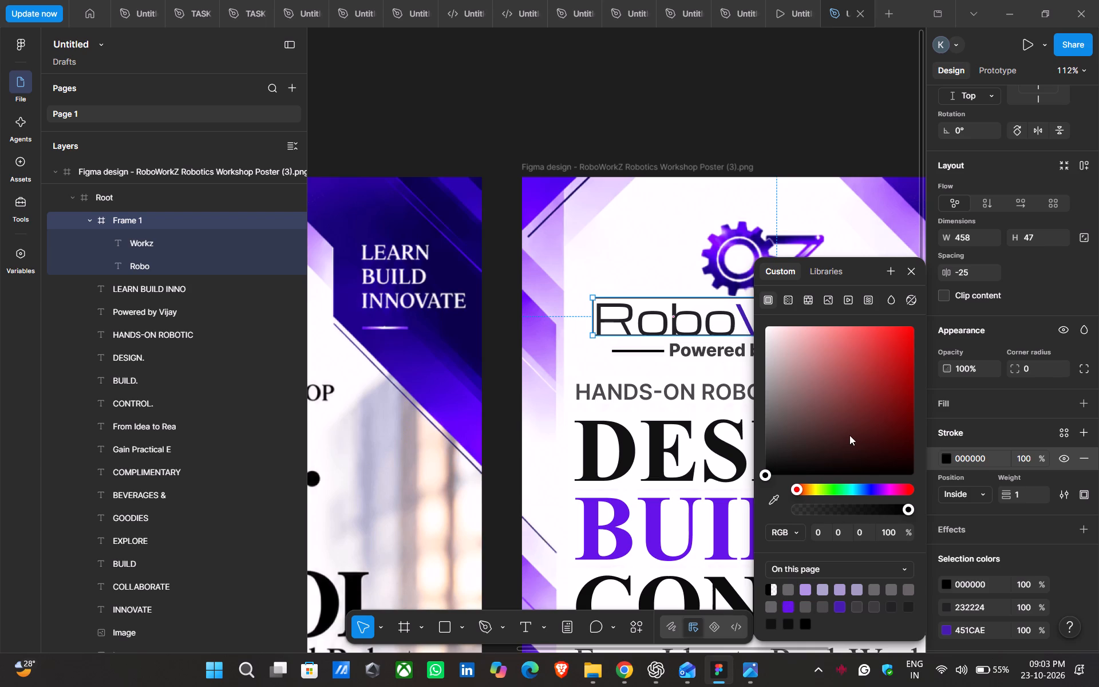
left_click_drag(1009, 498, 538, 345)
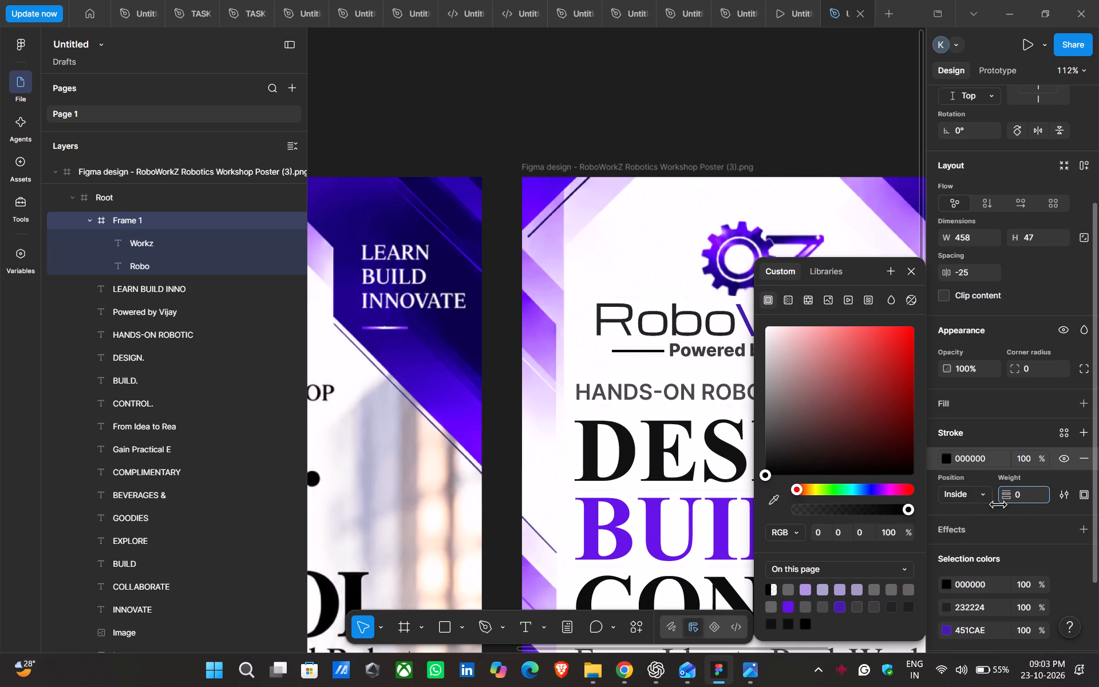
left_click_drag(538, 345, 548, 343)
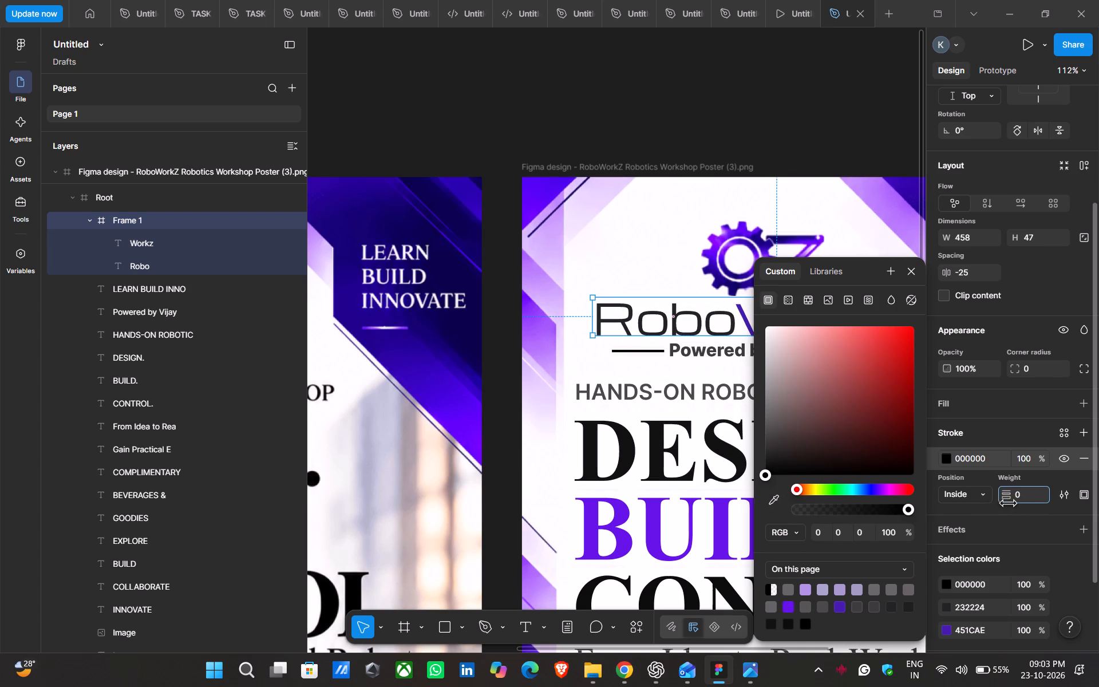
left_click_drag(548, 343, 549, 343)
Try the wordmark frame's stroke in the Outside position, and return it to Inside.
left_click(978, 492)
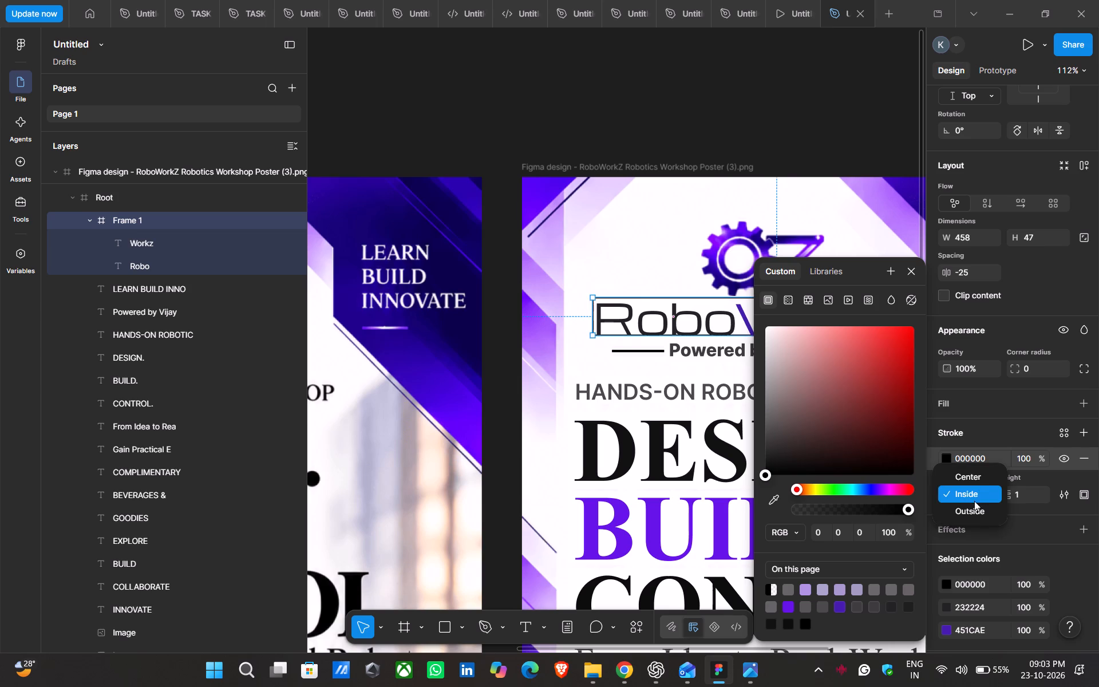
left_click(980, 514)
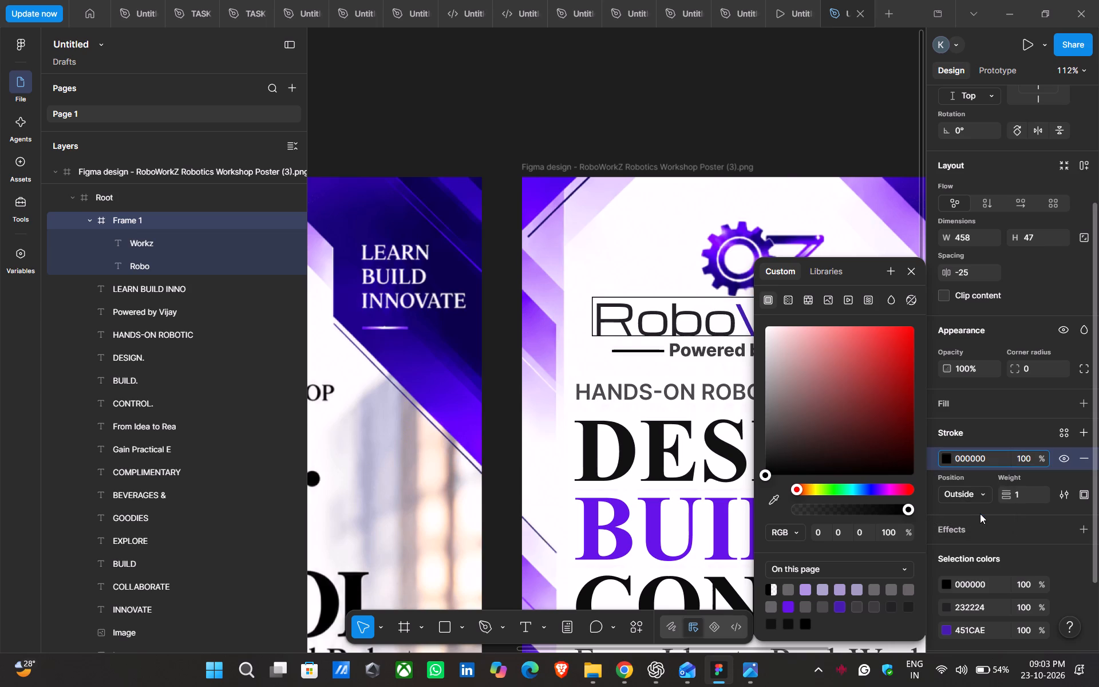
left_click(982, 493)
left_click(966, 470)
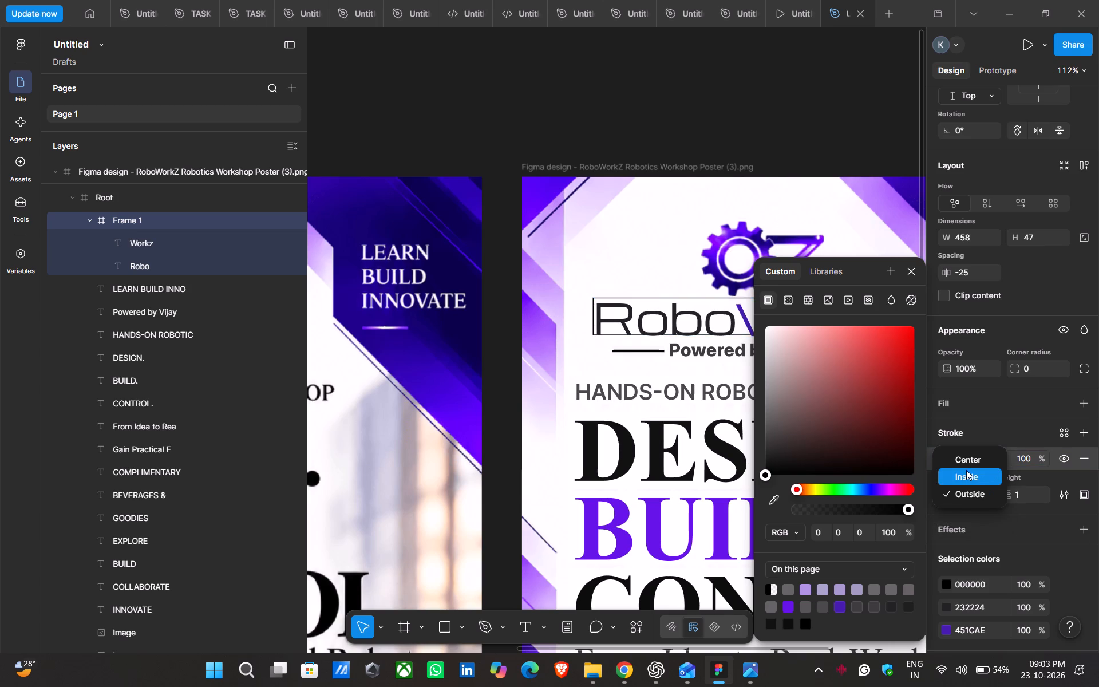
Set the wordmark frame's stroke weight to 0 and its position to Outside.
left_click_drag(1008, 494, 556, 338)
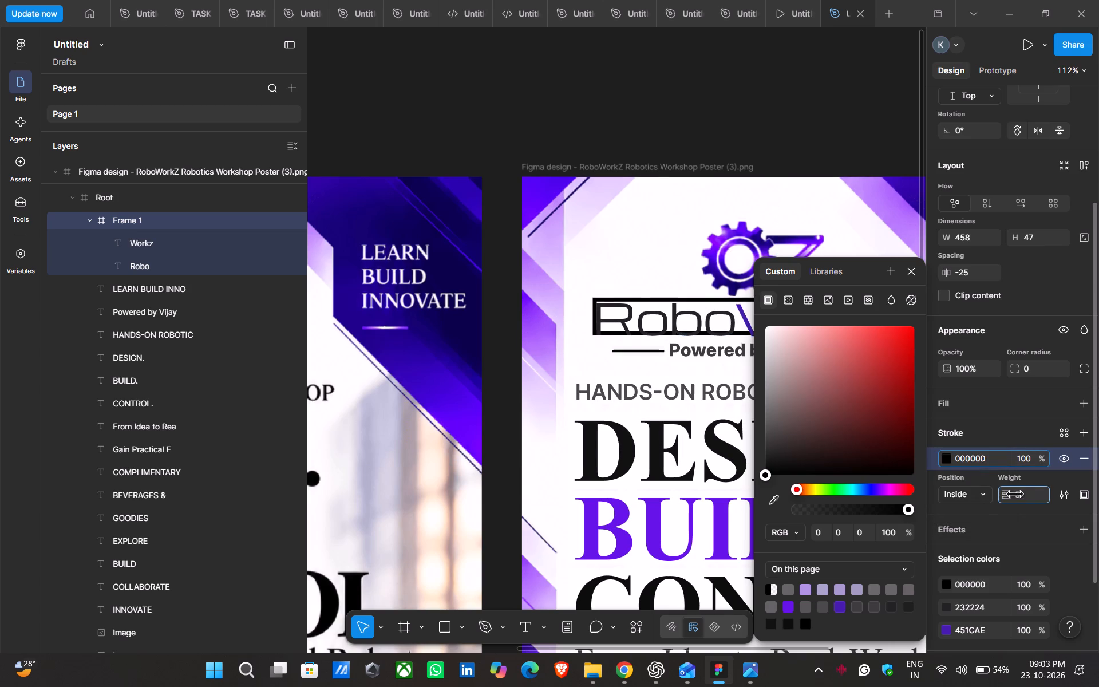
left_click_drag(556, 338, 536, 338)
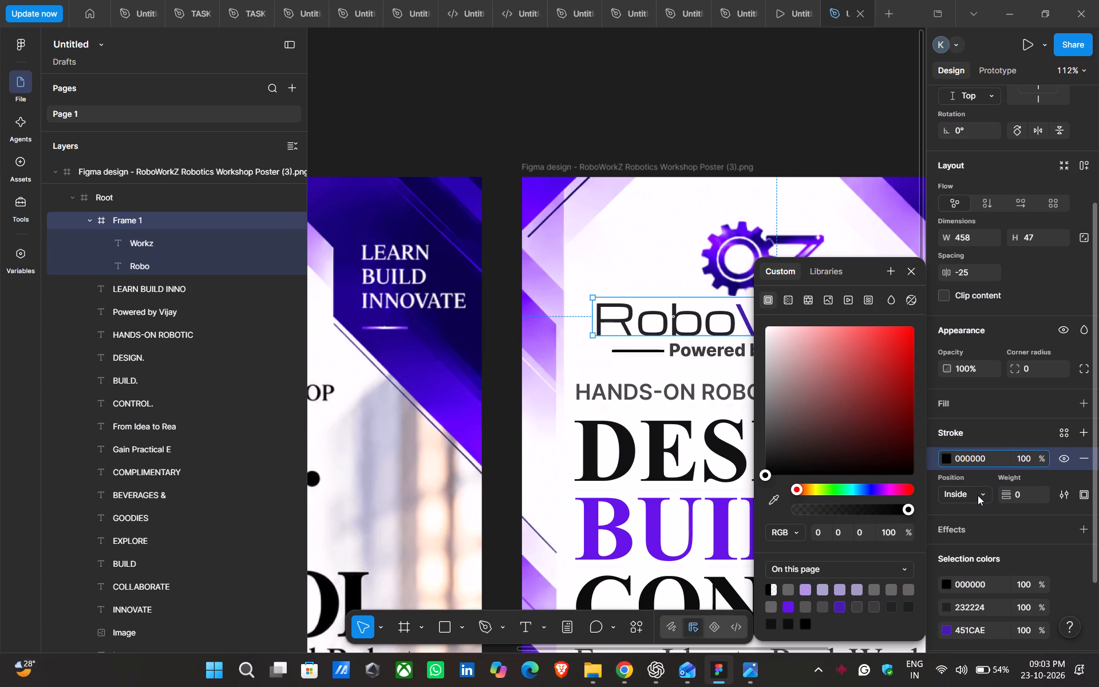
left_click(978, 495)
left_click(973, 515)
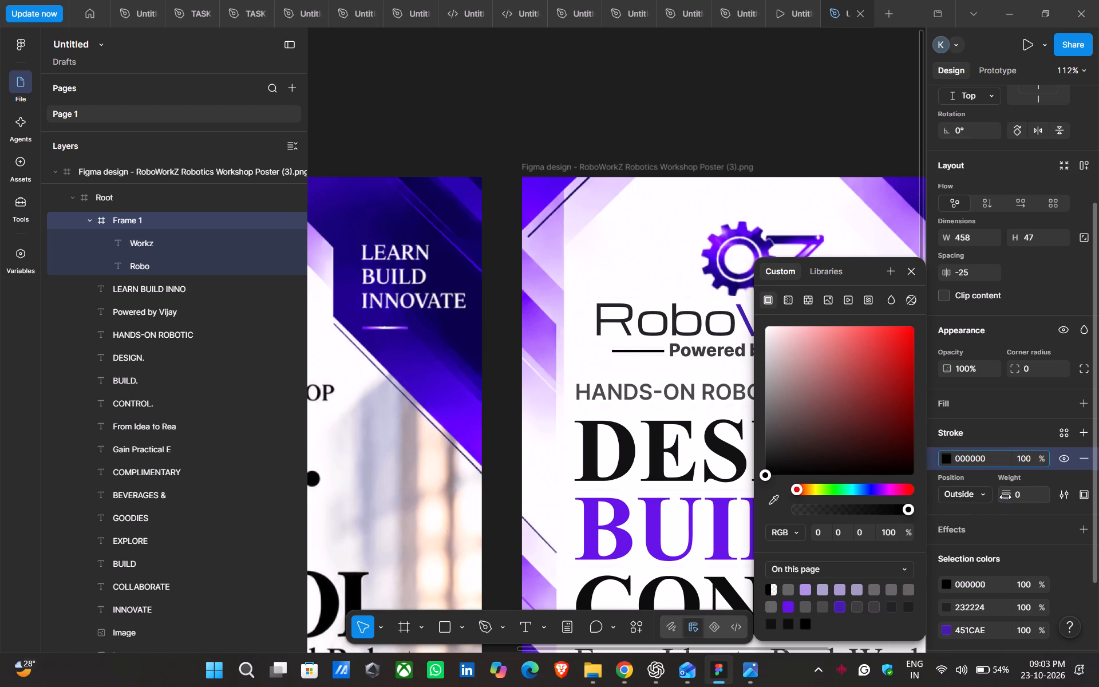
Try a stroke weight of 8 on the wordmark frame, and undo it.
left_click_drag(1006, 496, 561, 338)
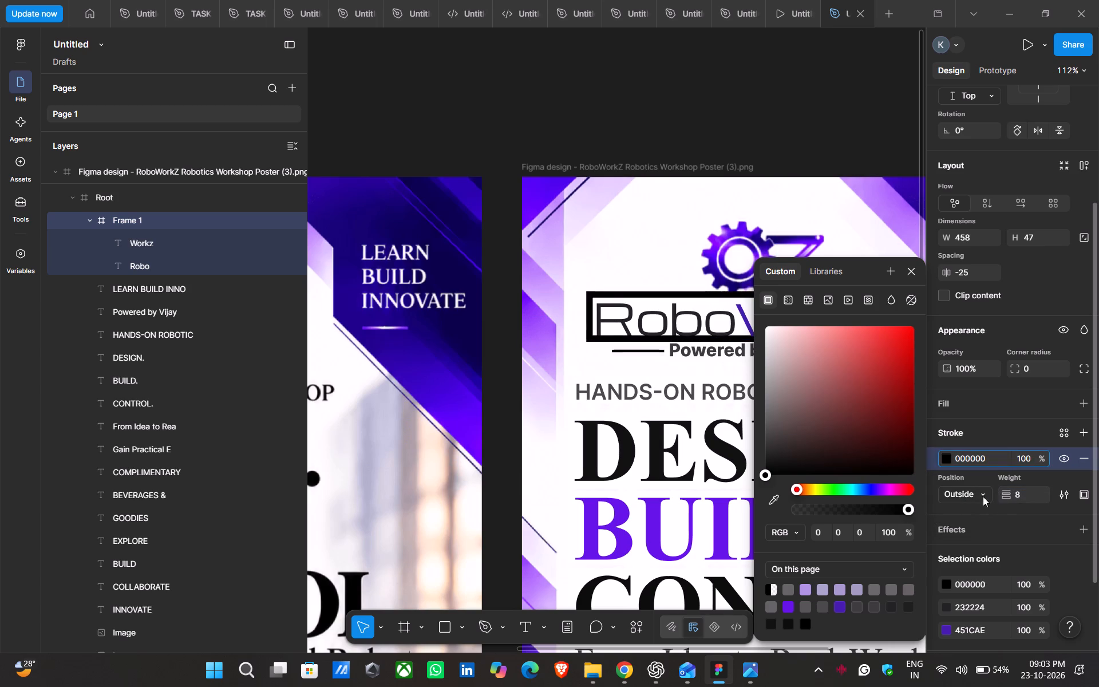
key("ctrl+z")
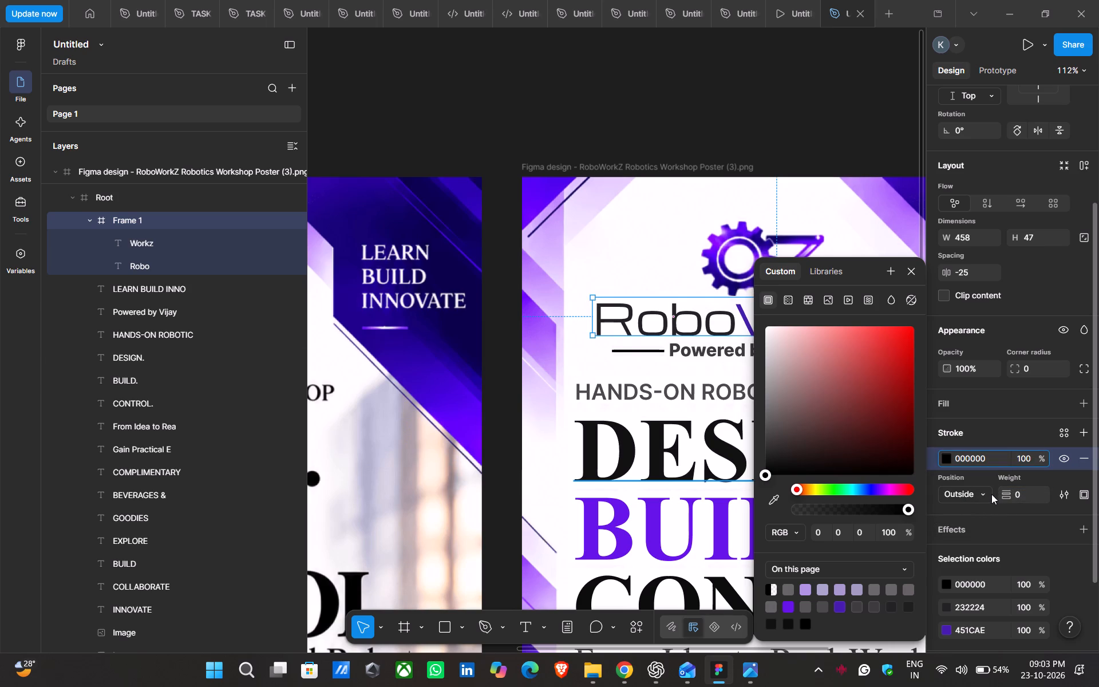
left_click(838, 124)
Set the "HANDS-ON ROBOTICS WORKSHOP" line's font weight to Bold.
scroll(838, 124, "left", 1)
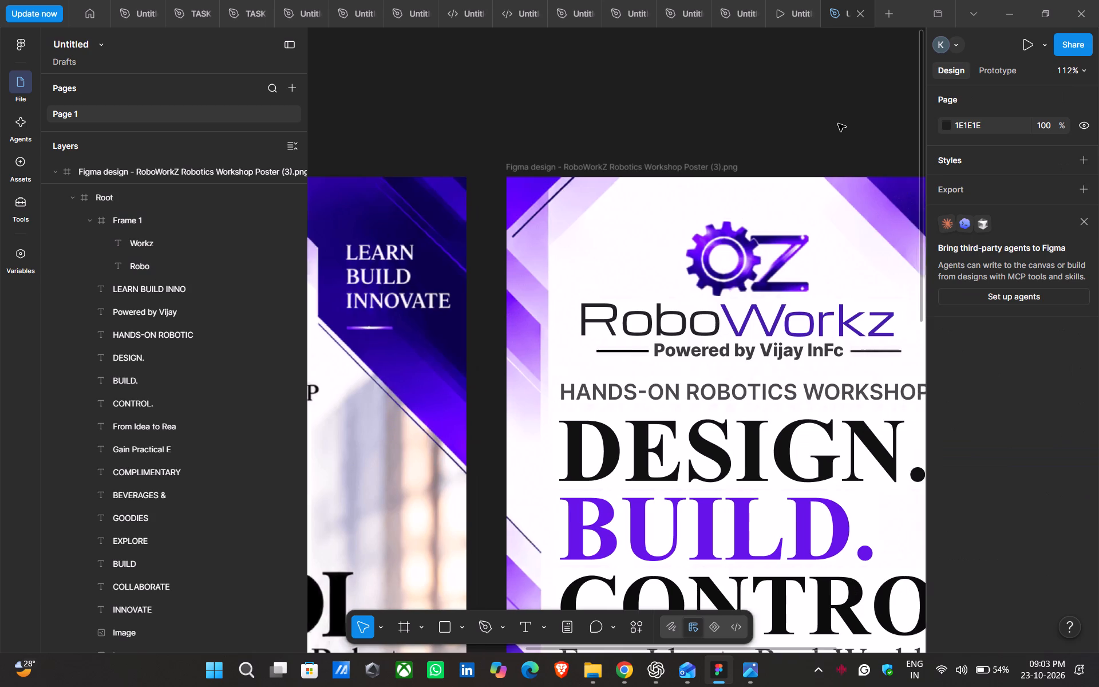
scroll(838, 124, "left", 1)
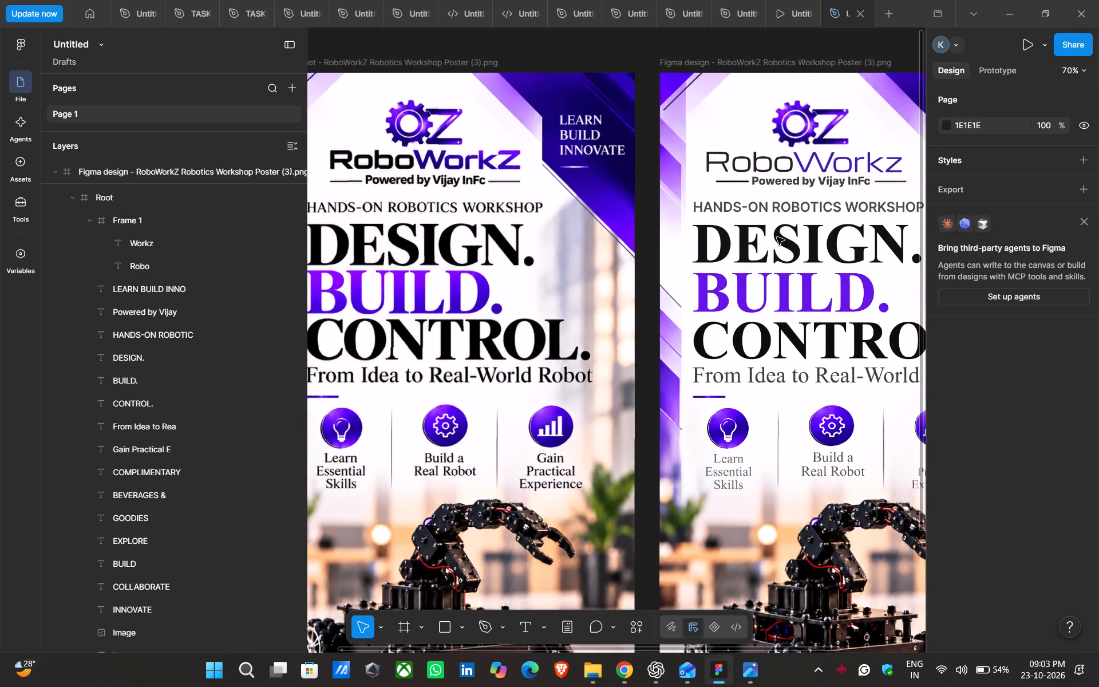
scroll(777, 237, "right", 1)
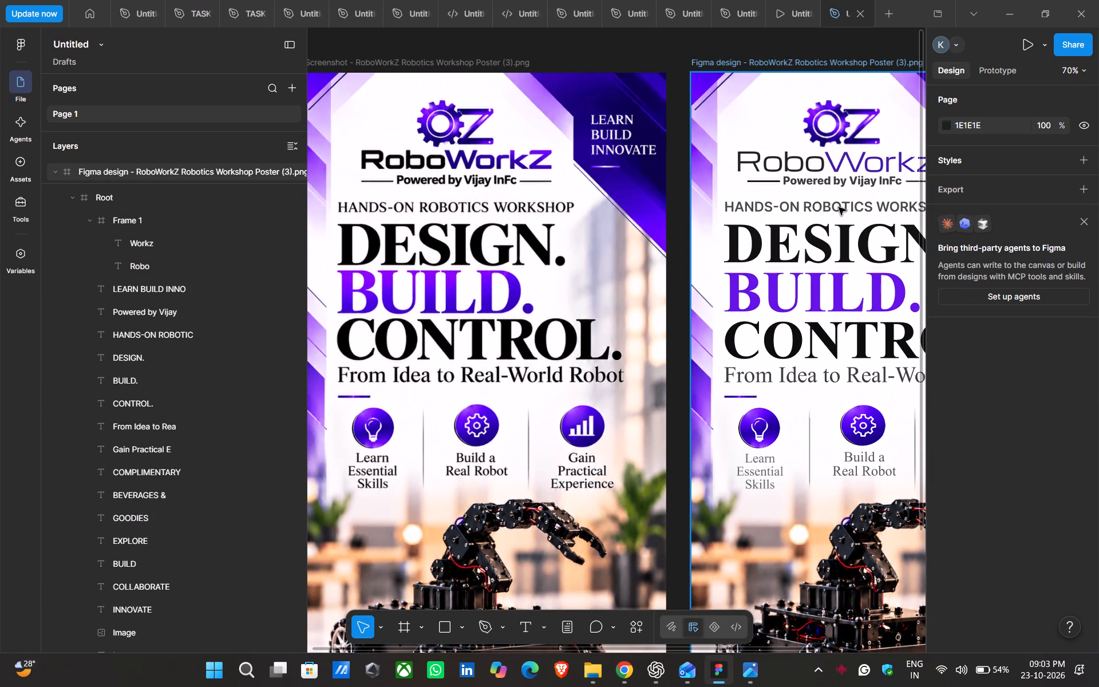
triple_click(839, 207)
double_click(839, 207)
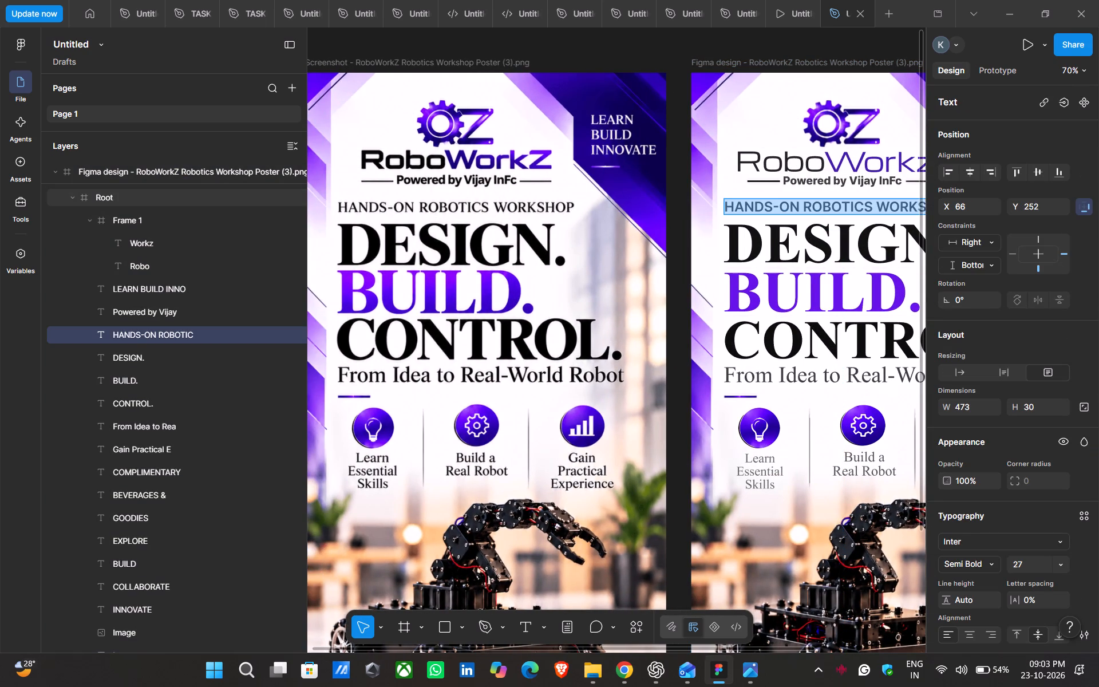
left_click(993, 564)
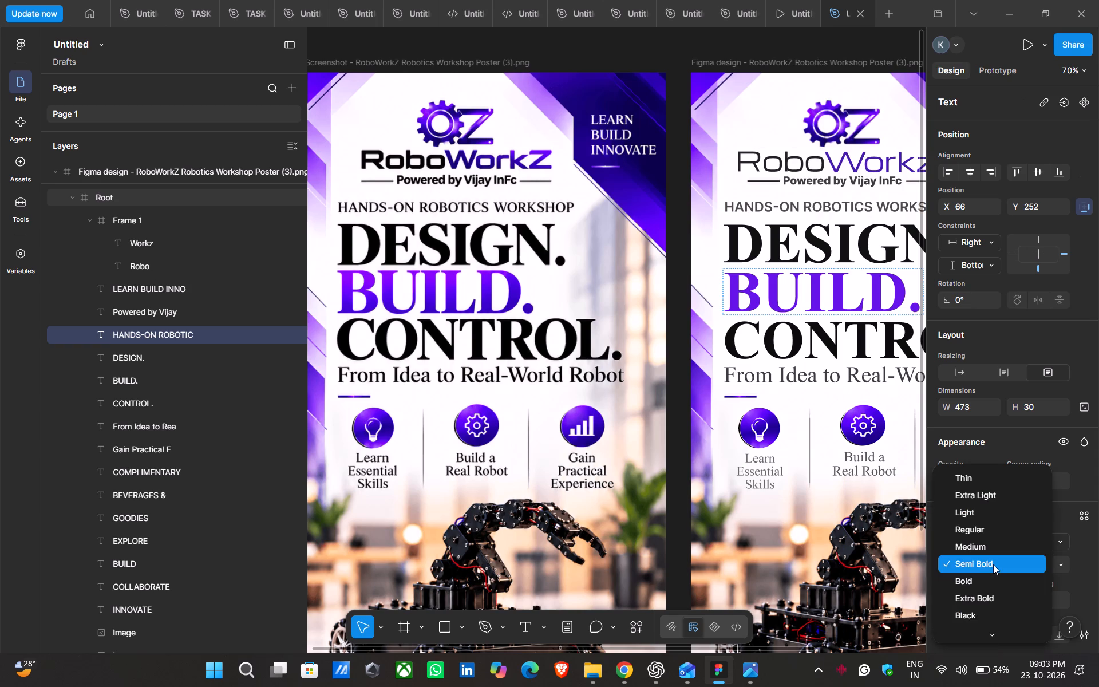
left_click(986, 585)
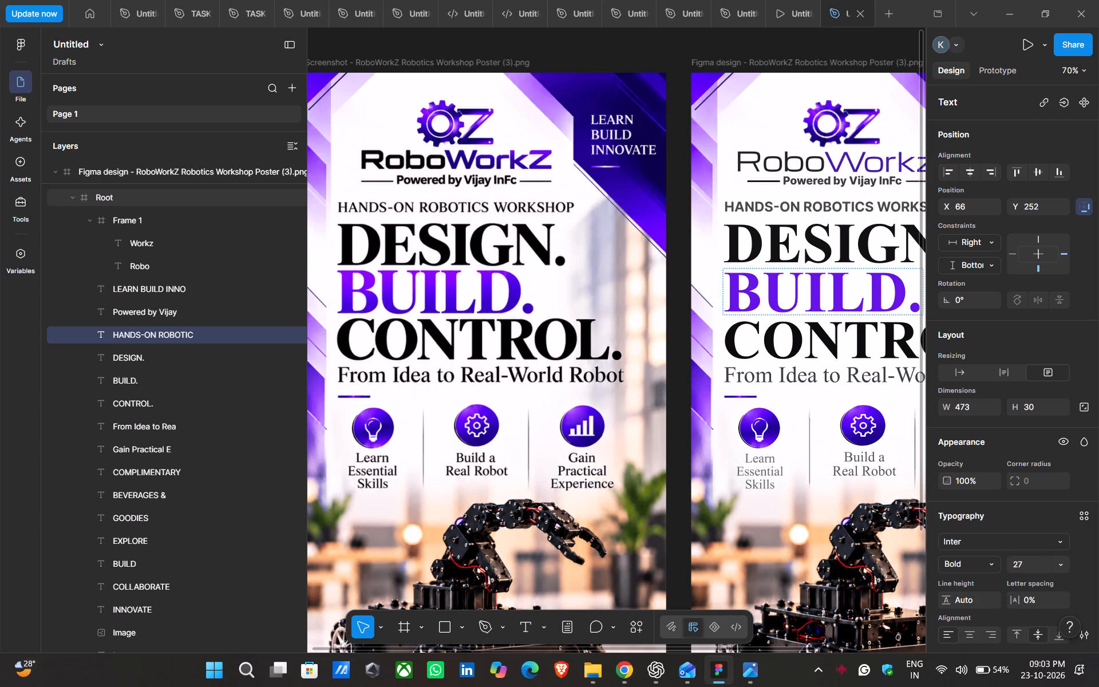
left_click(846, 204)
scroll(839, 239, "left", 1)
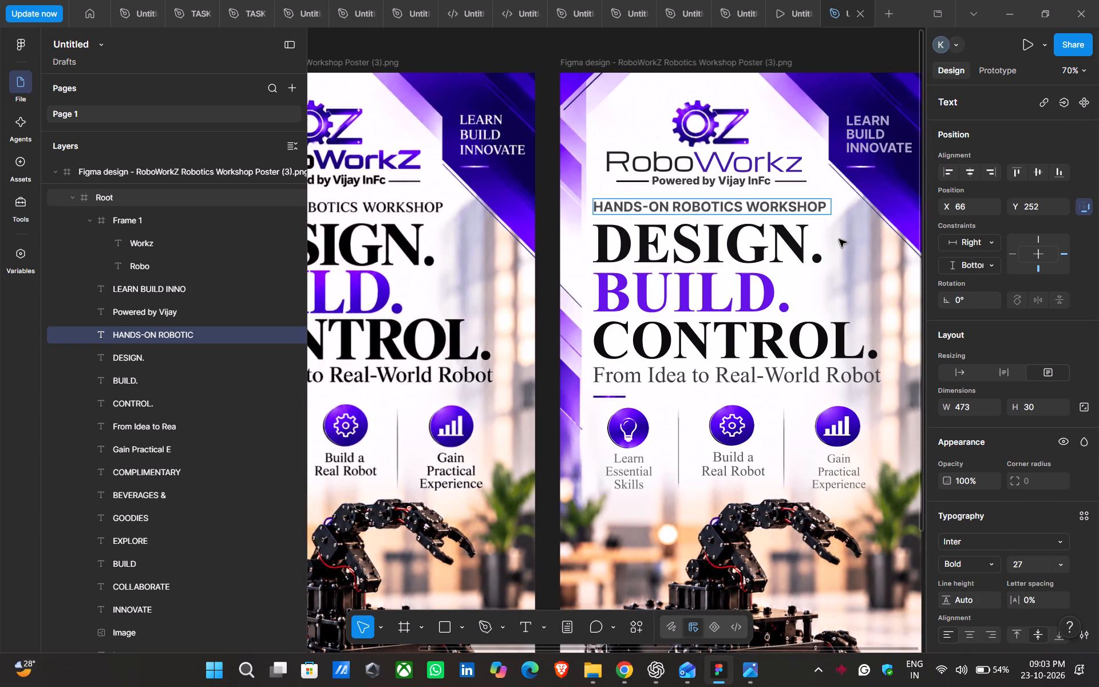
Select the DESIGN., BUILD. and CONTROL. headline lines together and check their available font weights, keeping Bold.
left_click(738, 295)
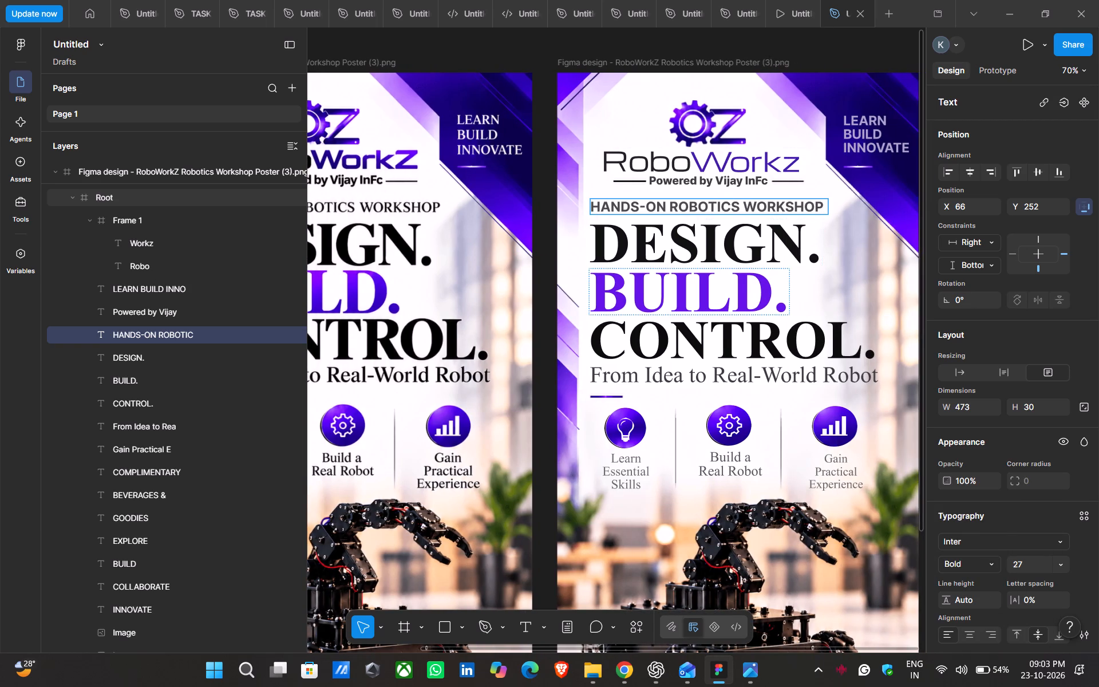
left_click(709, 242, "shift")
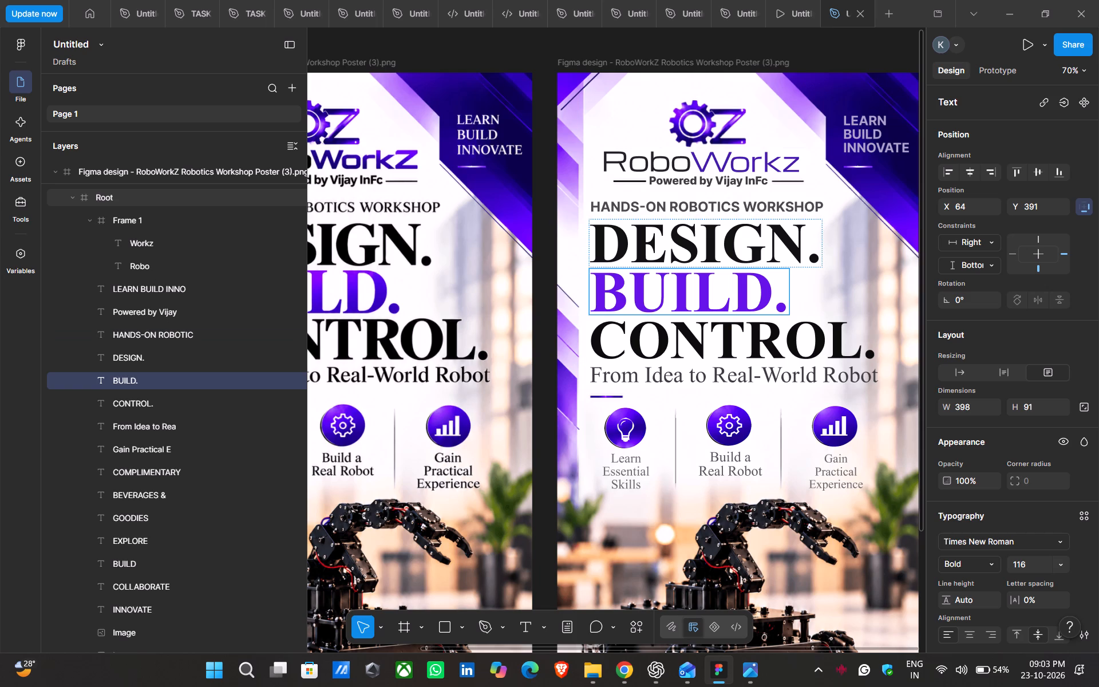
left_click(817, 273)
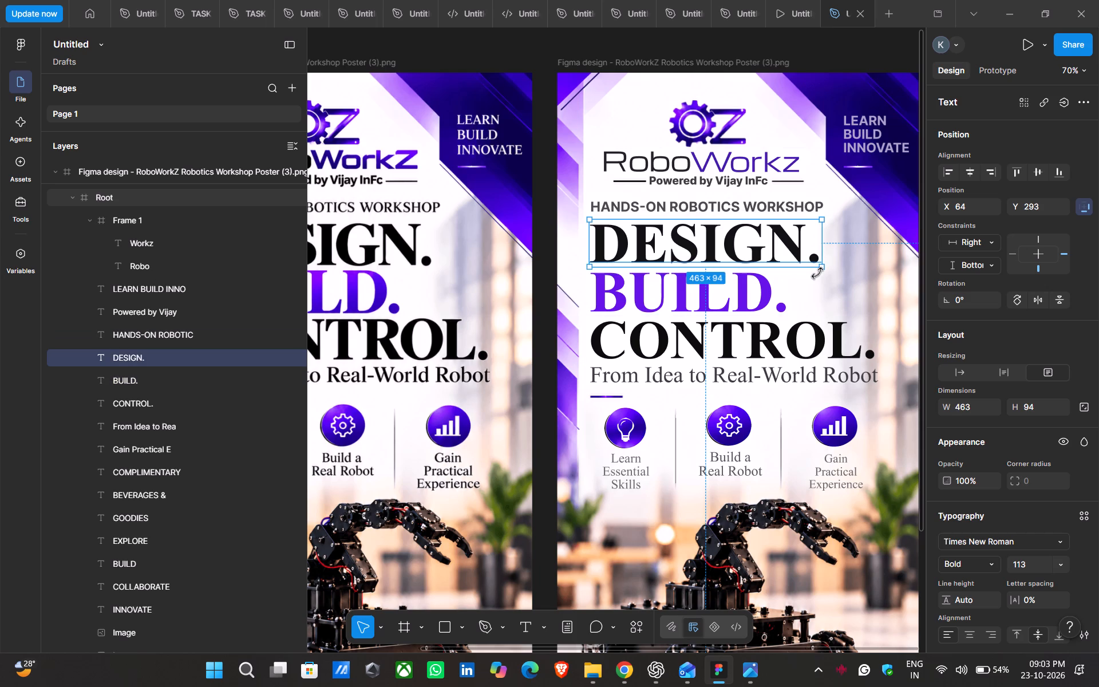
left_click(744, 226)
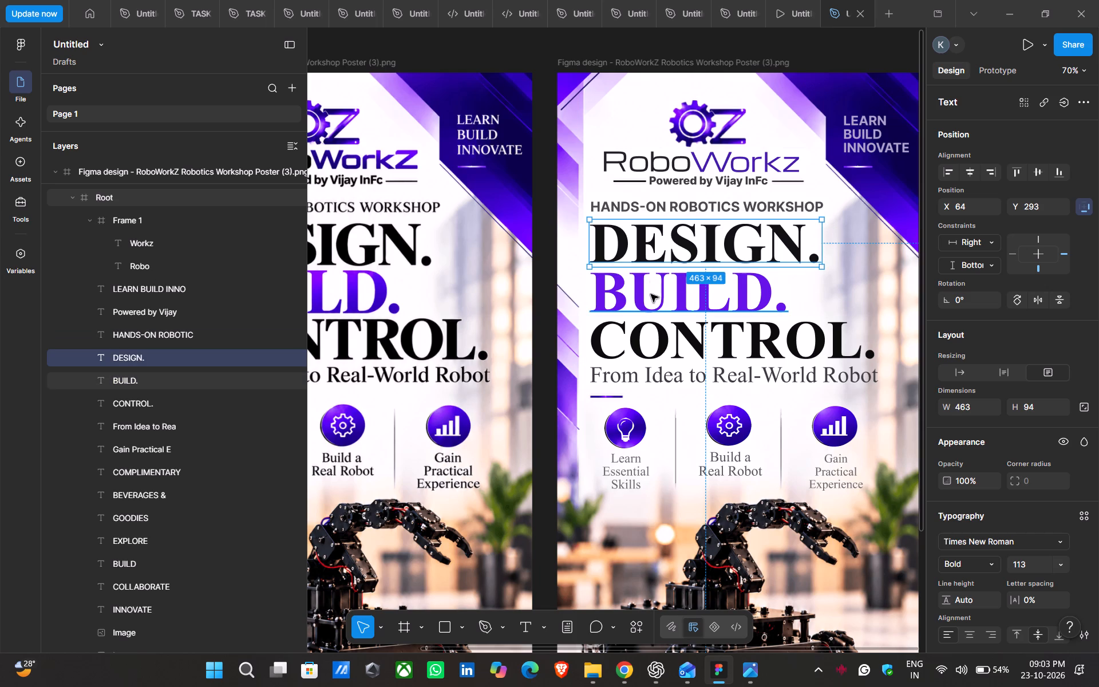
left_click(651, 294, "shift")
left_click(661, 338, "shift")
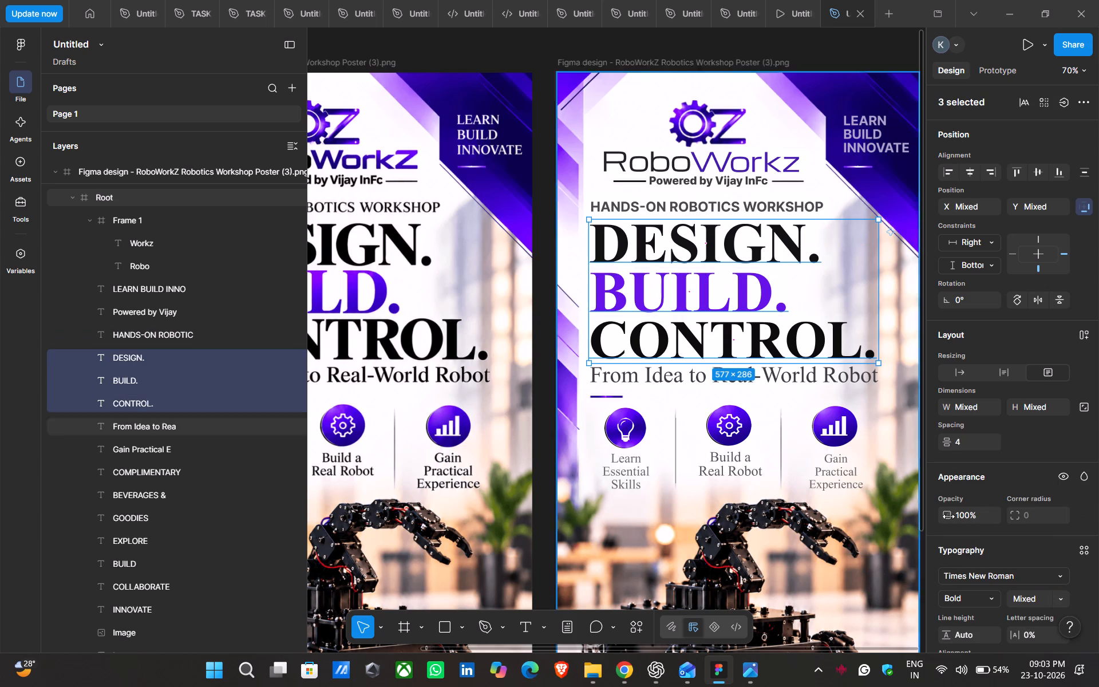
scroll(1003, 554, "down", 1)
left_click(996, 523)
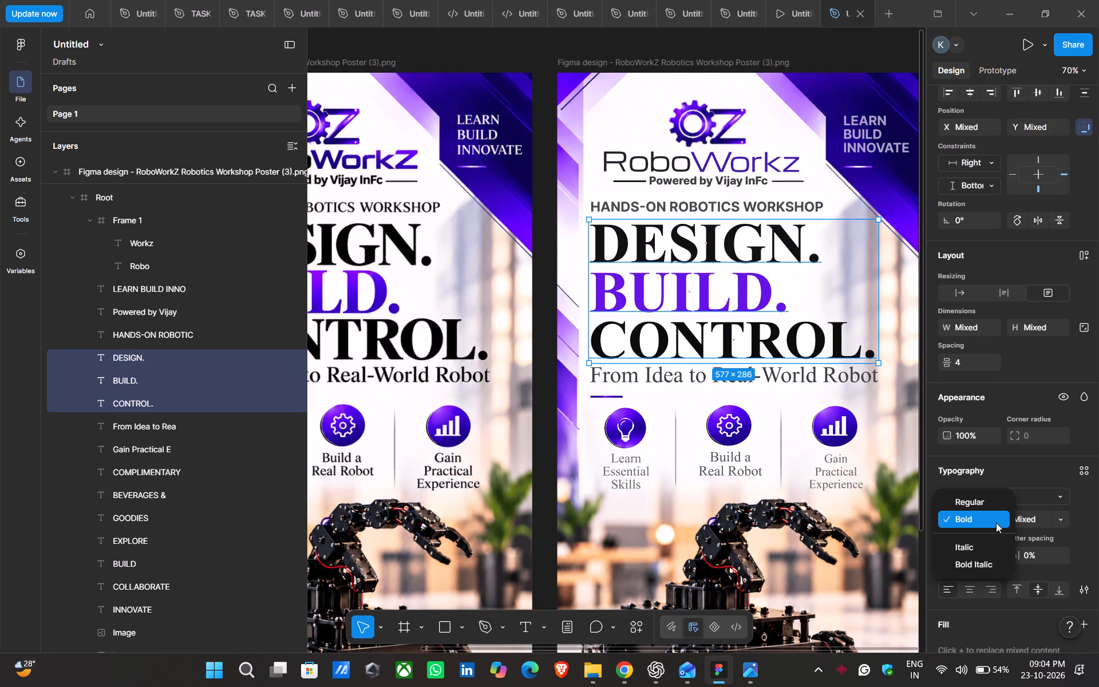
left_click(996, 523)
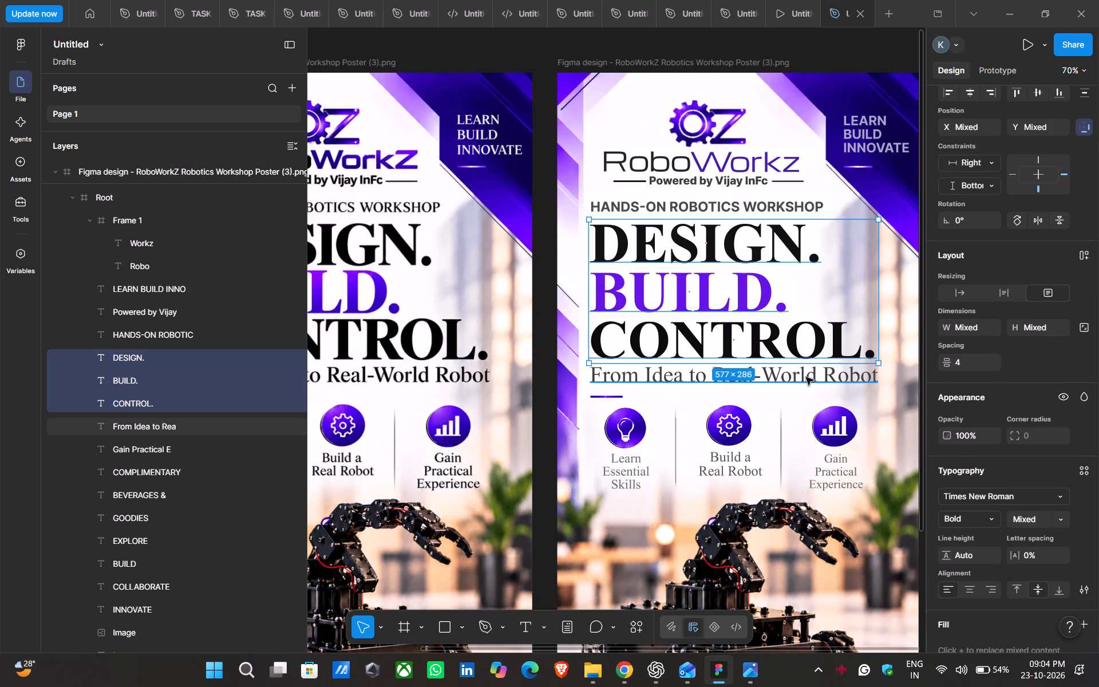
Set the "From Idea to Real-World Robot" line's font weight to Bold.
left_click(812, 374)
left_click(814, 381)
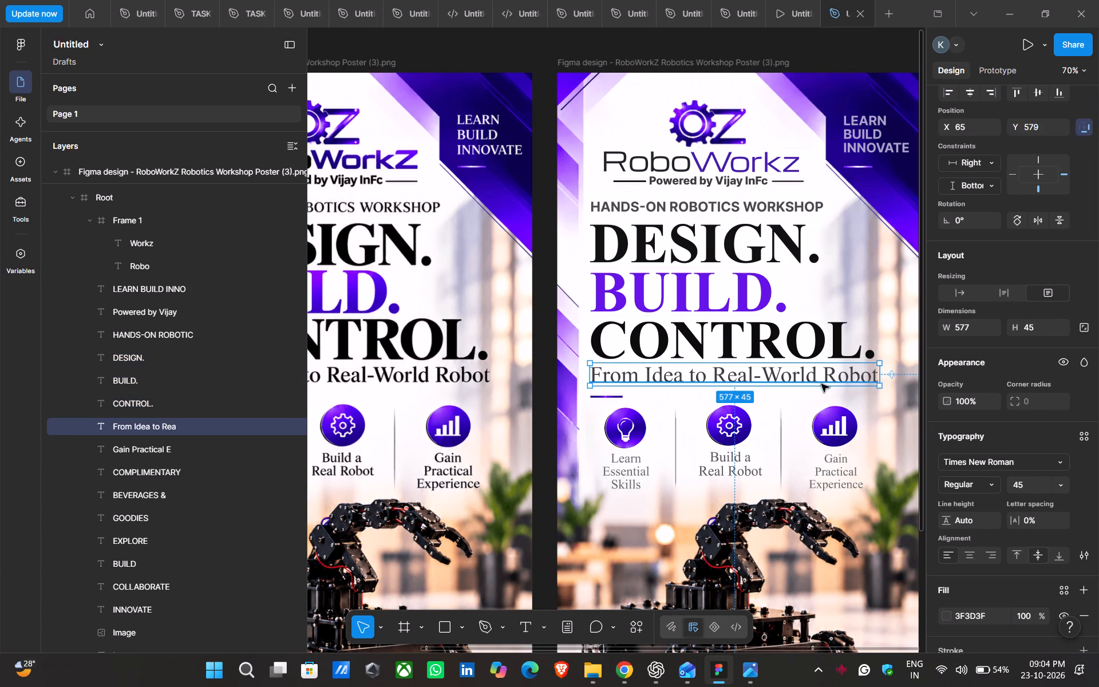
left_click(990, 484)
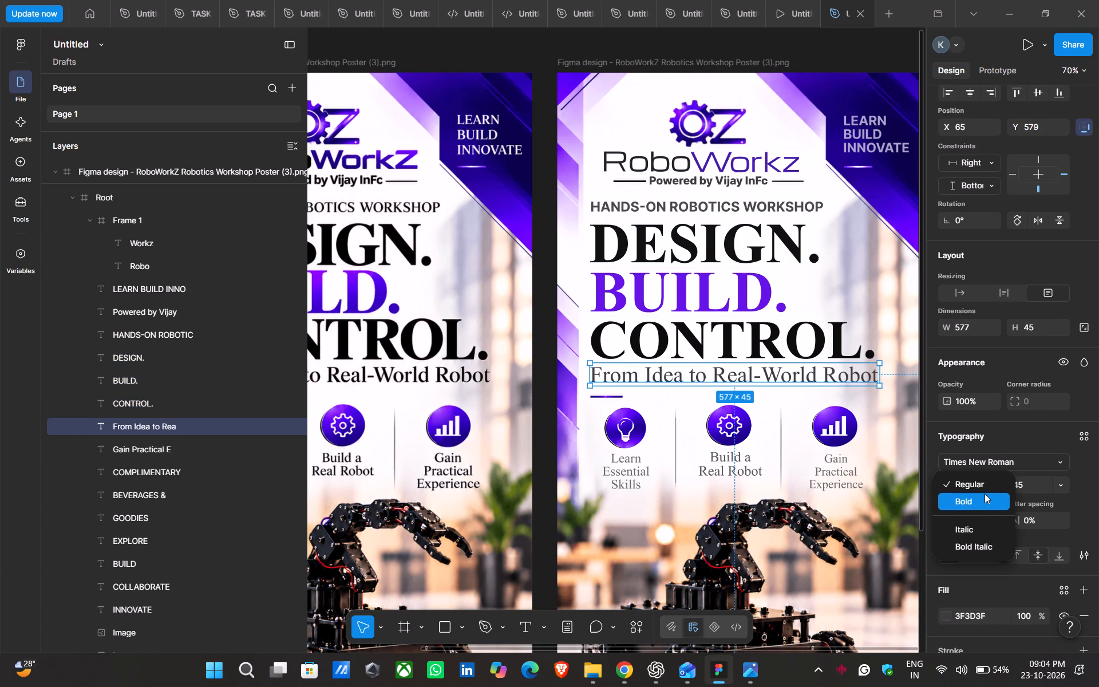
left_click(985, 496)
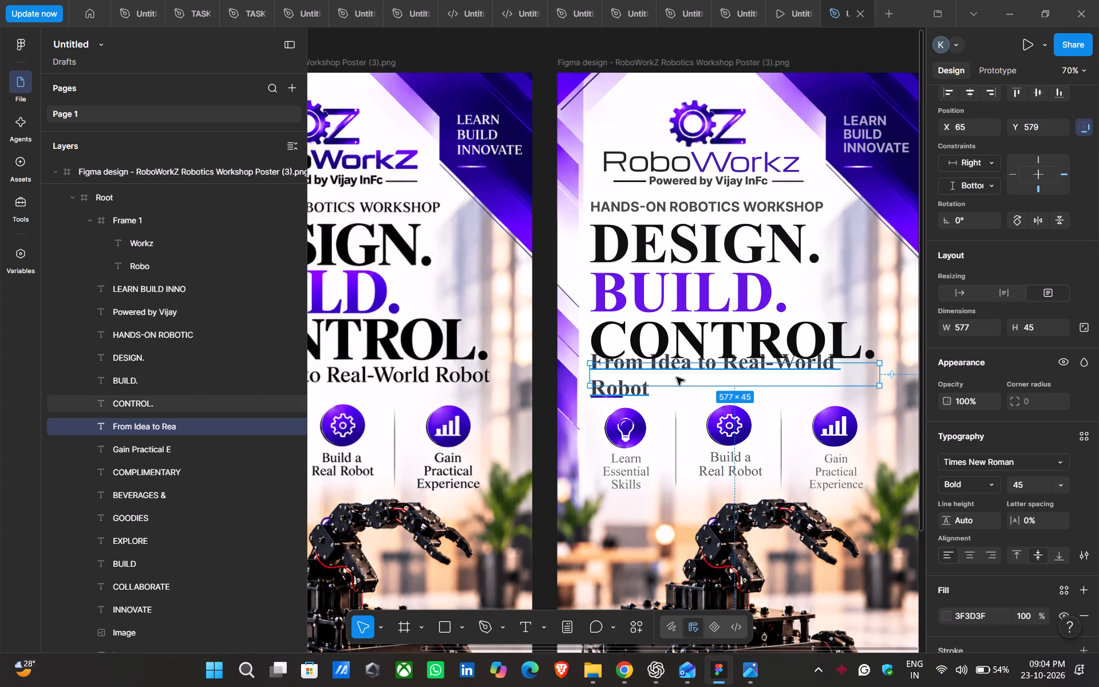
Widen the "From Idea to Real-World Robot" text box to 640 so the text fits on one line.
left_click(678, 377)
left_click(793, 363)
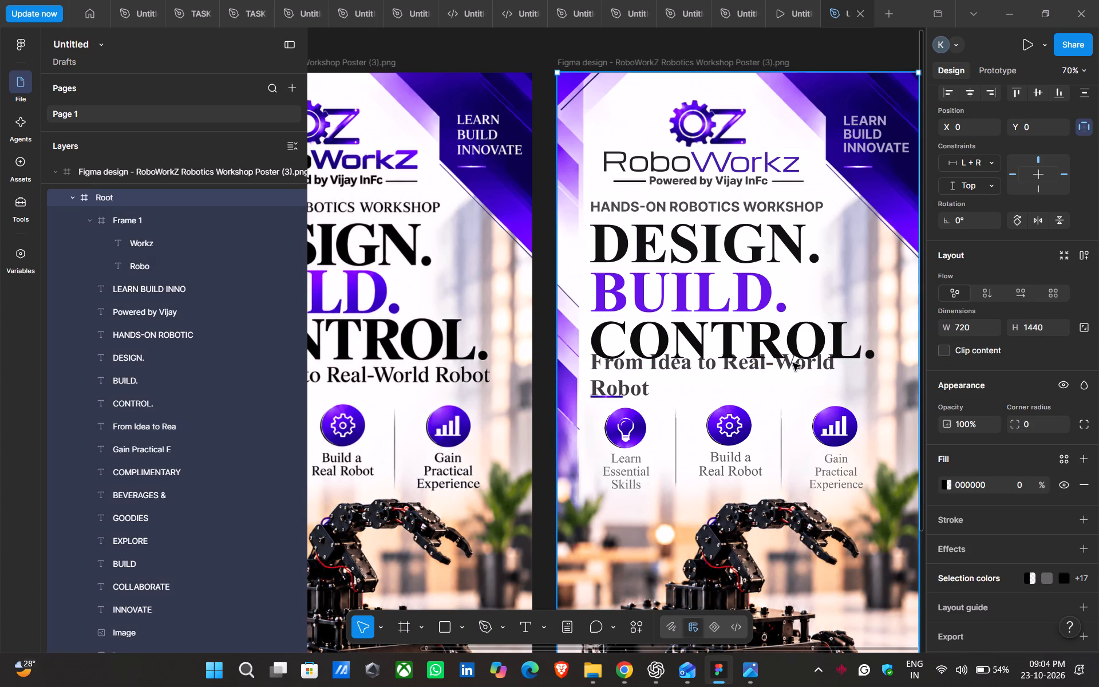
left_click(639, 361)
left_click(637, 366)
triple_click(637, 366)
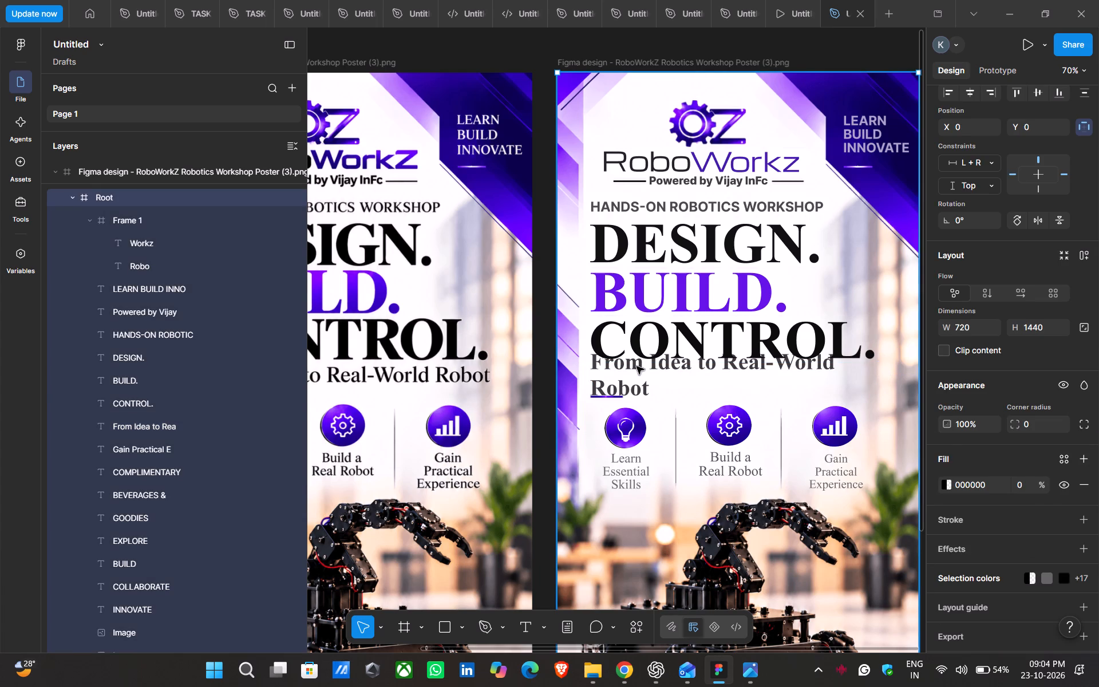
left_click(636, 378)
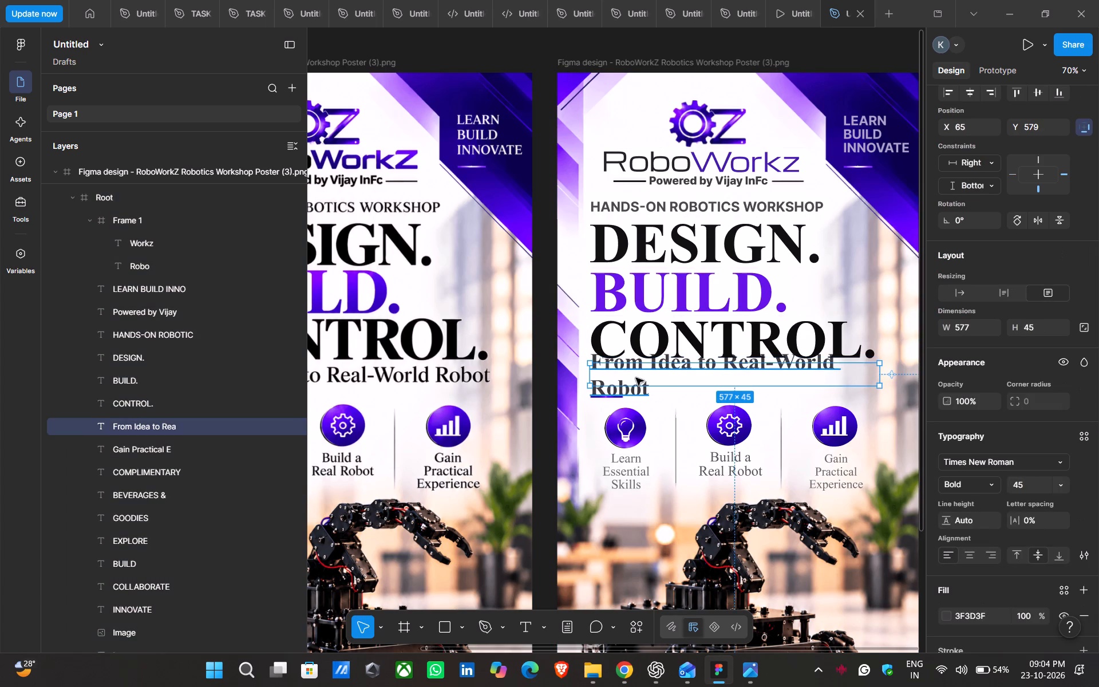
left_click_drag(876, 374, 898, 373)
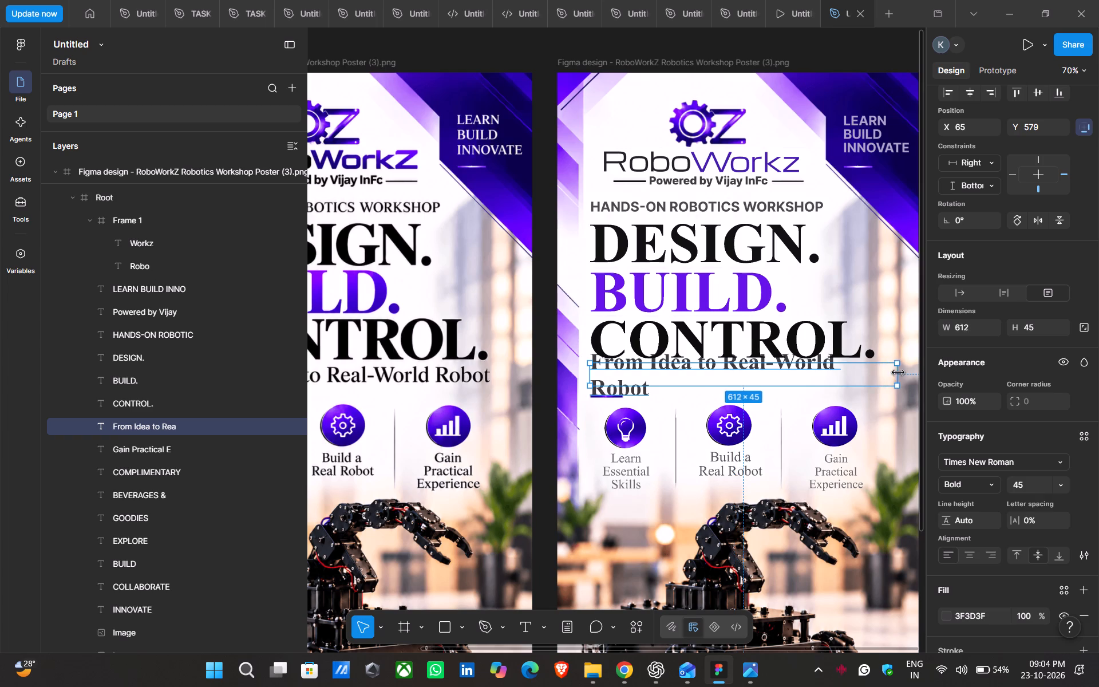
left_click_drag(898, 373, 914, 369)
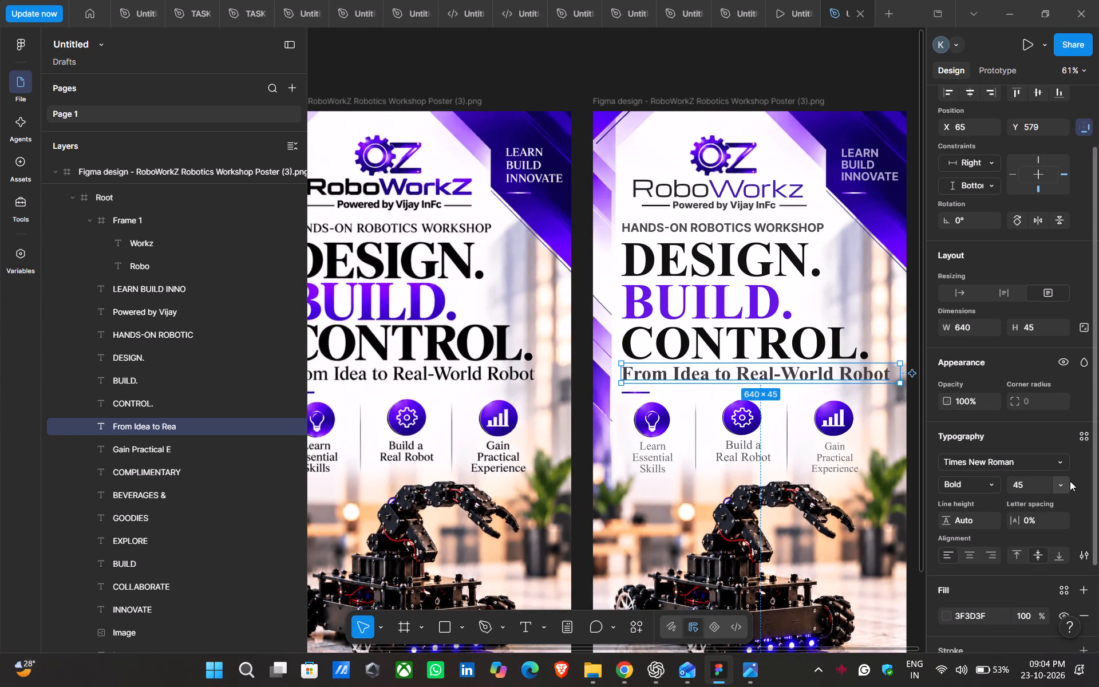
Open the font size choices for the "From Idea to Real-World Robot" line.
left_click(1068, 481)
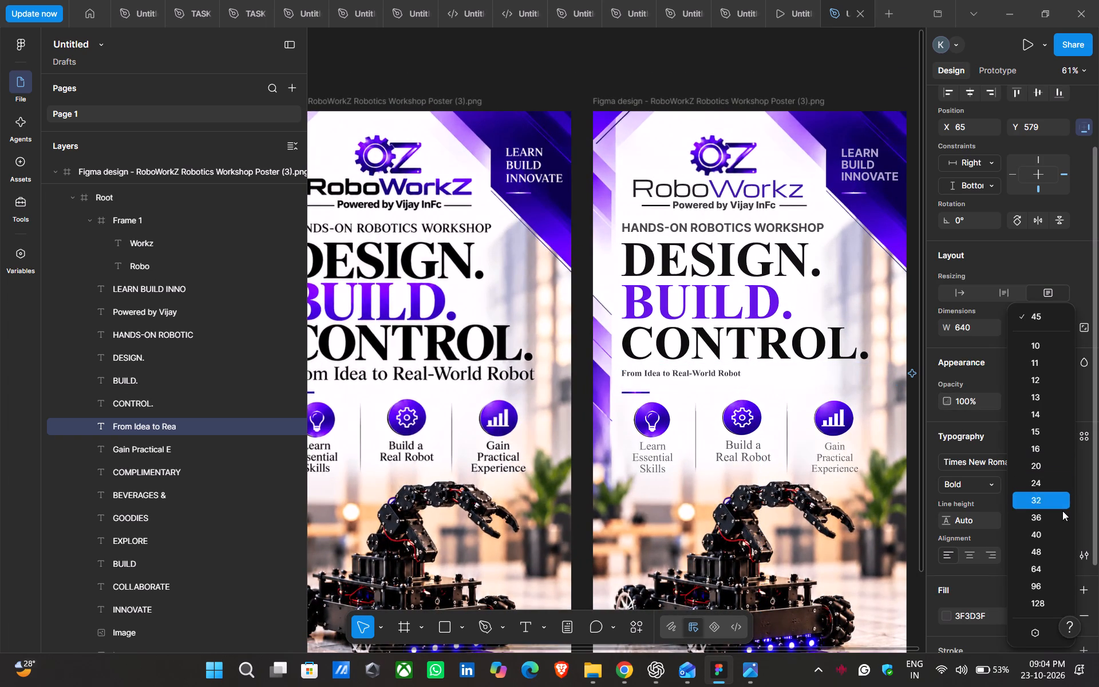
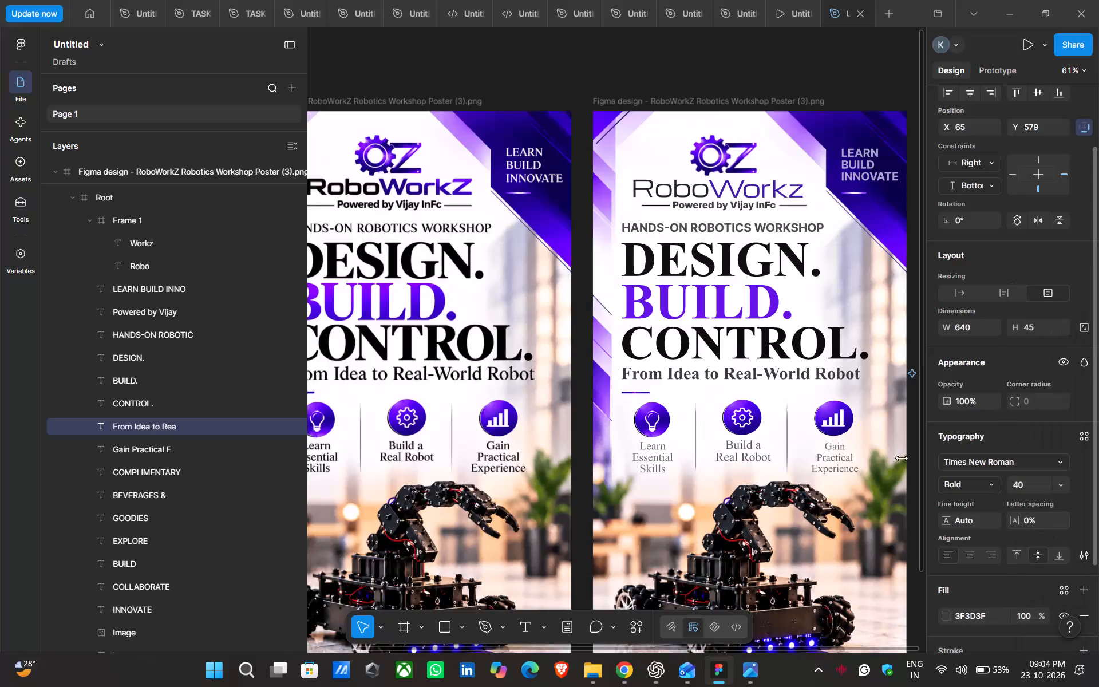
Set the "Build a Real Robot" caption's fill colour to black, 000000, in the editable poster.
scroll(752, 397, "down", 1)
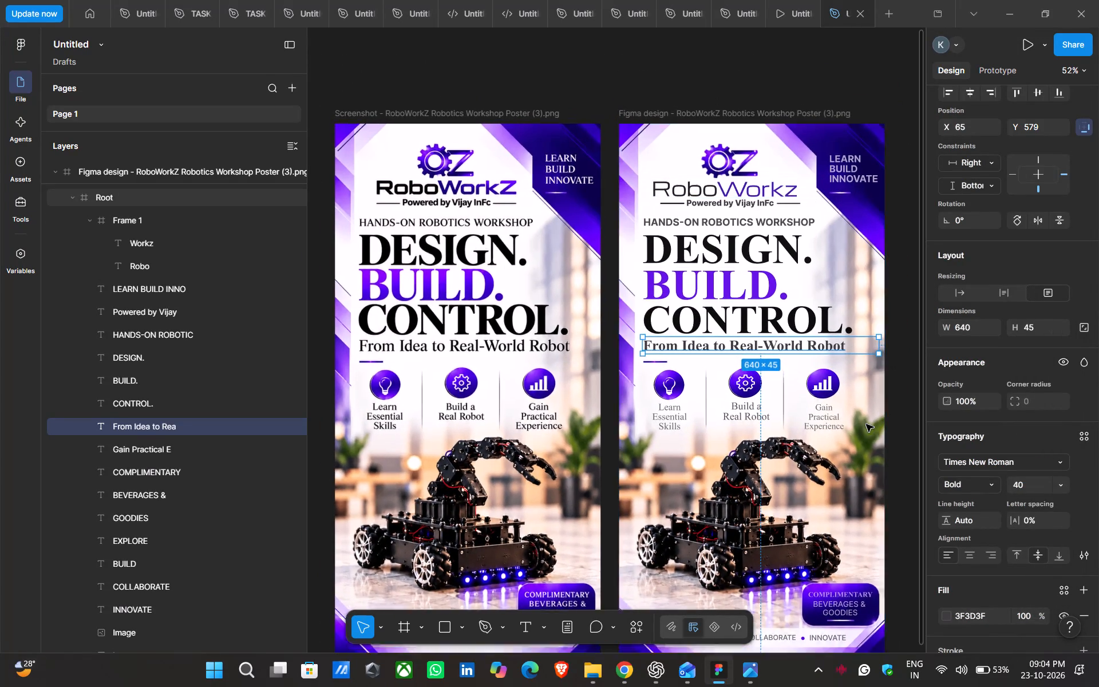
triple_click(721, 406)
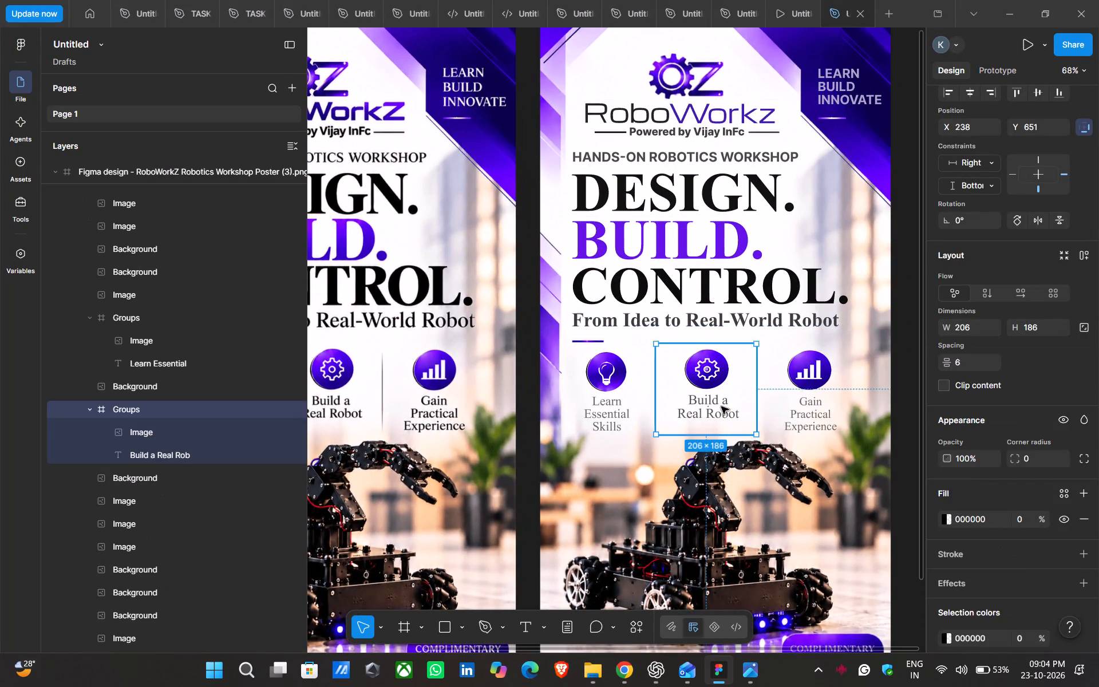
left_click(715, 405)
scroll(997, 590, "down", 1)
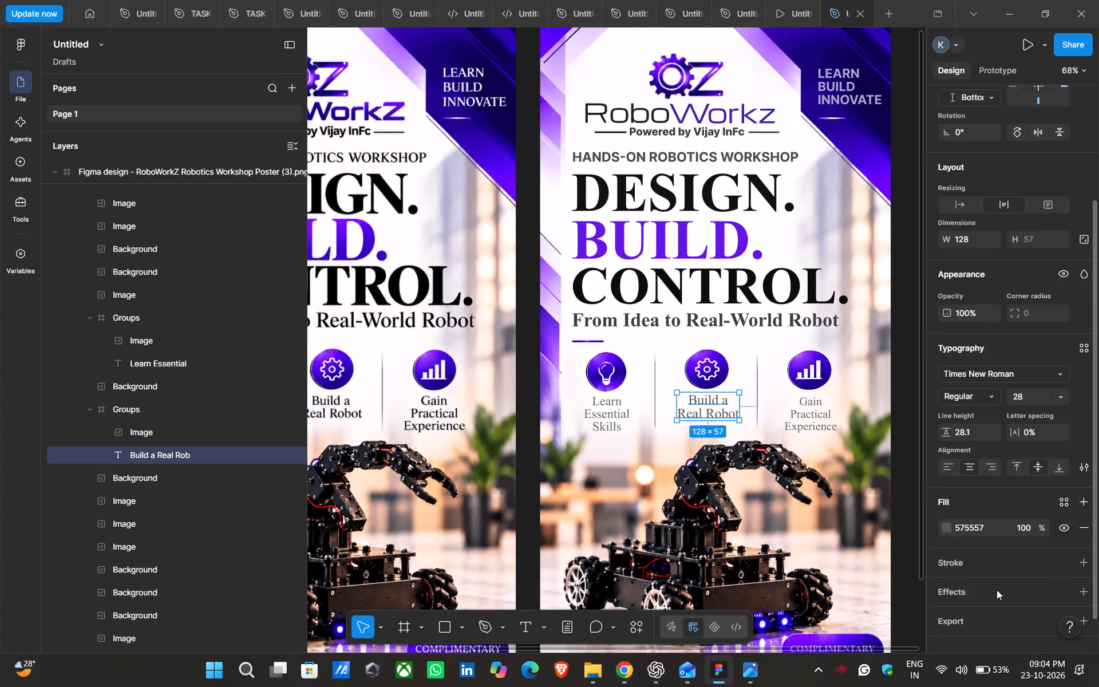
scroll(997, 590, "down", 1)
left_click(948, 508)
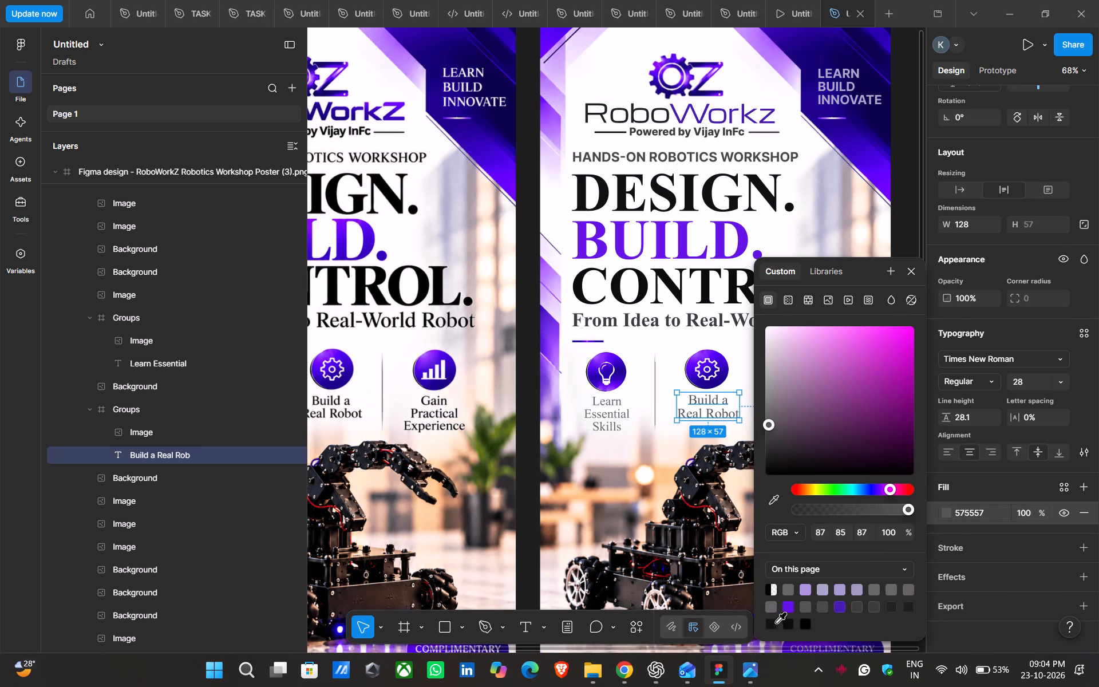
left_click(810, 621)
left_click(993, 476)
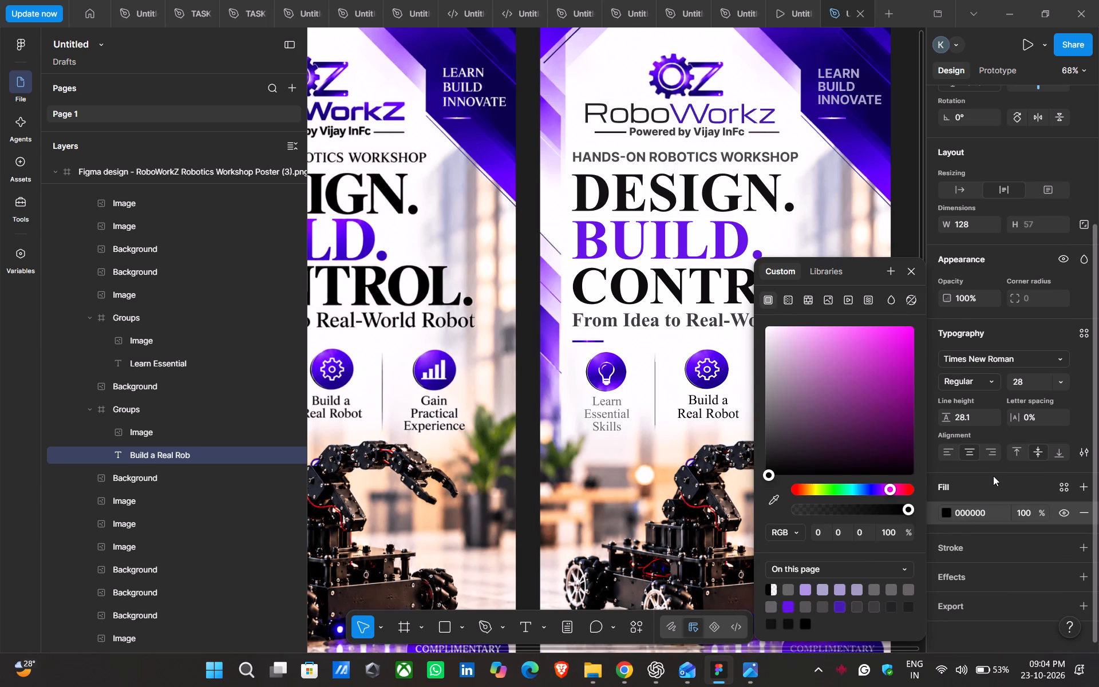
Set the "Gain Practical Experience" caption's fill colour to 0D0C0D, using a colour already on the page.
double_click(809, 402)
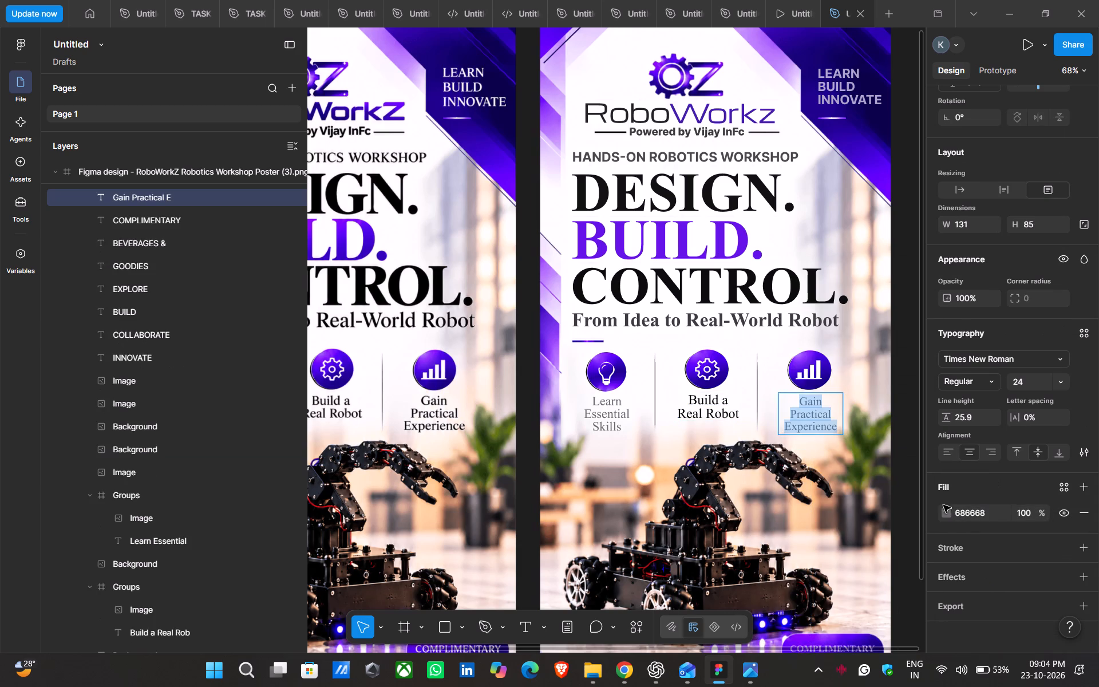
left_click(986, 487)
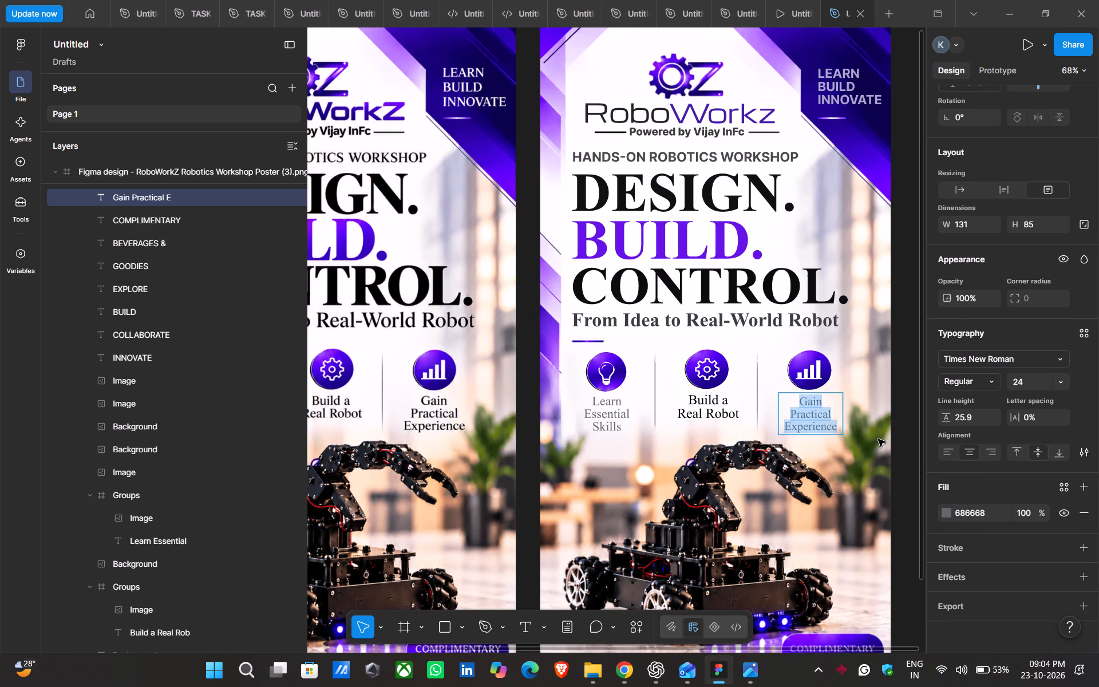
double_click(872, 442)
left_click(831, 409)
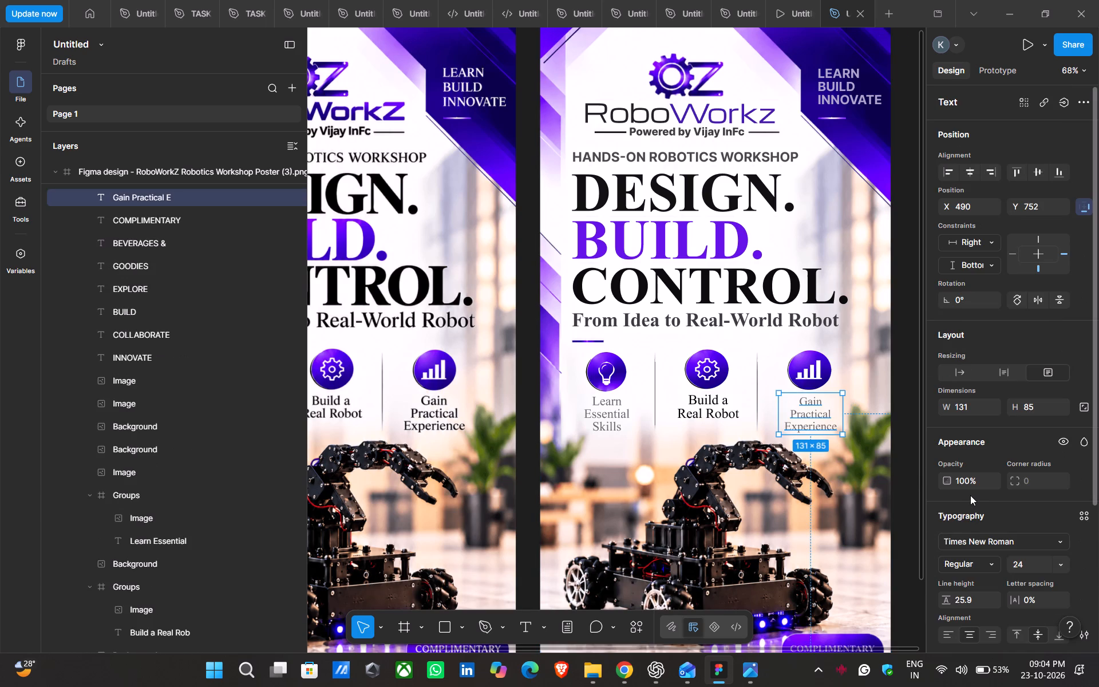
scroll(730, 144, "up", 2)
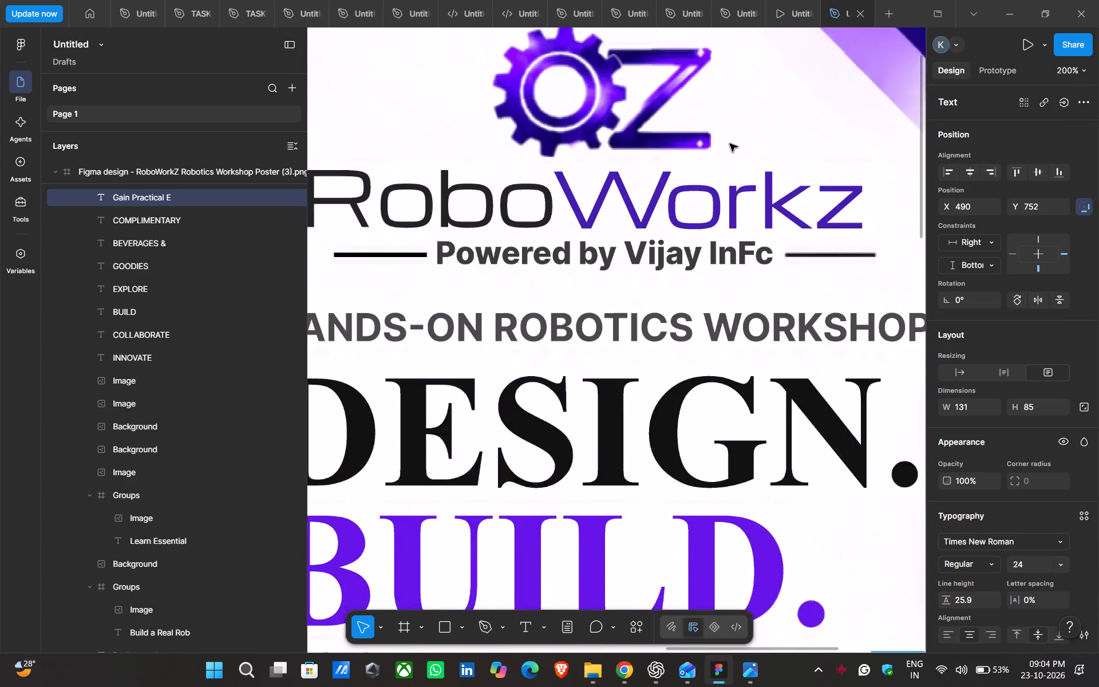
scroll(730, 144, "up", 2)
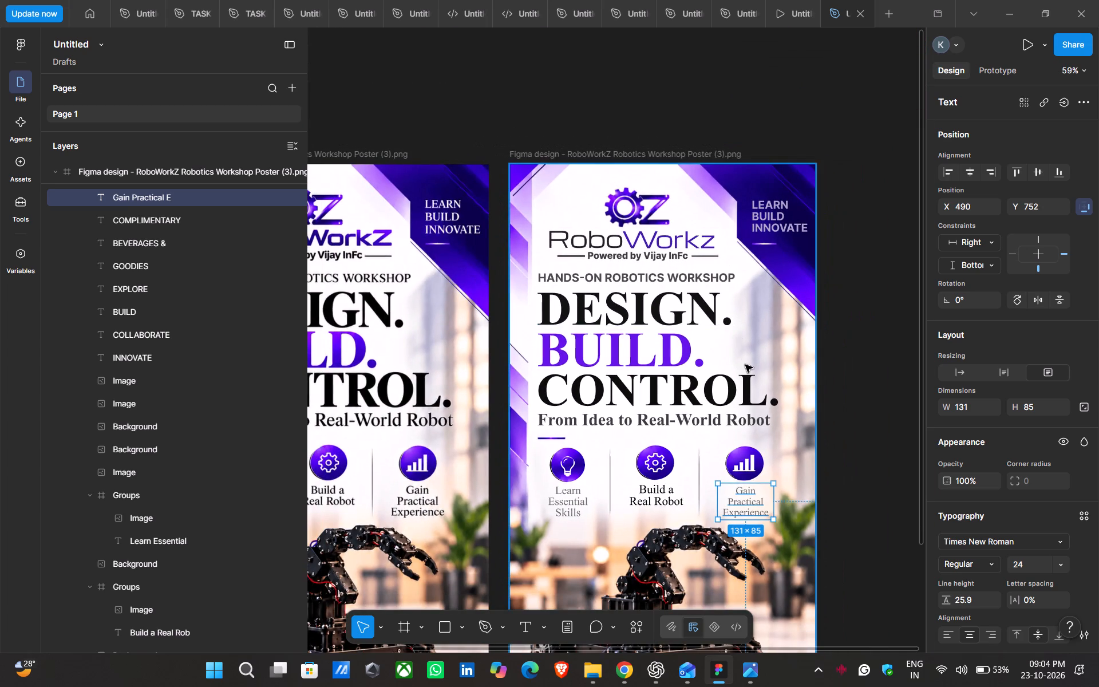
scroll(994, 584, "down", 1)
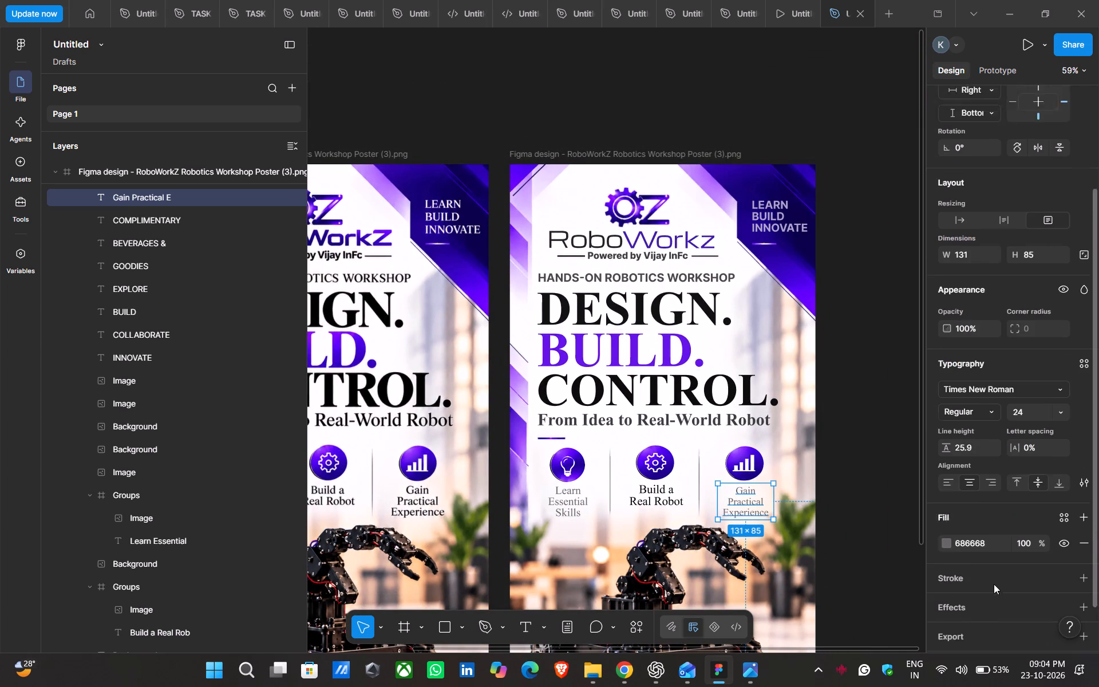
scroll(994, 584, "down", 1)
left_click(947, 506)
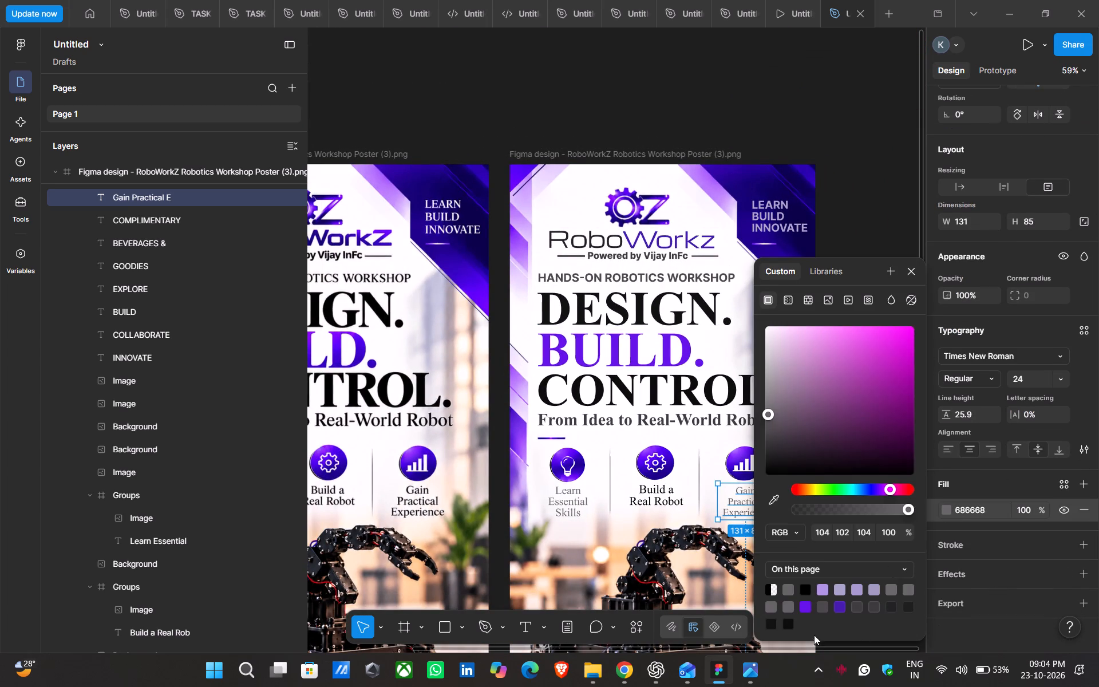
left_click(790, 623)
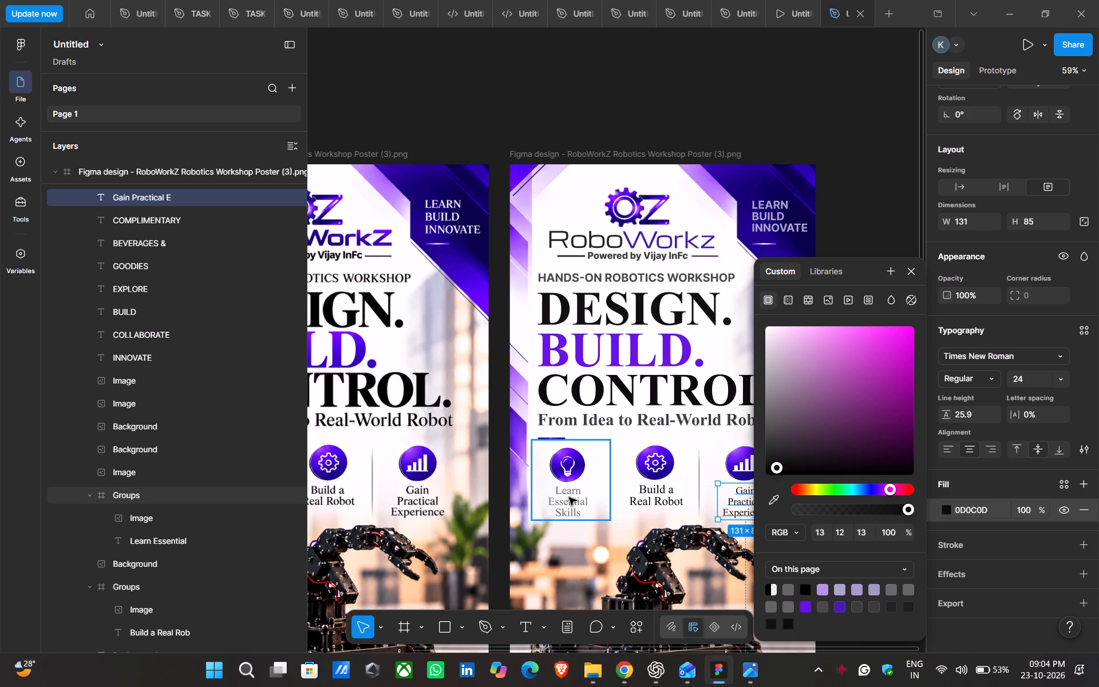
Recolour the "Learn Essential Skills" caption with a near-black colour already used on the page.
double_click(569, 498)
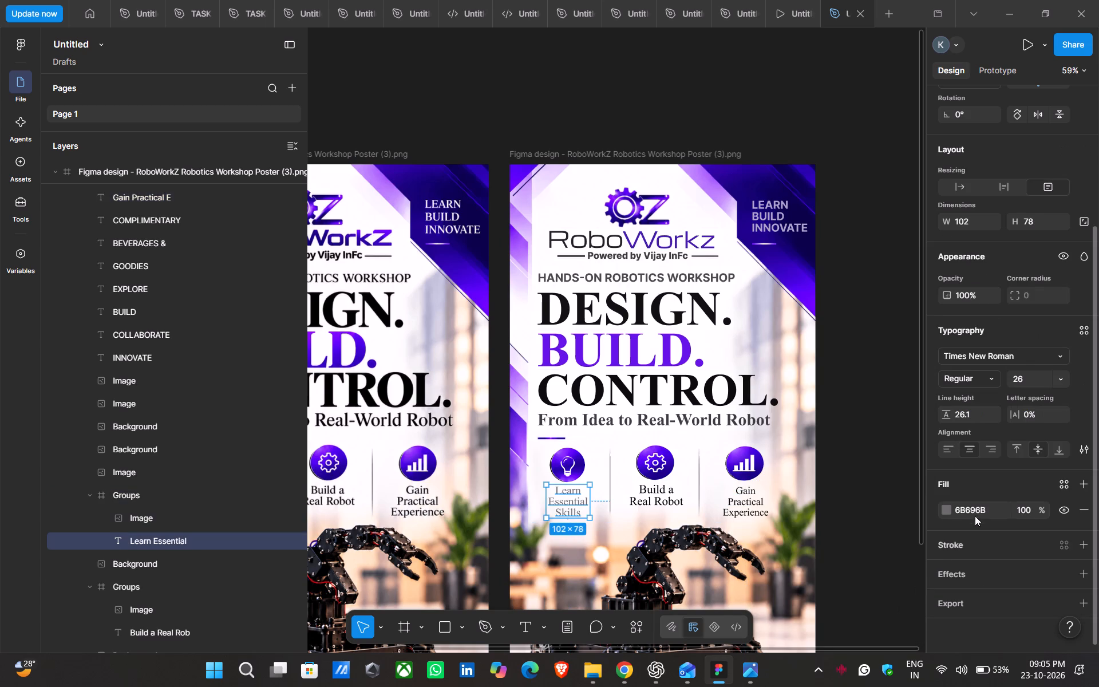
left_click(947, 508)
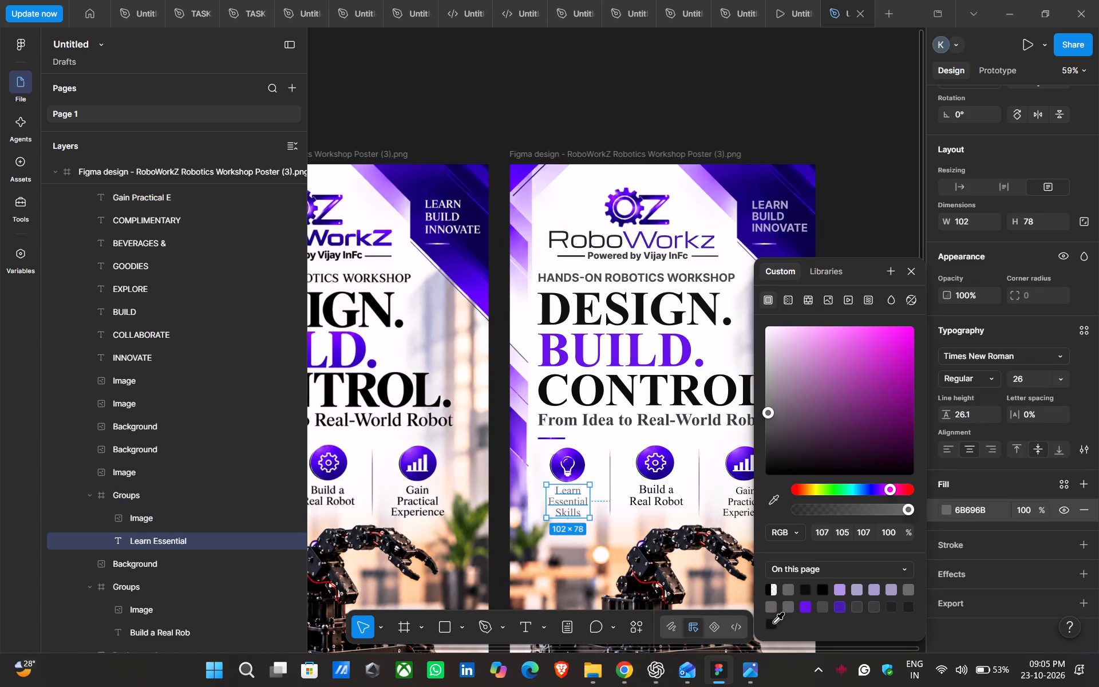
left_click(773, 622)
left_click(856, 177)
Select the COMPLIMENTARY, BEVERAGES & and GOODIES badge lines together and change the GOODIES colour A19AC0 to white, FFFFFF.
scroll(856, 177, "down", 1)
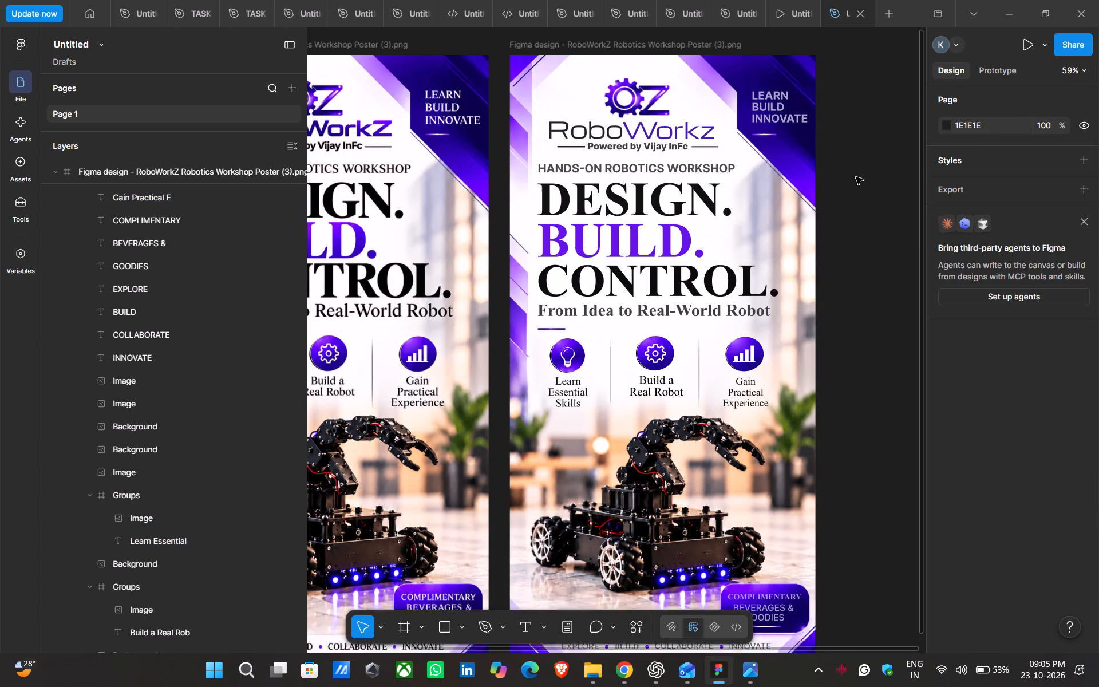
scroll(856, 177, "down", 1)
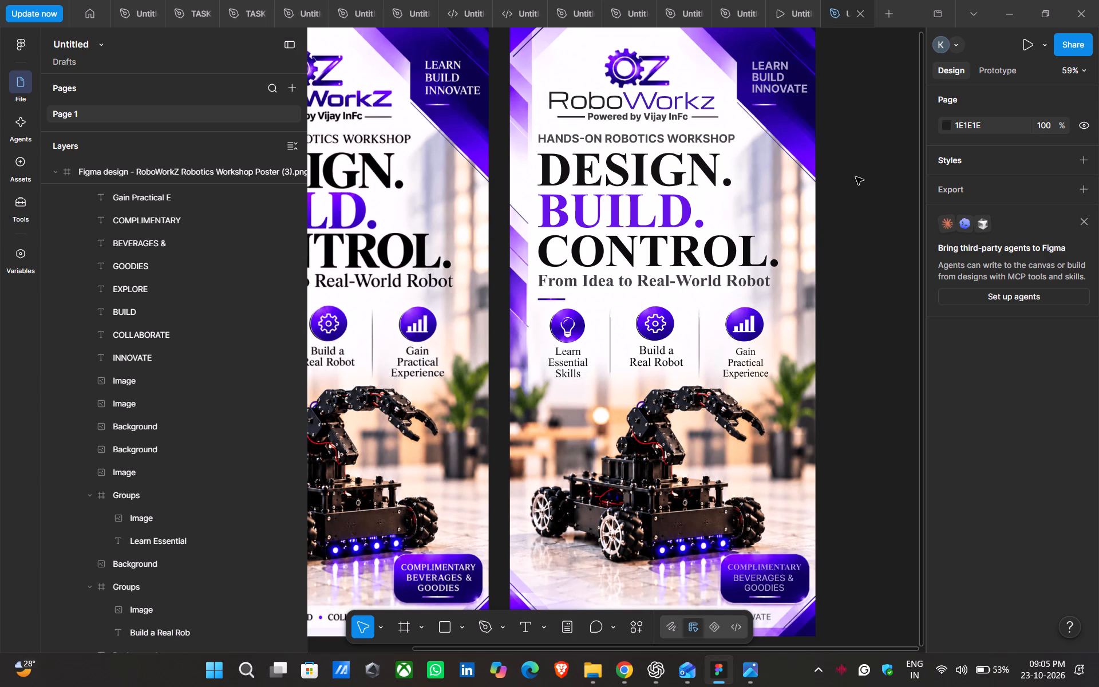
triple_click(759, 575)
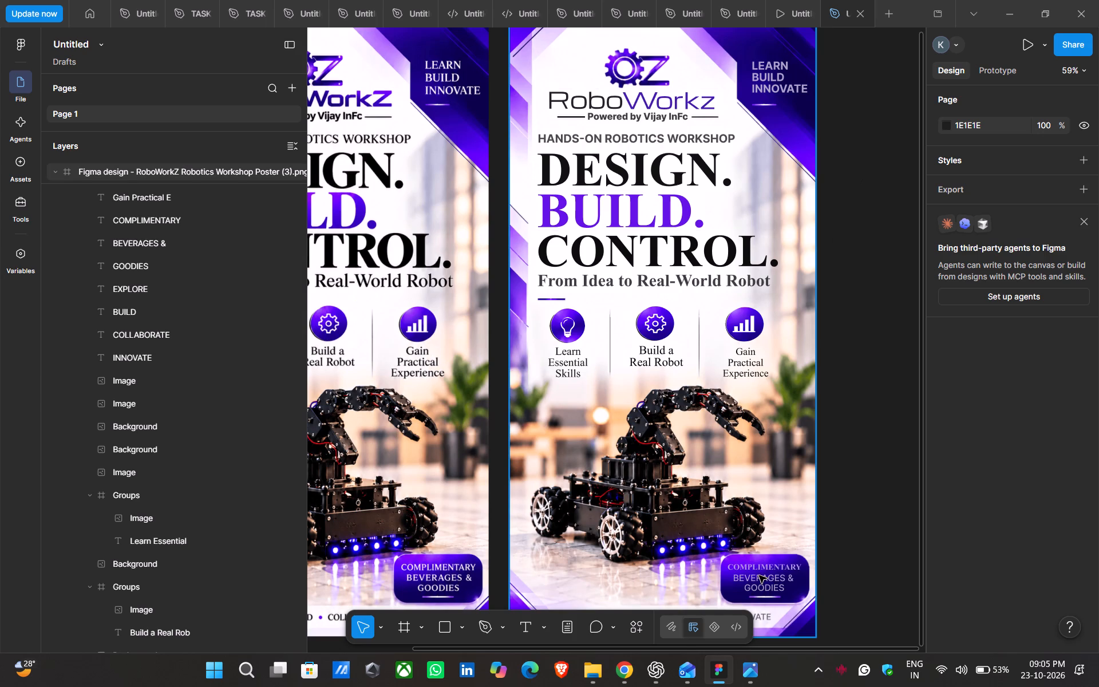
double_click(759, 575)
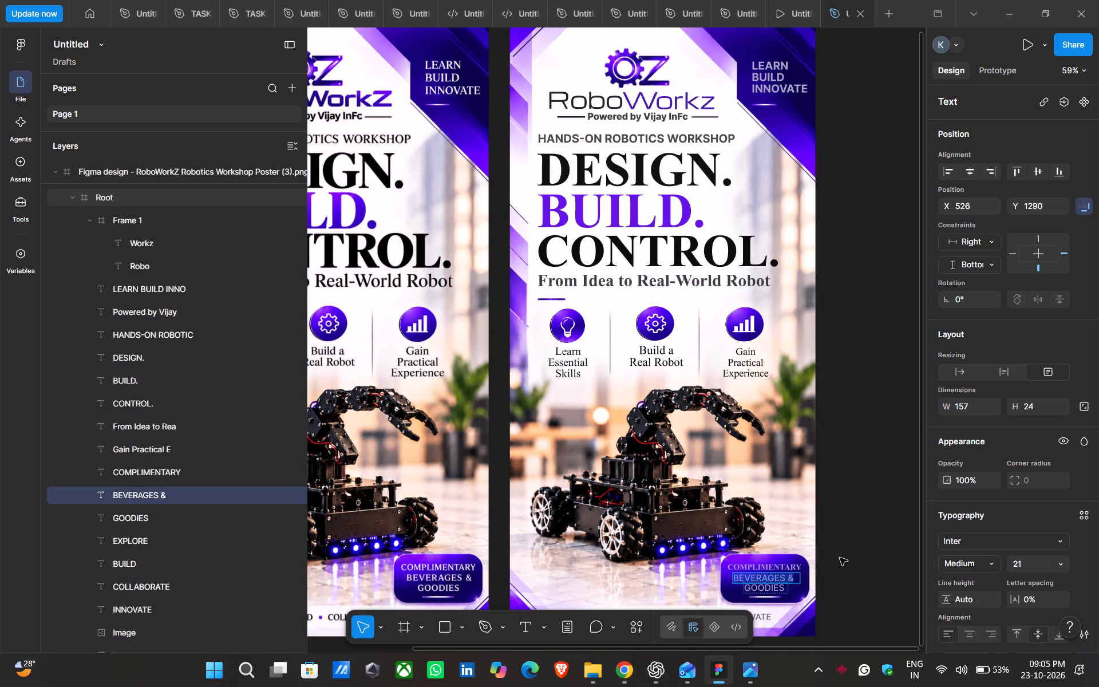
left_click(855, 529)
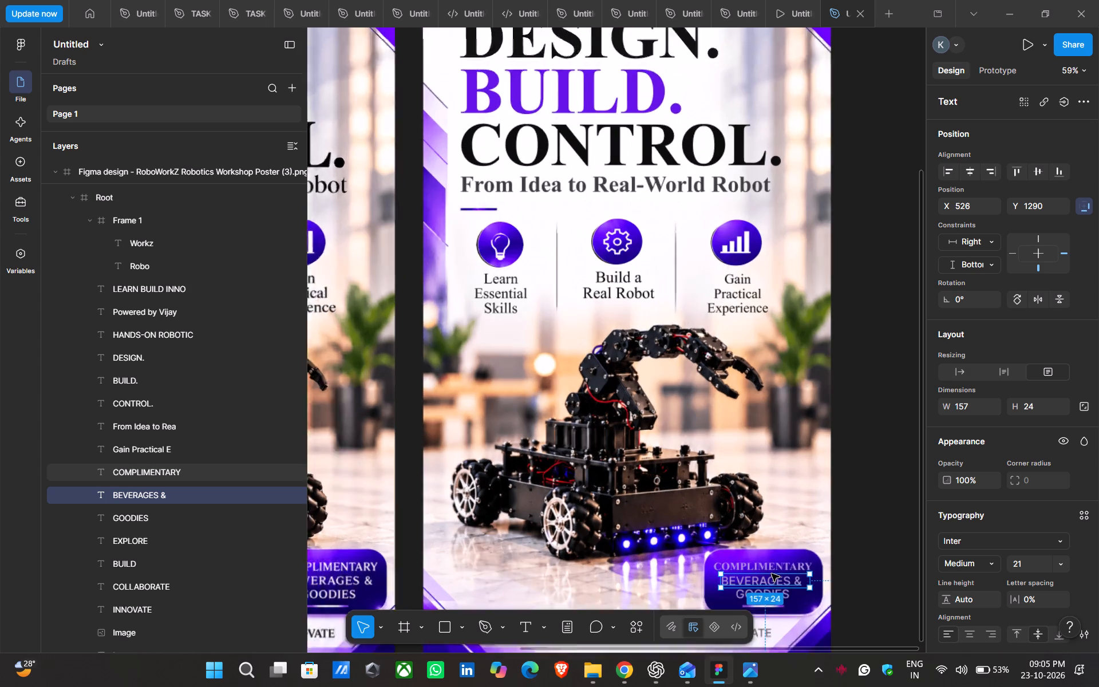
scroll(772, 574, "down", 1)
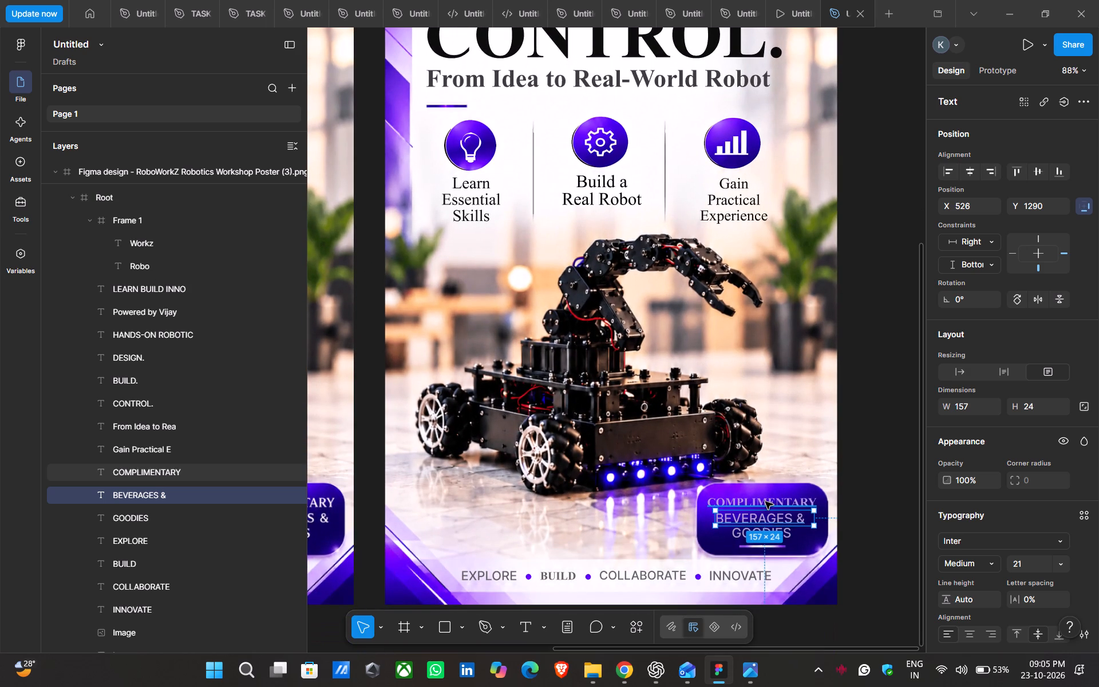
left_click(765, 502, "shift")
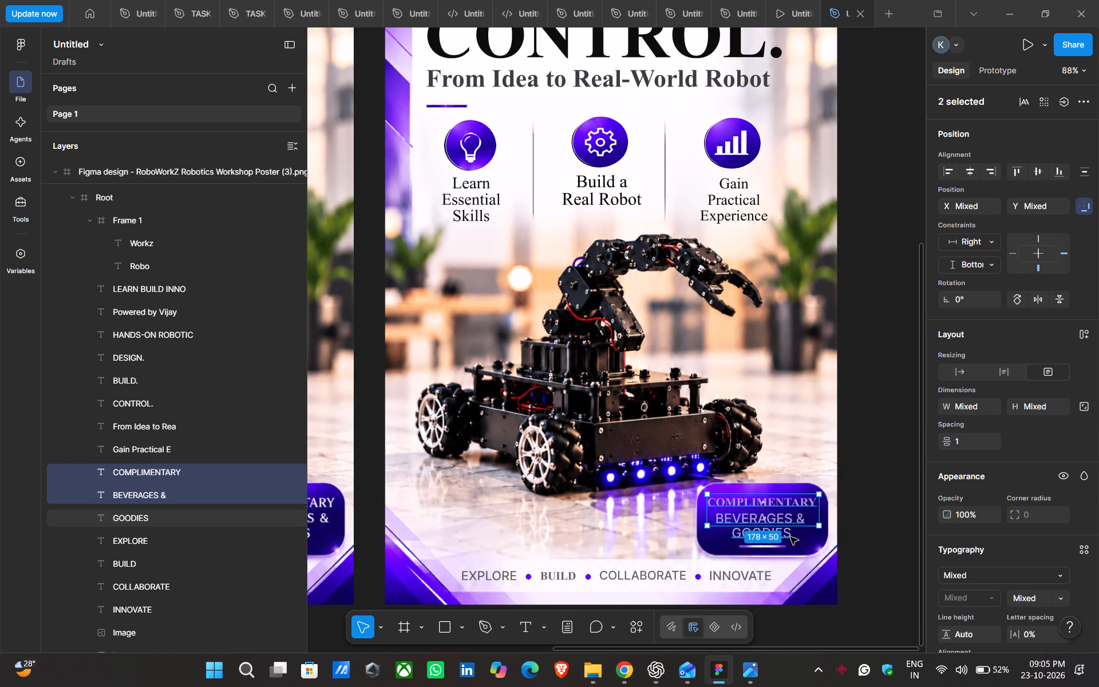
left_click(789, 536, "shift")
scroll(1006, 572, "down", 2)
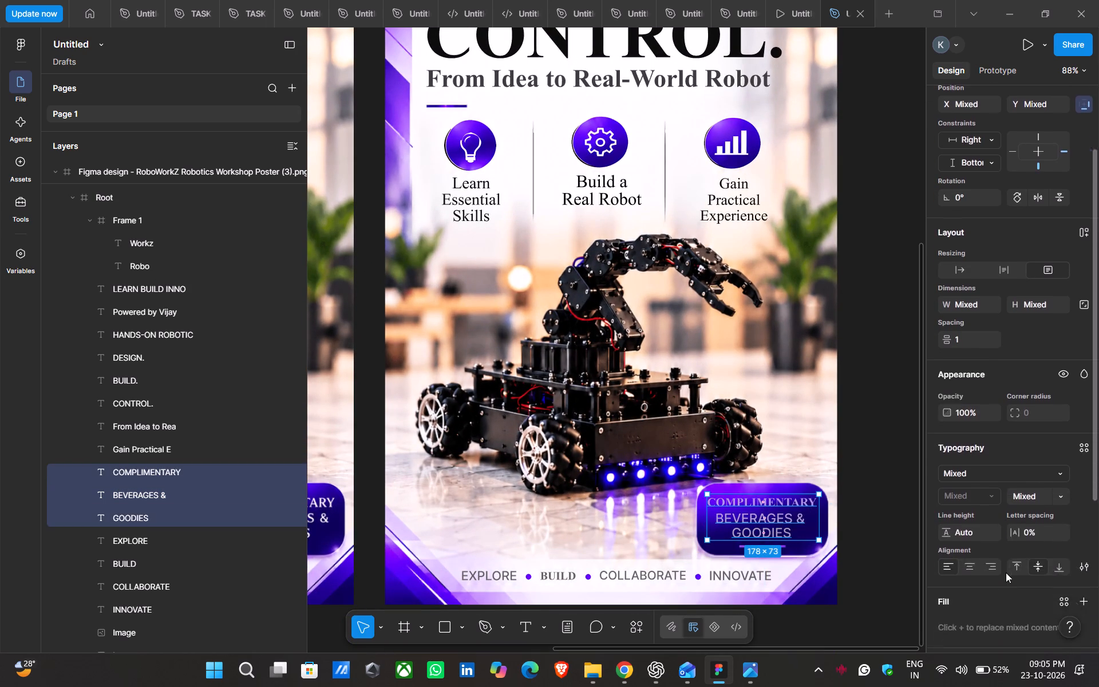
scroll(1006, 572, "down", 4)
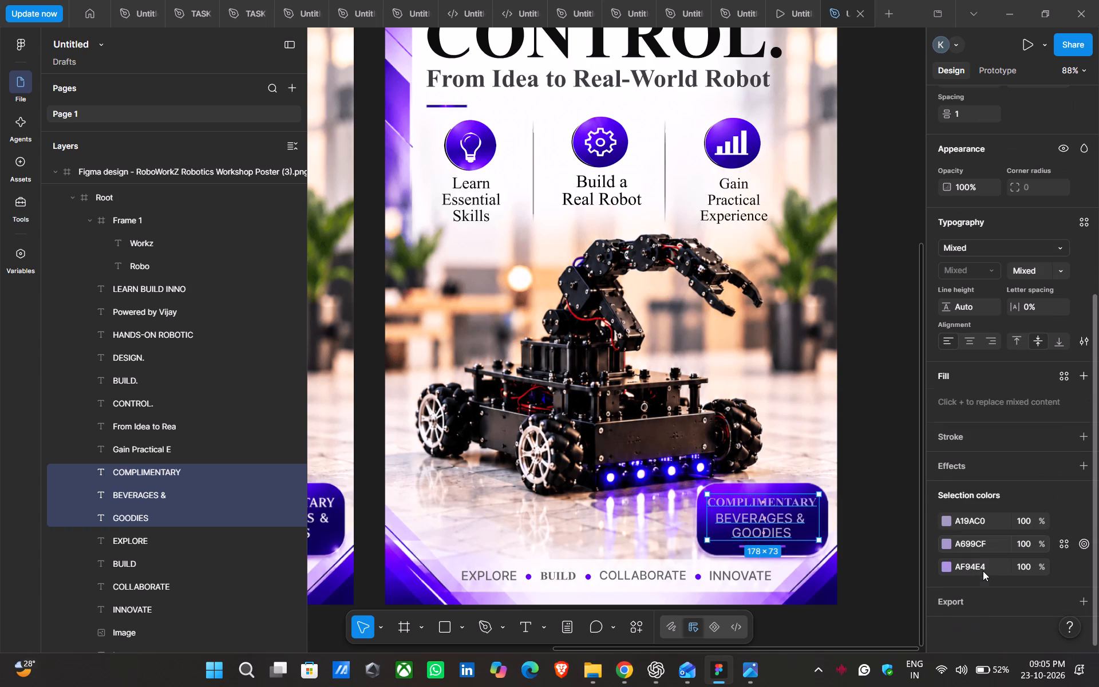
scroll(983, 571, "down", 1)
left_click(947, 520)
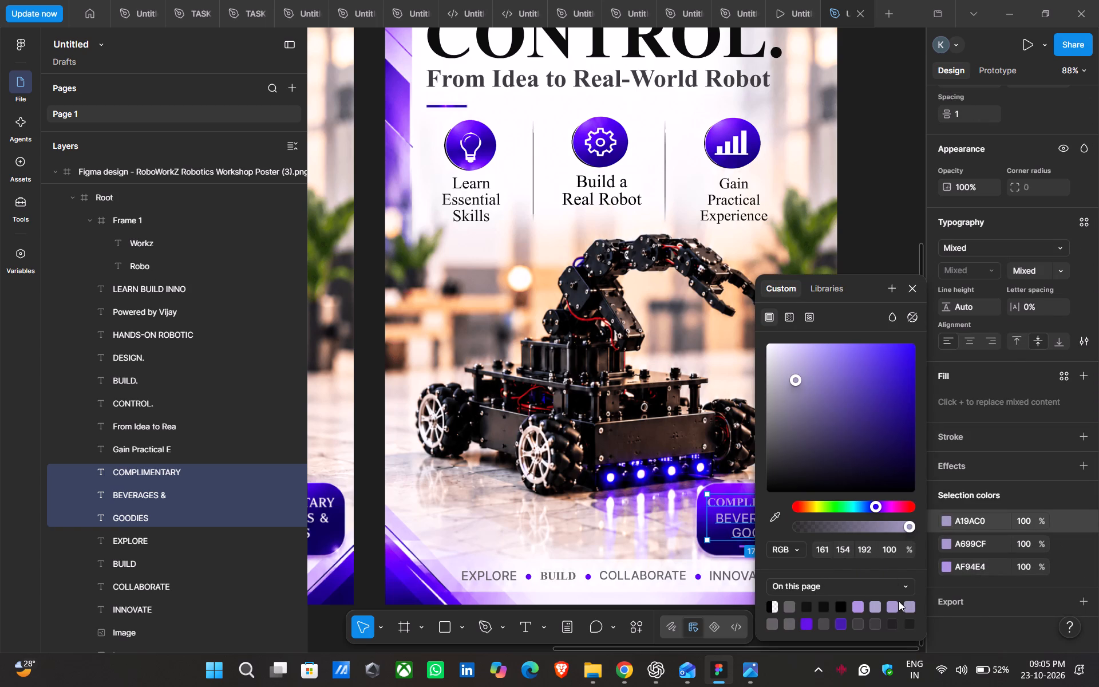
scroll(899, 601, "down", 1)
double_click(991, 518)
key("BackSpace")
type("ff")
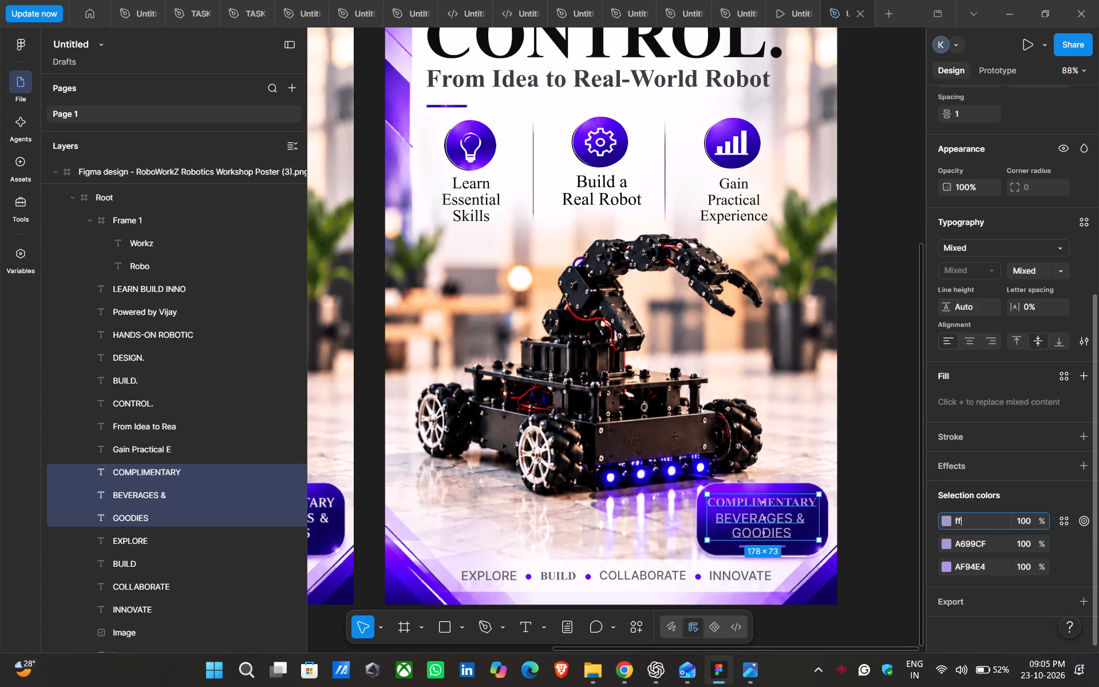
key("Return")
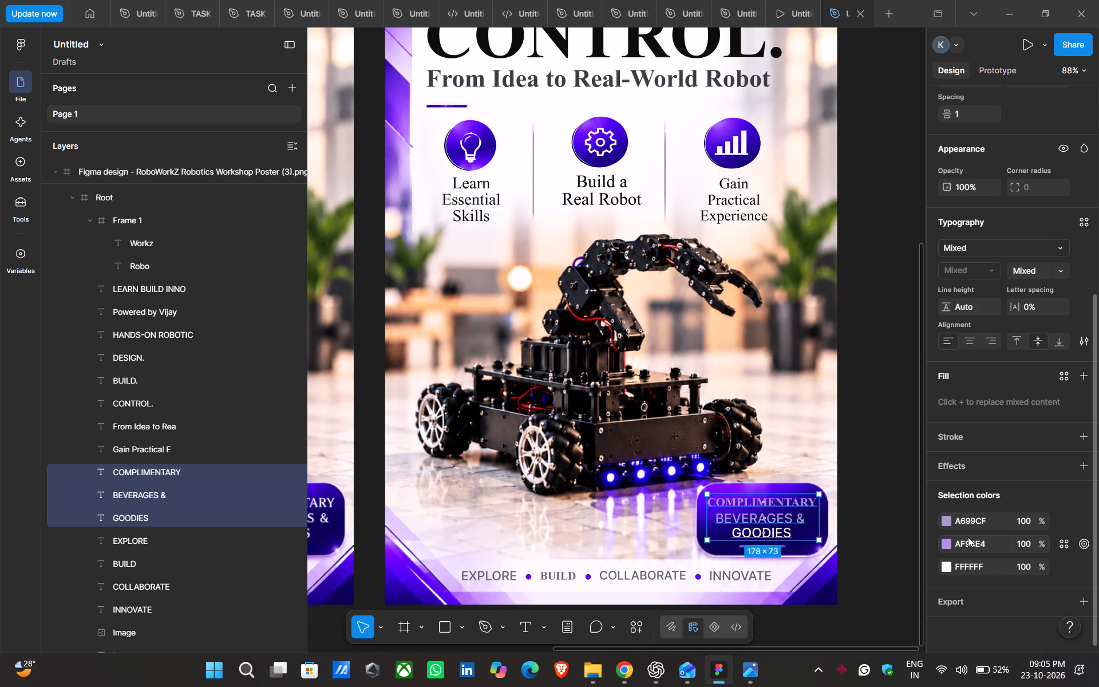
Change the COMPLIMENTARY line's colour AF94E4 to white, FFFFFF, within the selected badge texts.
triple_click(985, 544)
key("BackSpace")
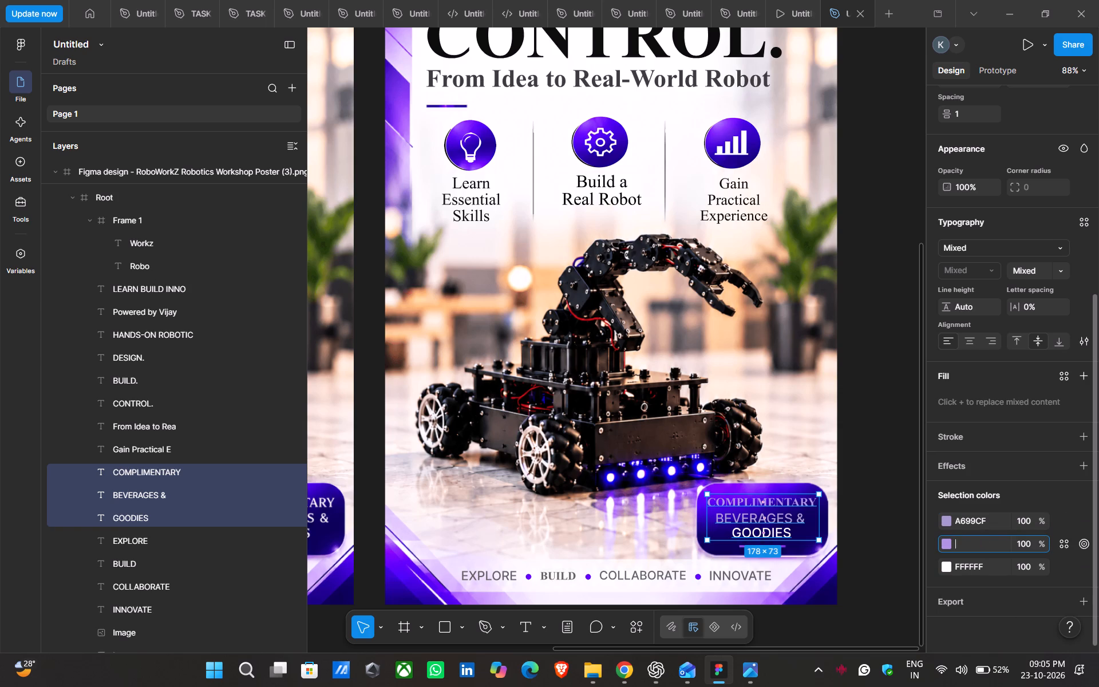
type("ff")
key("Return")
Change the BEVERAGES & line's colour A699CF to white, FFFFFF, and deselect the badge texts.
left_click(986, 547)
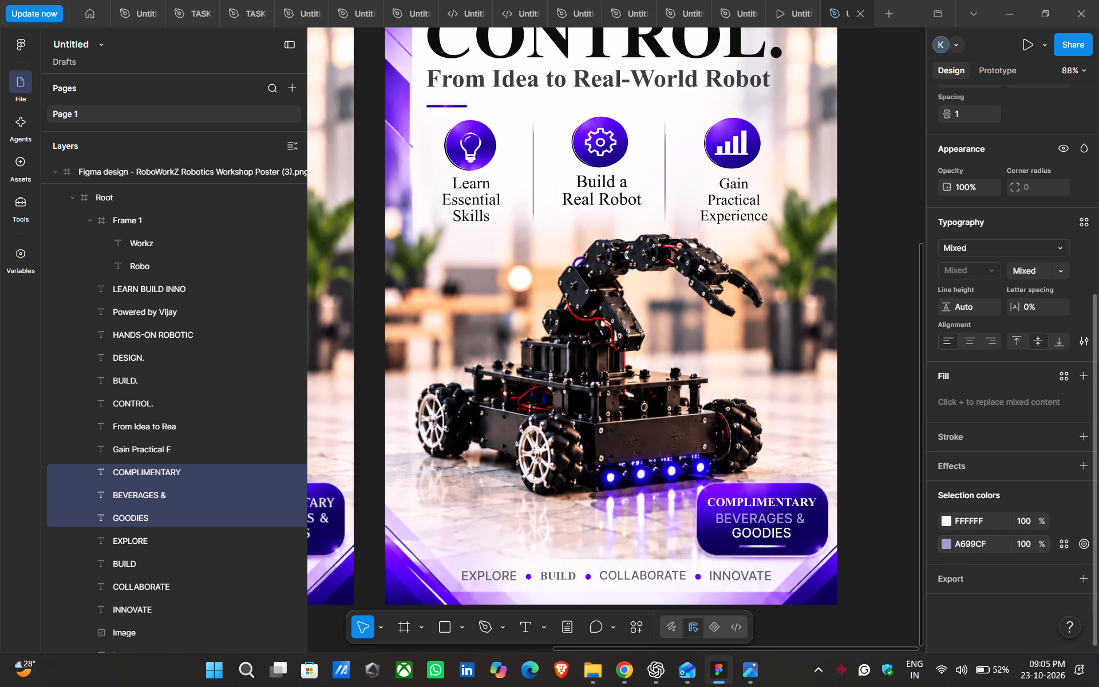
left_click(988, 546)
key("BackSpace")
key("BackSpace")
key("BackSpace")
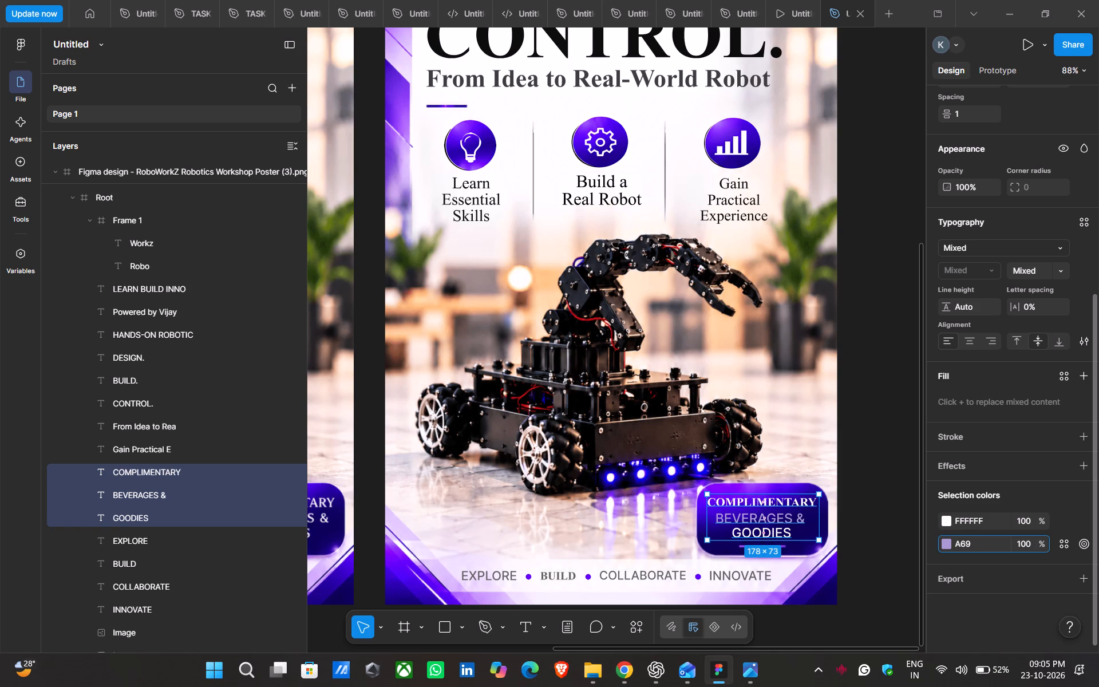
key("BackSpace")
key("BackSpace")
key("BackSpace")
type("ff")
key("Return")
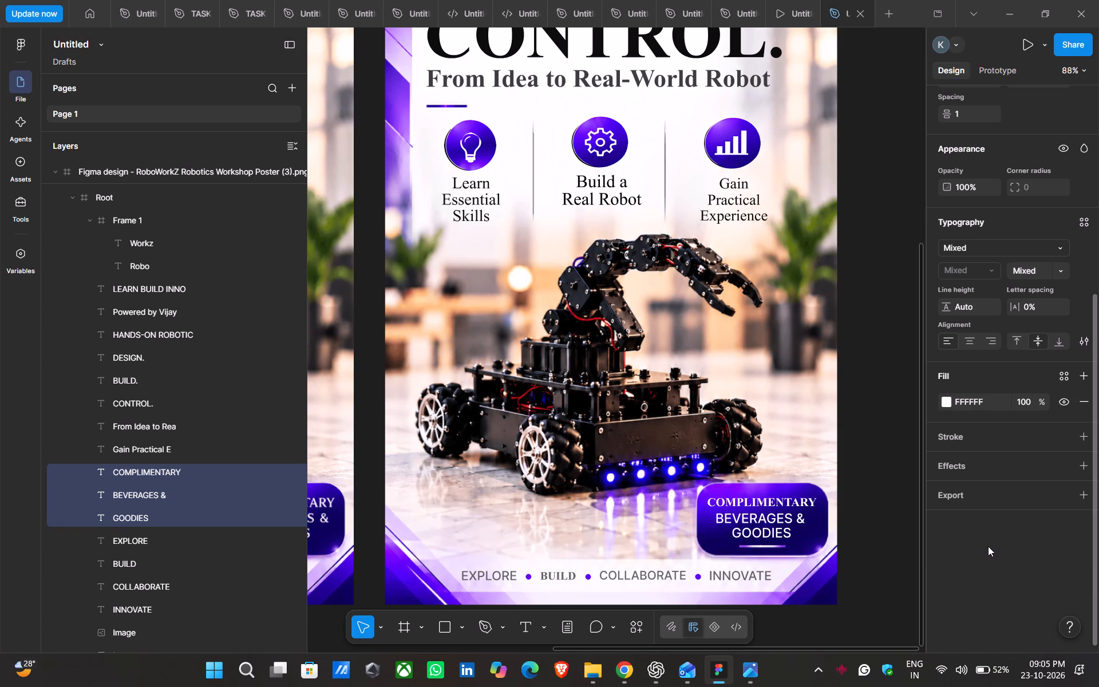
left_click(884, 468)
left_click(884, 468)
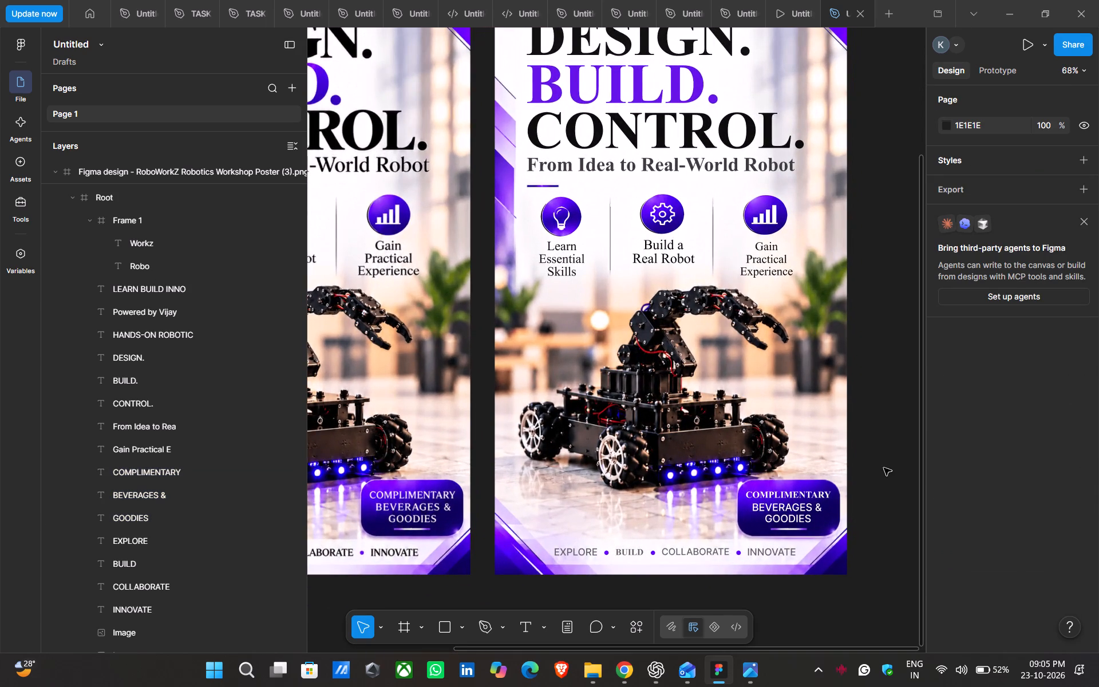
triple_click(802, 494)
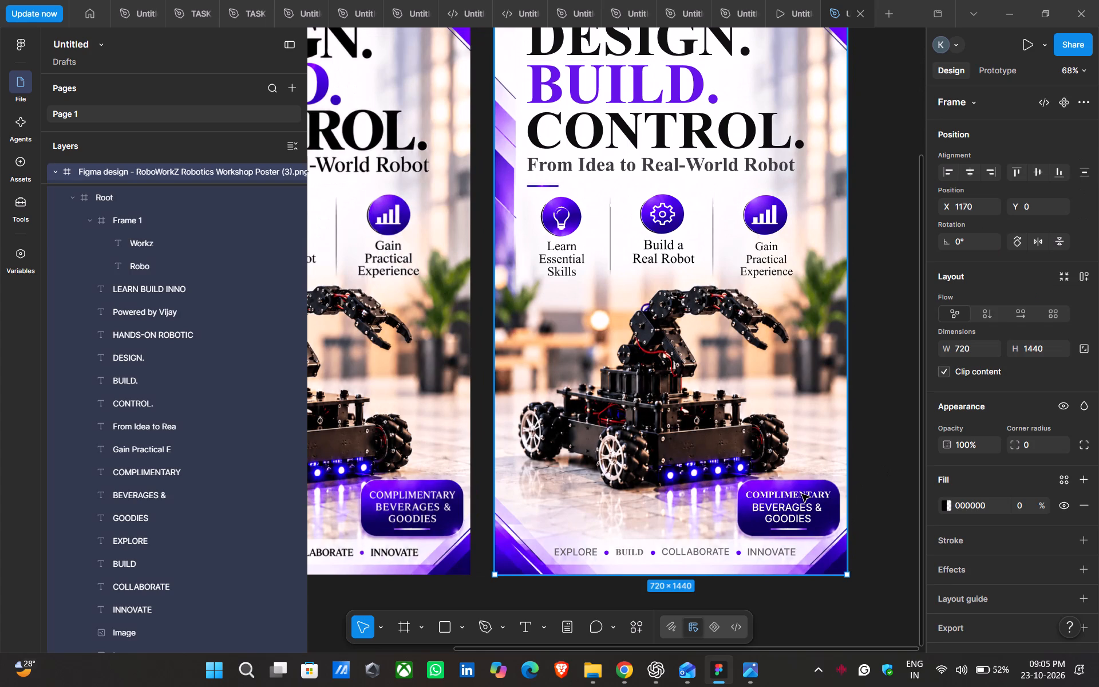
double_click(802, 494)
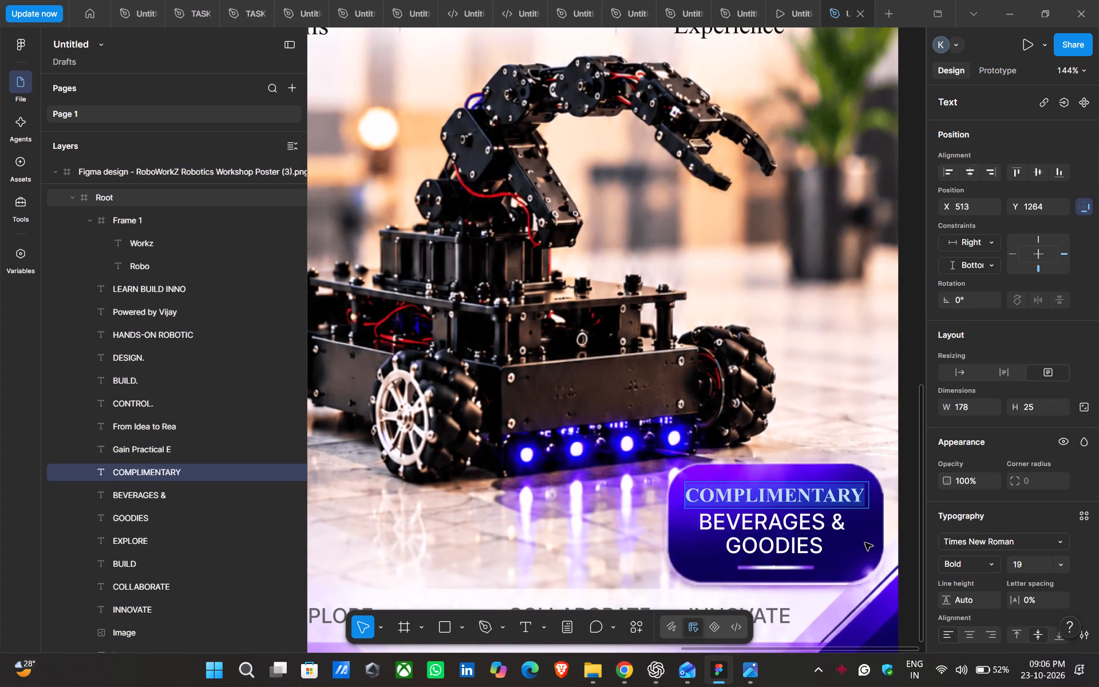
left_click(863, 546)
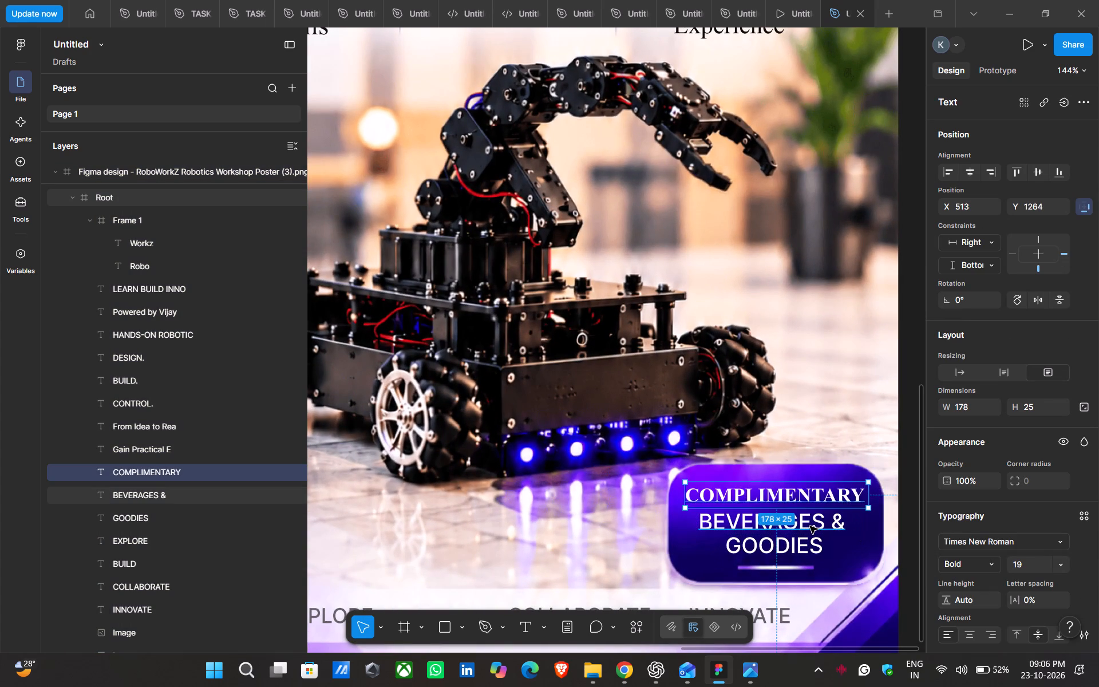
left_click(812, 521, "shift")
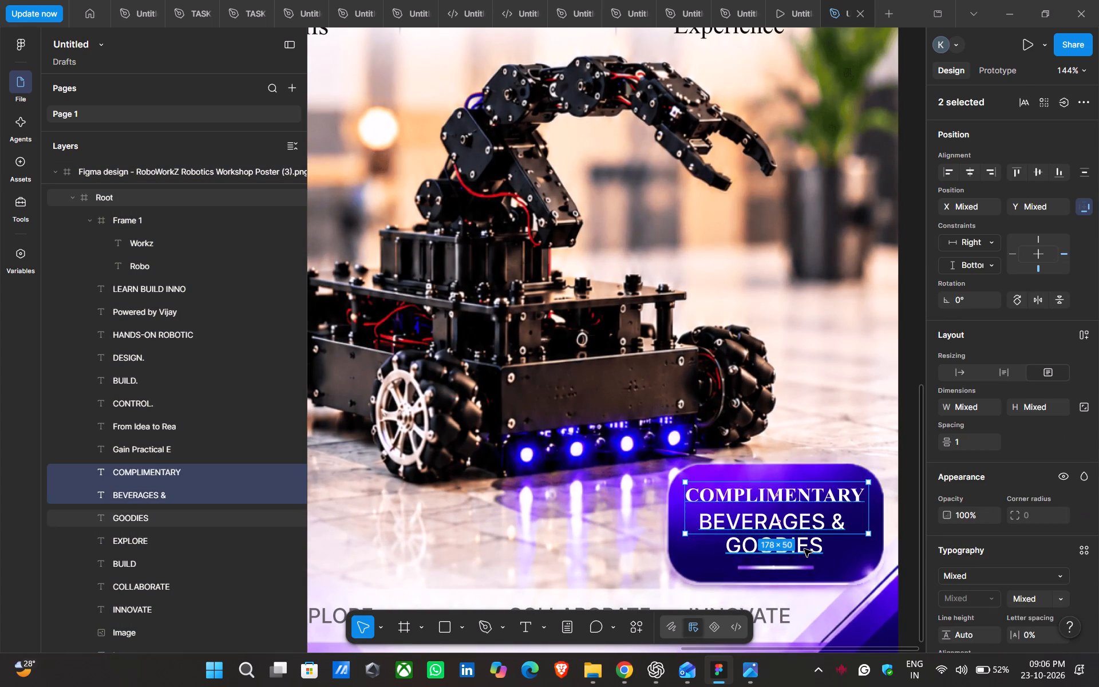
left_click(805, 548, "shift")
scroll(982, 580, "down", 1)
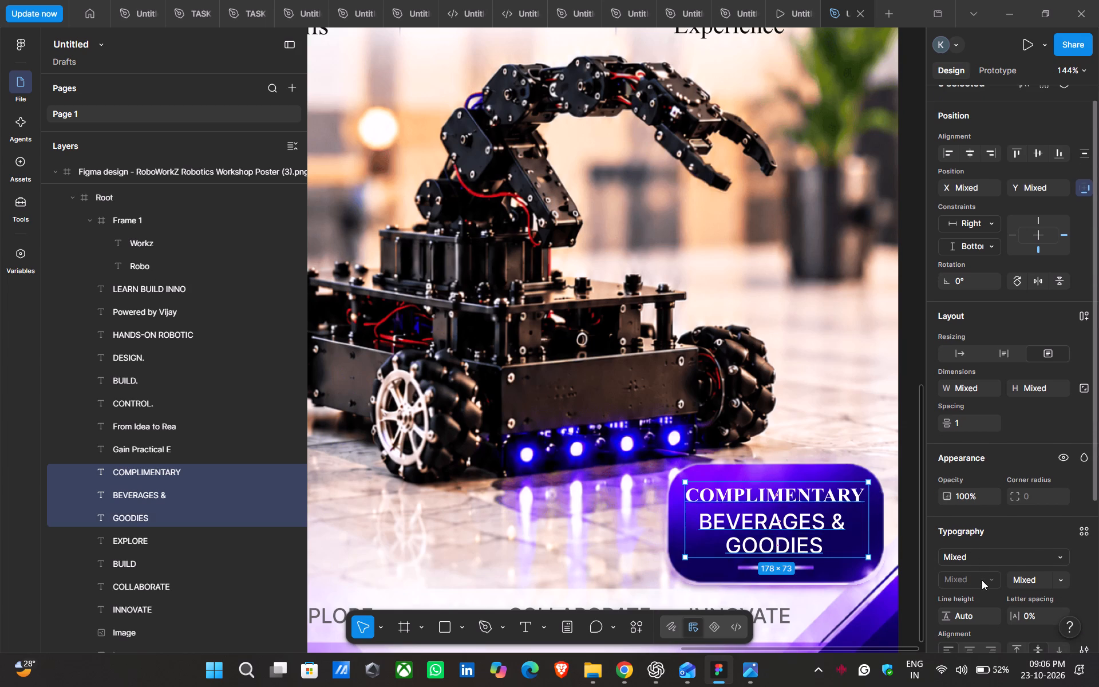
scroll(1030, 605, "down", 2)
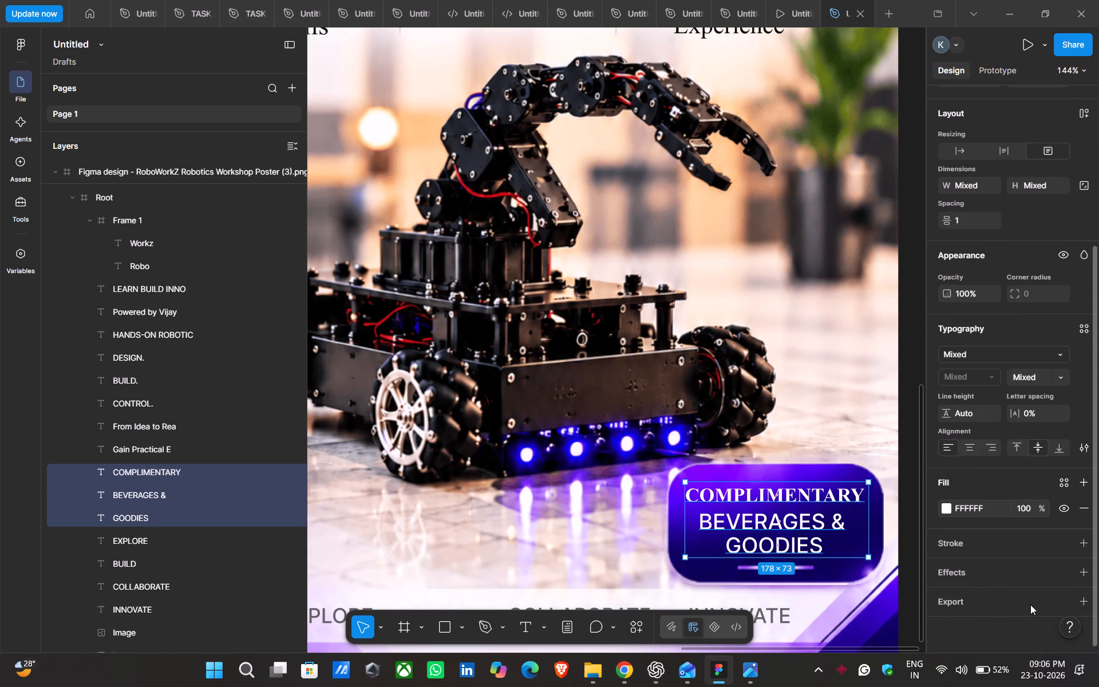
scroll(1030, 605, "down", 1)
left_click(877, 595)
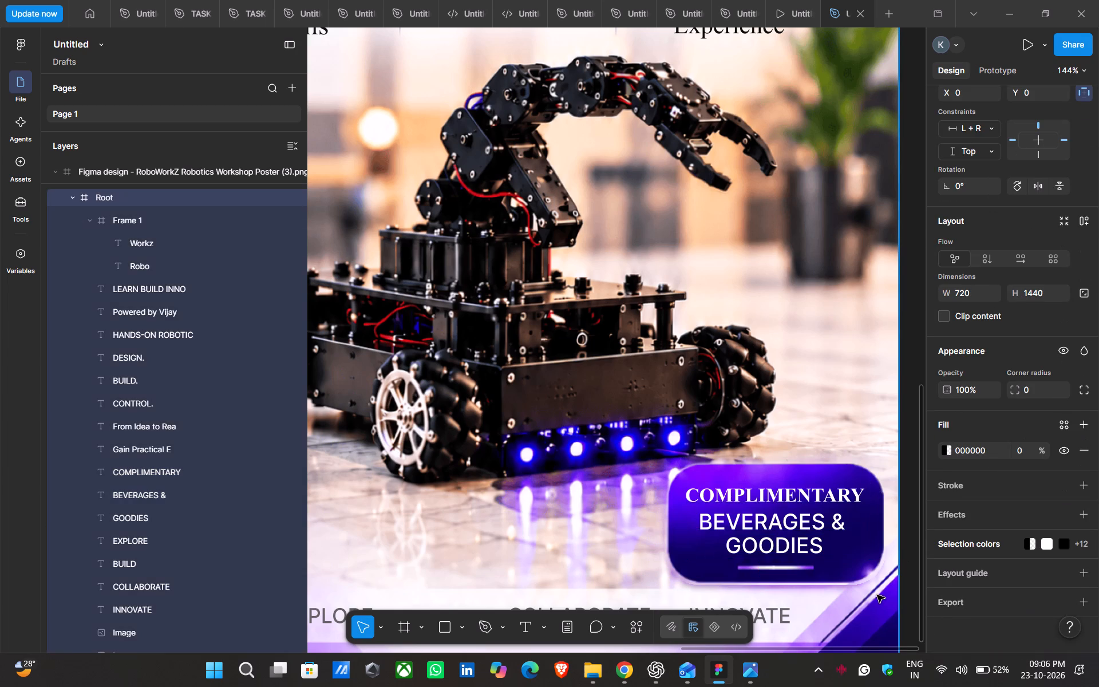
Set the font size of the badge's BEVERAGES & line to 18.
left_click(811, 502)
triple_click(794, 527)
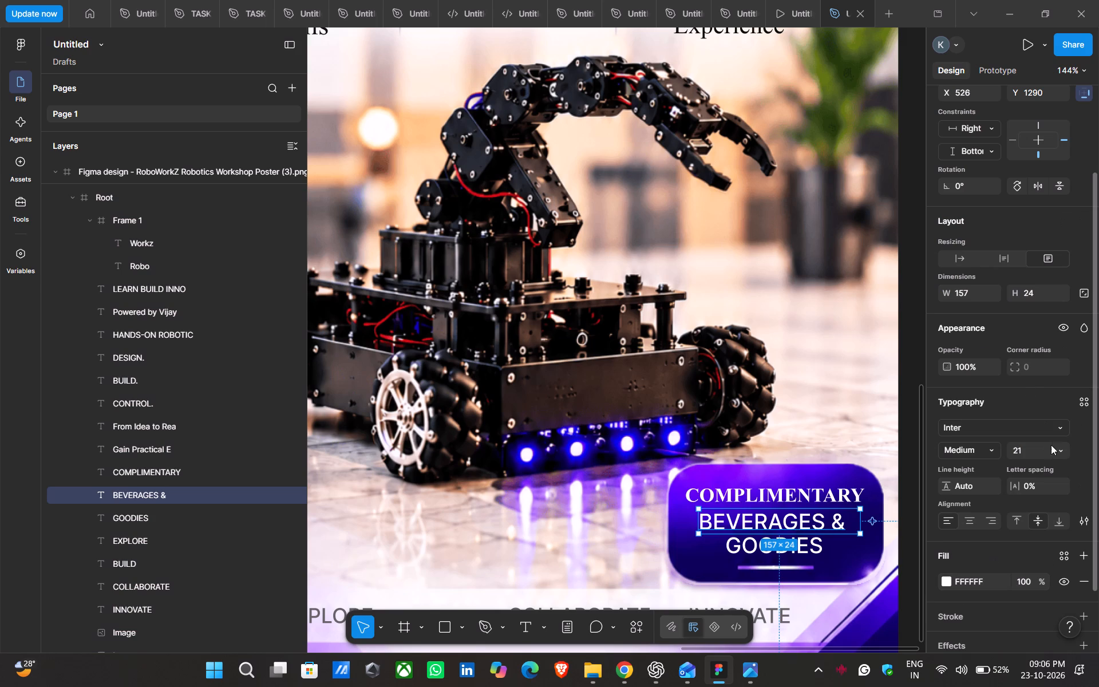
left_click(1062, 445)
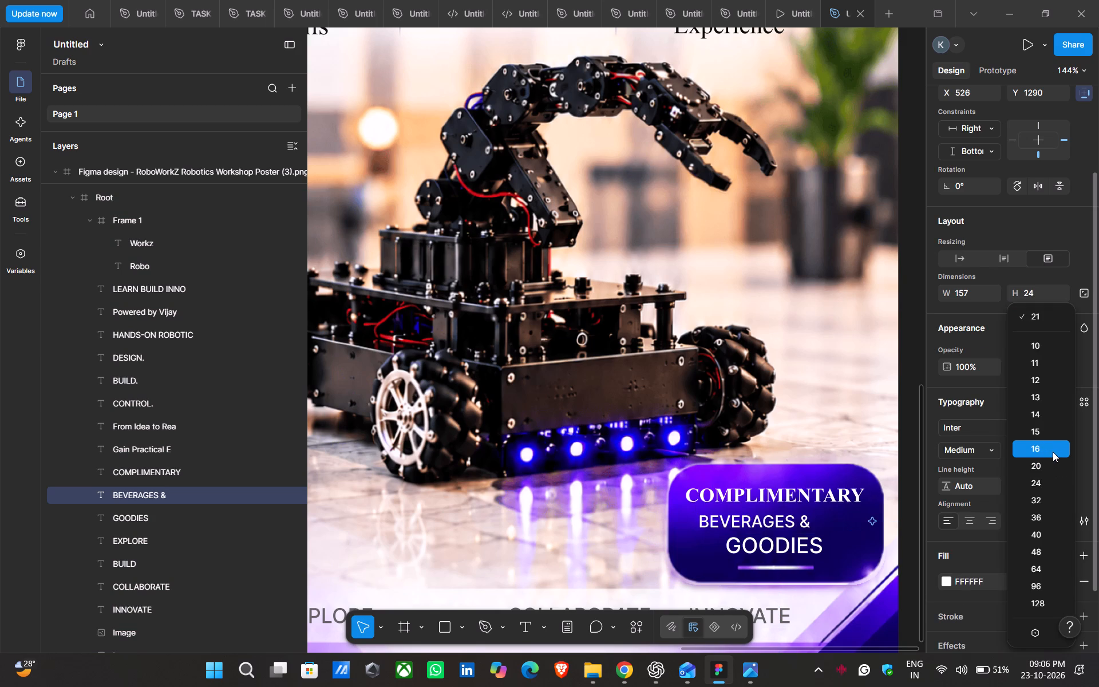
left_click(1049, 469)
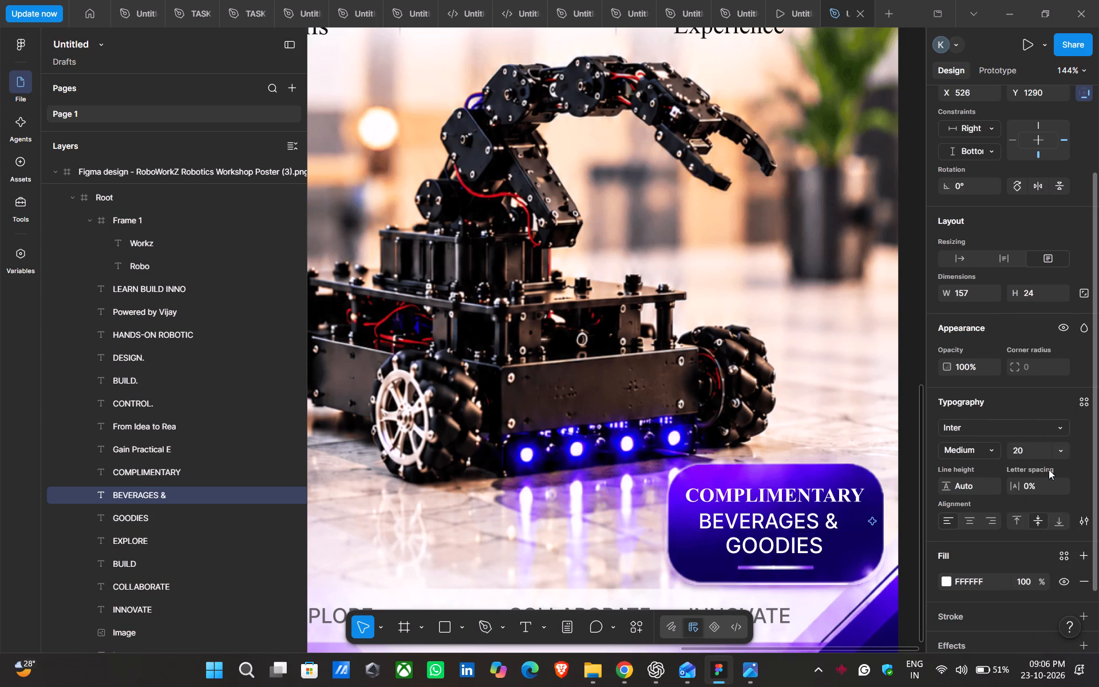
triple_click(1028, 449)
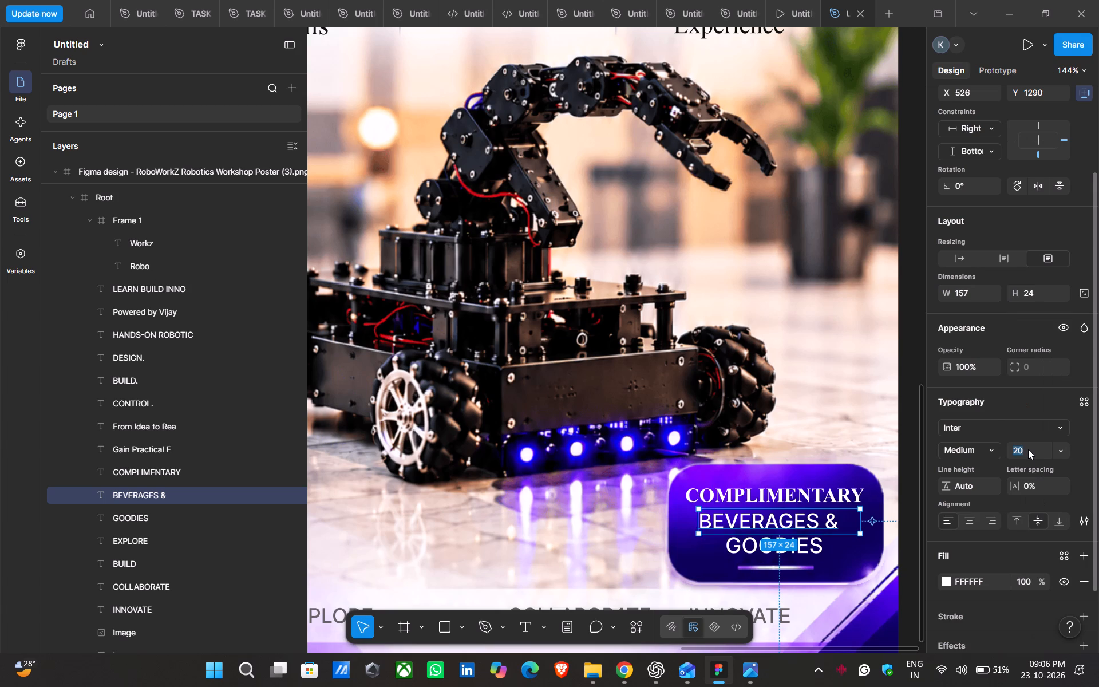
key("BackSpace")
type("18")
key("Return")
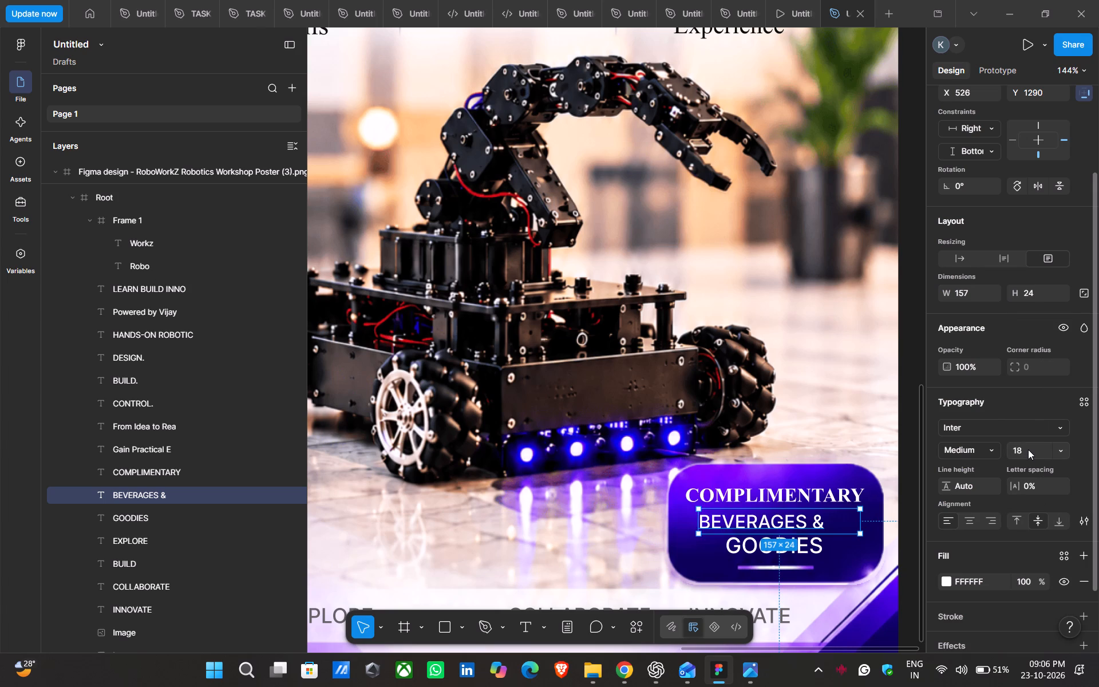
Move the BEVERAGES & line slightly to about X 537, Y 1289 so it sits centred beneath COMPLIMENTARY in the badge.
left_click_drag(840, 523, 853, 520)
left_click(814, 548)
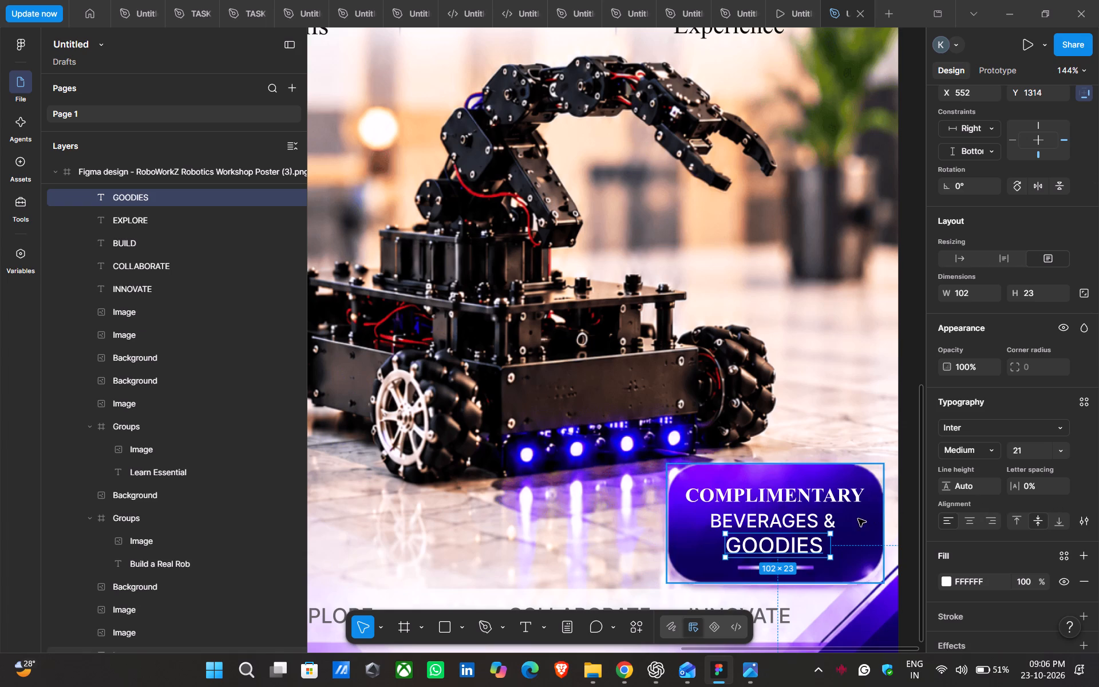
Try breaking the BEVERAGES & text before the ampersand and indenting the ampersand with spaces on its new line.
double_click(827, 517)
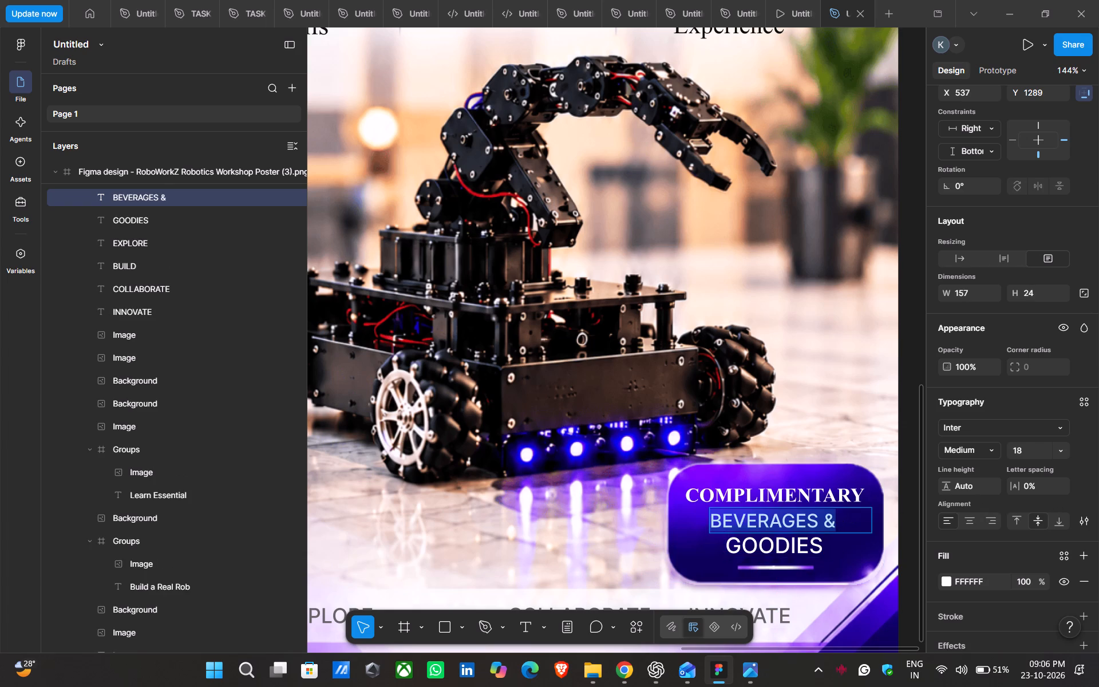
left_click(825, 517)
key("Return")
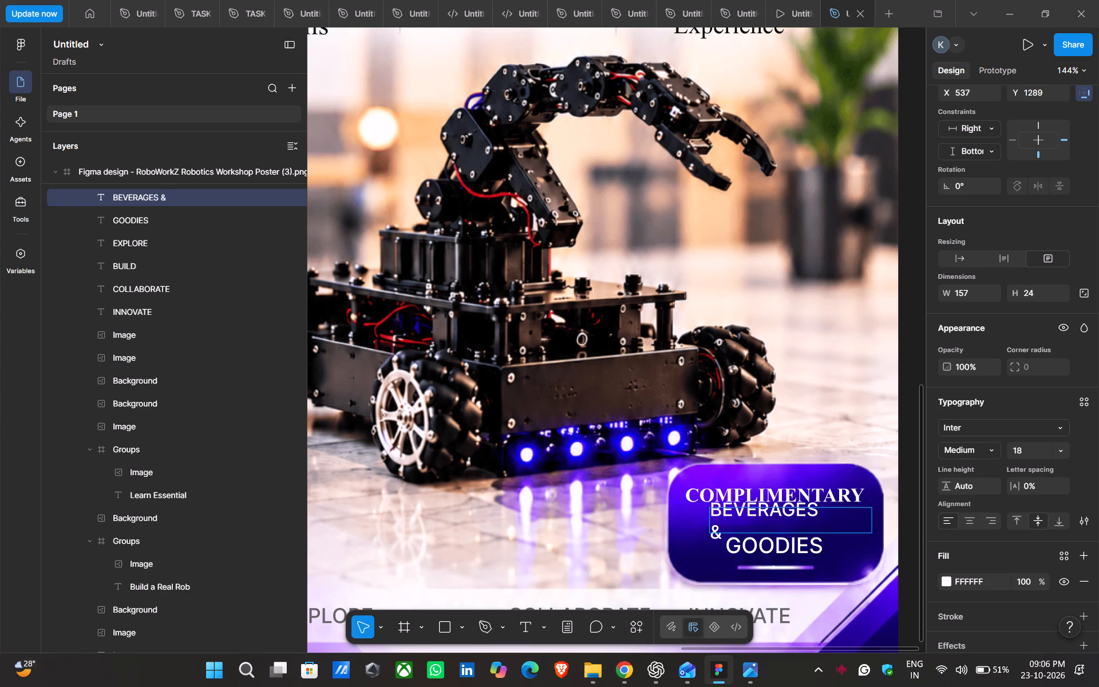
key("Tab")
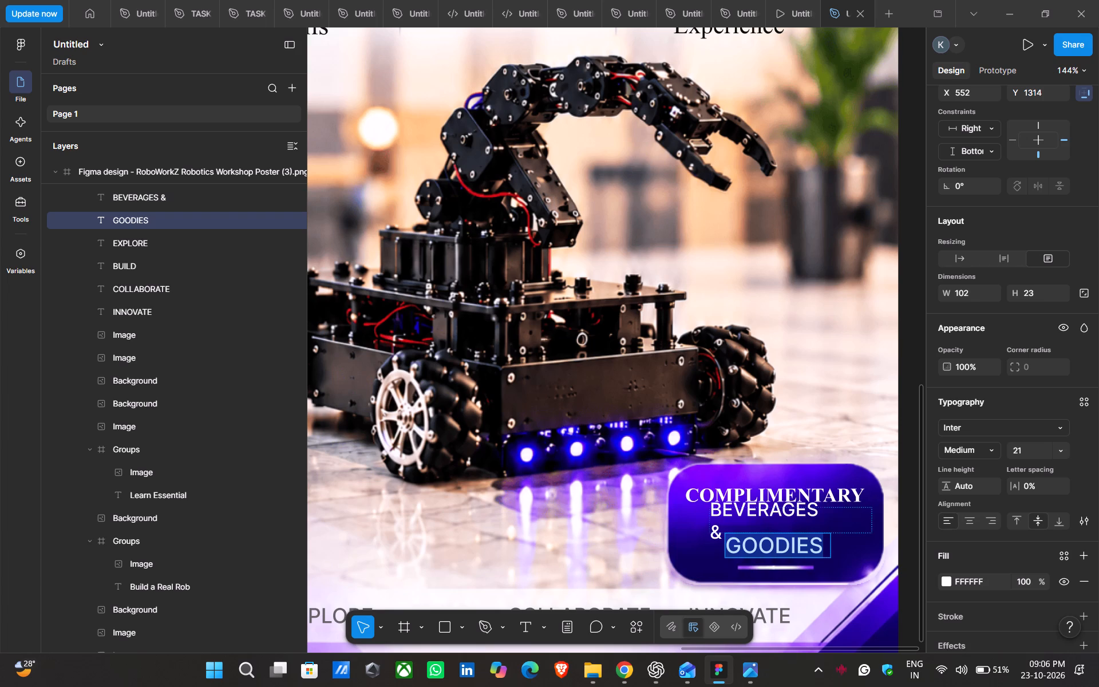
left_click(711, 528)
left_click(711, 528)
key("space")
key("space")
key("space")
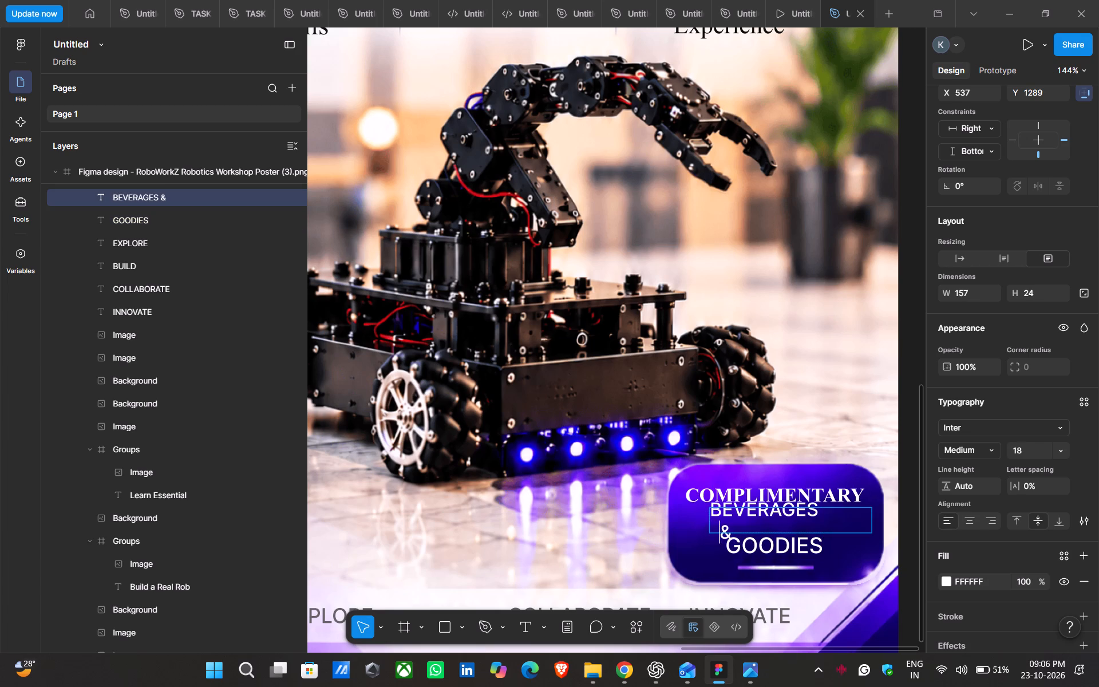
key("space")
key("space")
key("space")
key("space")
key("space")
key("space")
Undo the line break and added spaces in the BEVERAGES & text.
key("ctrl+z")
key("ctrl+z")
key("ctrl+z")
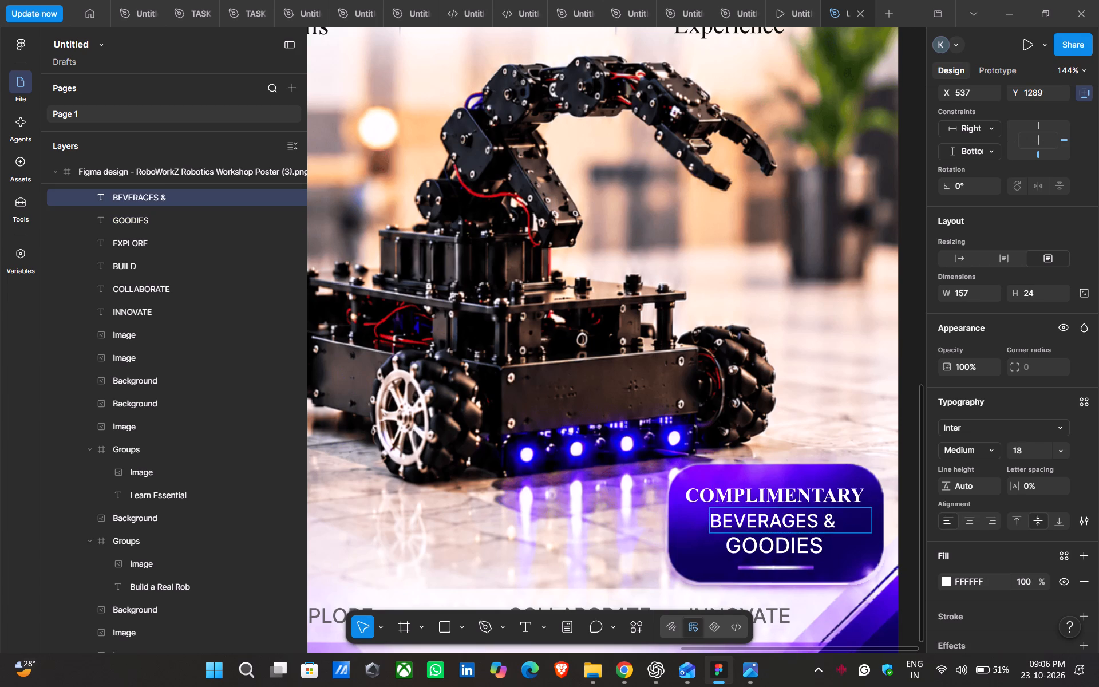
Set the font size of the badge's GOODIES line to 18 and deselect it.
left_click(796, 551)
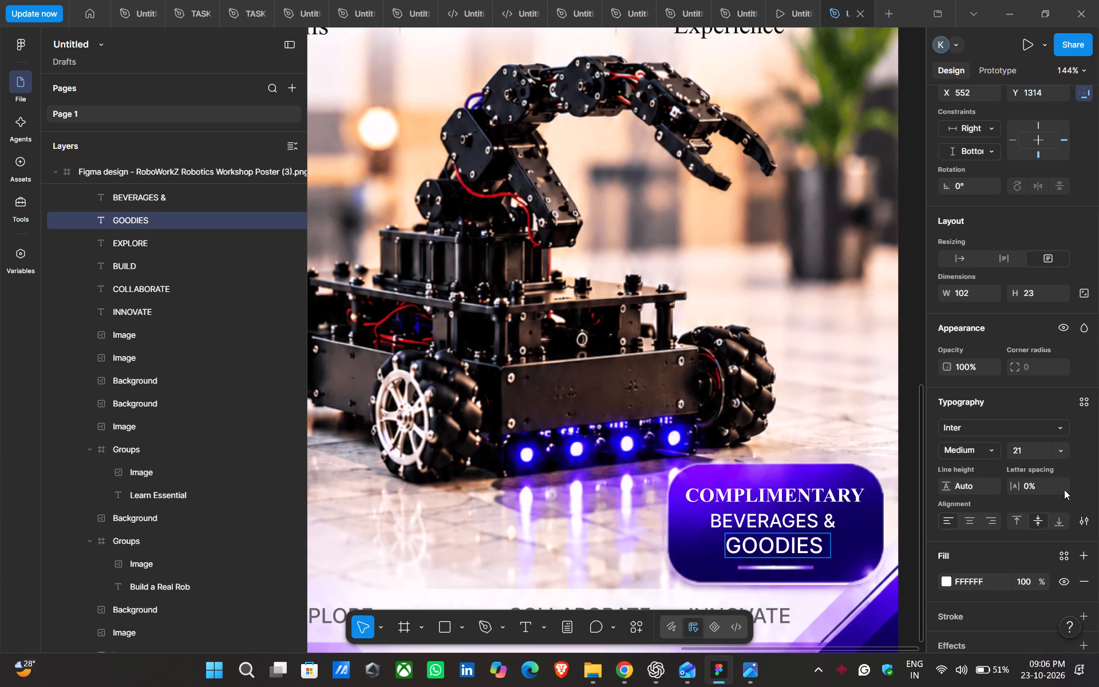
double_click(799, 547)
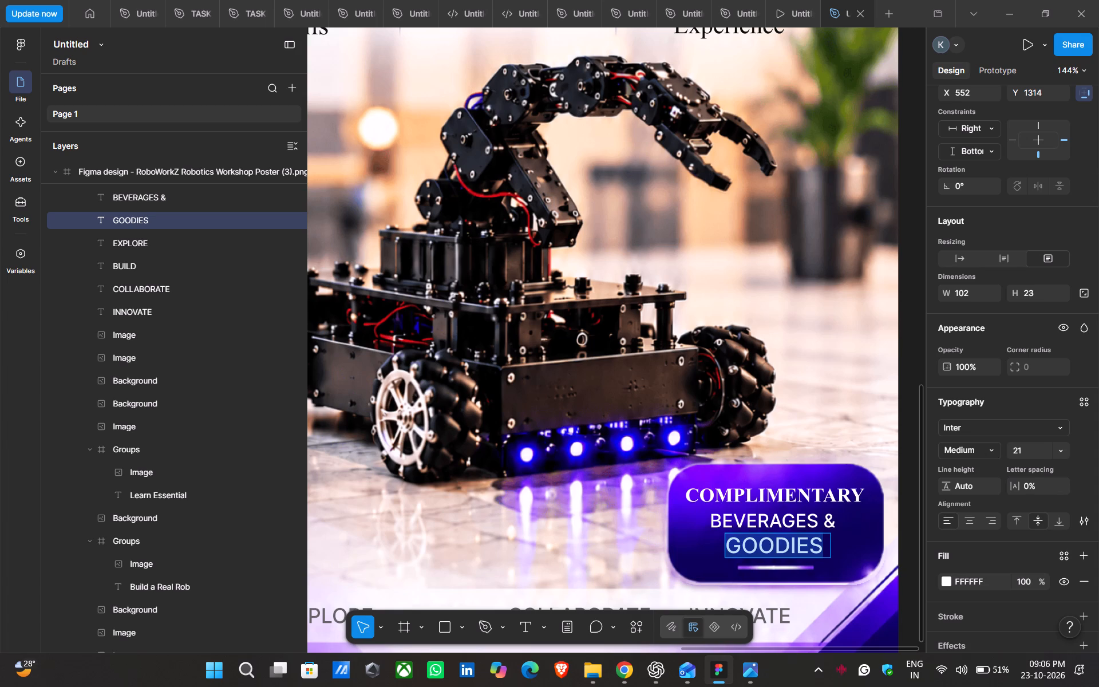
left_click(852, 551)
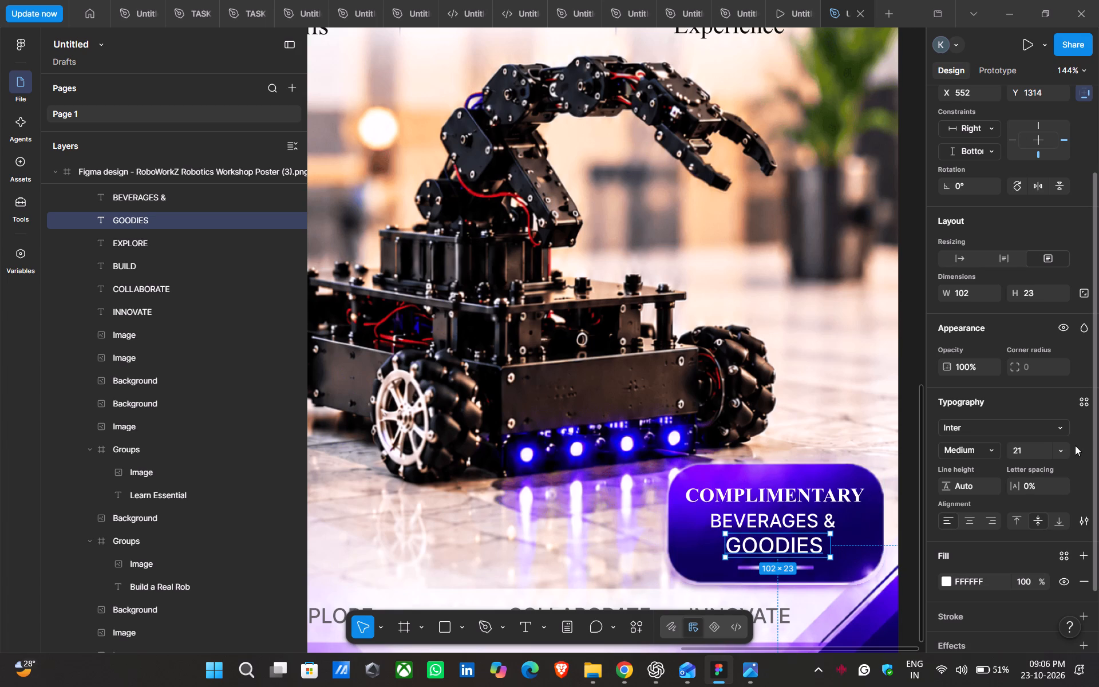
left_click(1065, 449)
left_click(1098, 448)
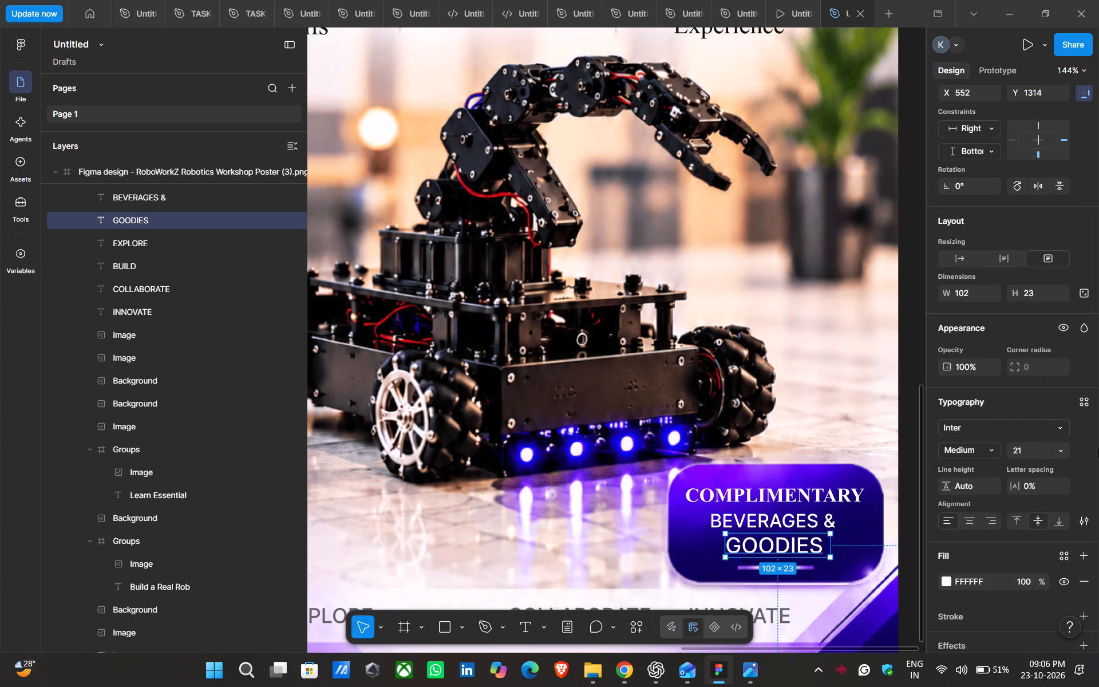
left_click(1033, 453)
key("BackSpace")
key("1")
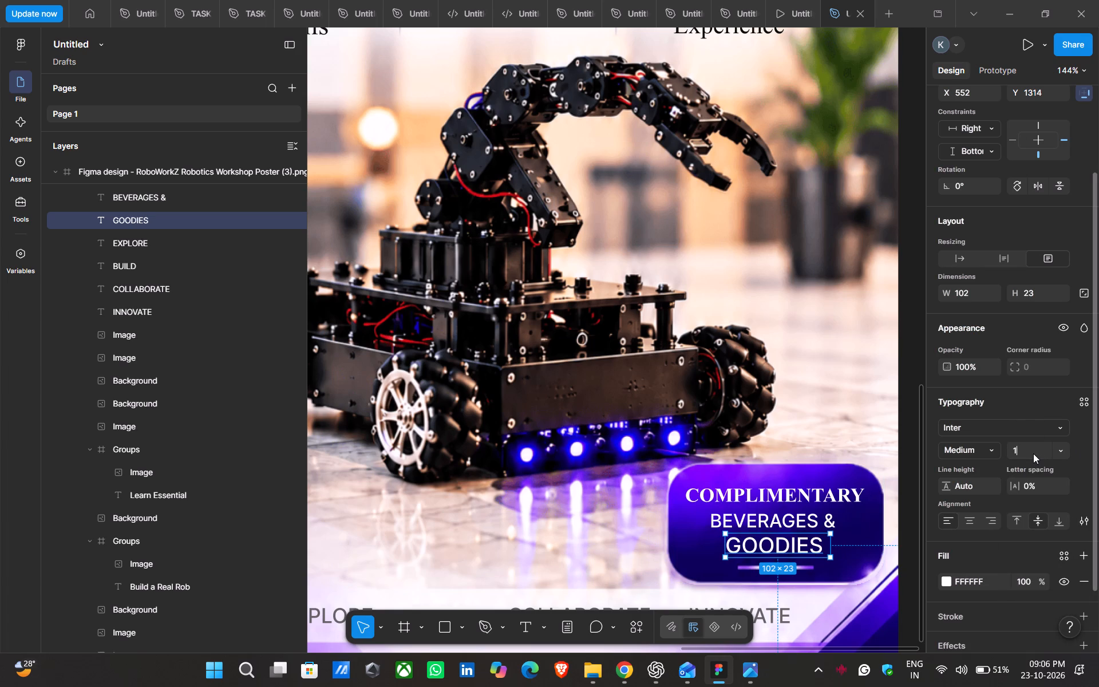
key("8")
key("Return")
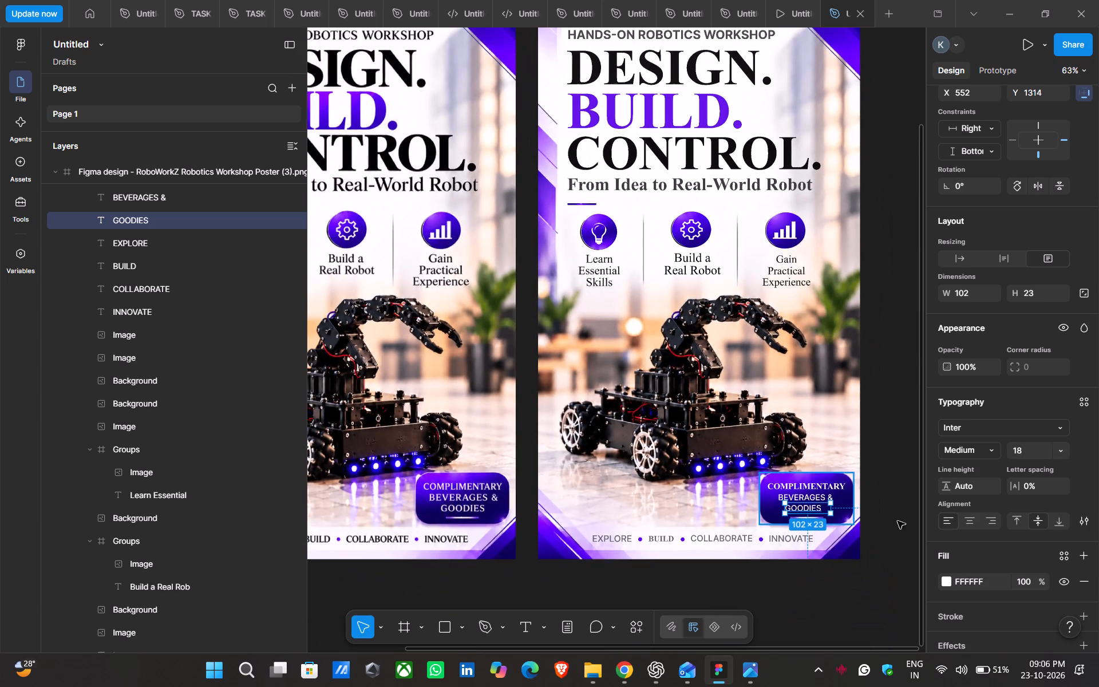
left_click(893, 586)
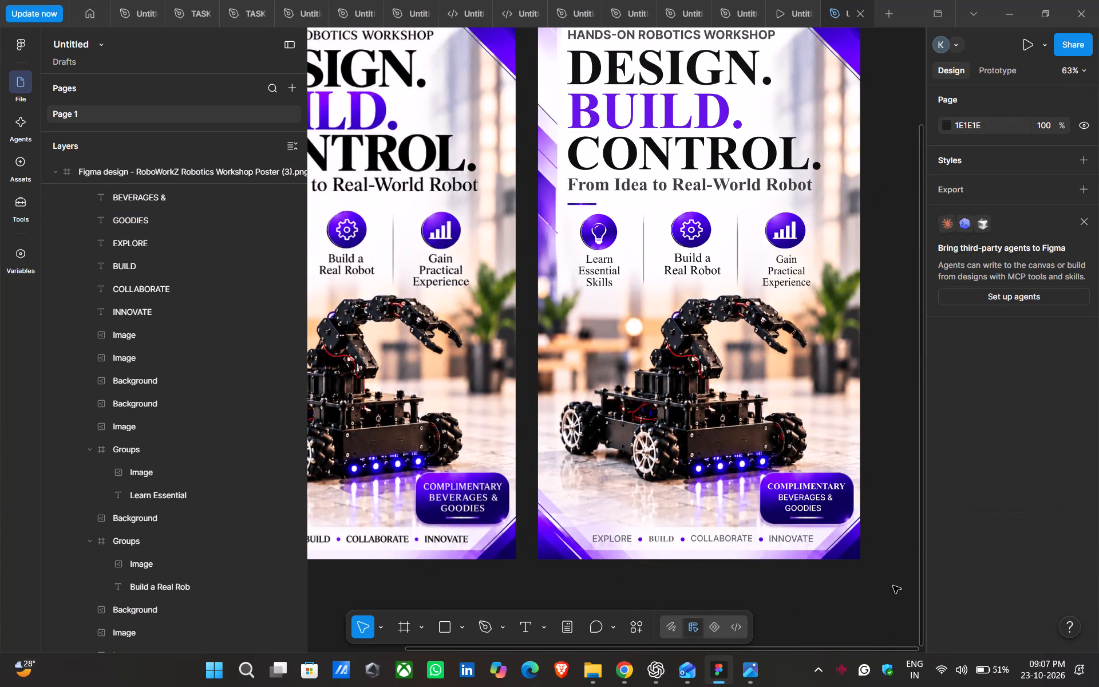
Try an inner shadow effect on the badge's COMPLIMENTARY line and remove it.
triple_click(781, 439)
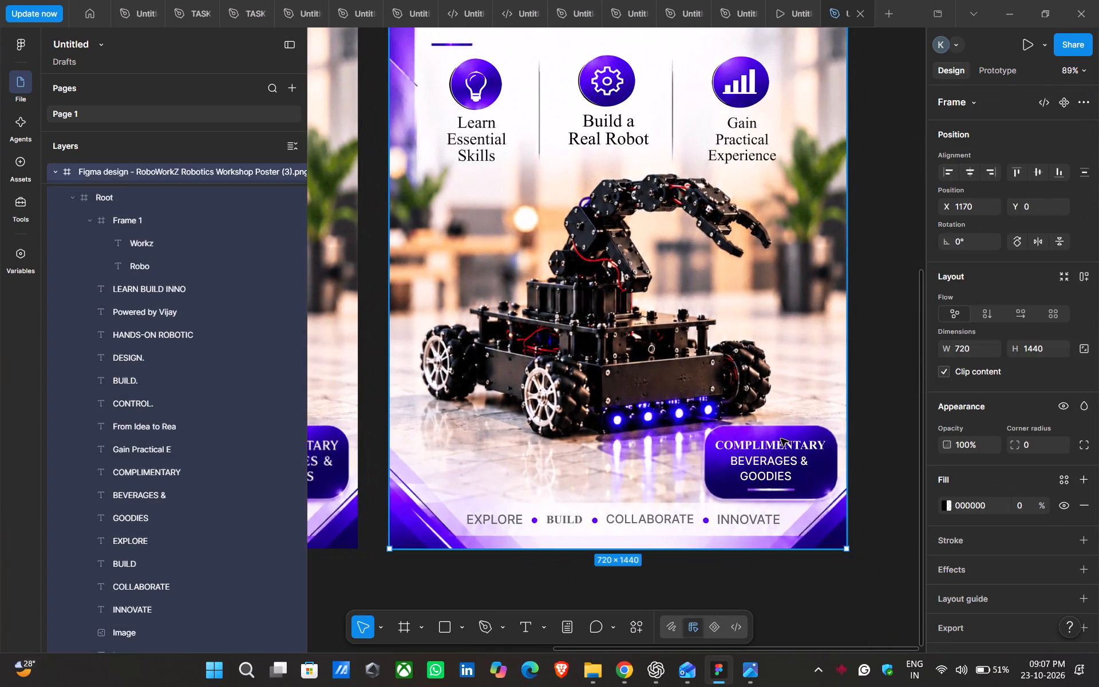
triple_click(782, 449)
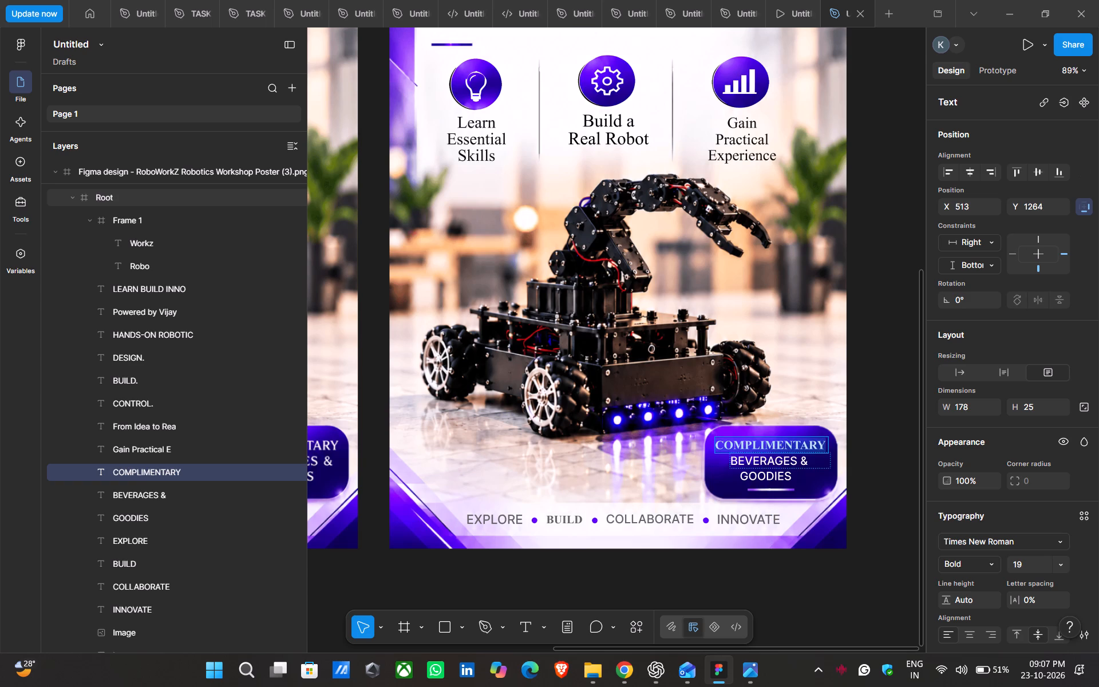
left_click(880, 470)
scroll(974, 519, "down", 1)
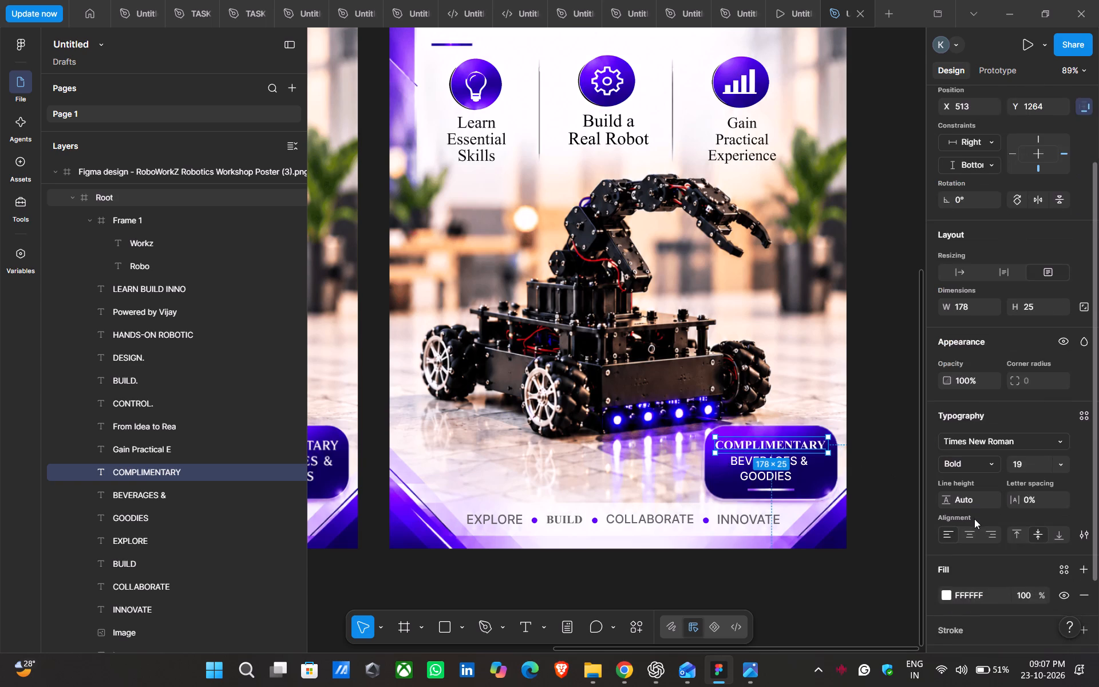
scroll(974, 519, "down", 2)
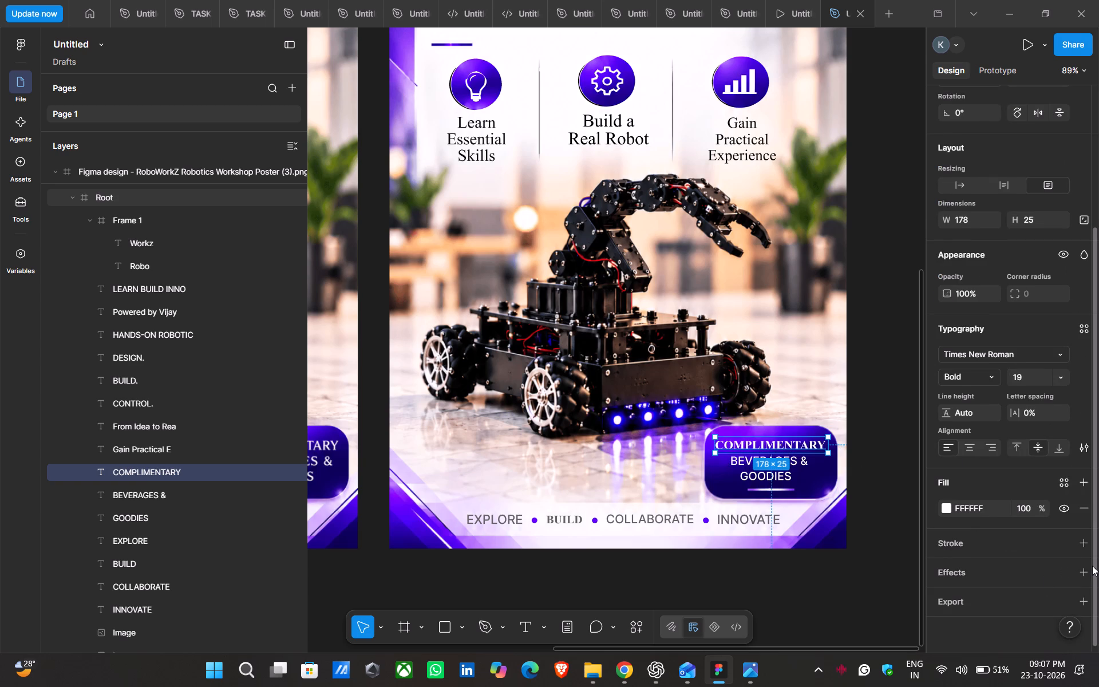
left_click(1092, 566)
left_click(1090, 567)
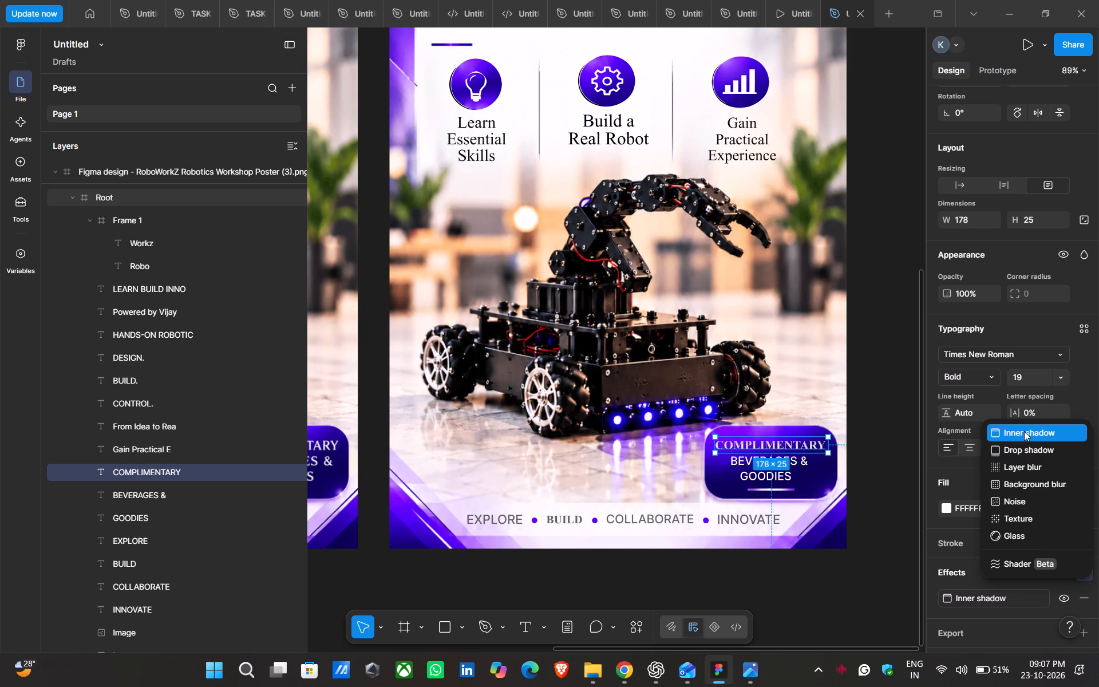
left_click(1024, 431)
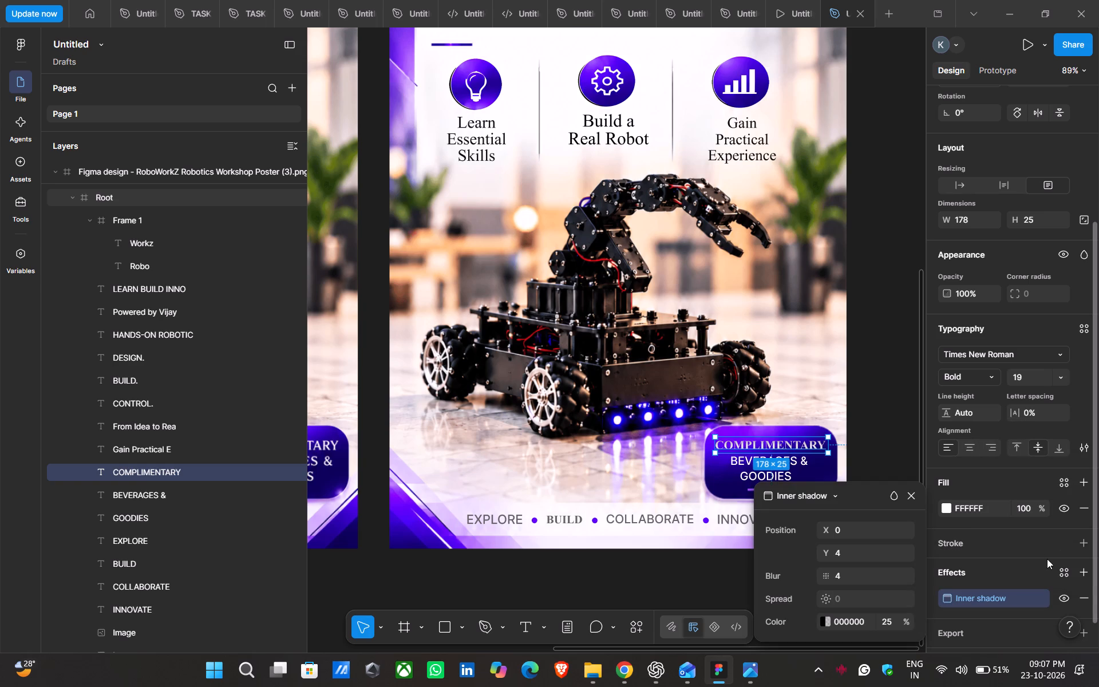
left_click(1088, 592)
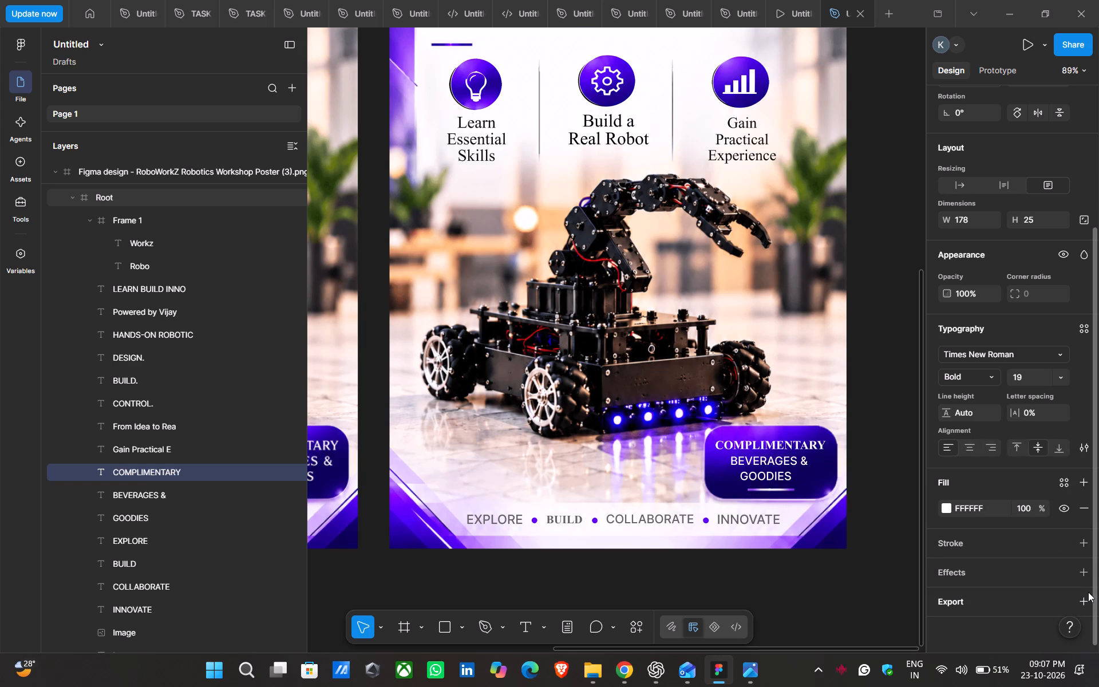
Add a background blur effect to the badge's COMPLIMENTARY line.
left_click(1086, 575)
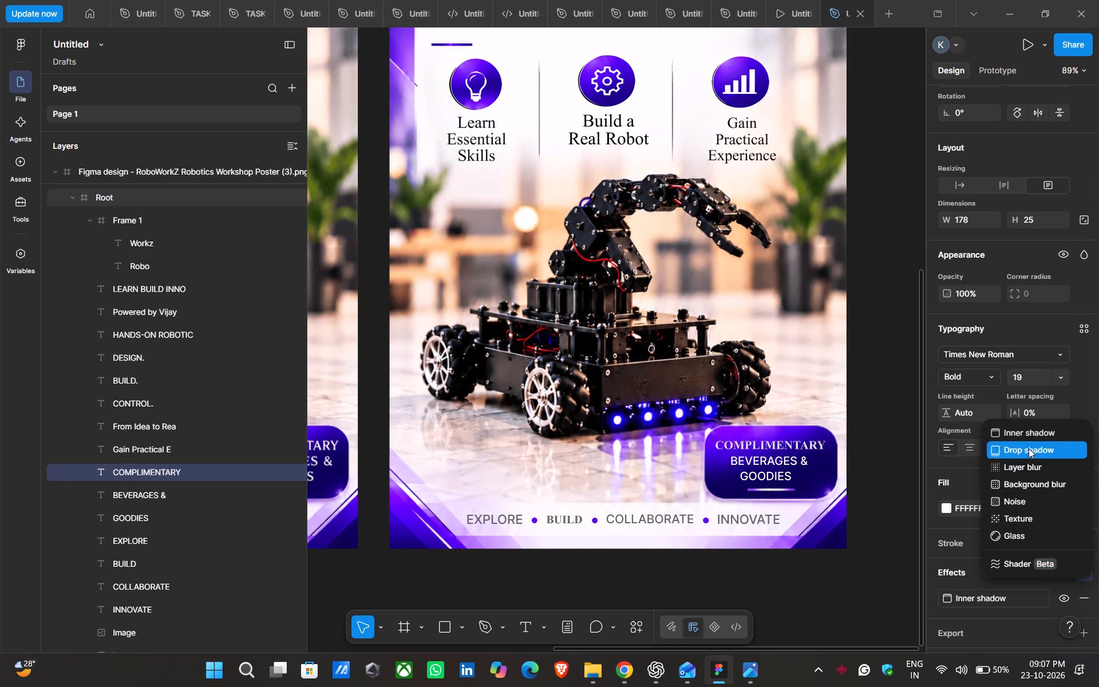
left_click(1023, 478)
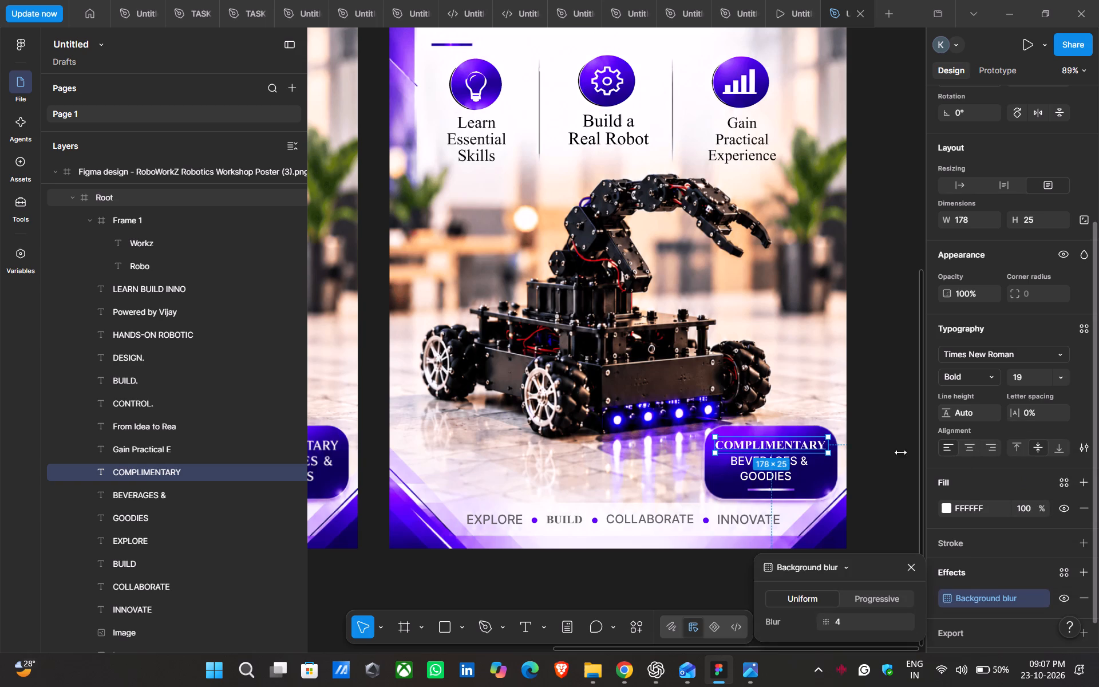
Compare the fonts, weights and sizes of the footer words BUILD, EXPLORE and COLLABORATE.
scroll(888, 450, "right", 1)
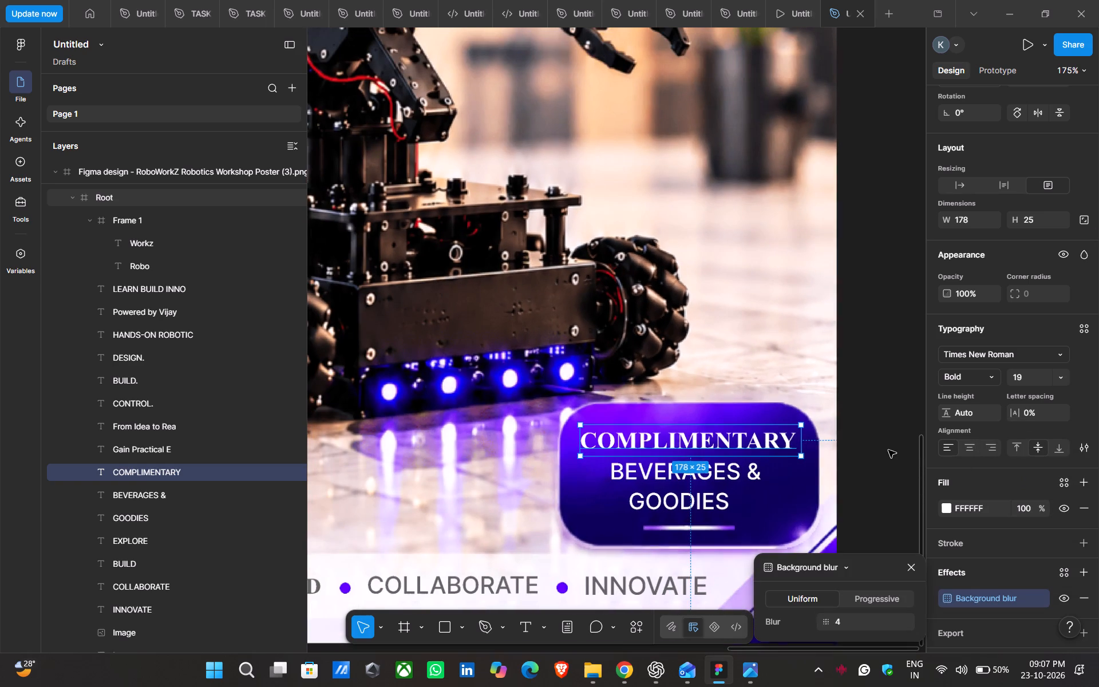
left_click(888, 450)
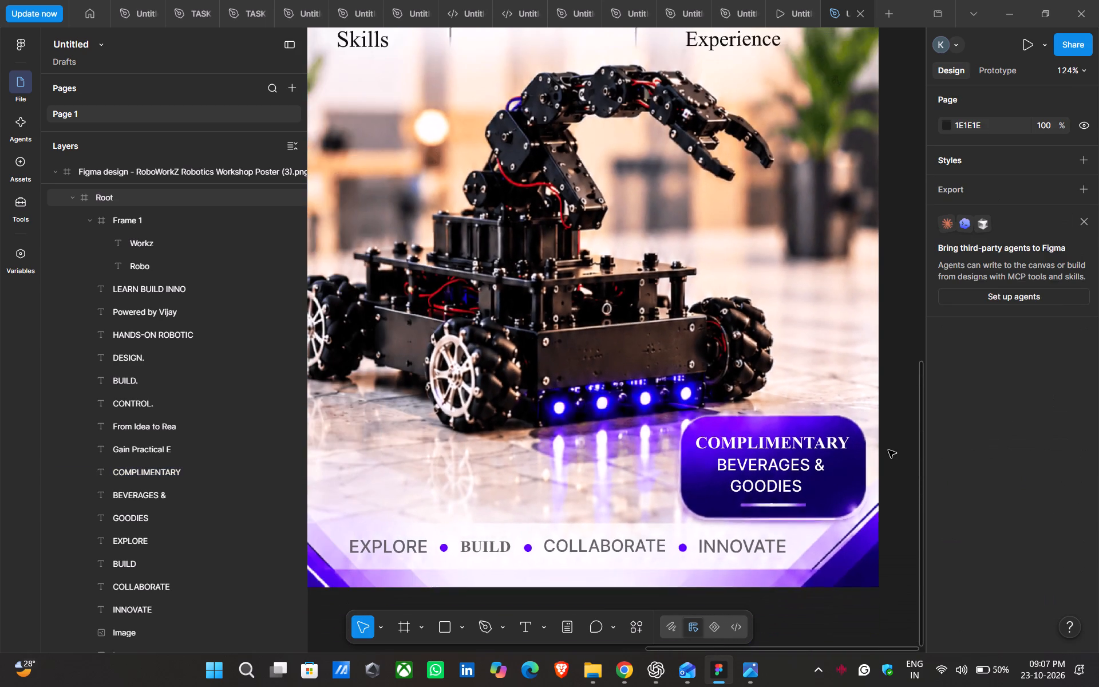
scroll(888, 450, "right", 1)
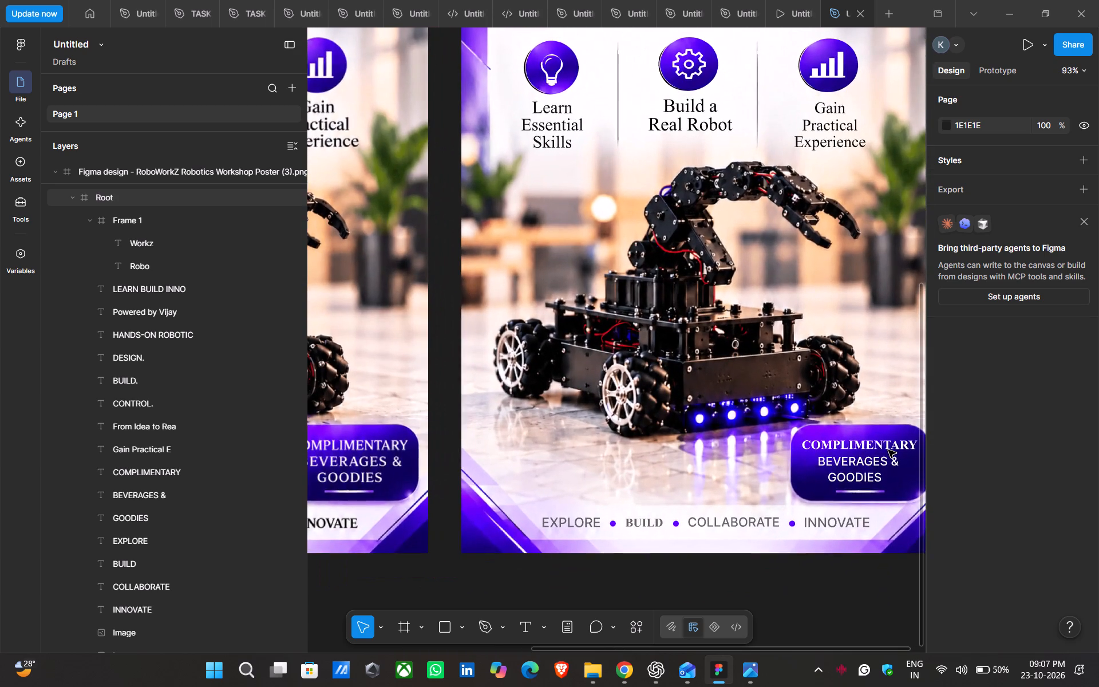
scroll(631, 499, "down", 1)
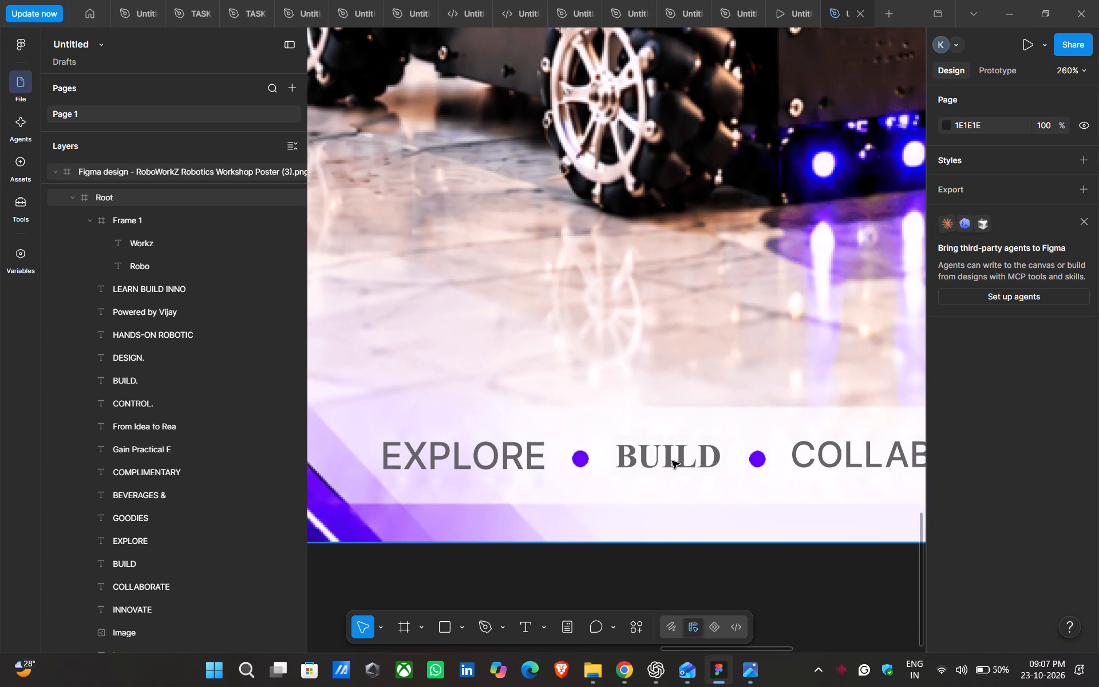
triple_click(672, 461)
double_click(672, 461)
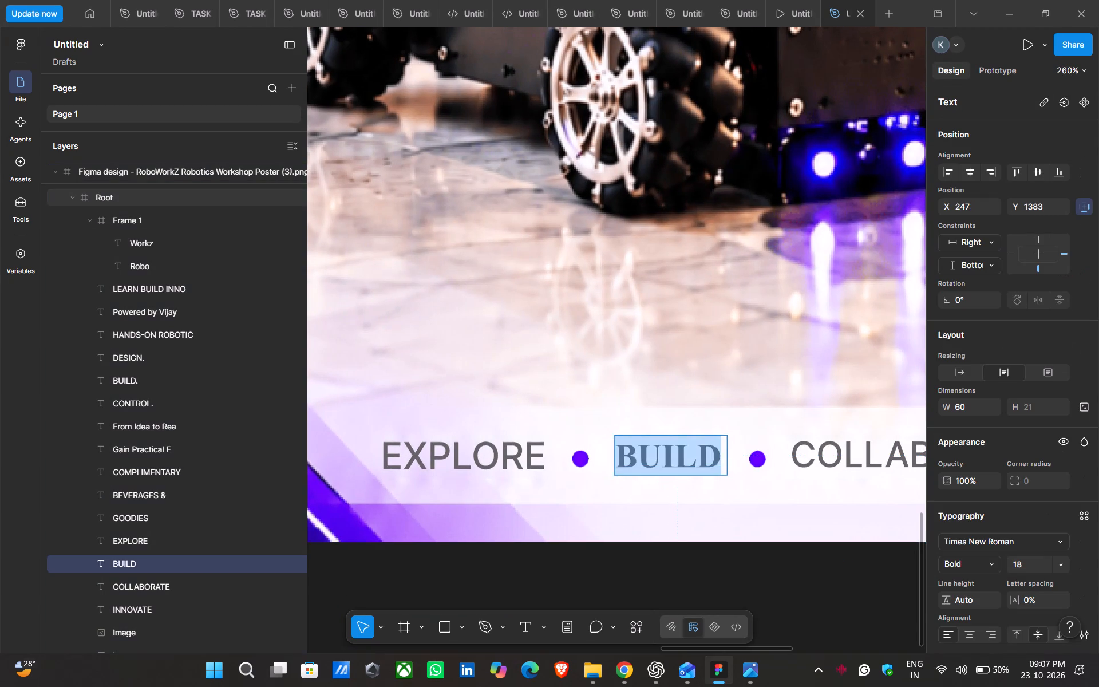
double_click(509, 459)
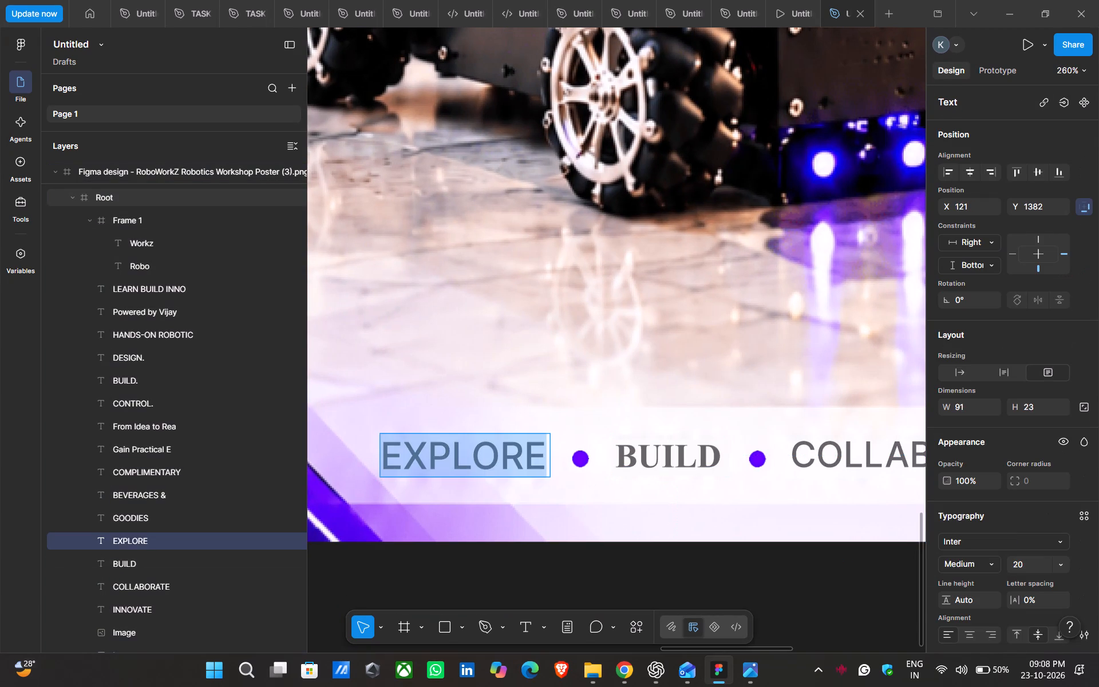
scroll(580, 488, "left", 1)
left_click(736, 451)
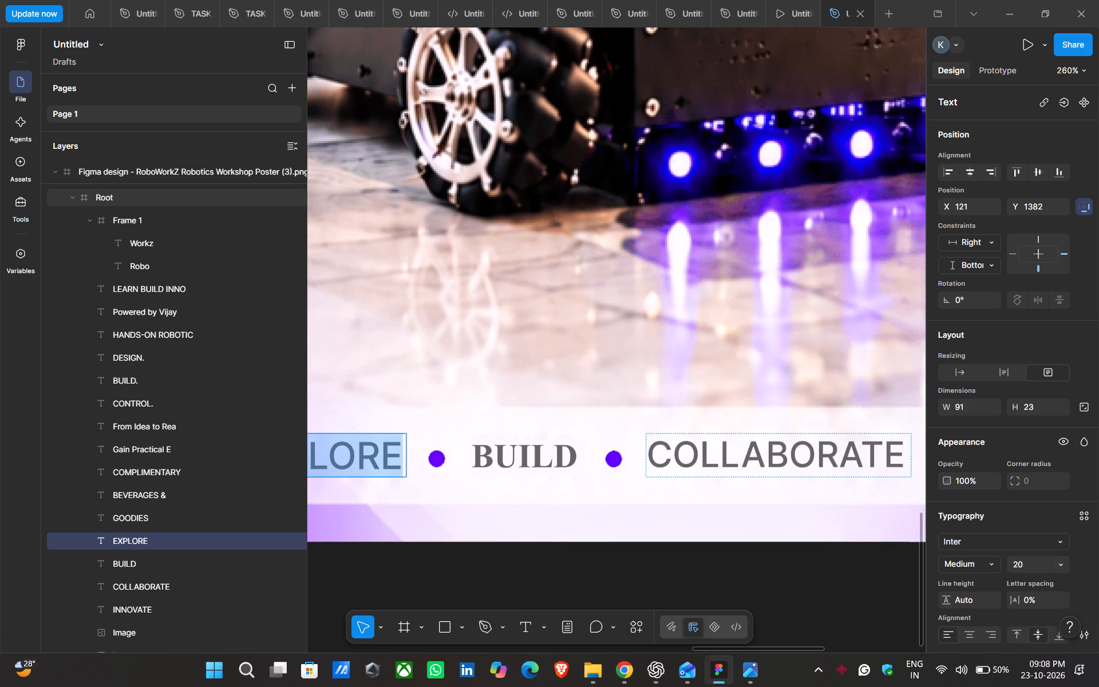
scroll(736, 451, "right", 2)
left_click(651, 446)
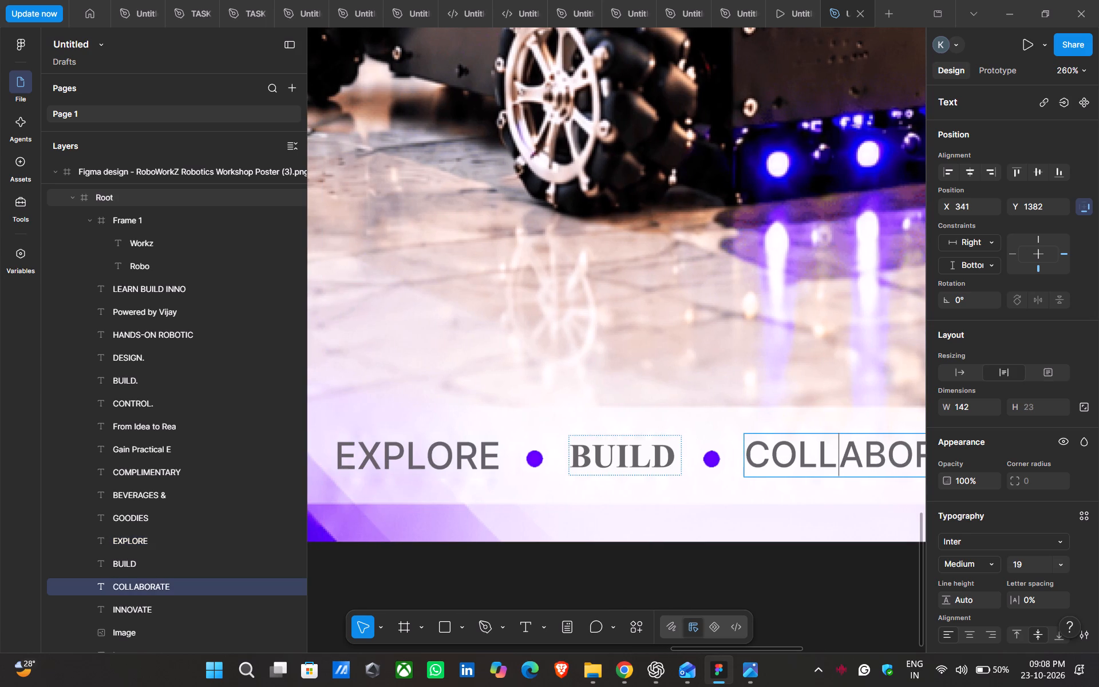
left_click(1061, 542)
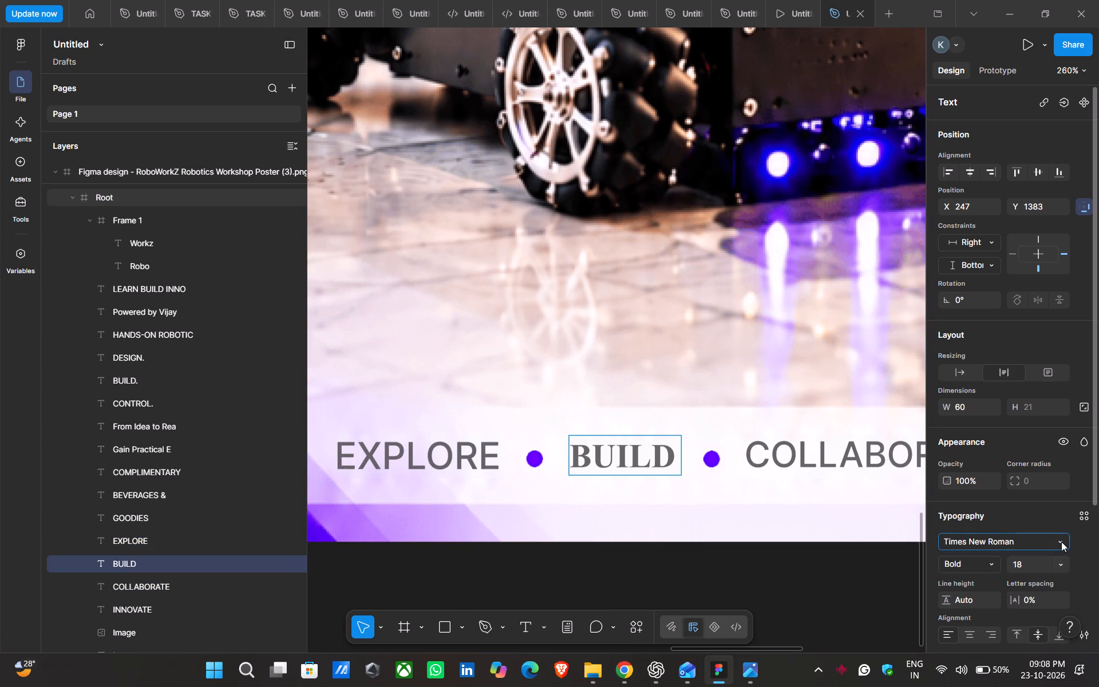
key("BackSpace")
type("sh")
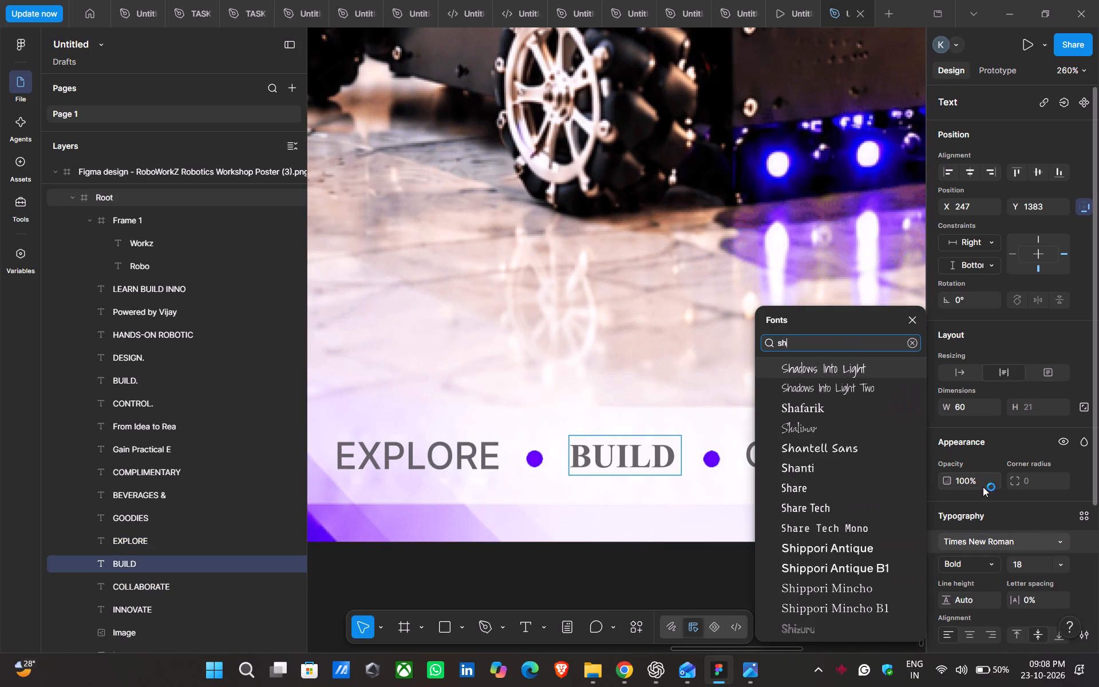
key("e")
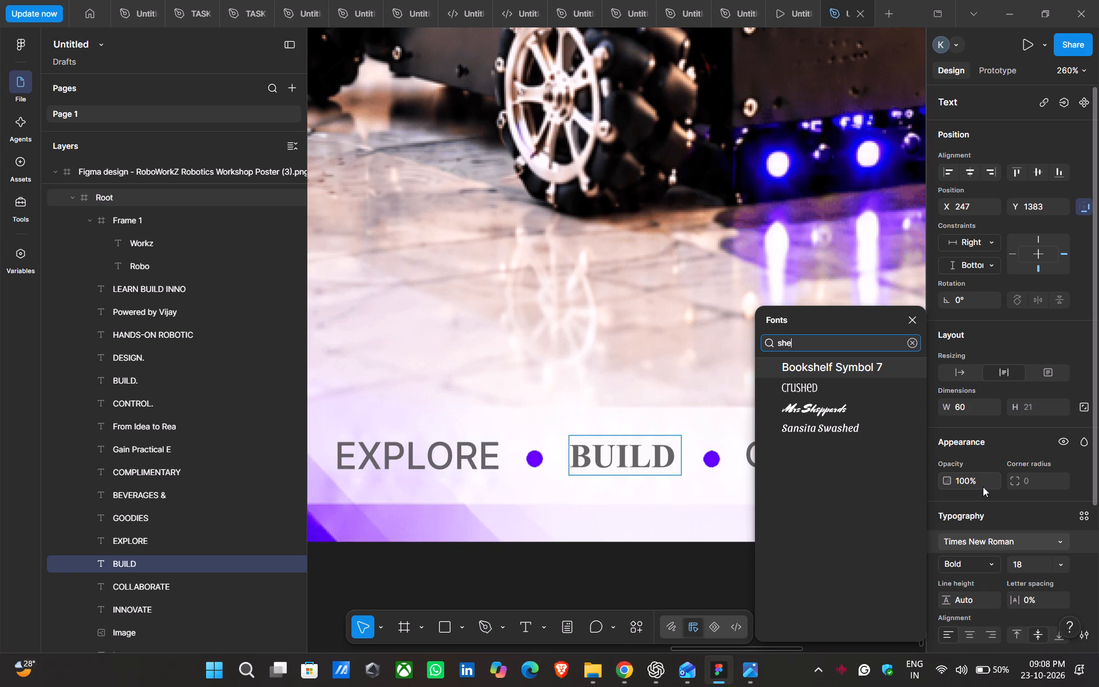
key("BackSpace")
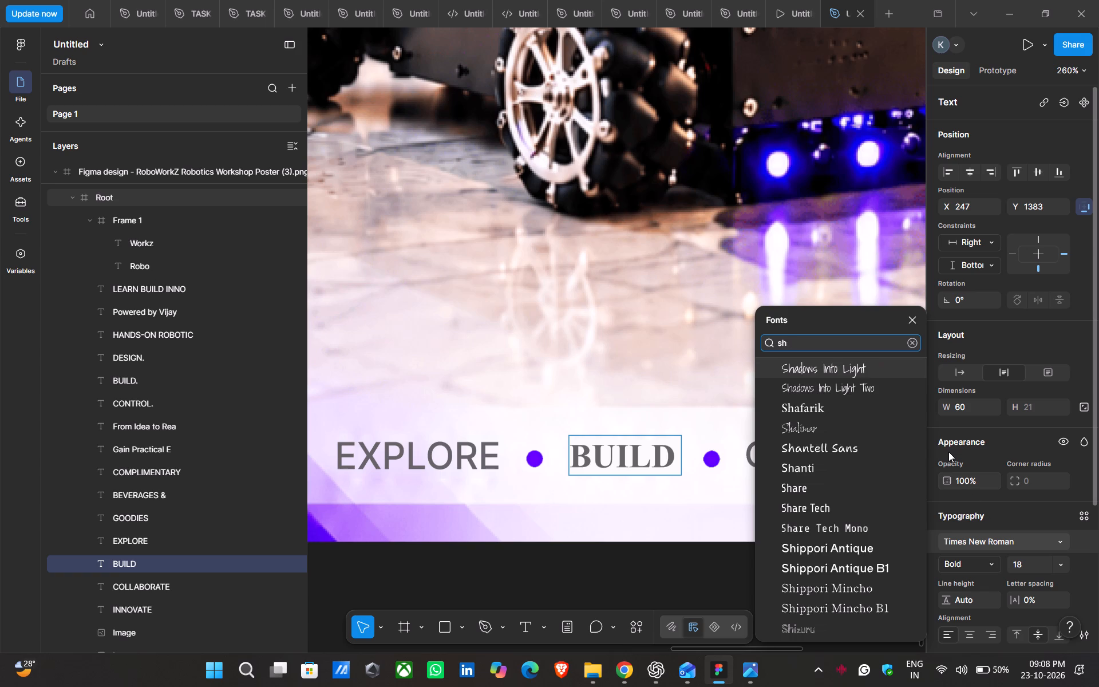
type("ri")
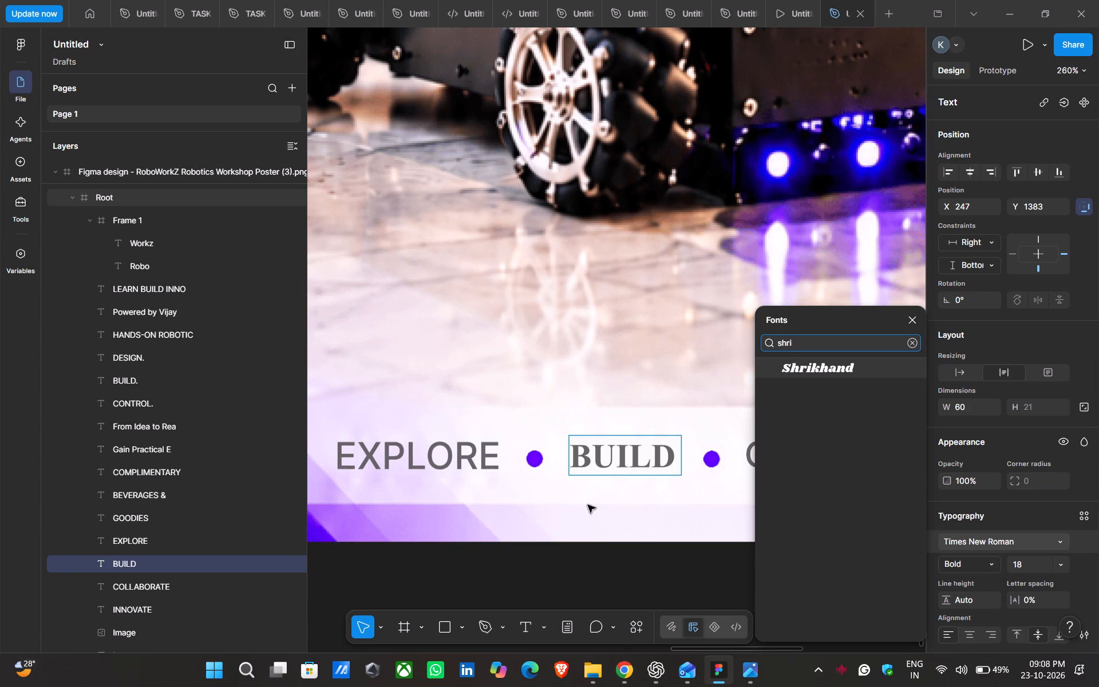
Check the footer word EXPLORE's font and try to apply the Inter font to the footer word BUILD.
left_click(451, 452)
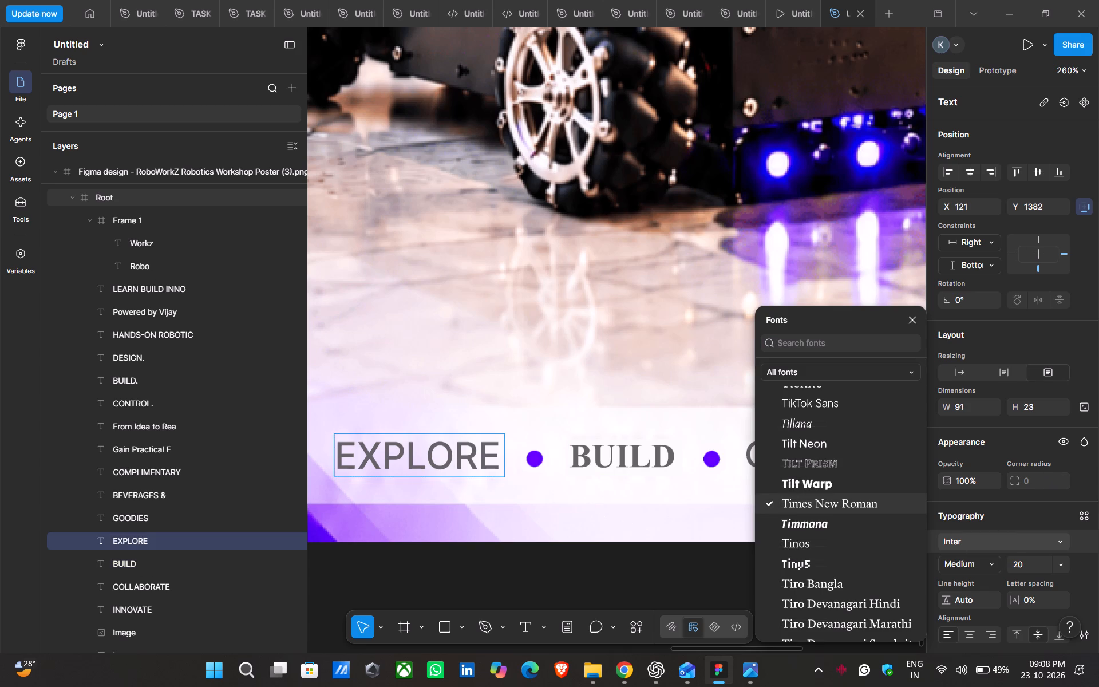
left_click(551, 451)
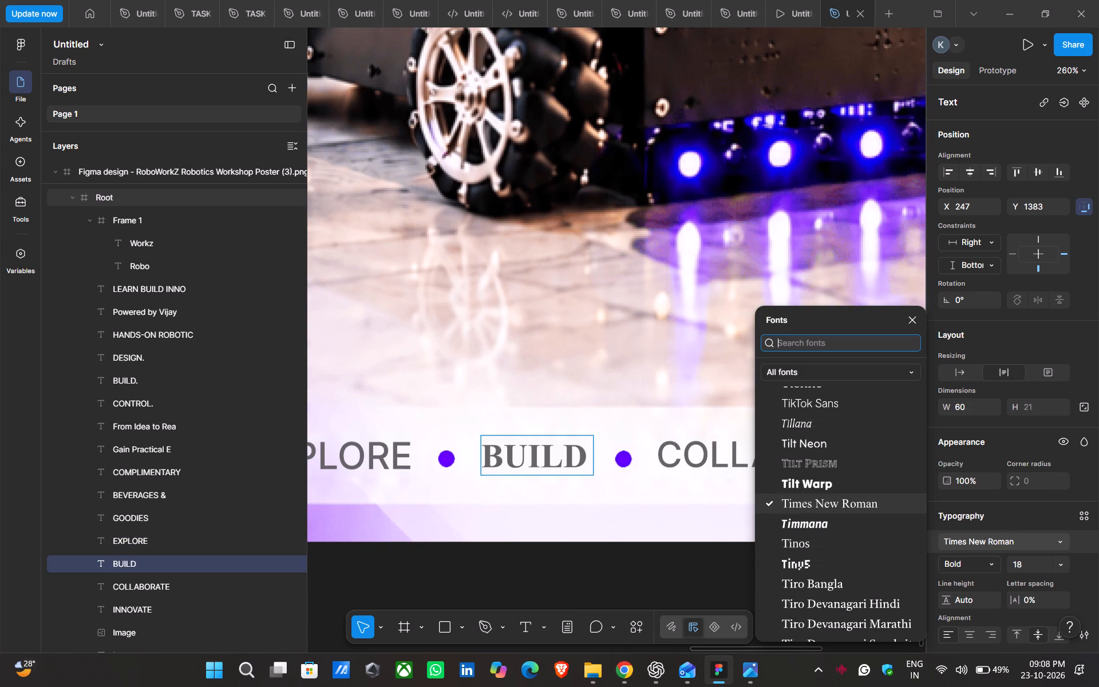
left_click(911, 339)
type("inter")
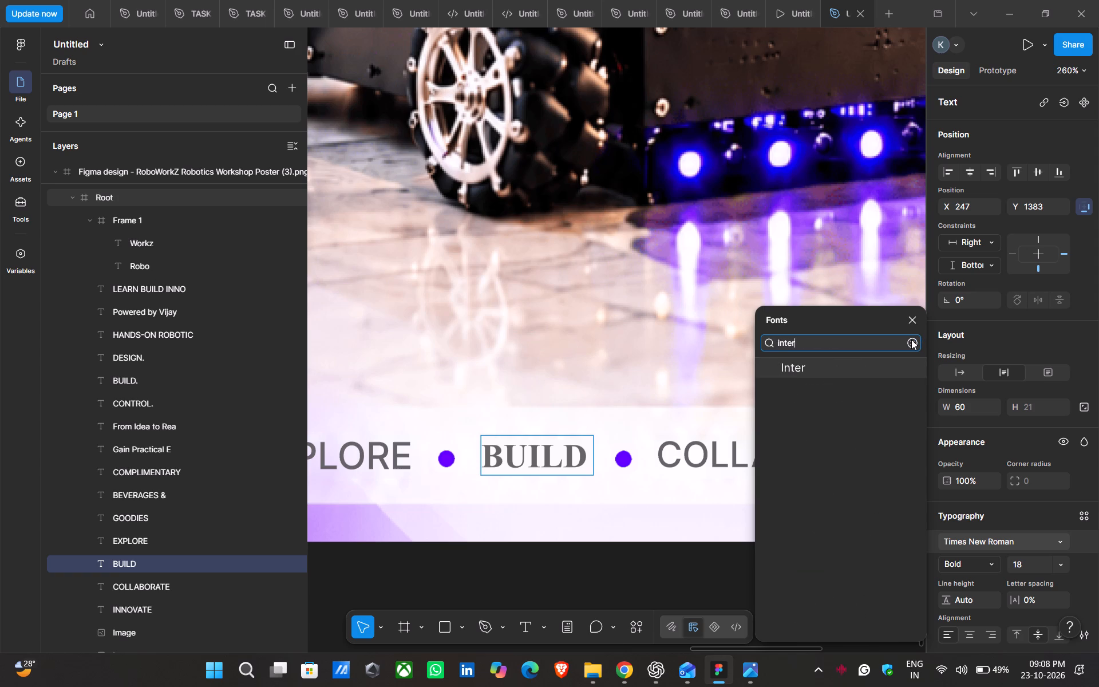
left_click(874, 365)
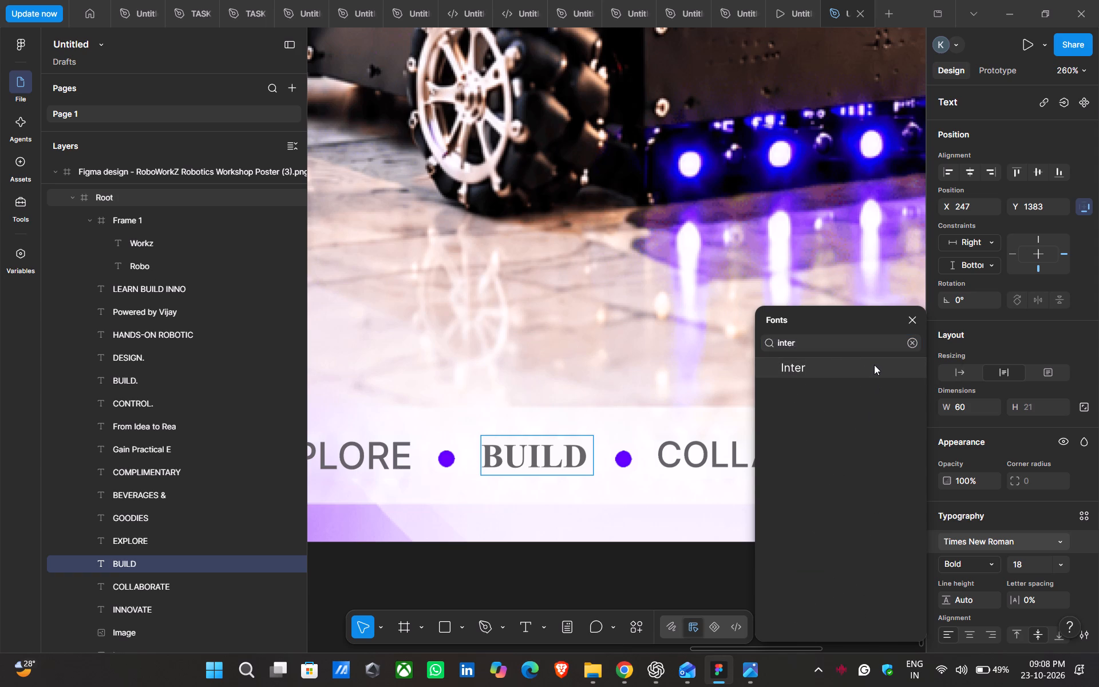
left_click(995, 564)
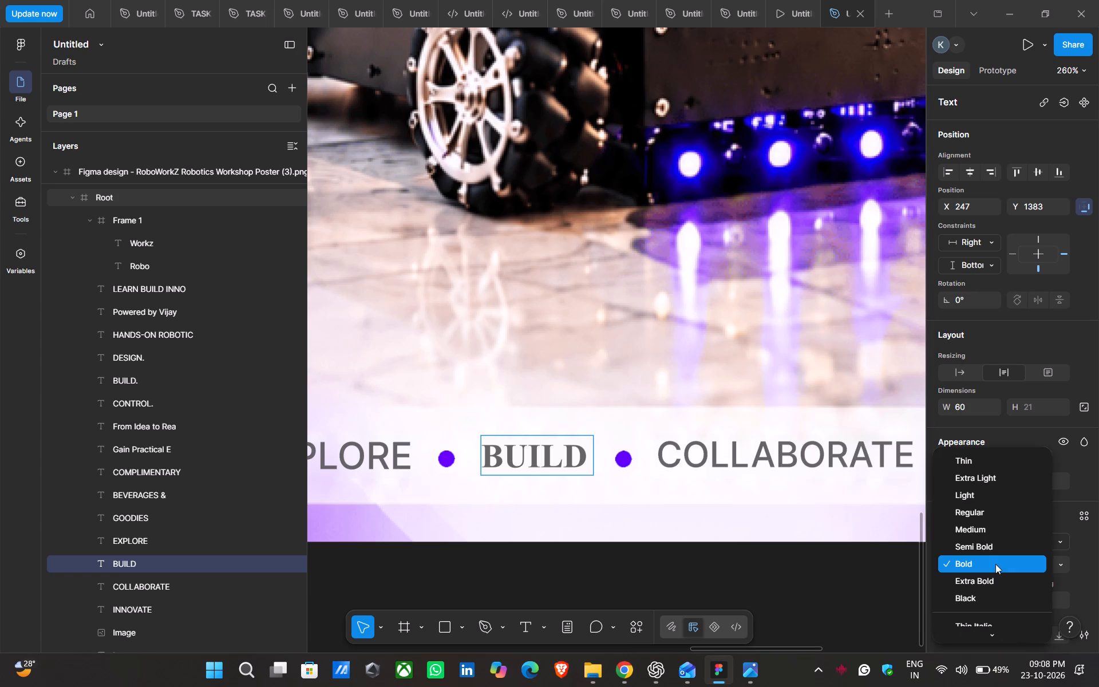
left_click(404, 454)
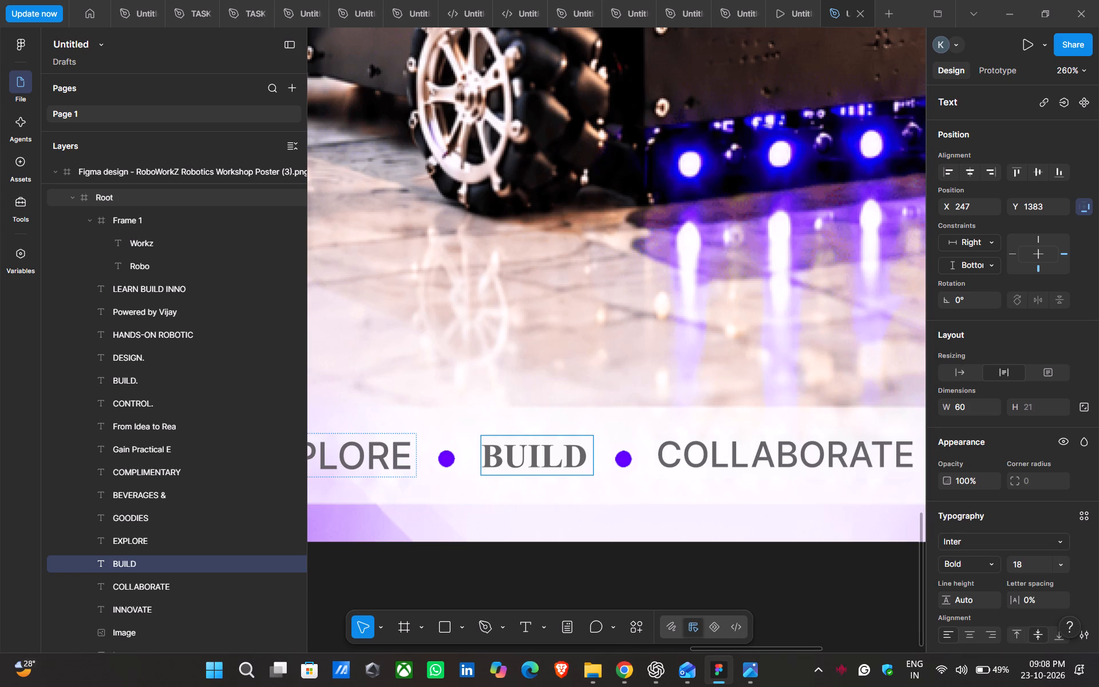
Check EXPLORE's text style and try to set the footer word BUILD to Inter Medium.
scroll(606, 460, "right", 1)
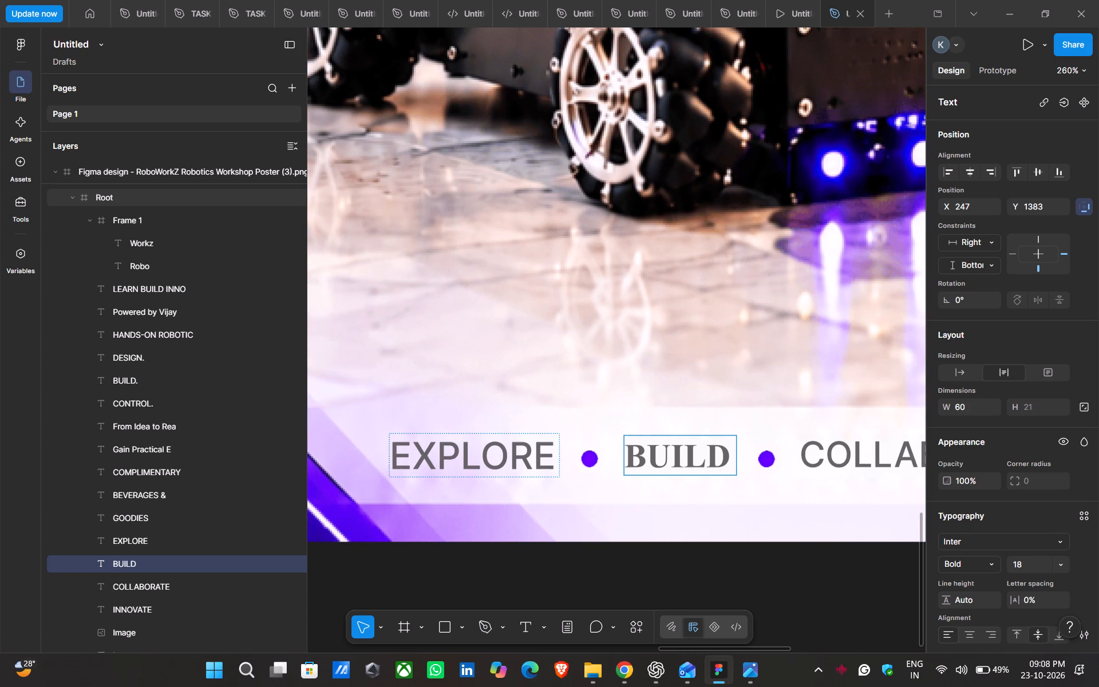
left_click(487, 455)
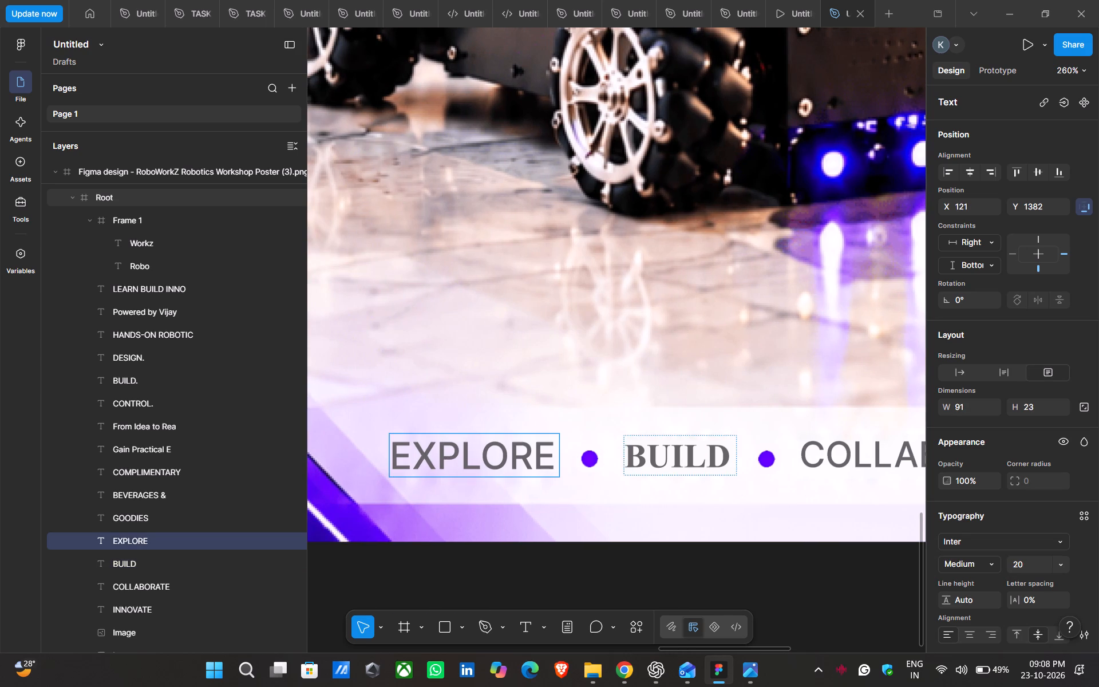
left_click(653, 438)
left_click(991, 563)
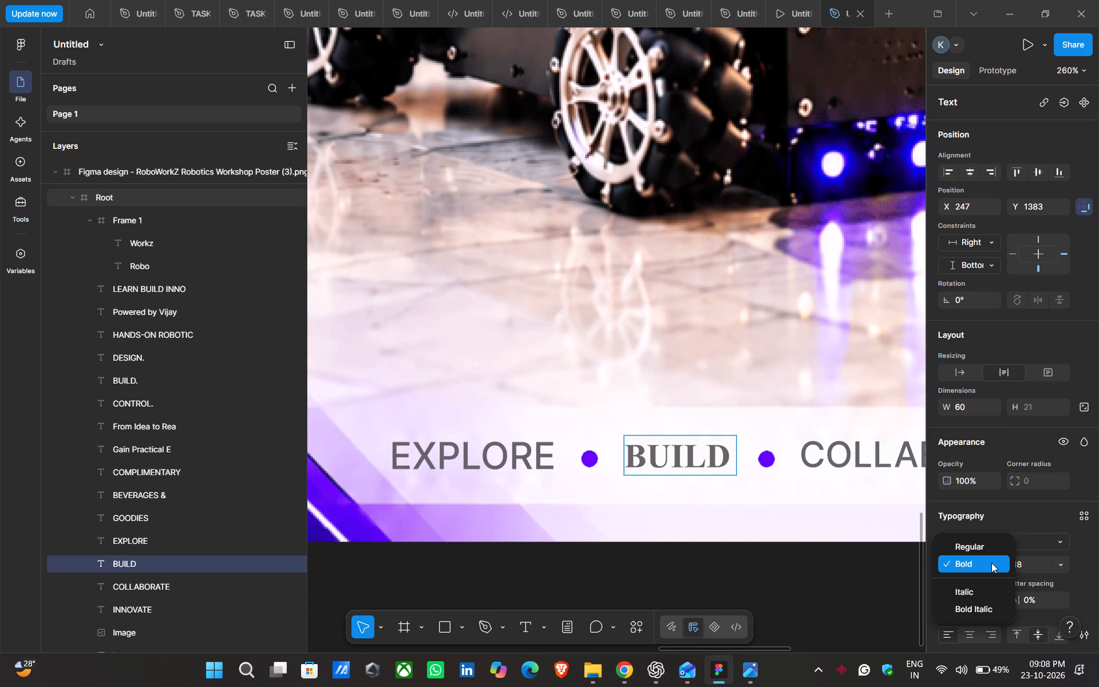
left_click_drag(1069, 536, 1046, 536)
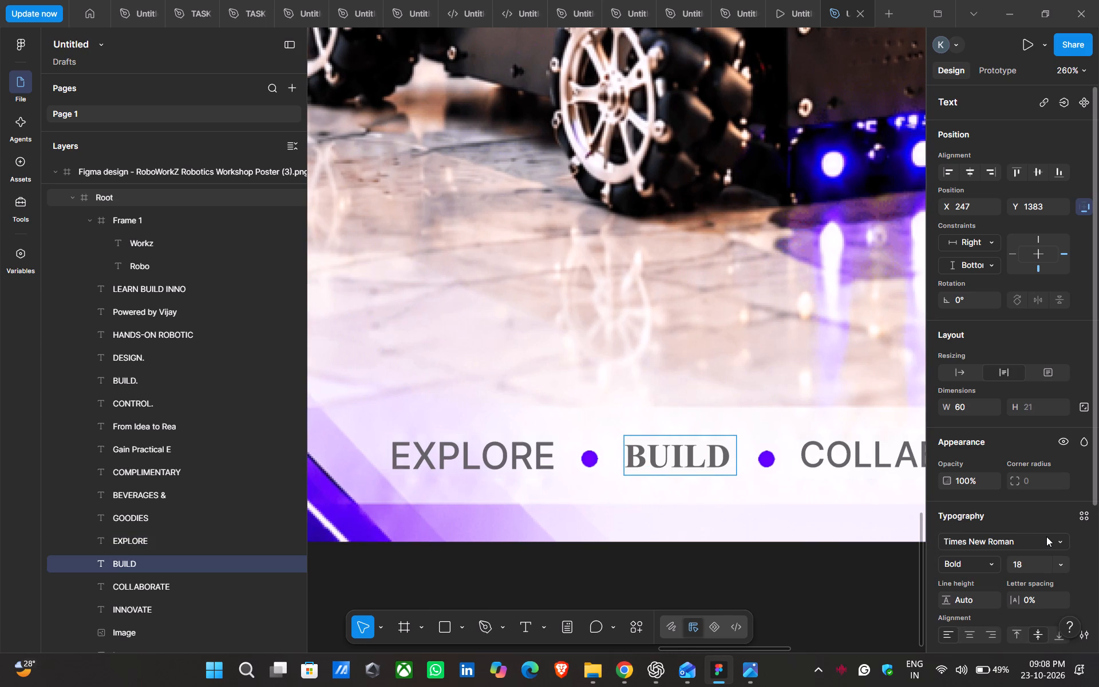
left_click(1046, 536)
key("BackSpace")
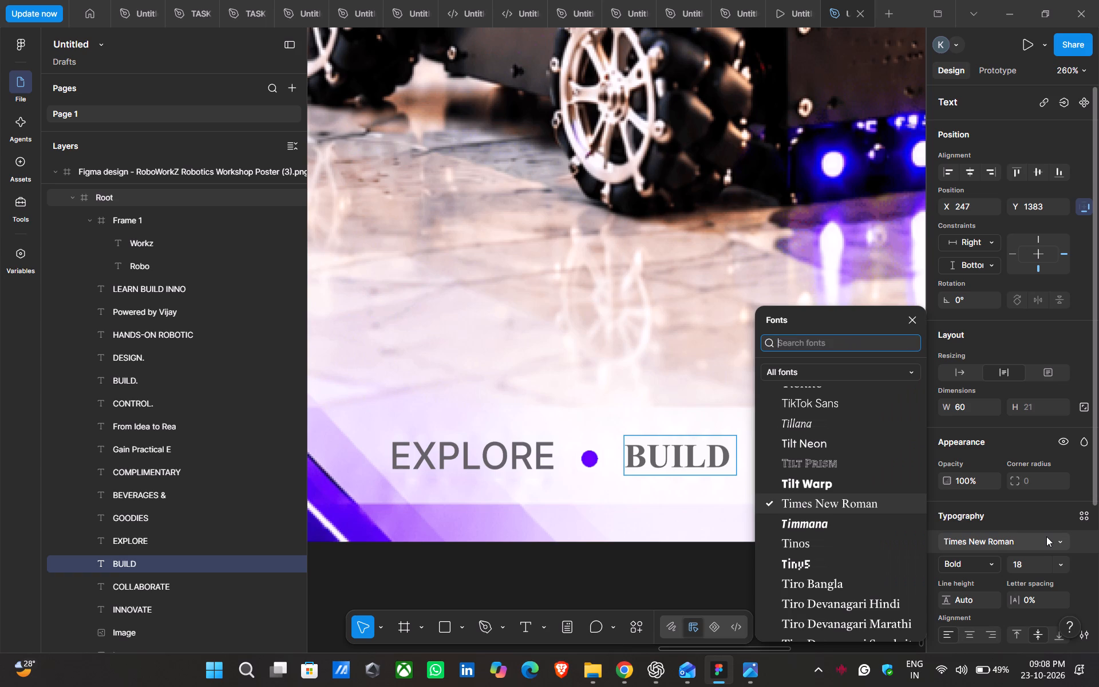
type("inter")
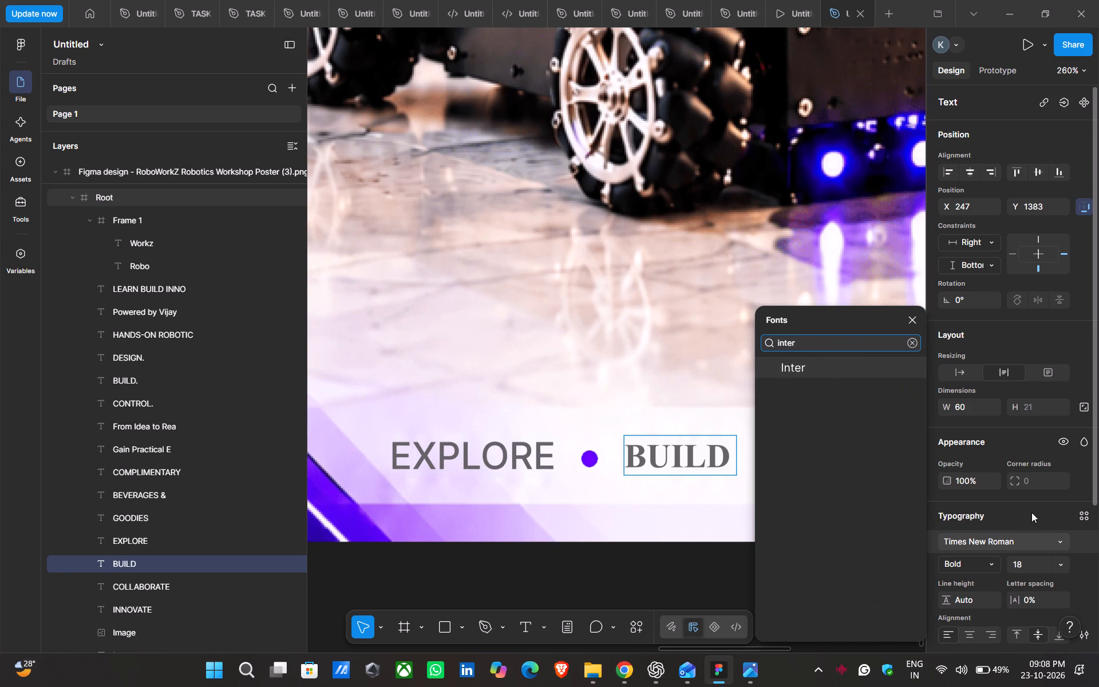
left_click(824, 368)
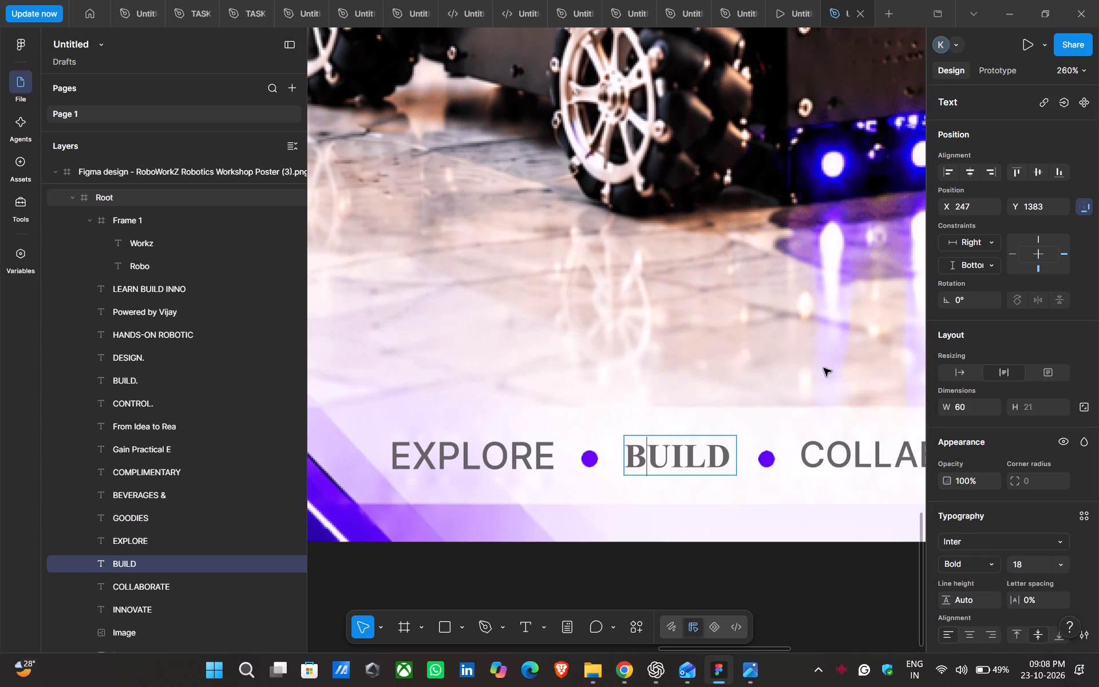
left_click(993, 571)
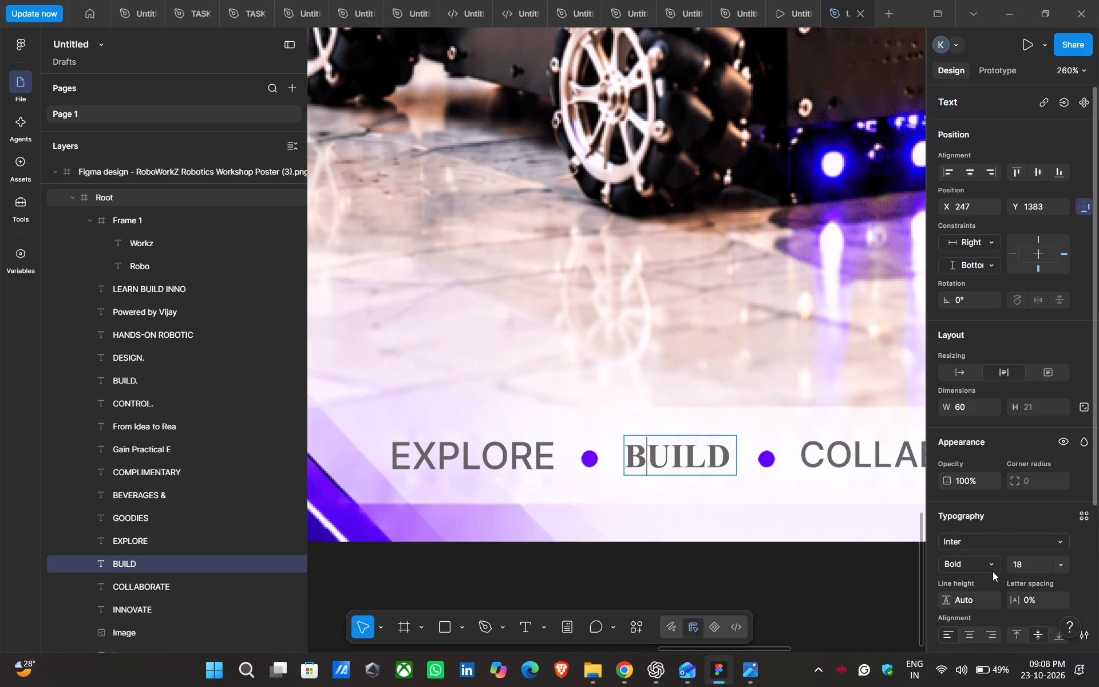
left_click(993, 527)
Select all the text of the footer word BUILD and set its font to Inter with Medium weight.
triple_click(716, 457)
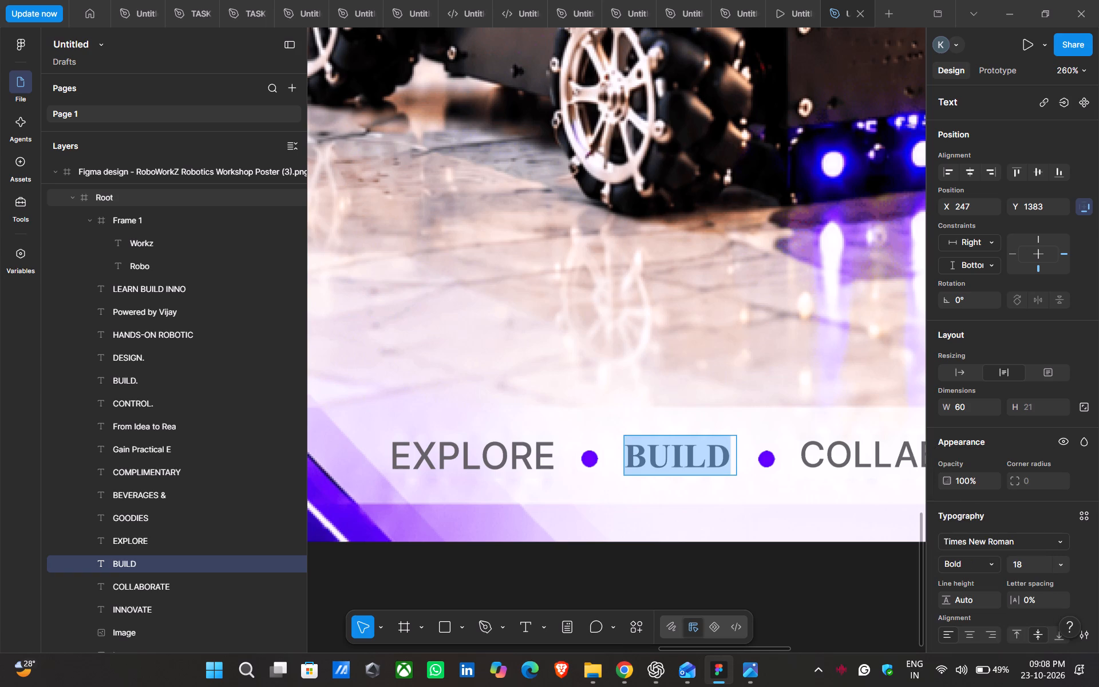
left_click(716, 457)
left_click(1061, 537)
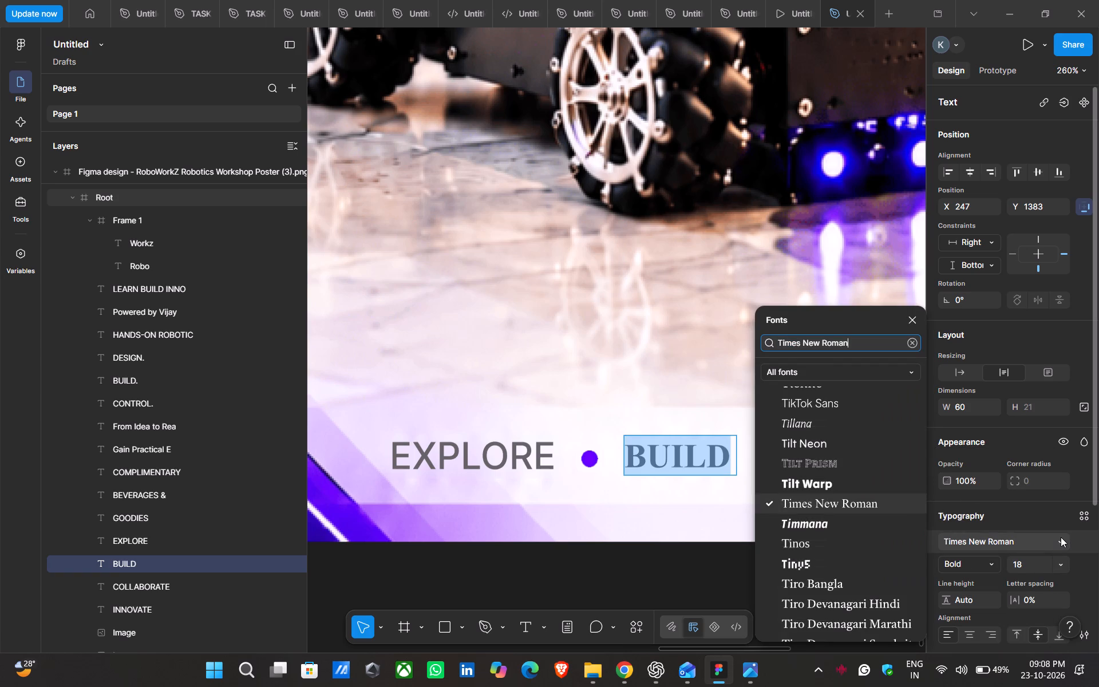
key("BackSpace")
type("inter")
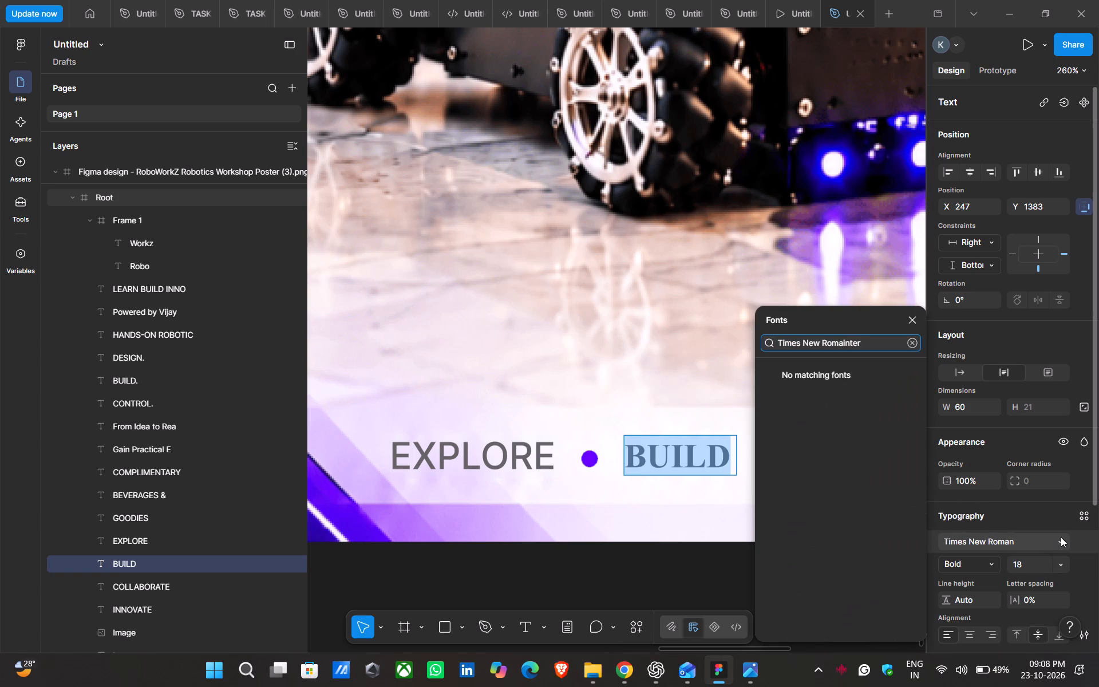
key("BackSpace")
key("ctrl+a")
key("BackSpace")
type("inter")
left_click(845, 367)
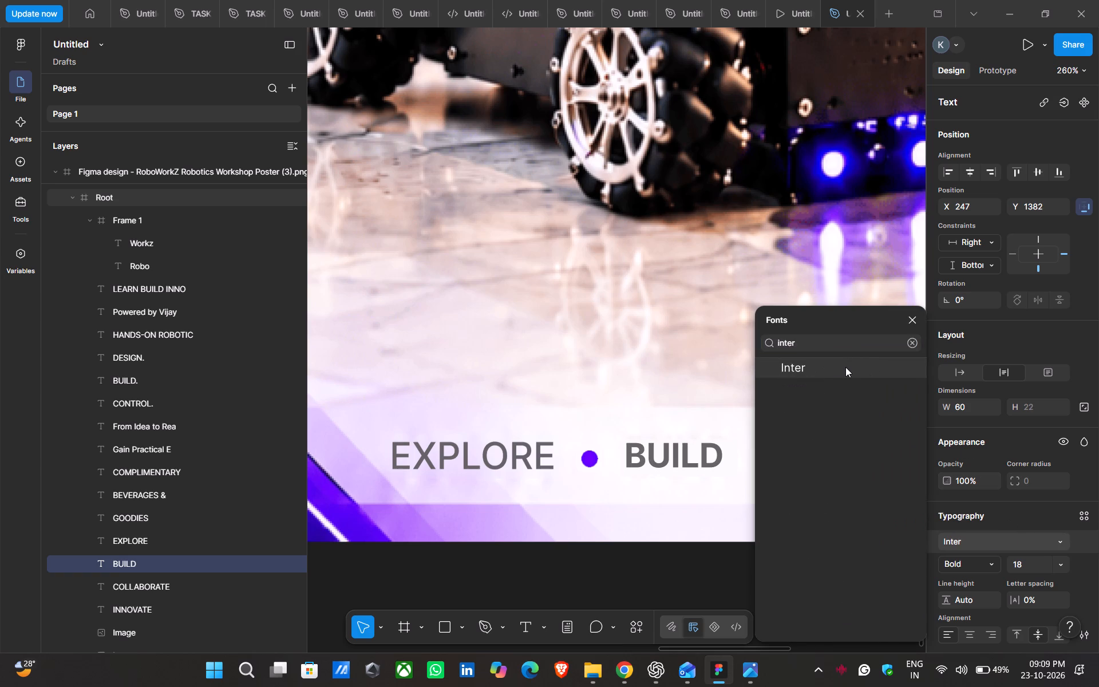
left_click(990, 561)
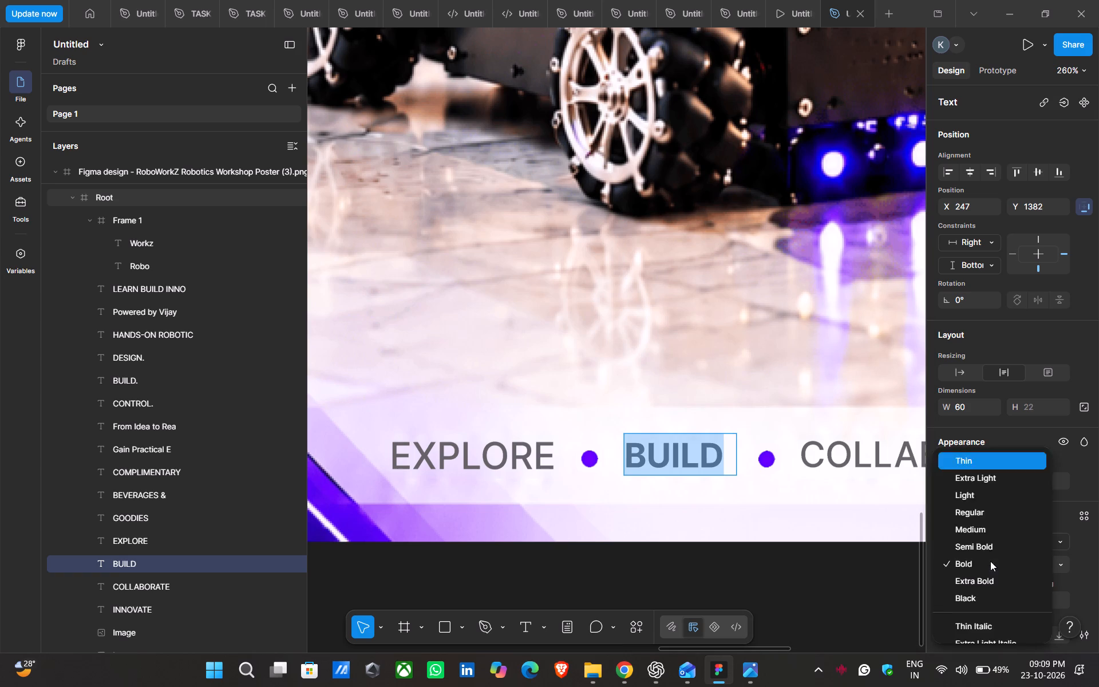
left_click(991, 522)
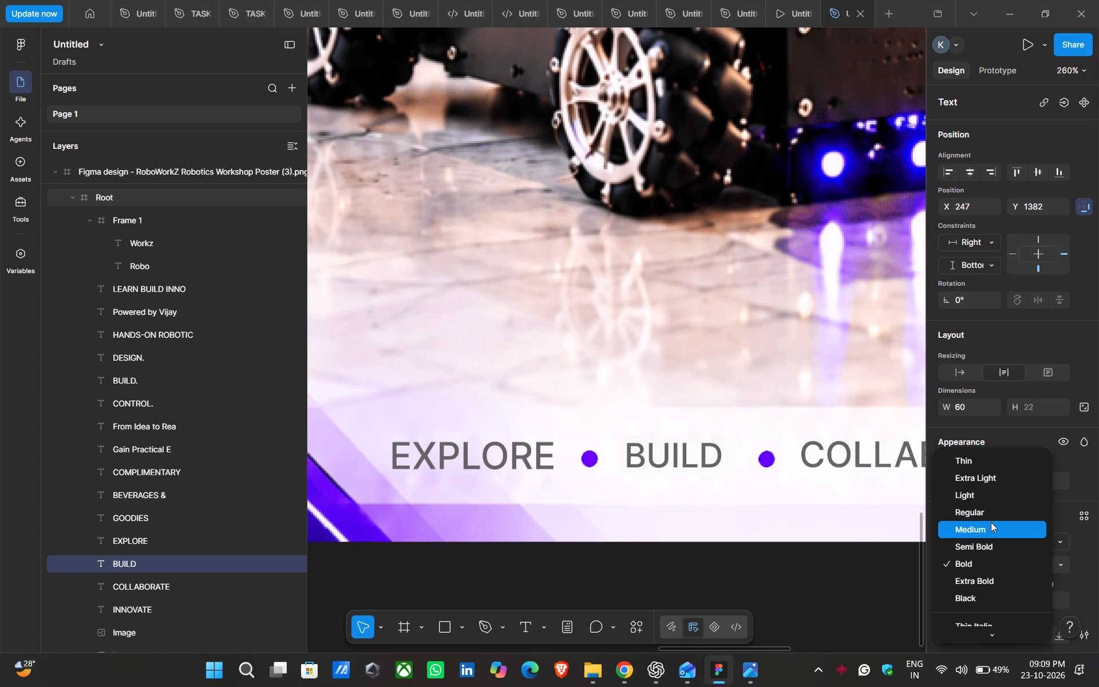
Deselect the footer word BUILD and review the editable poster from its footer up to the header.
scroll(805, 498, "left", 2)
scroll(711, 477, "left", 1)
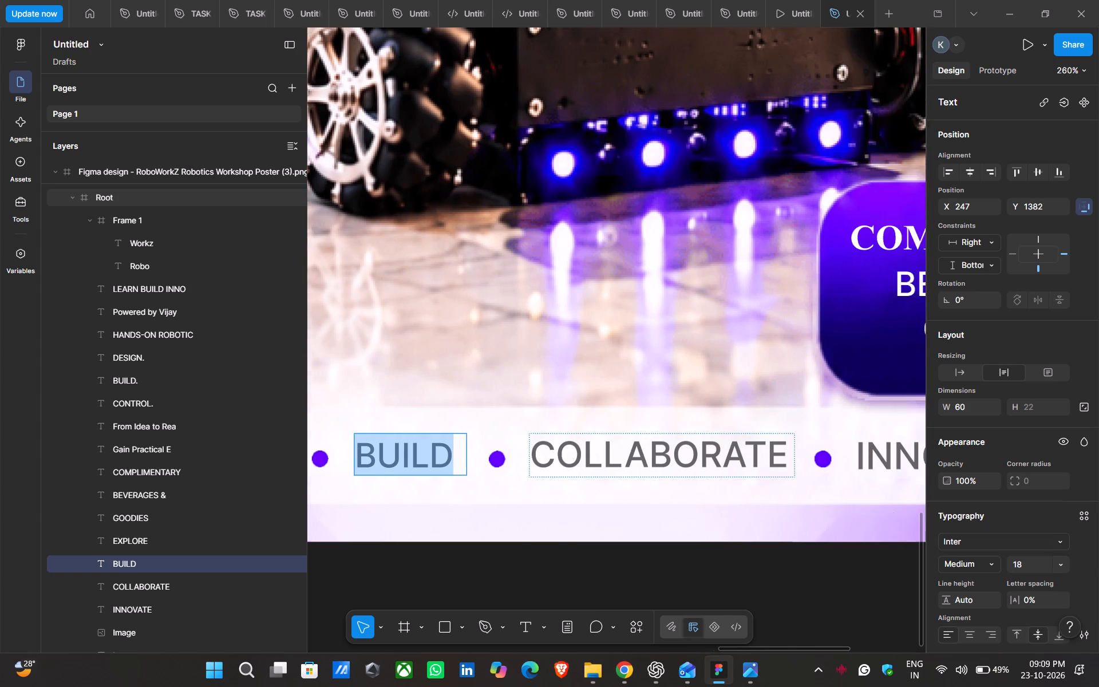
scroll(711, 477, "left", 1)
left_click(693, 542)
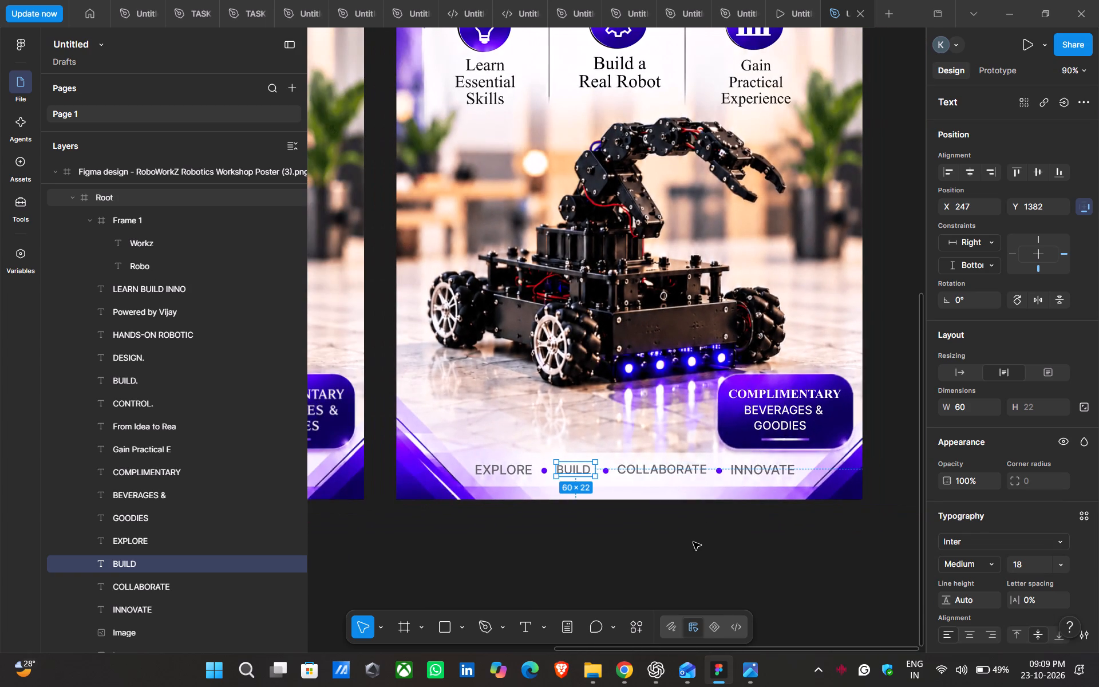
left_click(718, 539)
scroll(718, 539, "up", 1)
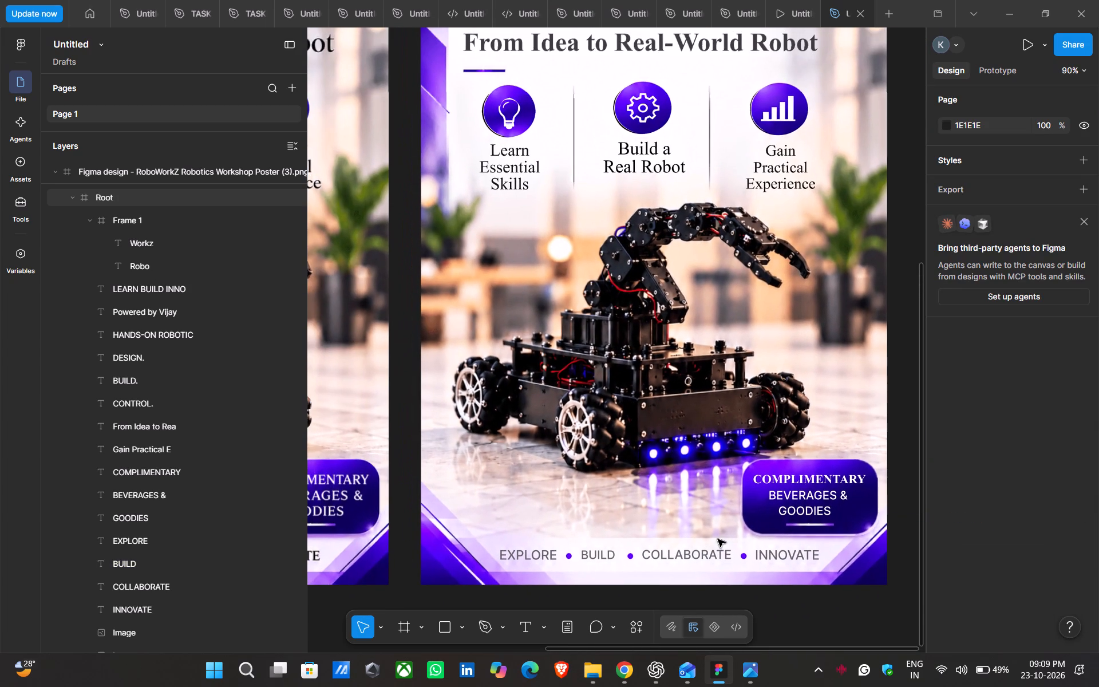
scroll(718, 539, "up", 1)
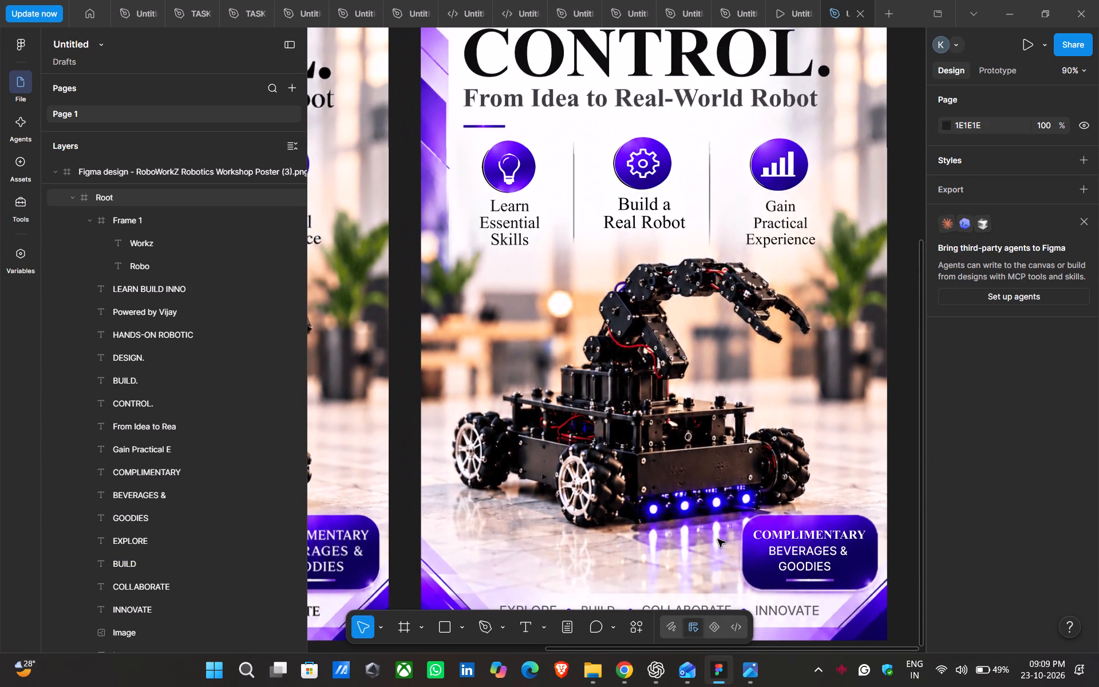
scroll(718, 539, "up", 1)
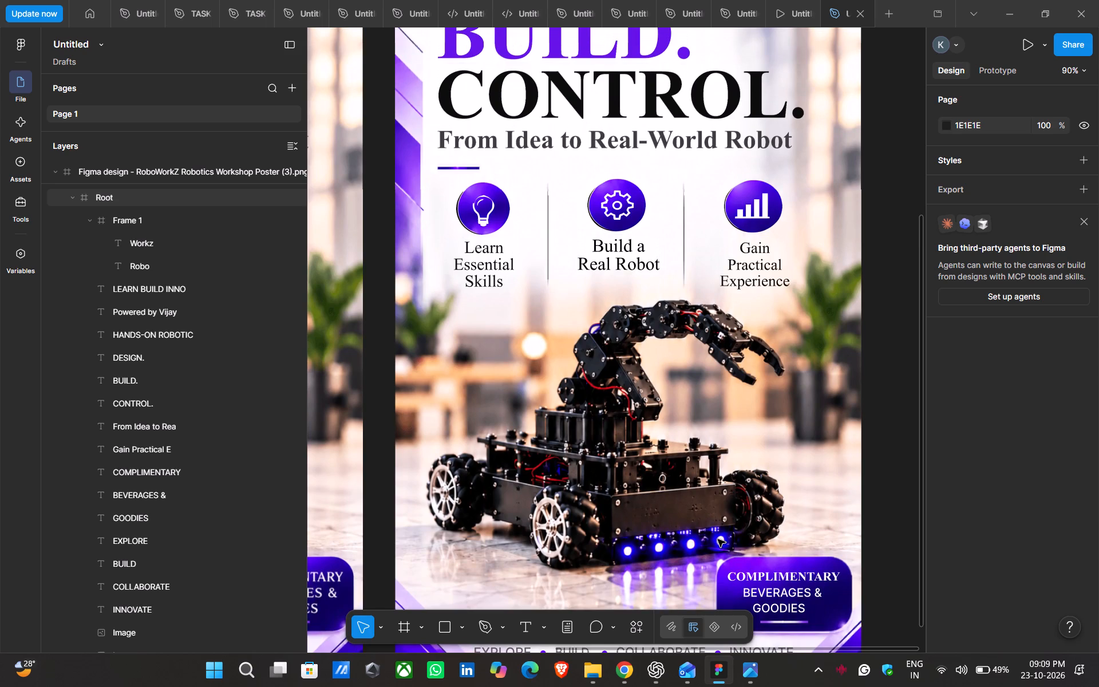
scroll(718, 539, "up", 3)
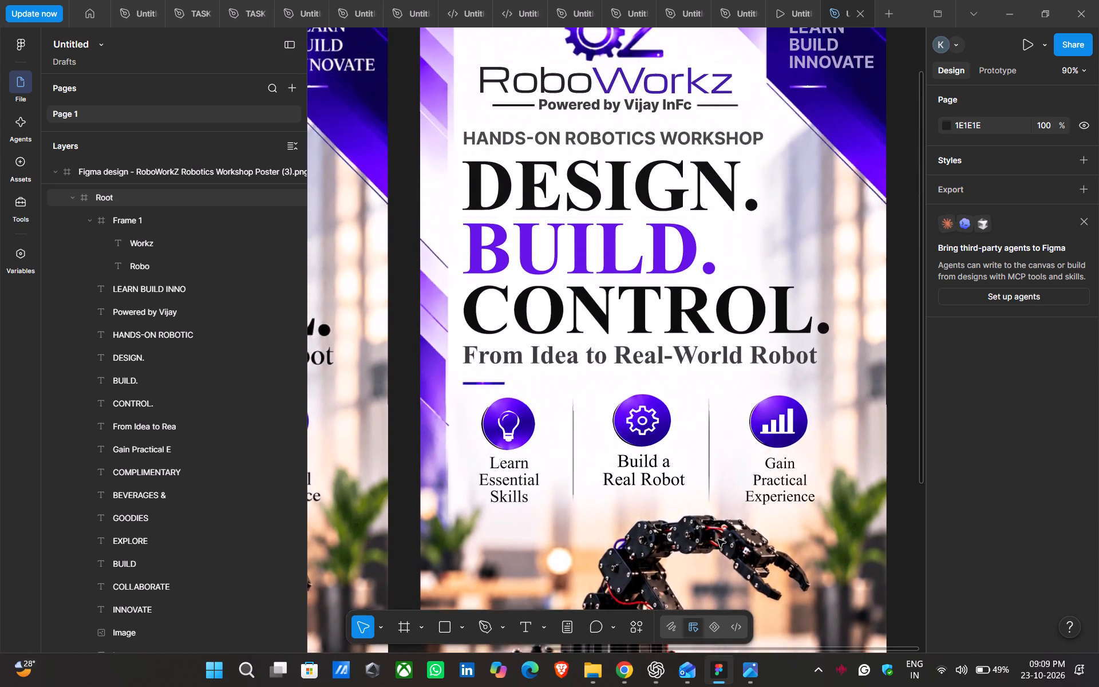
scroll(718, 539, "up", 1)
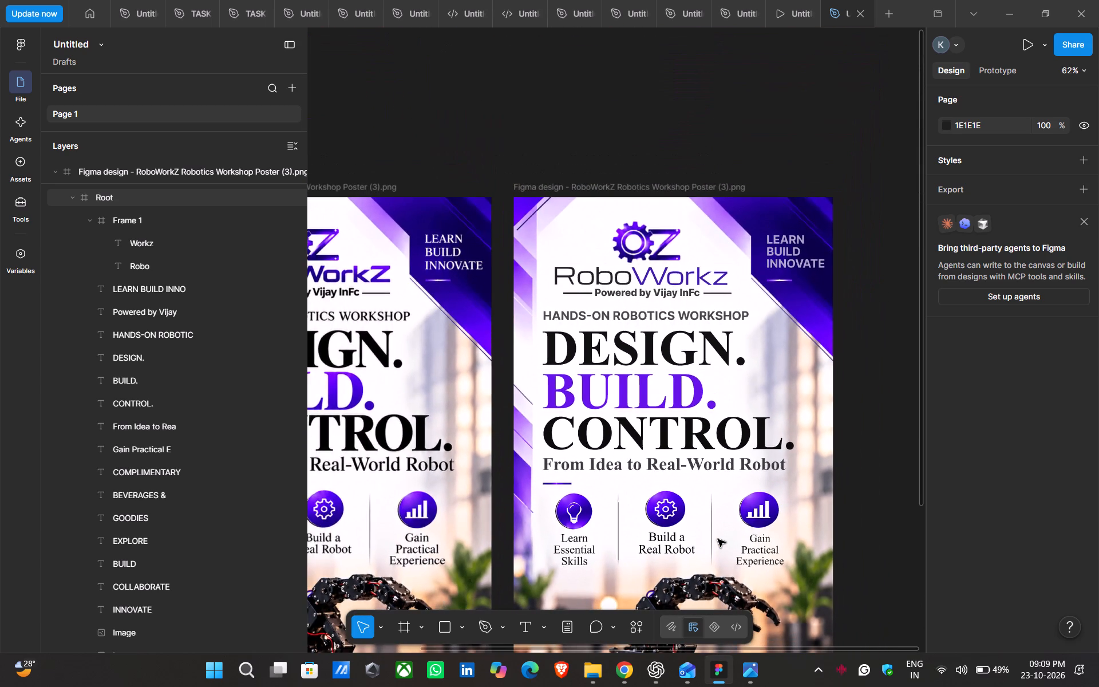
Change the fill of the LEARN BUILD INNOVATE text in the poster's upper corner to white (FFFFFF).
triple_click(781, 251)
double_click(781, 251)
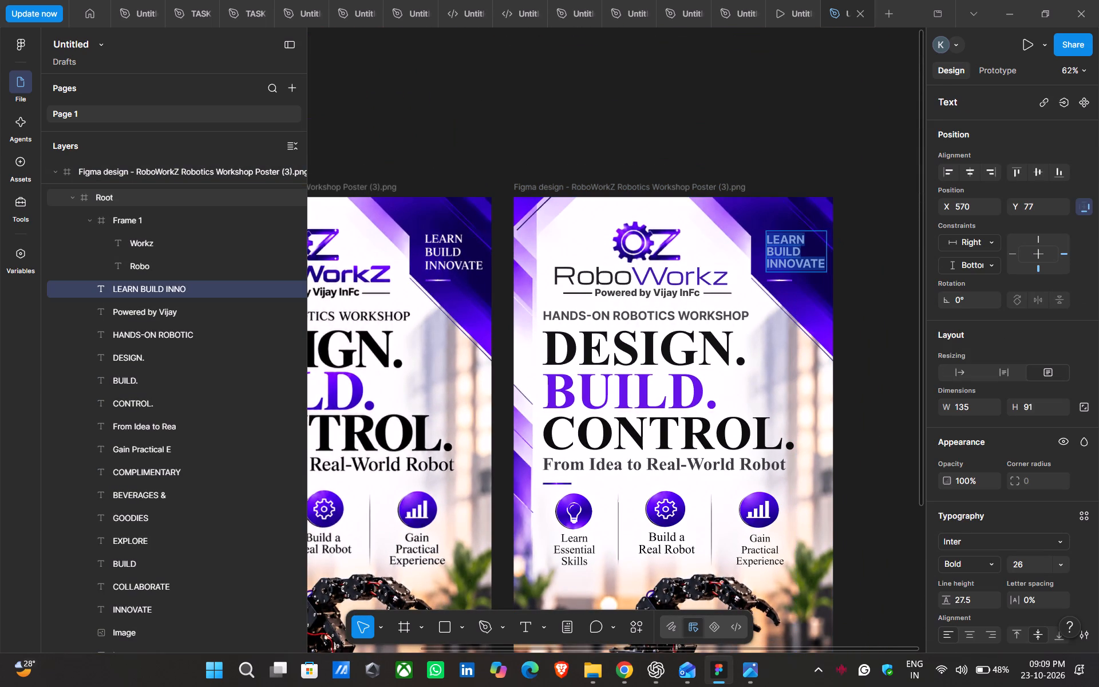
left_click(896, 362)
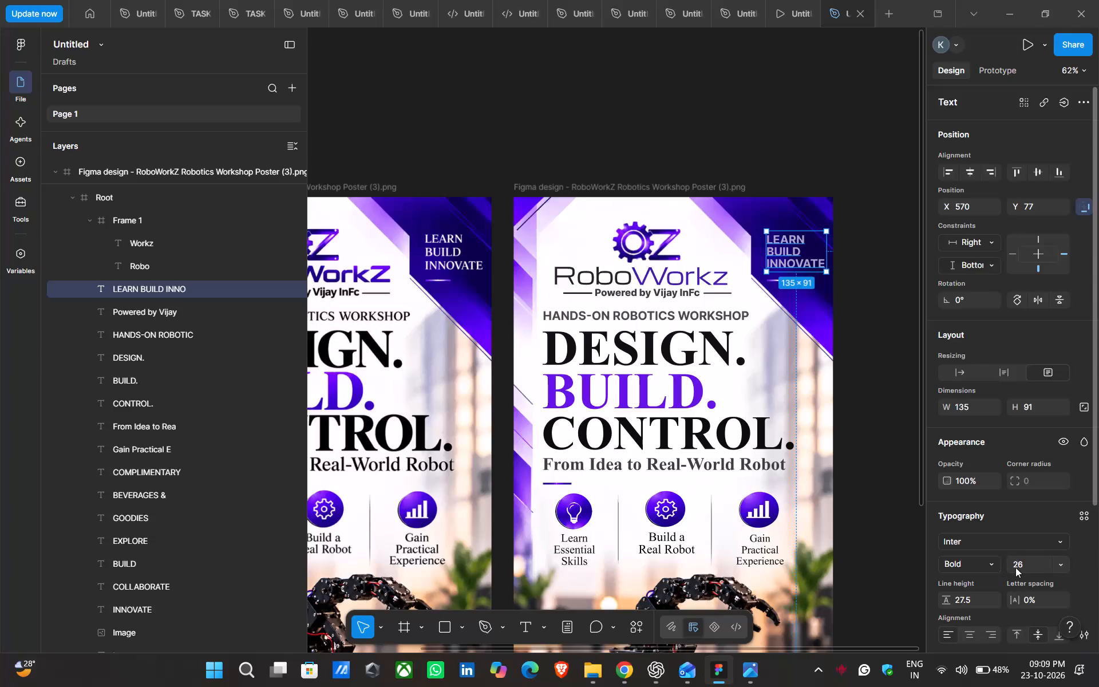
scroll(1015, 567, "down", 2)
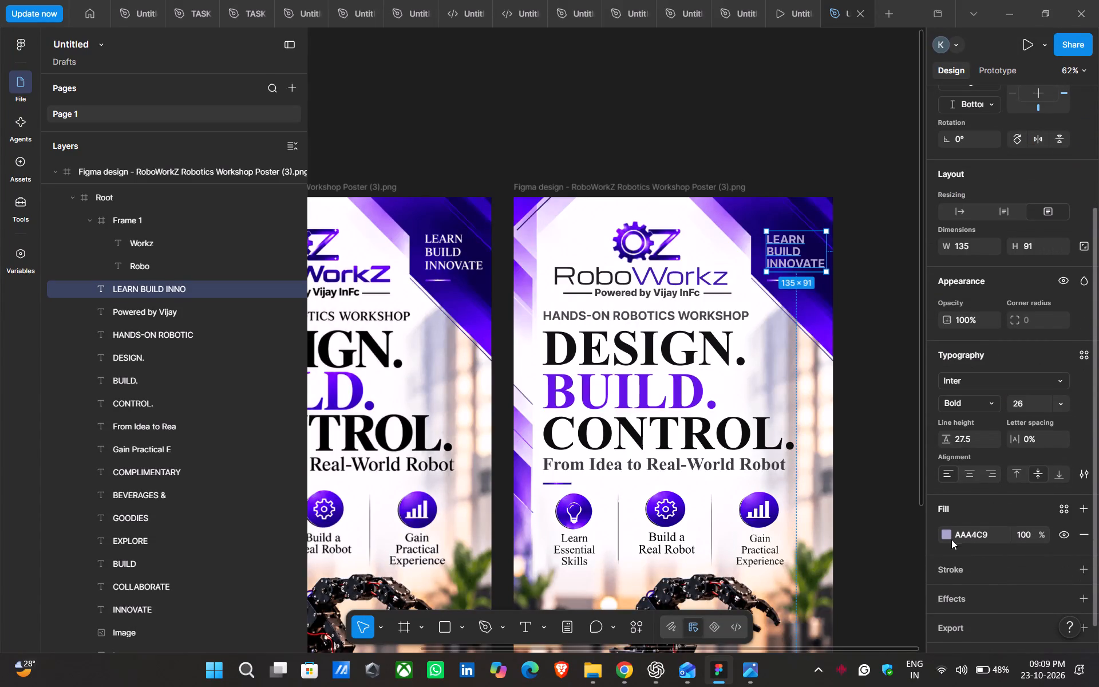
left_click(948, 535)
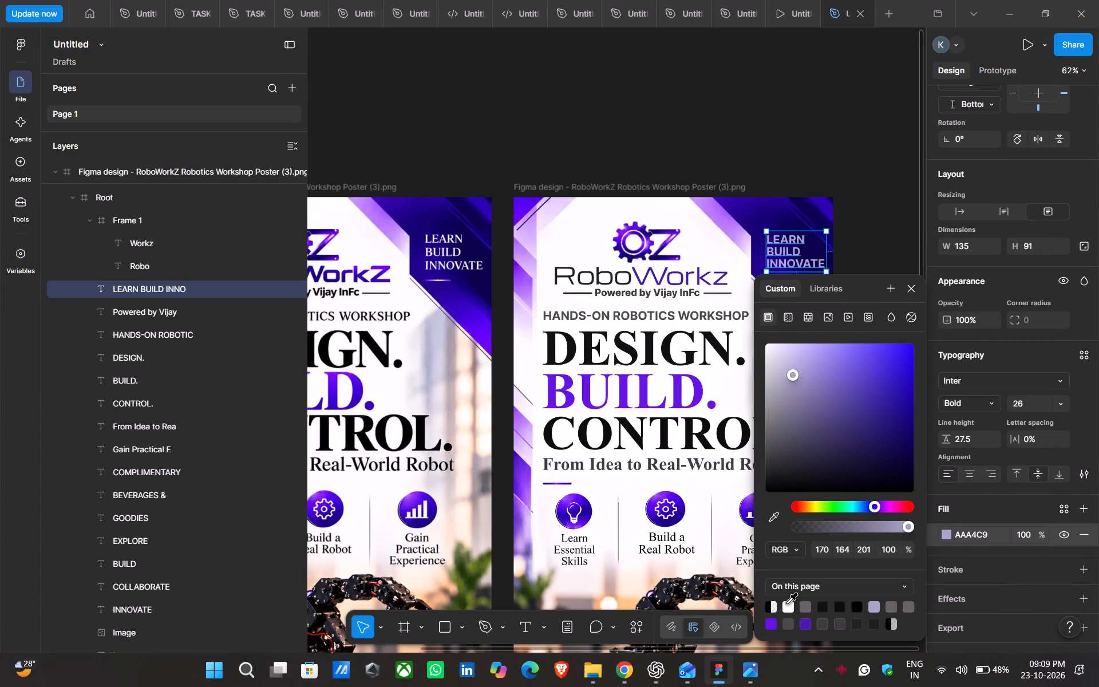
left_click(787, 603)
left_click(871, 234)
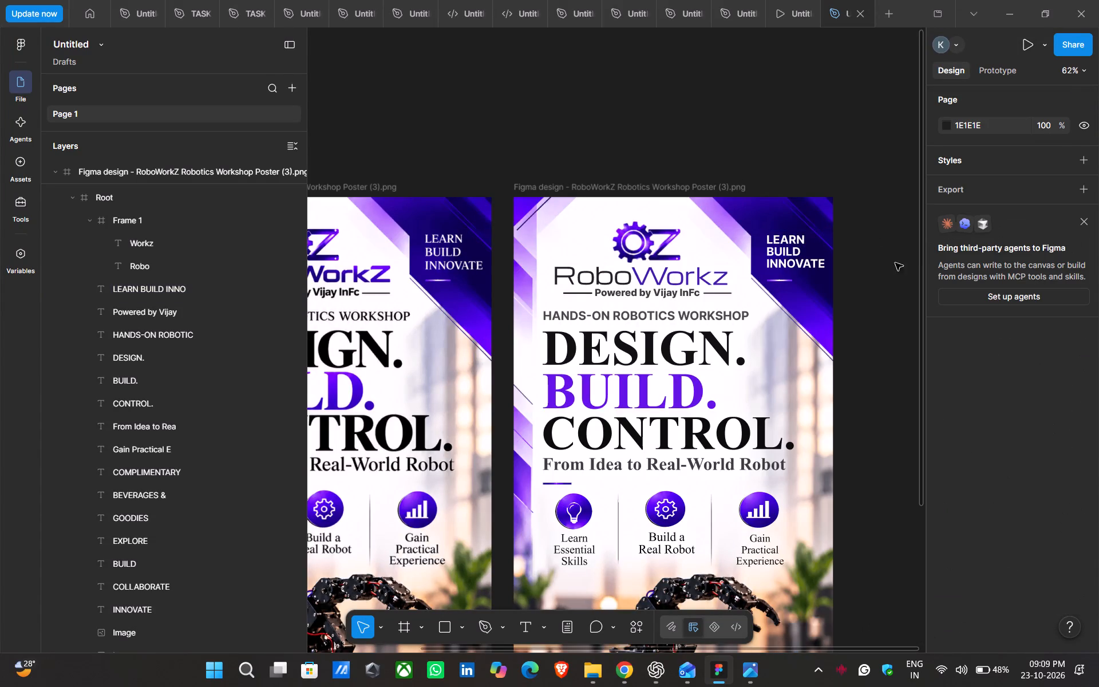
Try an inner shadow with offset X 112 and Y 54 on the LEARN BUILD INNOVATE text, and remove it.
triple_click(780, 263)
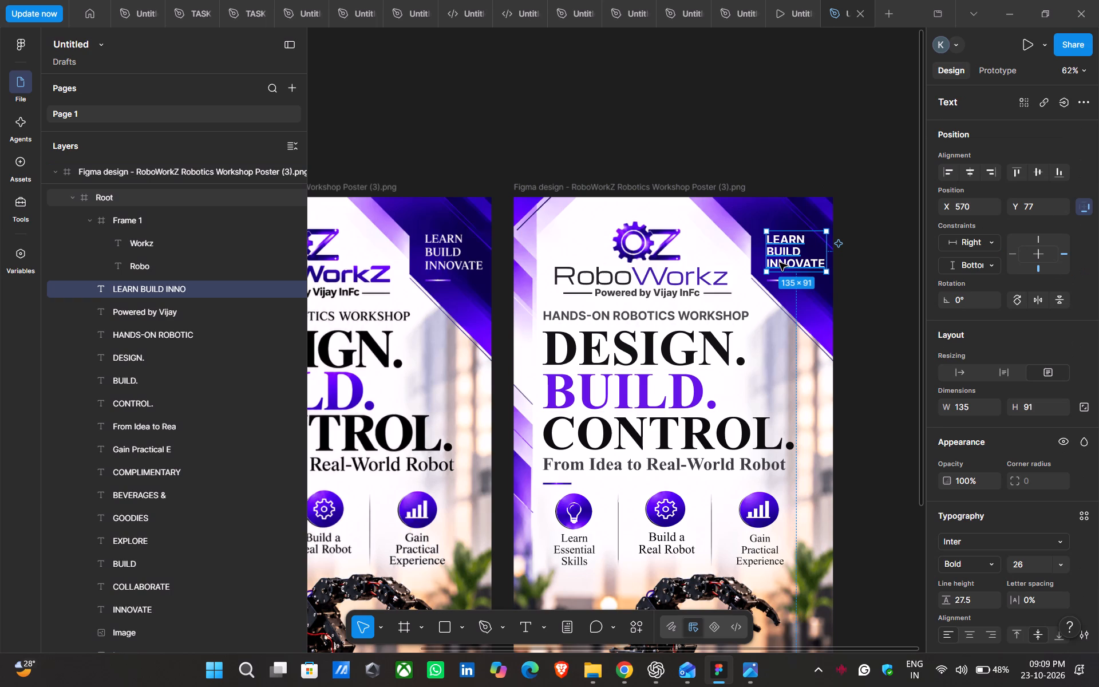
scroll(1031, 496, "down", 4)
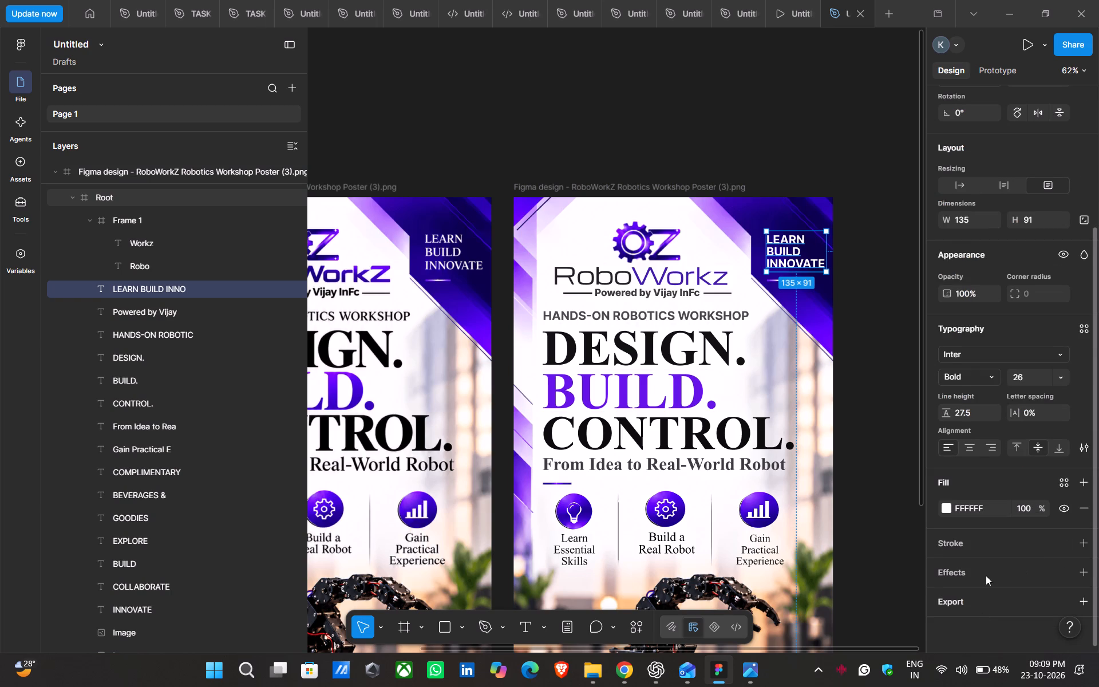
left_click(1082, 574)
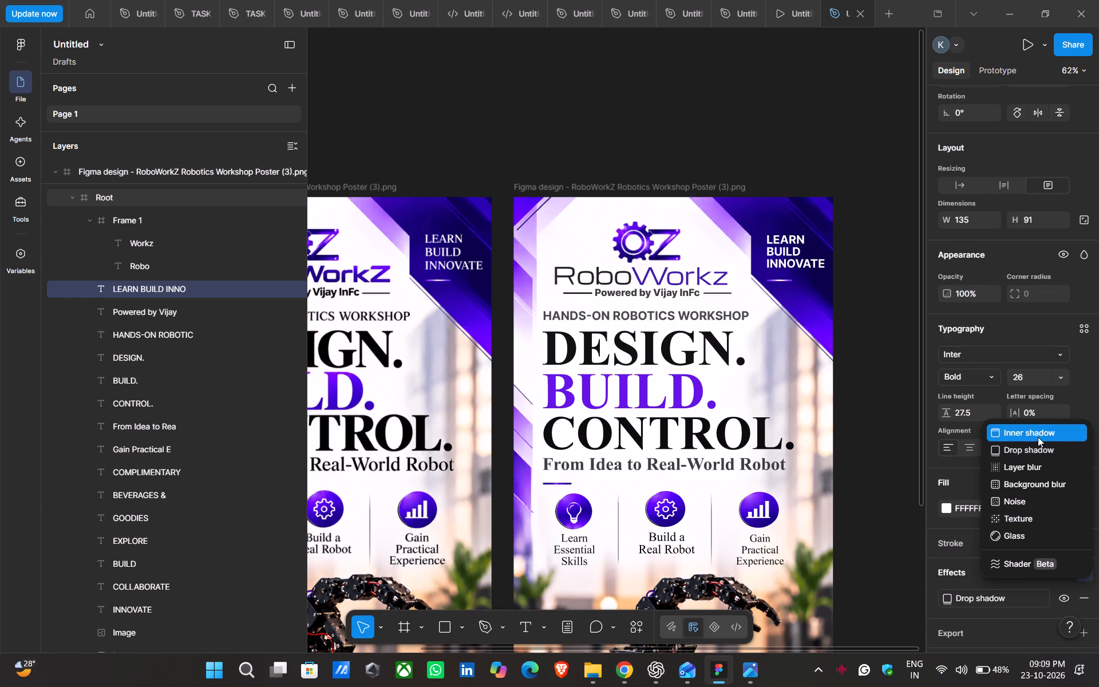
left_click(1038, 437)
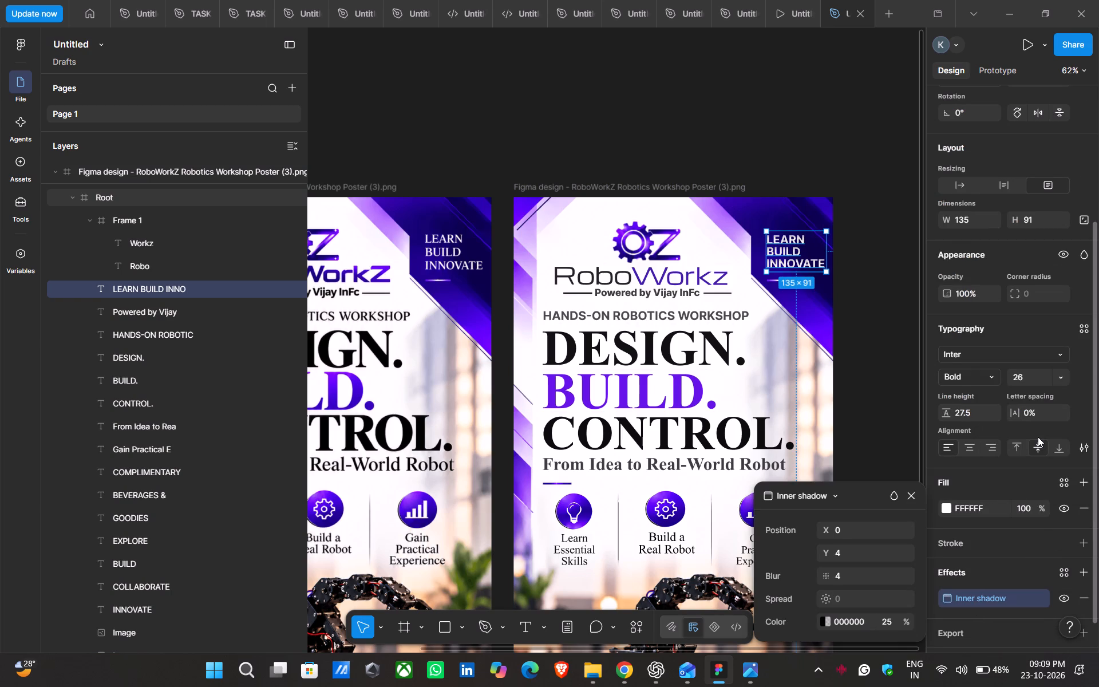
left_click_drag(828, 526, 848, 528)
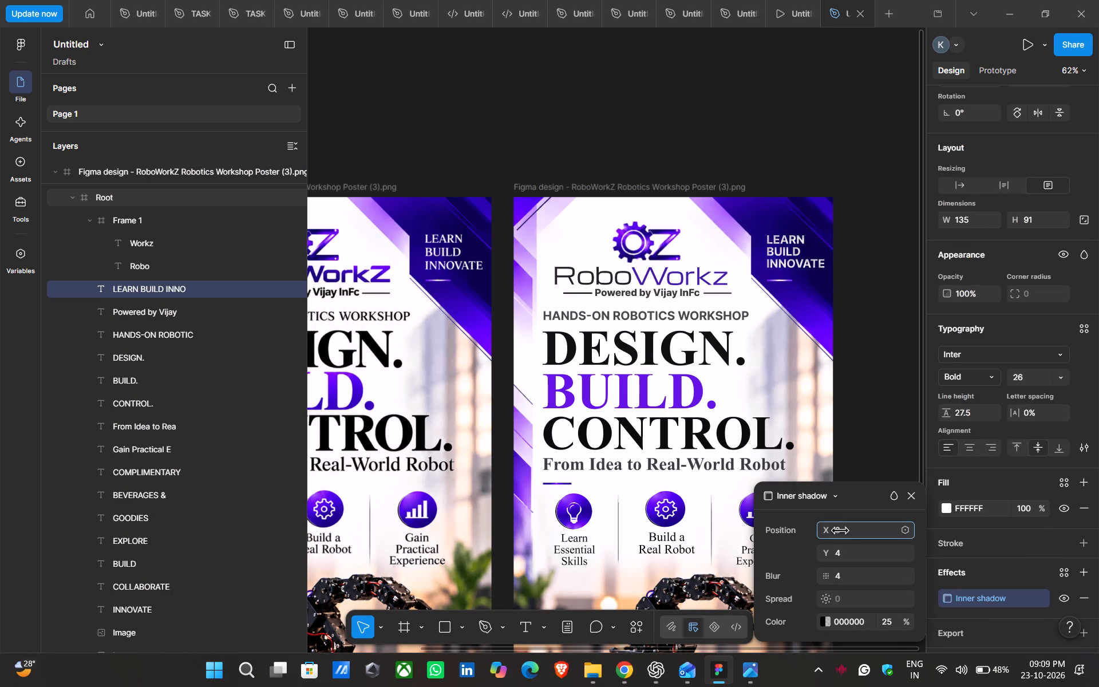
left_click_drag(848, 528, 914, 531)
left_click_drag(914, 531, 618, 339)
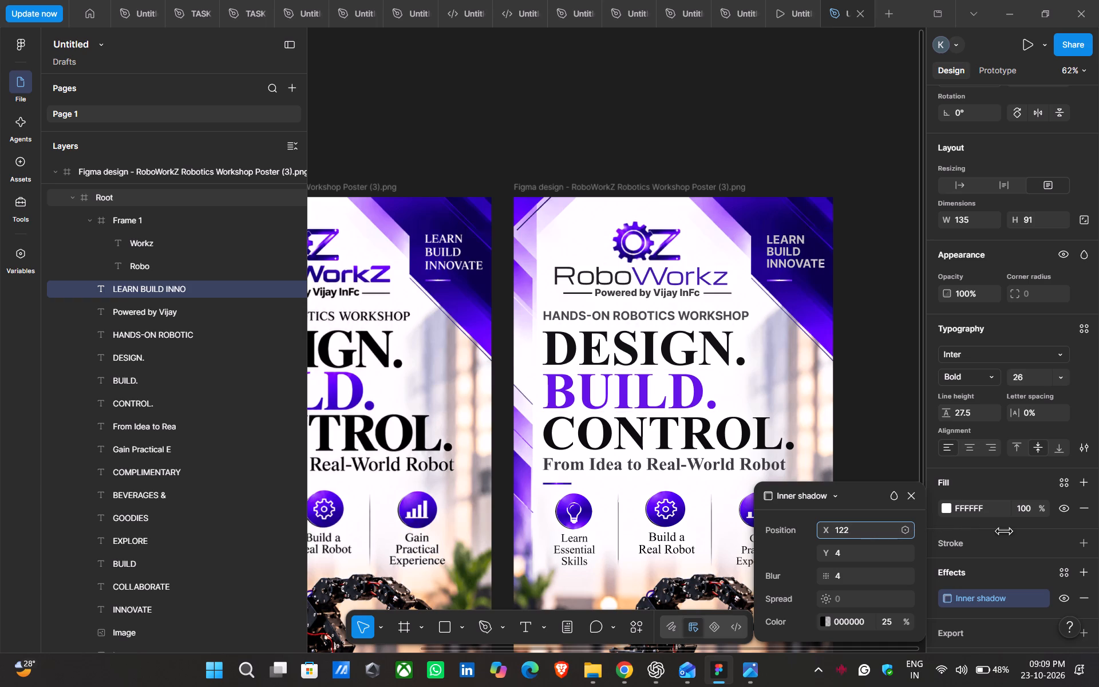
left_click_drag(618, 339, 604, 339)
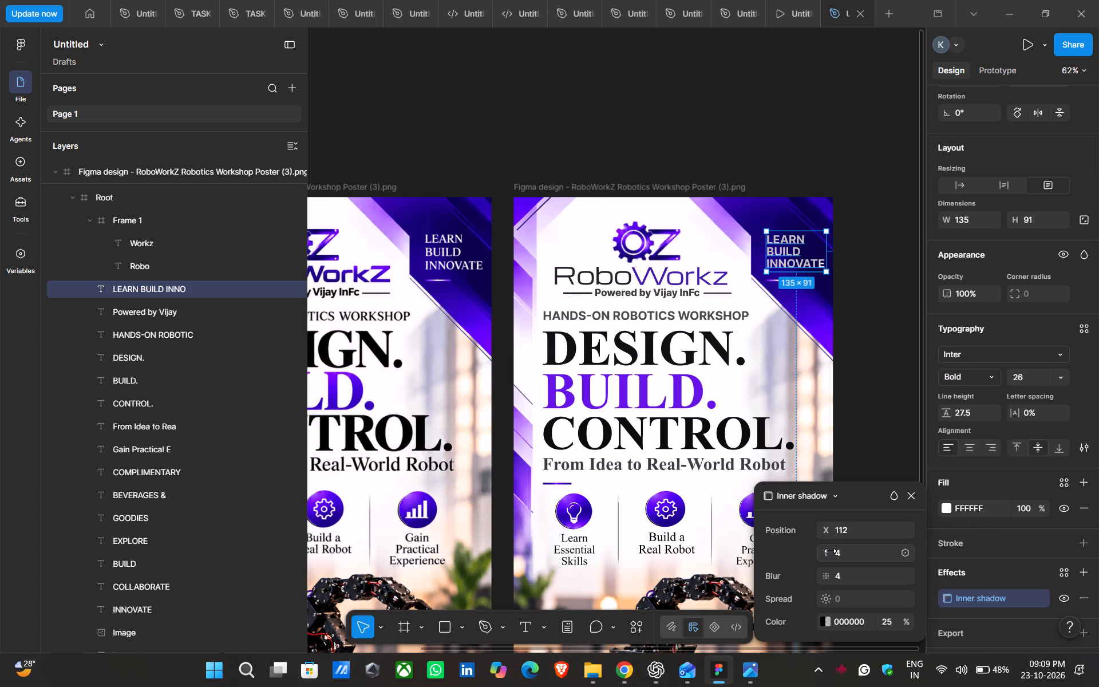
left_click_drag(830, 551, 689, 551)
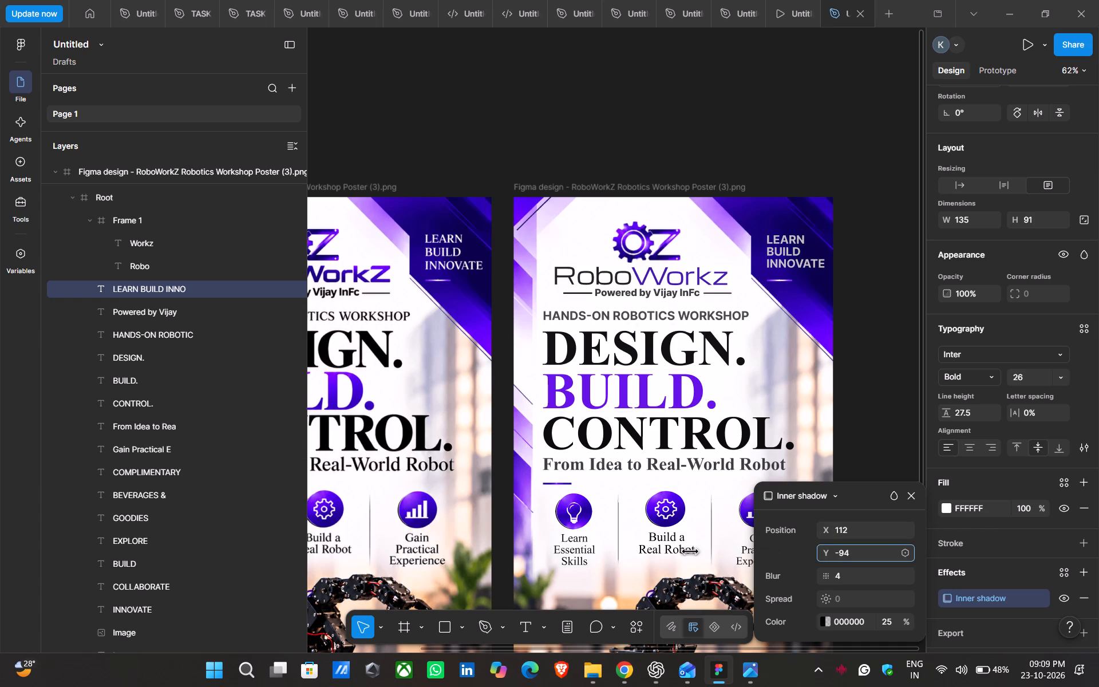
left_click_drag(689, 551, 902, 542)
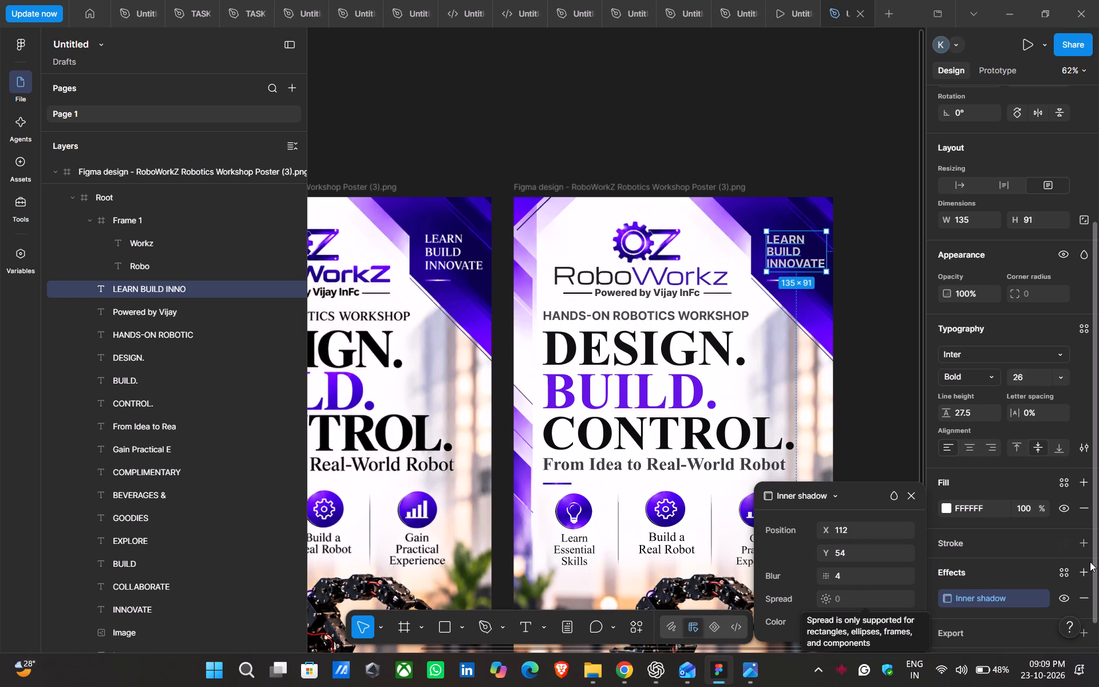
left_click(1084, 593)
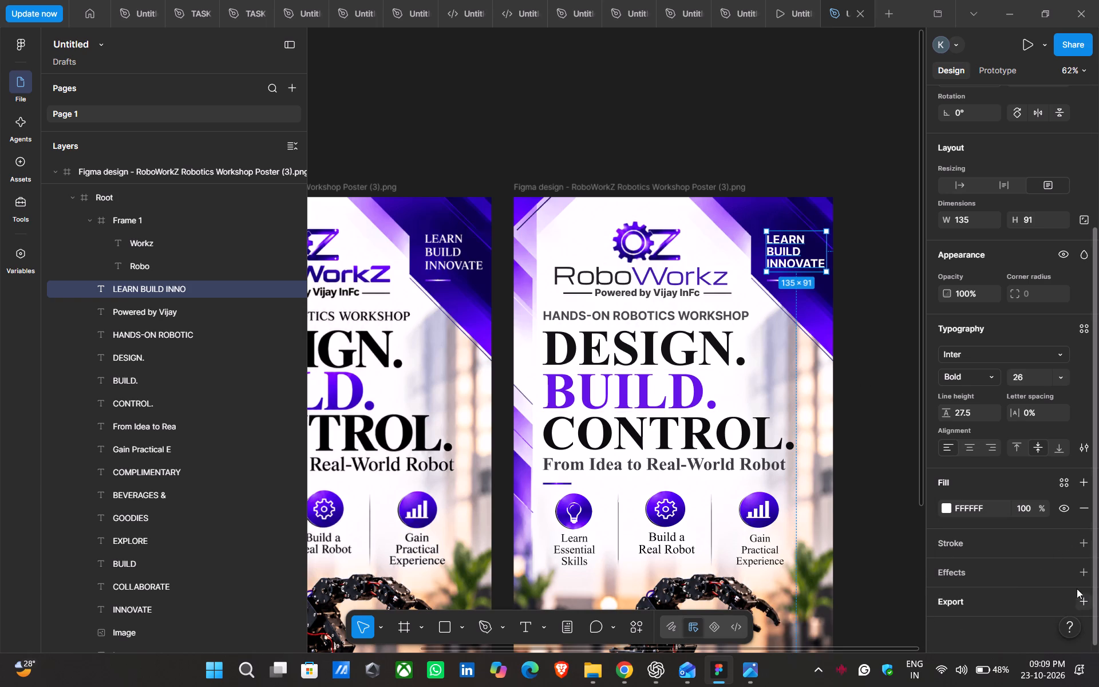
Add an inner shadow to the LEARN BUILD INNOVATE text with offset X 8, Y 4 and blur 4.
left_click(1086, 570)
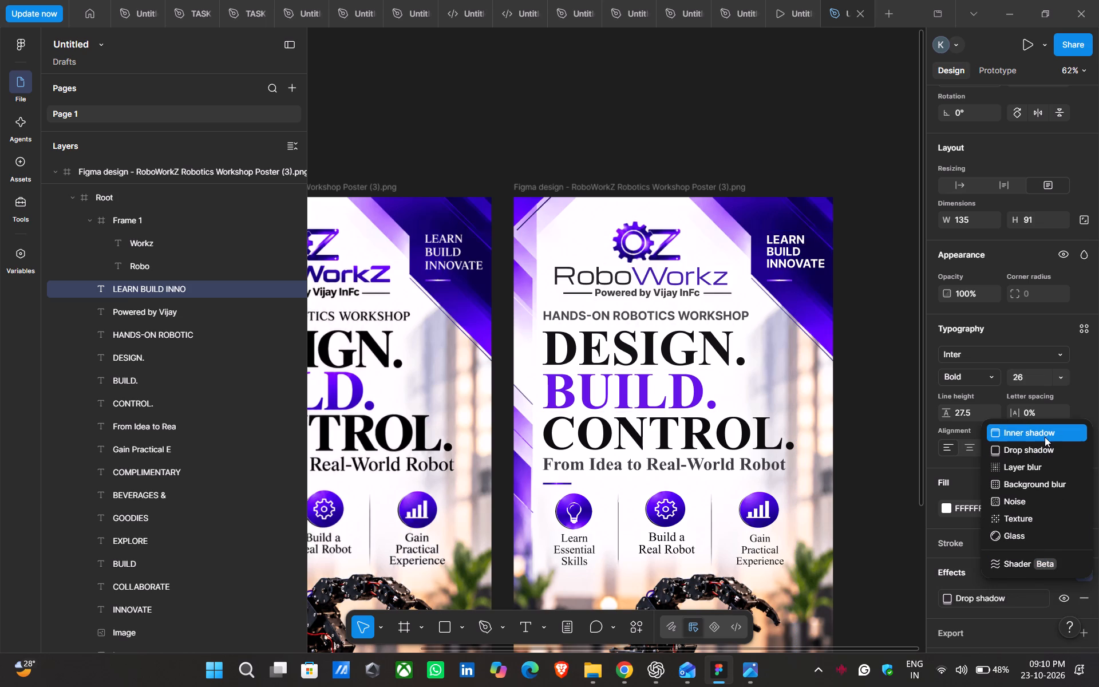
left_click(1044, 432)
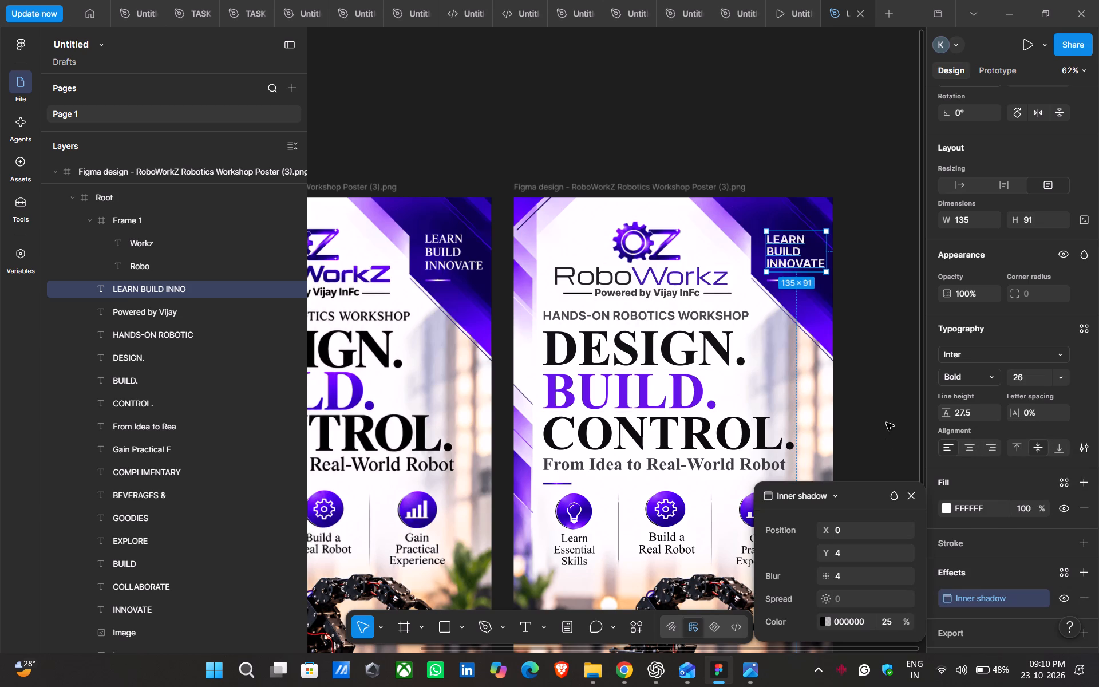
left_click_drag(829, 530, 838, 530)
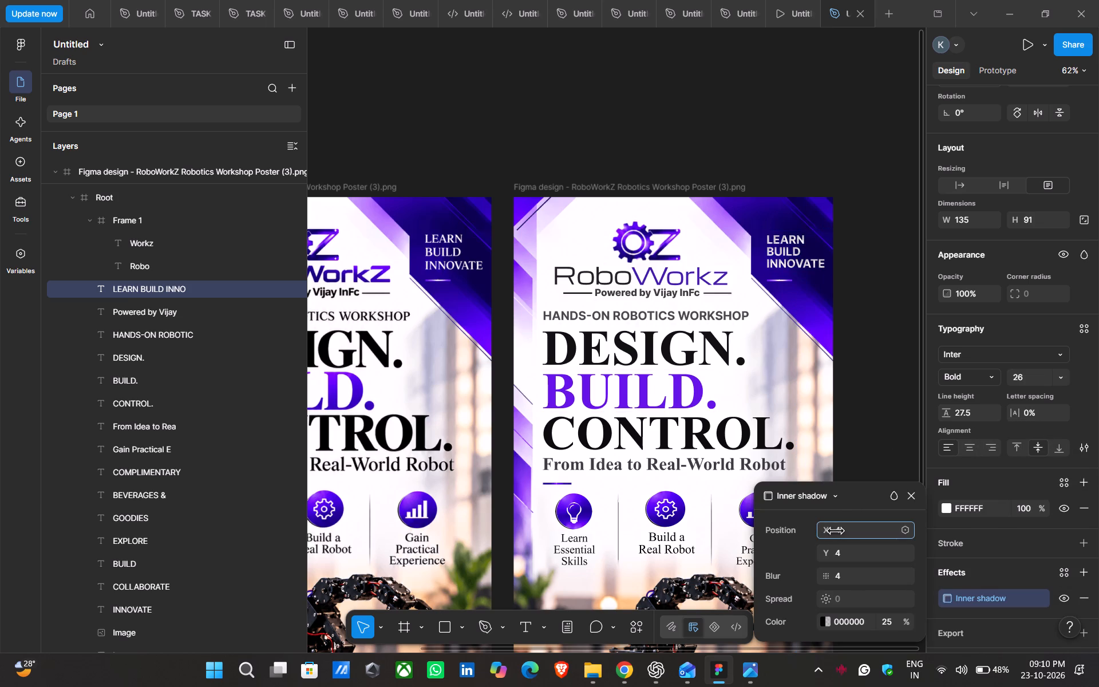
left_click_drag(838, 530, 840, 530)
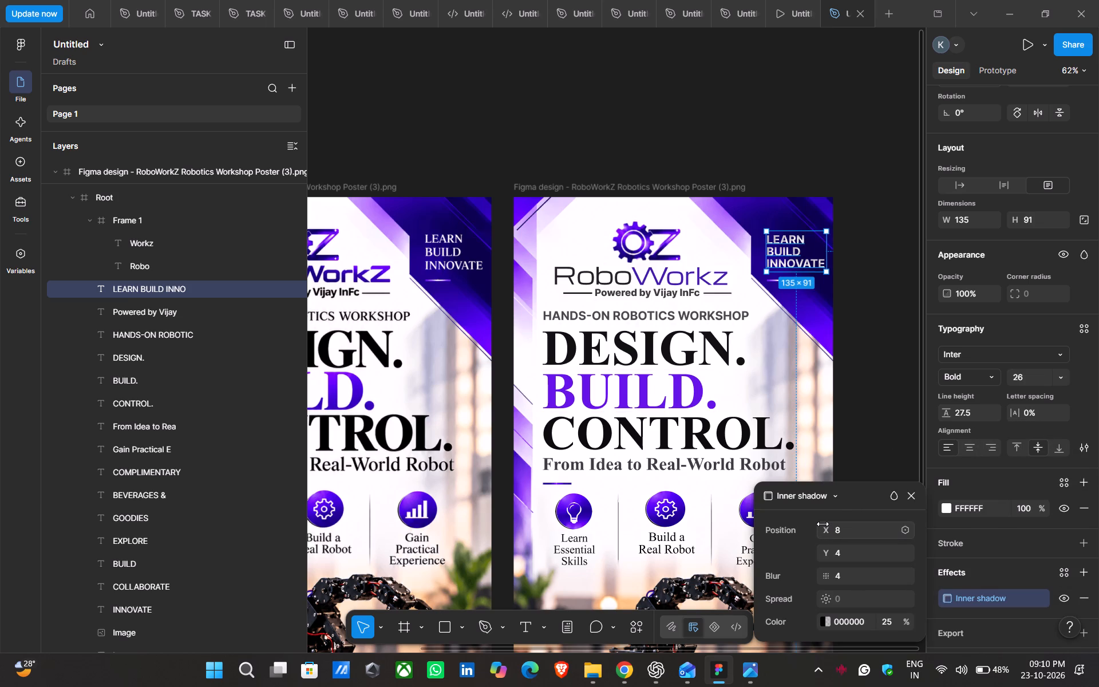
scroll(511, 330, "right", 1)
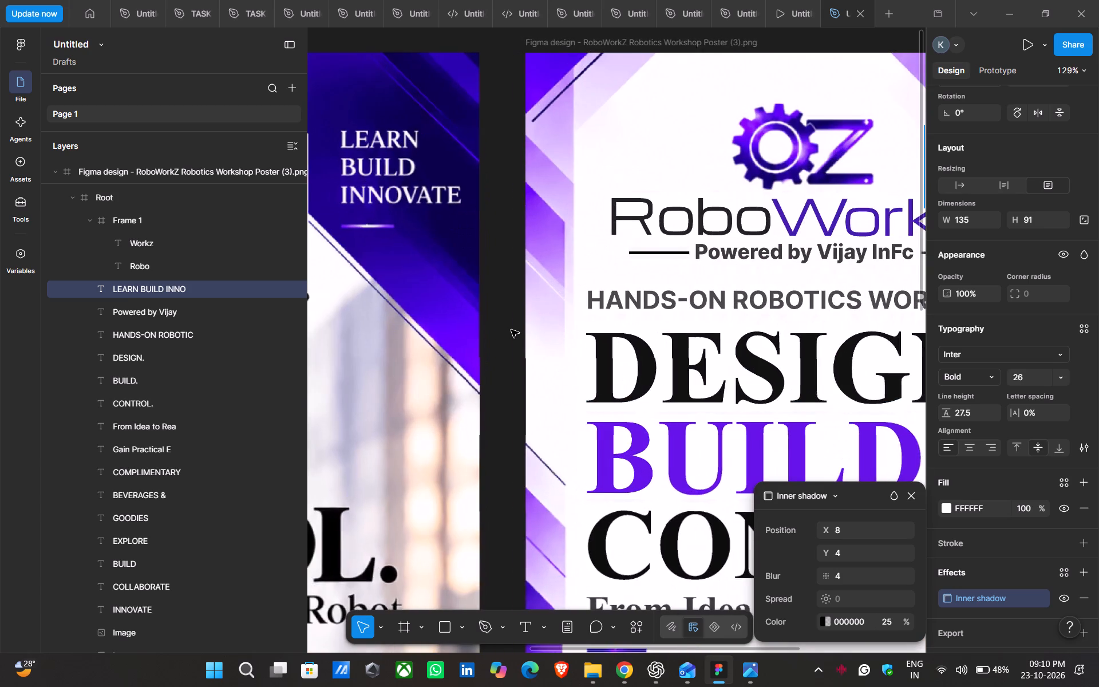
scroll(511, 330, "right", 1)
scroll(511, 330, "left", 1)
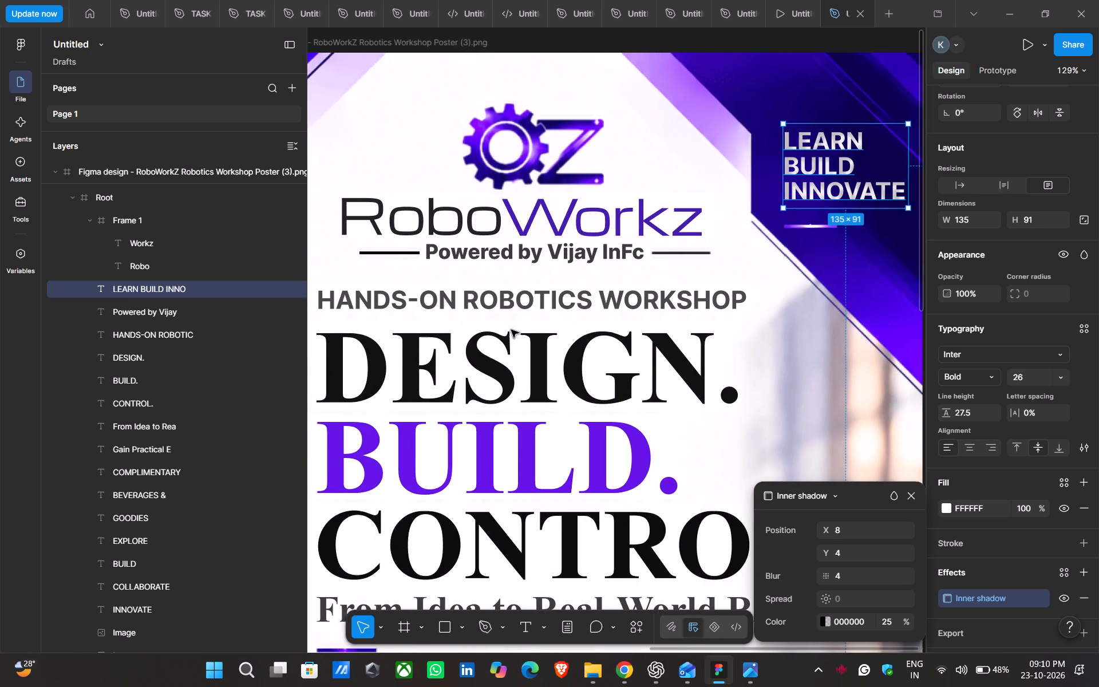
scroll(511, 330, "left", 1)
left_click(842, 275)
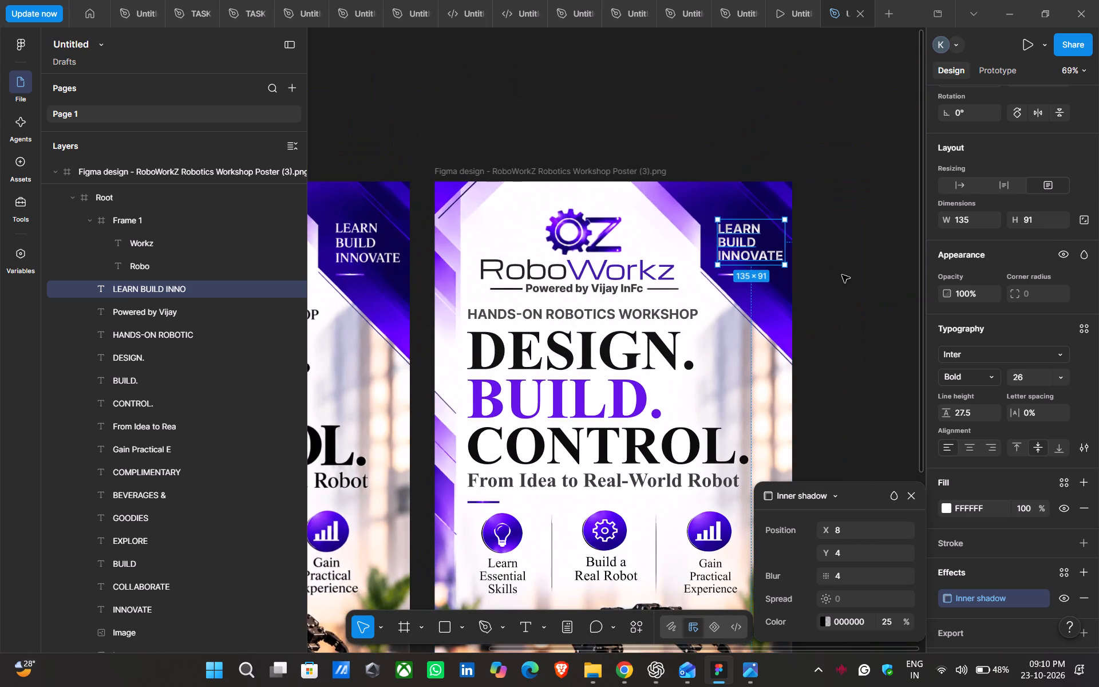
Change the fill of the Robo text in the editable poster's RoboWorkz logo to black (000000).
scroll(842, 275, "right", 2)
left_click(842, 275)
triple_click(754, 273)
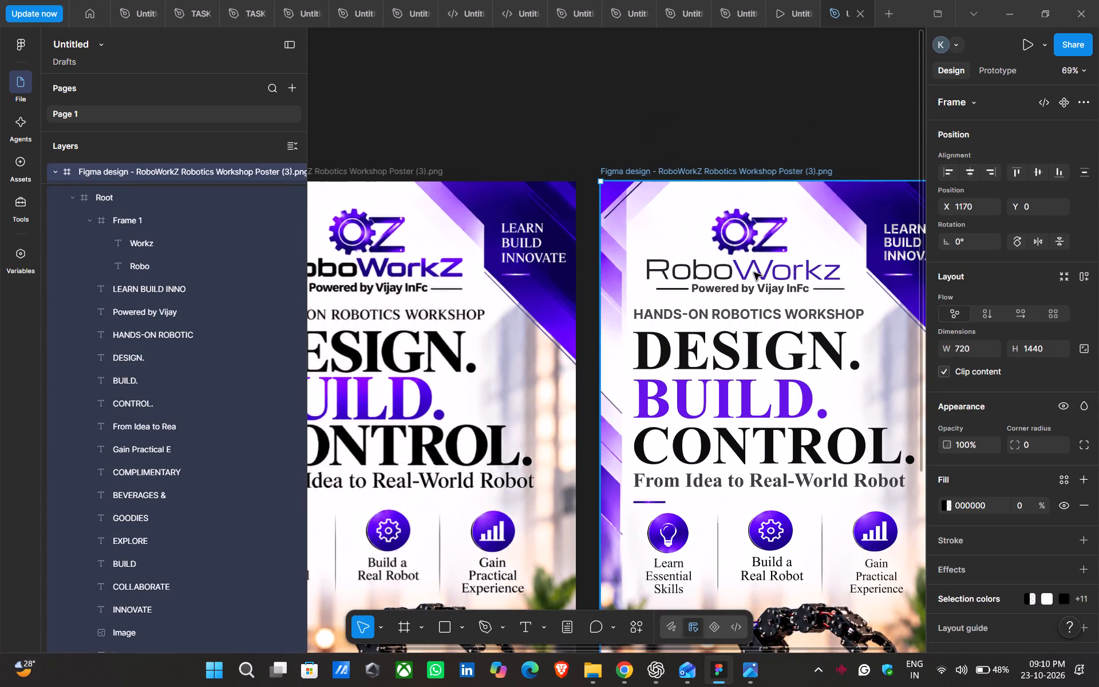
left_click(754, 273)
left_click(687, 271)
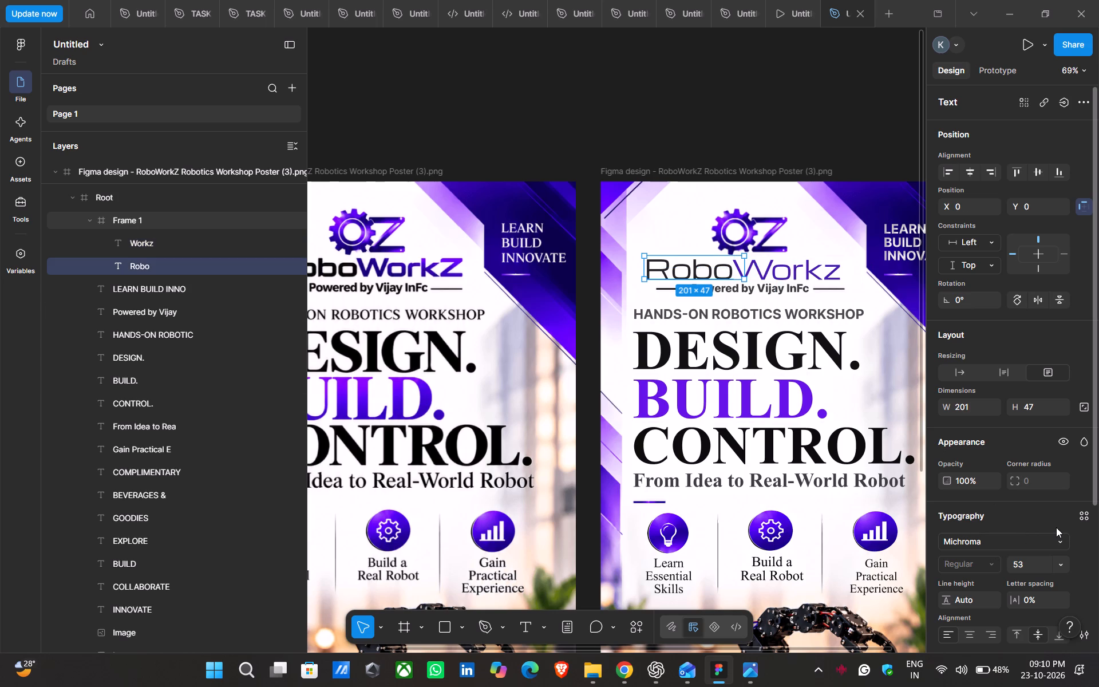
scroll(1019, 533, "down", 1)
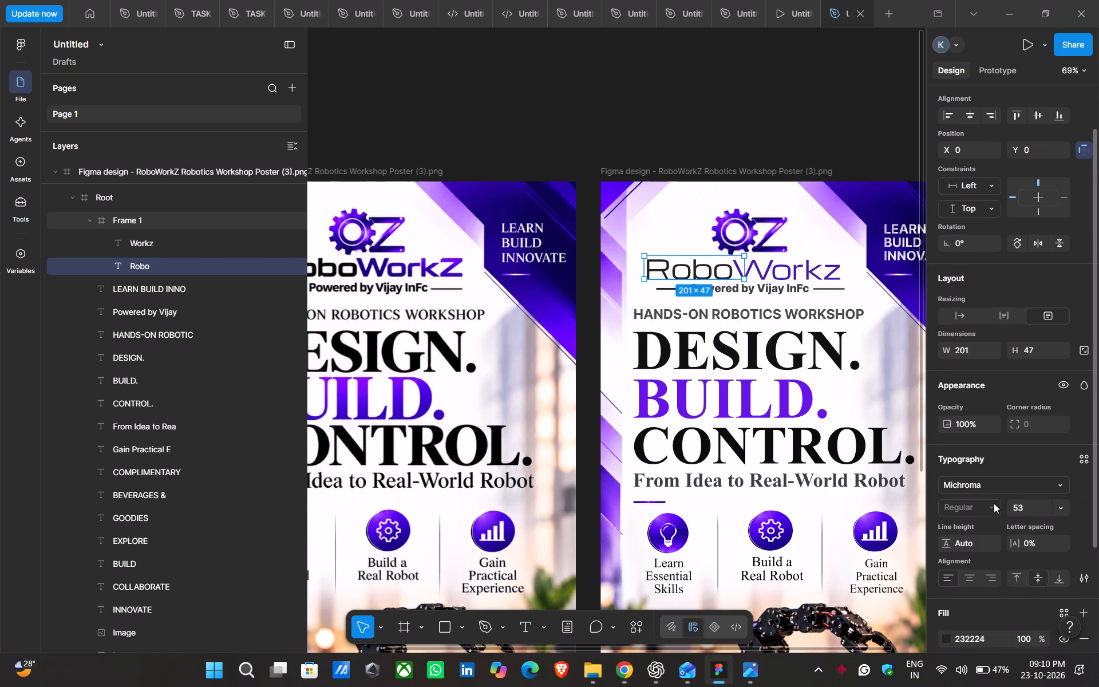
scroll(1017, 570, "down", 2)
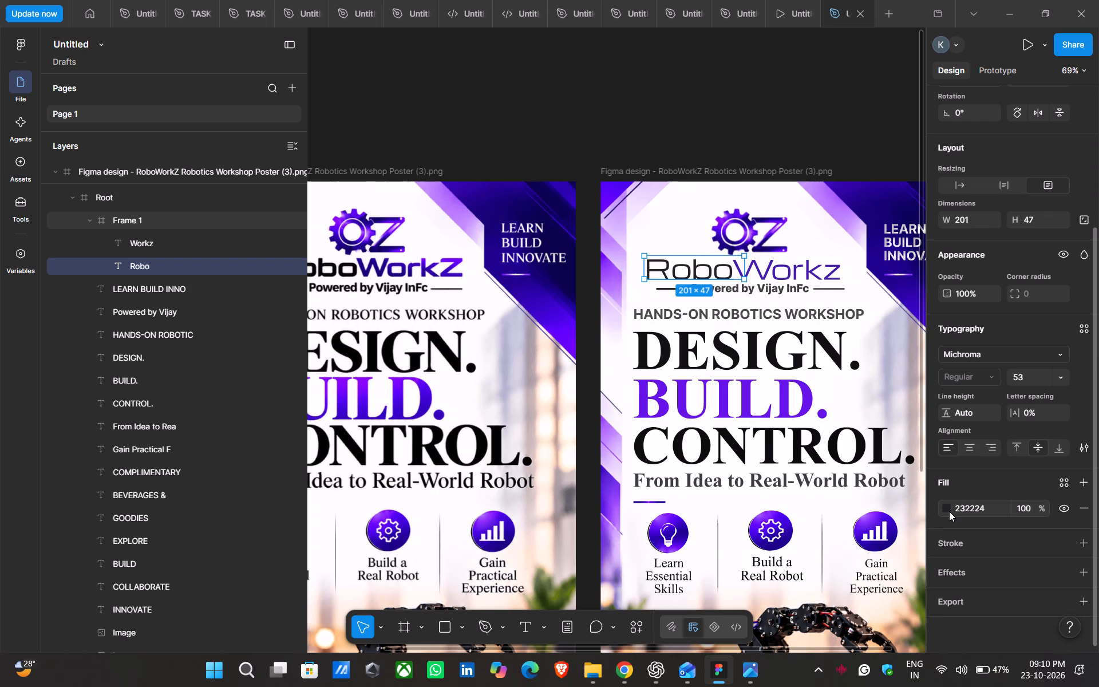
left_click(946, 509)
left_click(824, 607)
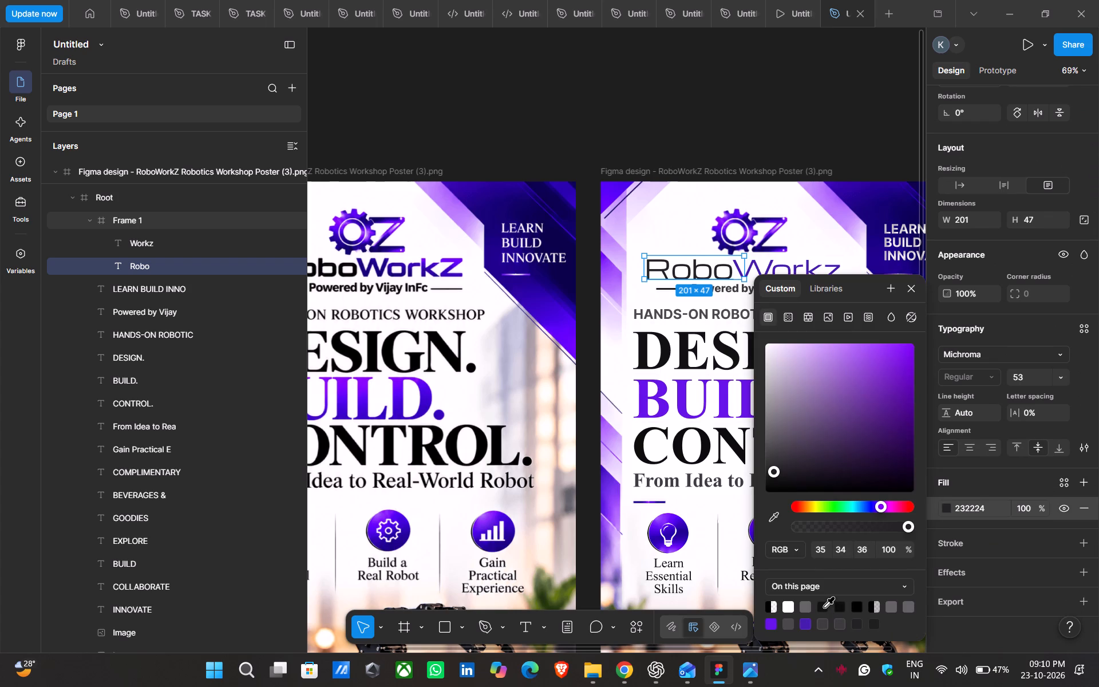
left_click(844, 604)
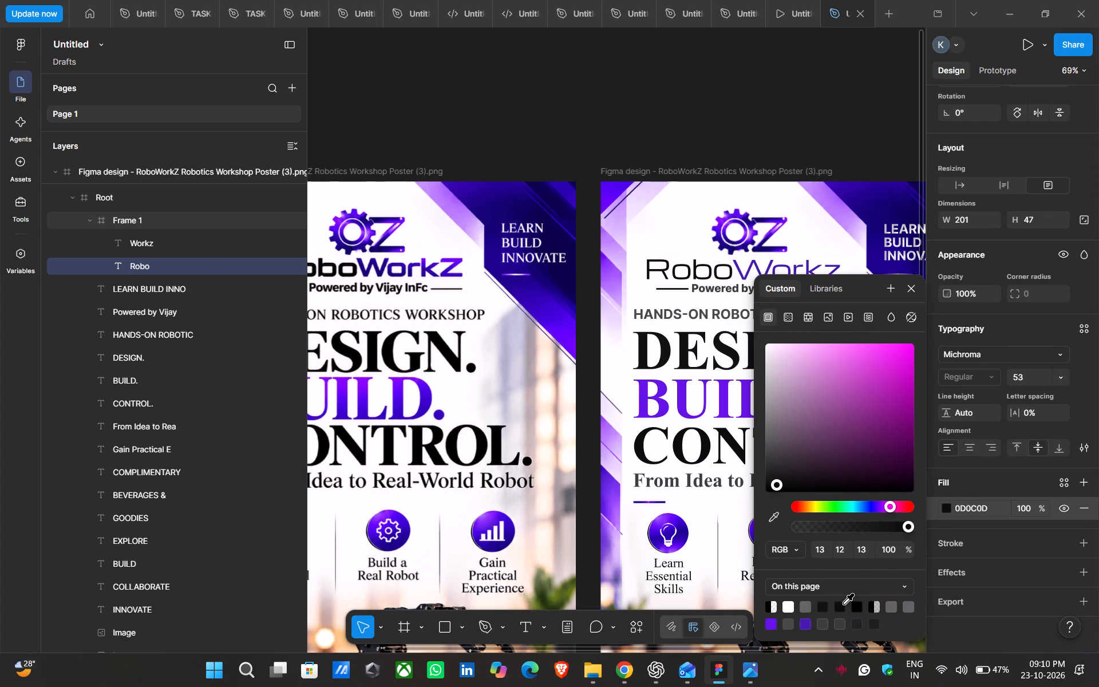
left_click(862, 601)
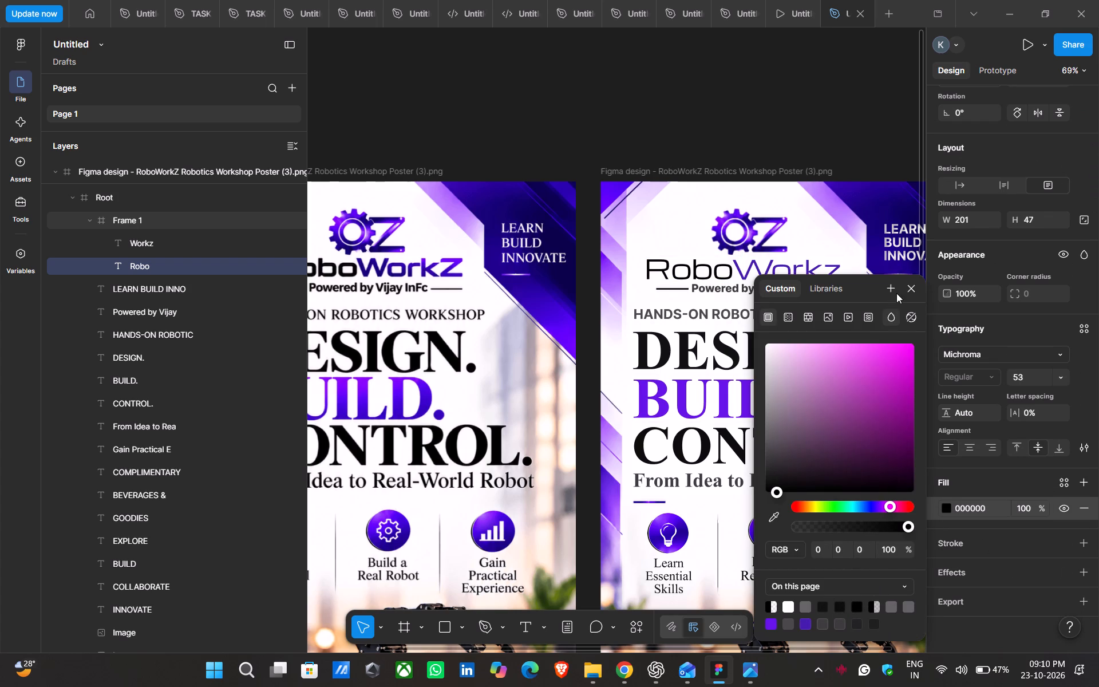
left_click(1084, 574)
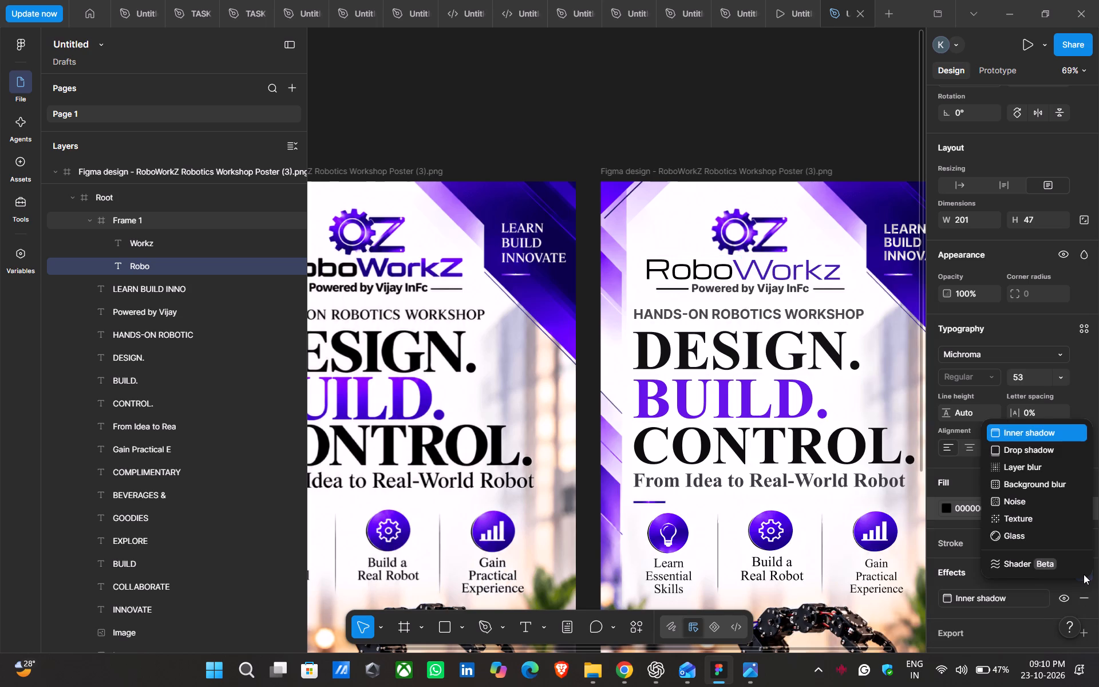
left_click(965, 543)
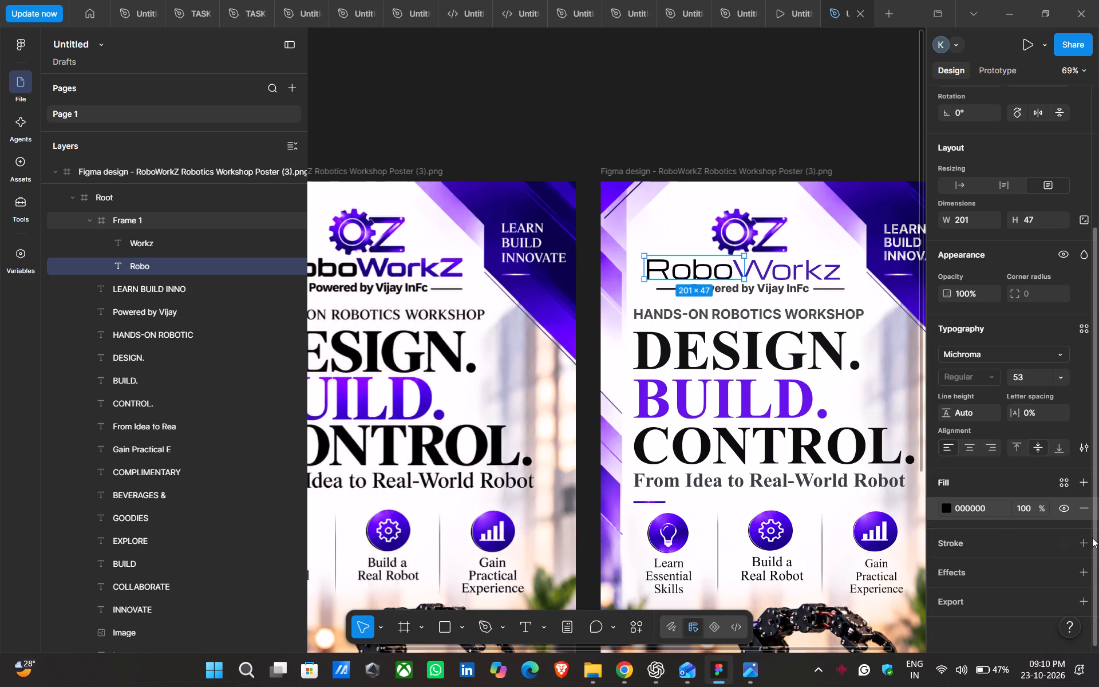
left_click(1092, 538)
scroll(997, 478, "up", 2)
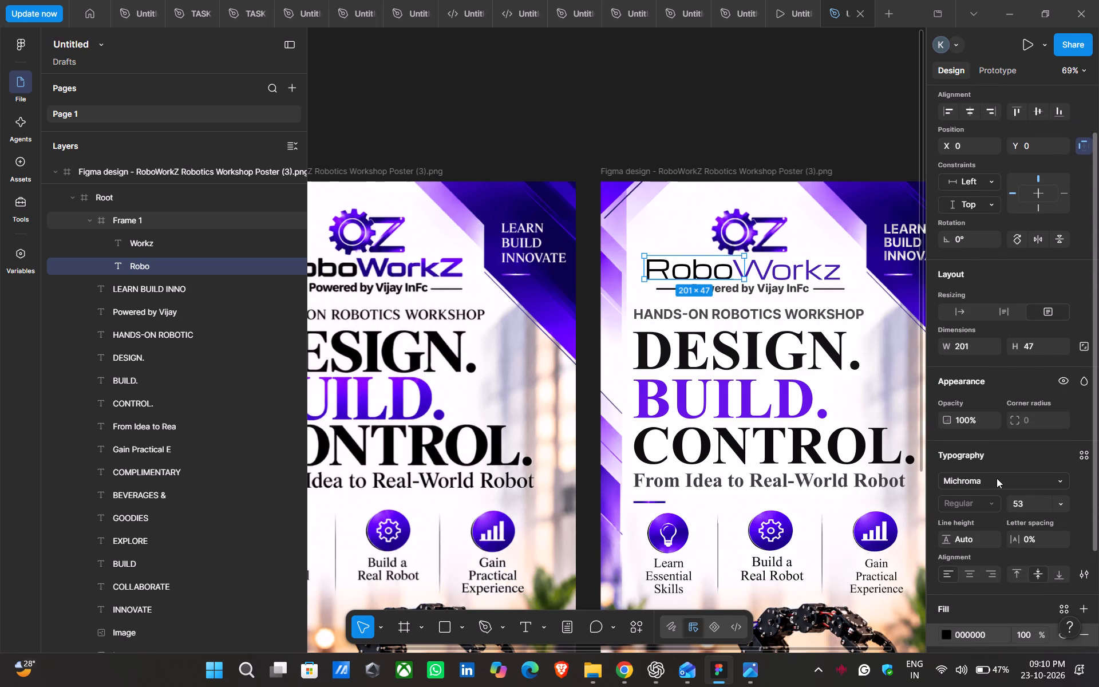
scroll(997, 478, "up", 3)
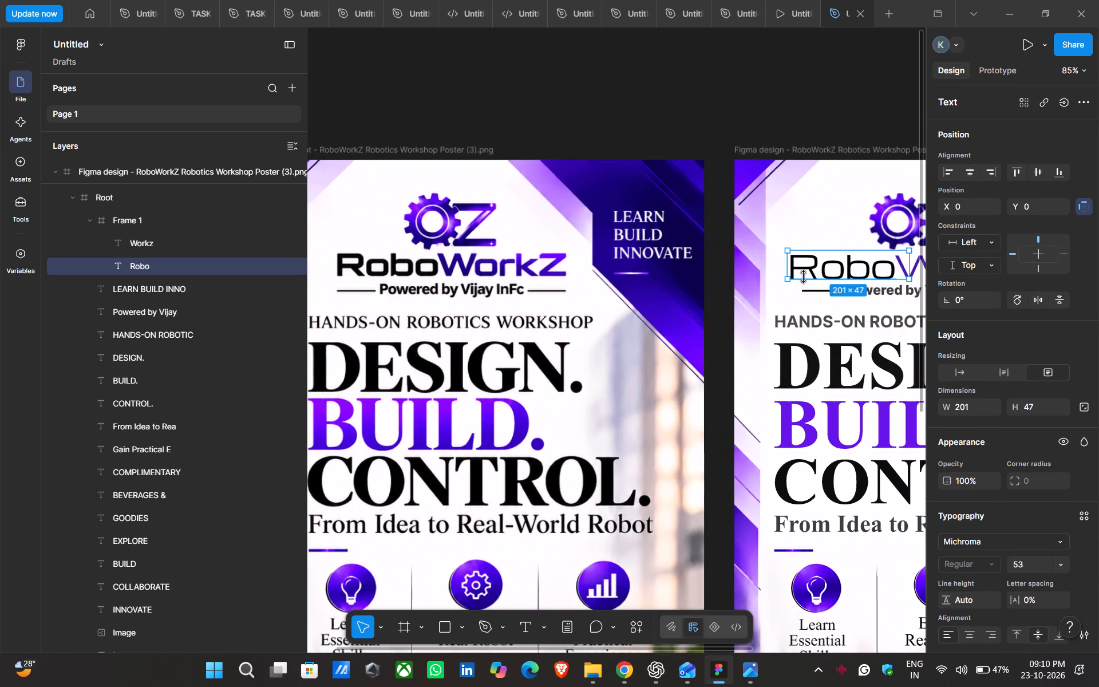
Crop the original poster screenshot's image by shifting it slightly to the left within its frame.
triple_click(475, 262)
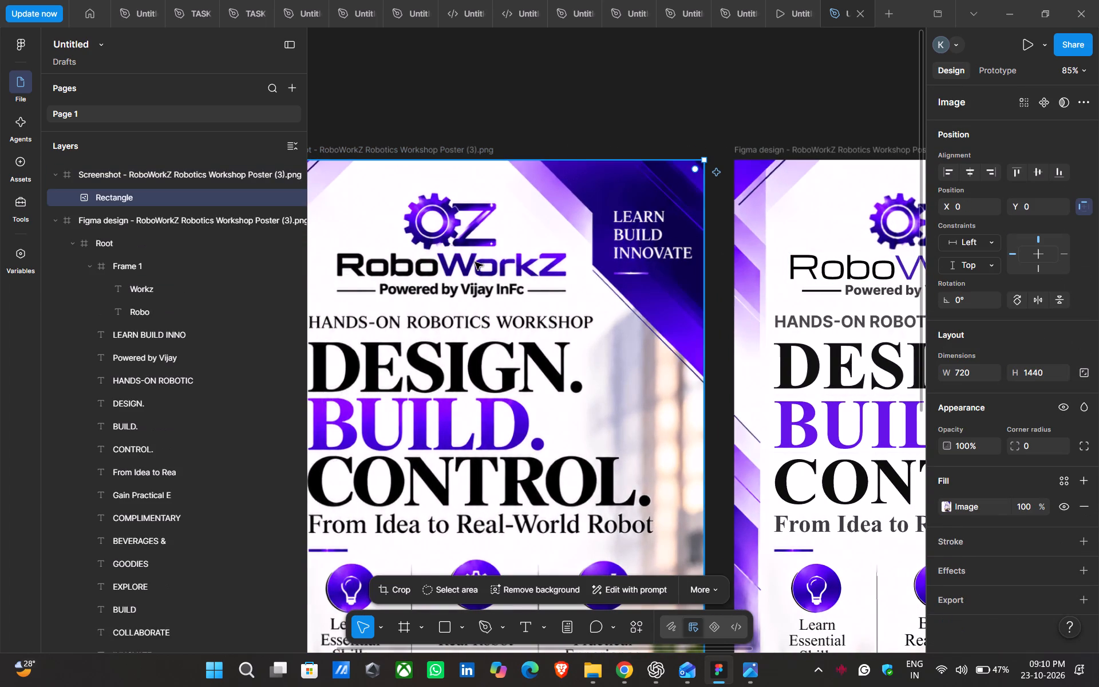
double_click(475, 262)
scroll(475, 262, "left", 2)
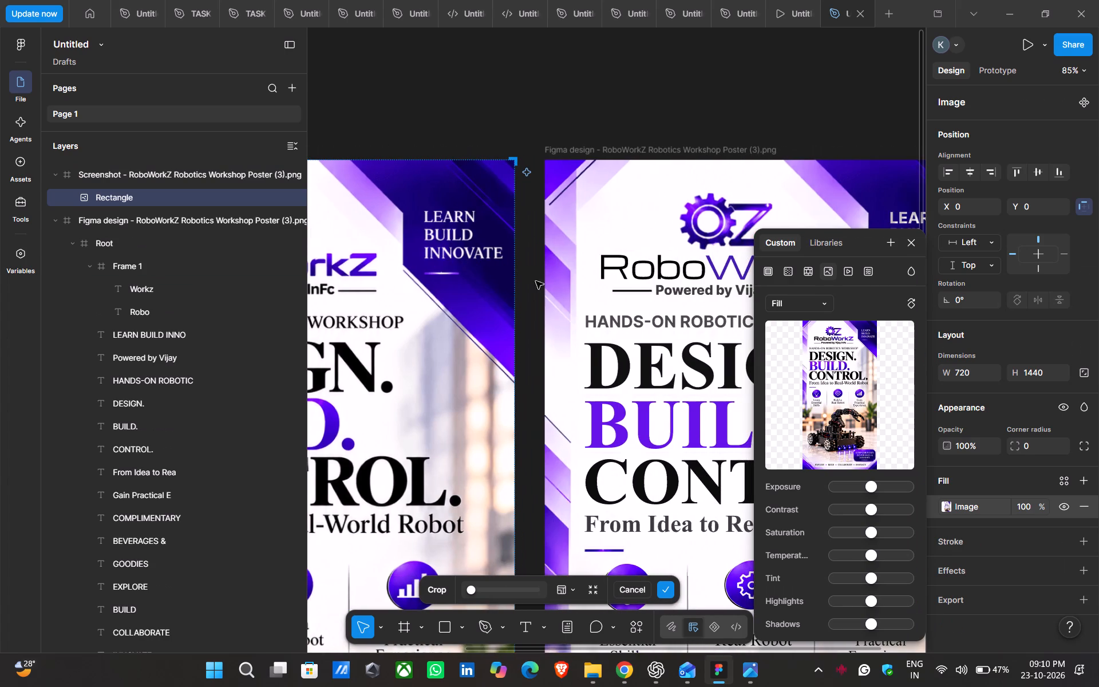
scroll(453, 269, "right", 1)
left_click_drag(358, 259, 507, 269)
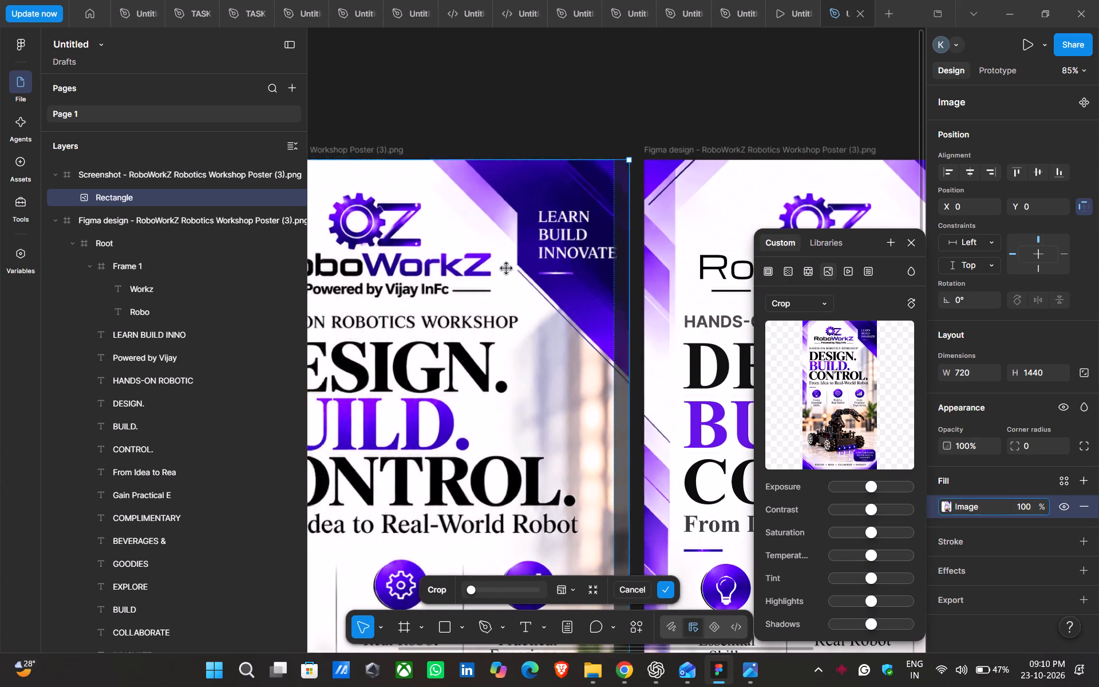
left_click_drag(507, 269, 357, 270)
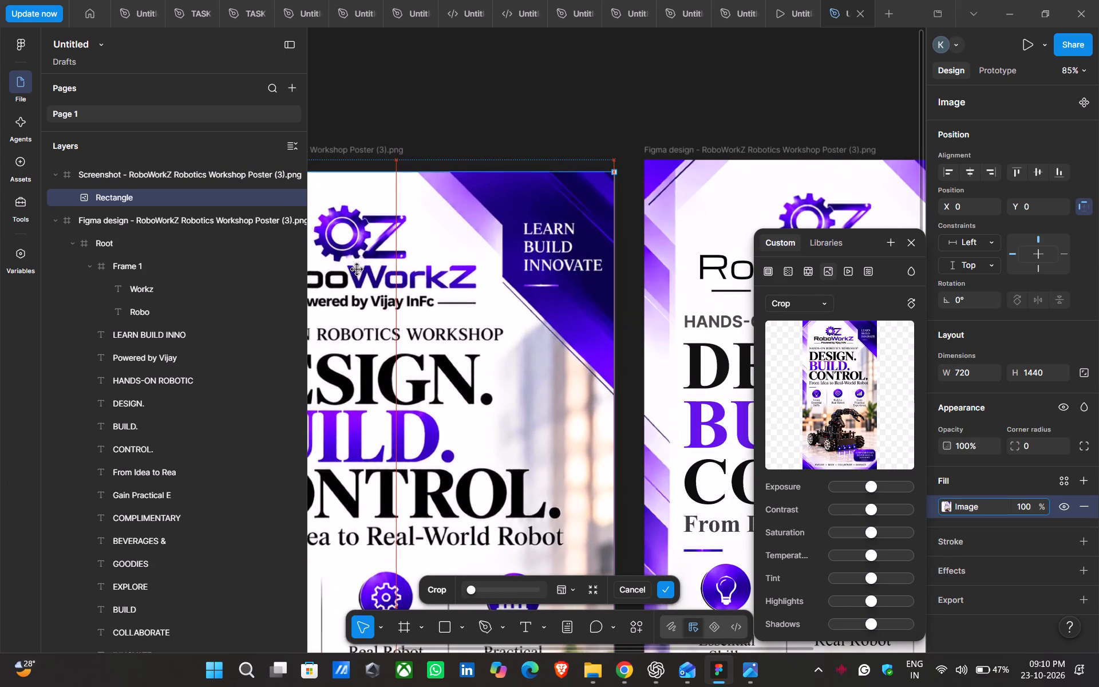
left_click_drag(357, 270, 353, 261)
left_click(547, 86)
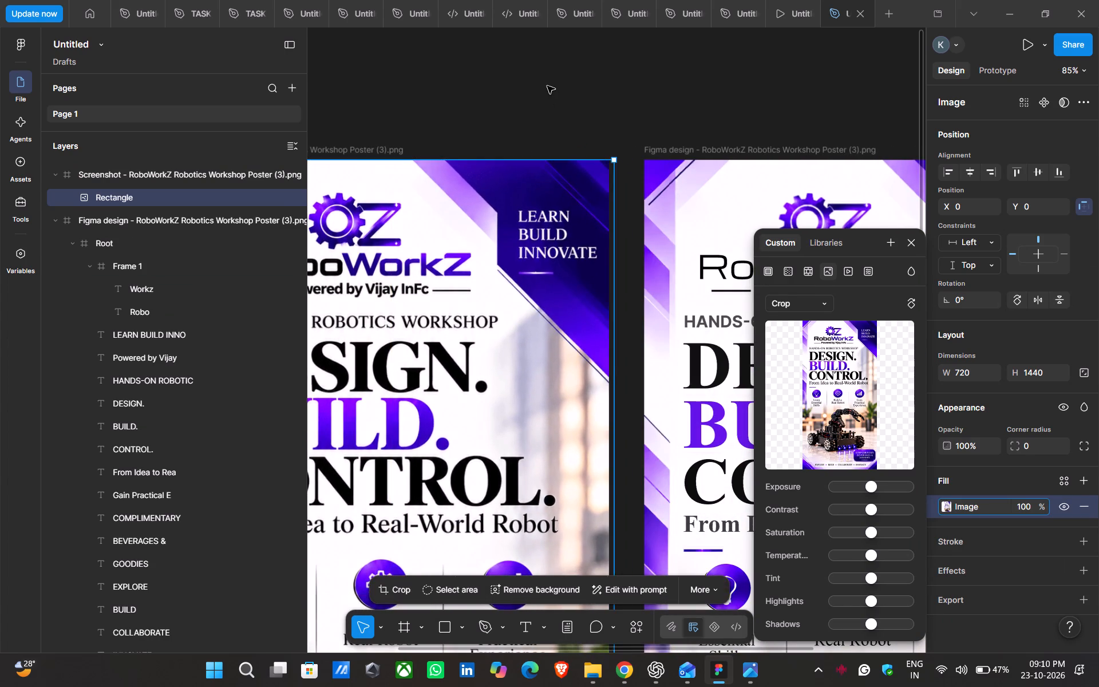
Deselect the original poster image and compare the editable poster's header and headline text with the original.
scroll(547, 86, "left", 2)
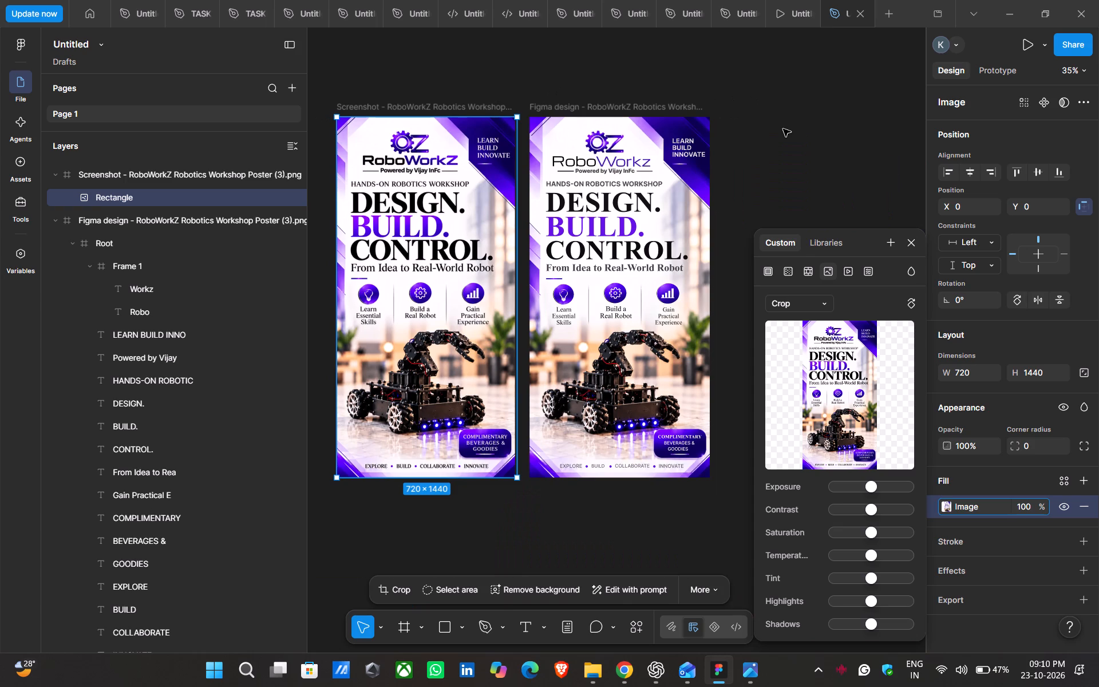
left_click(783, 129)
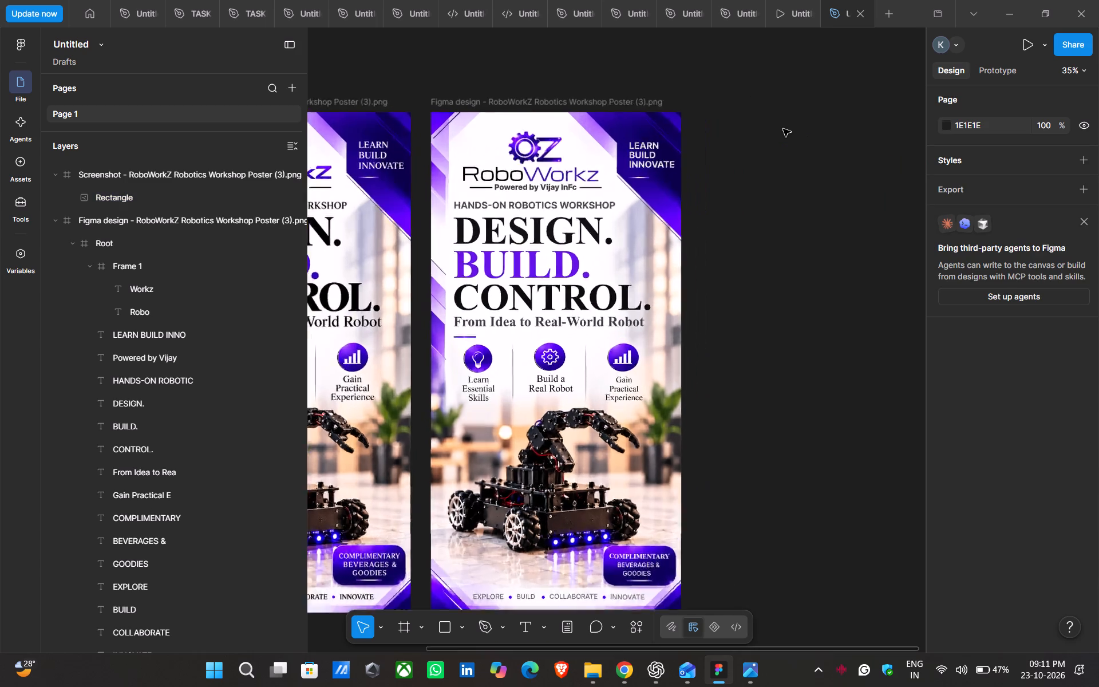
scroll(783, 129, "right", 2)
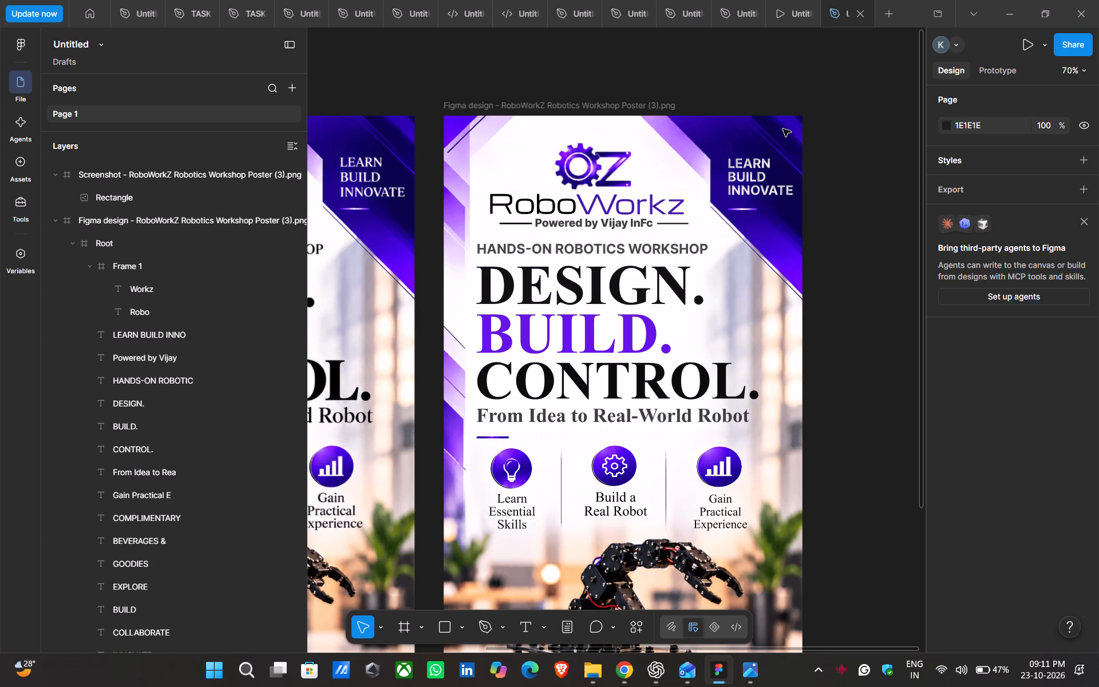
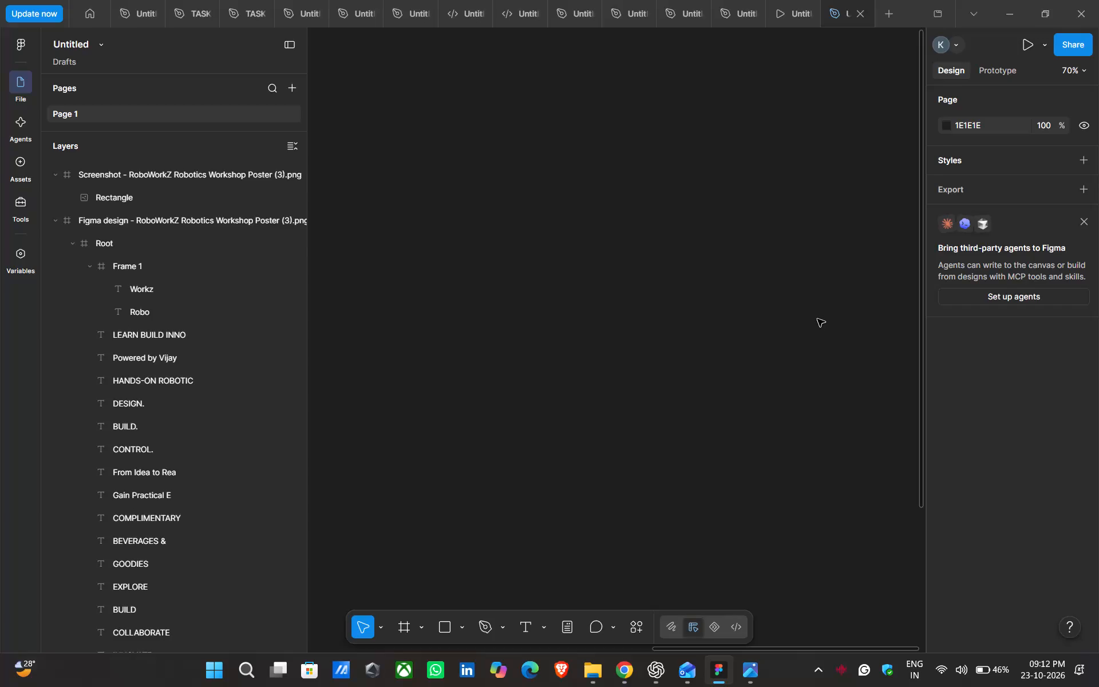
Place the purple OZ gear logo image on the empty canvas beside the posters and scale it down to about 209 × 136.
left_click(699, 400)
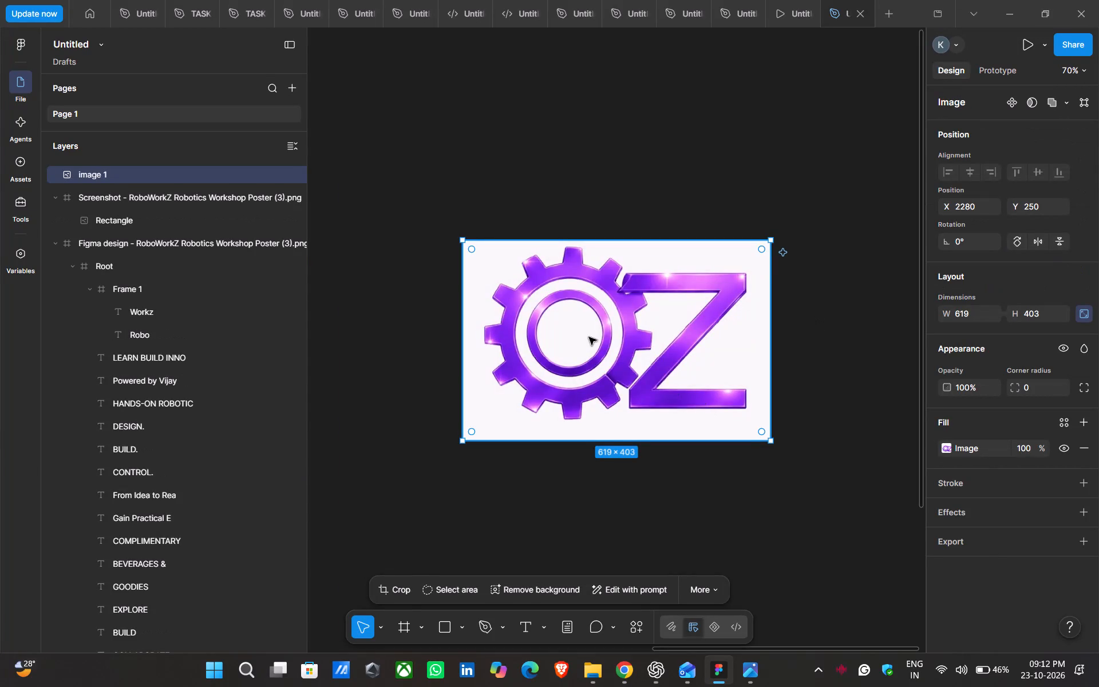
left_click_drag(528, 390, 639, 342)
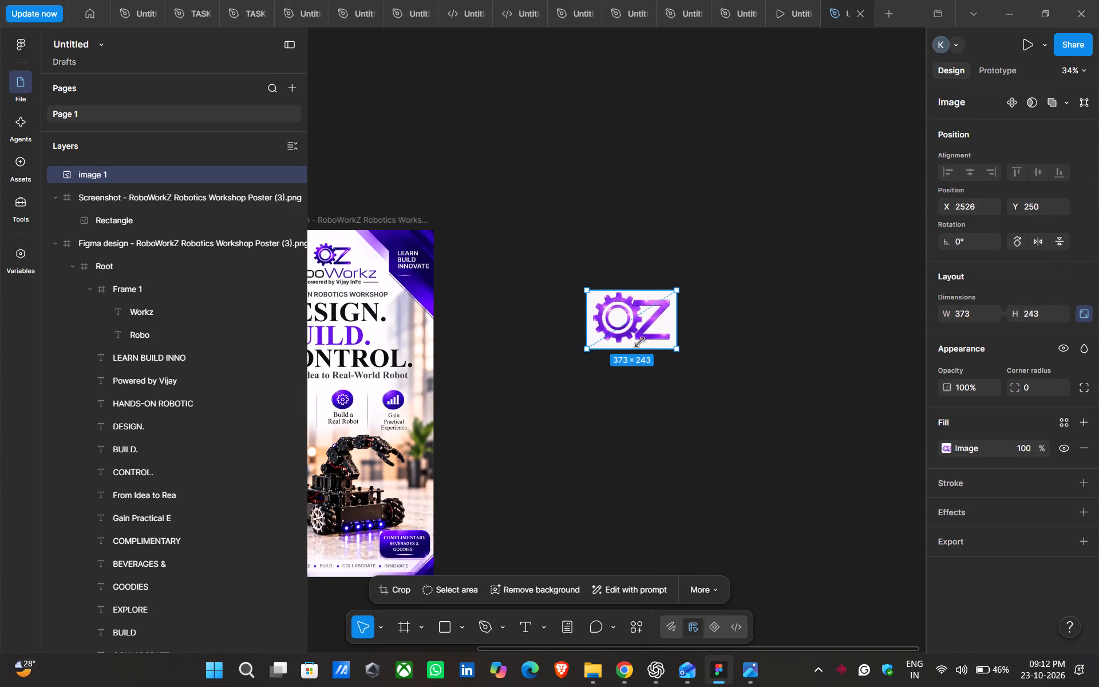
left_click_drag(639, 342, 667, 323)
Move the existing OZ logo image out of the editable poster's header onto the empty canvas beside it.
scroll(393, 266, "right", 1)
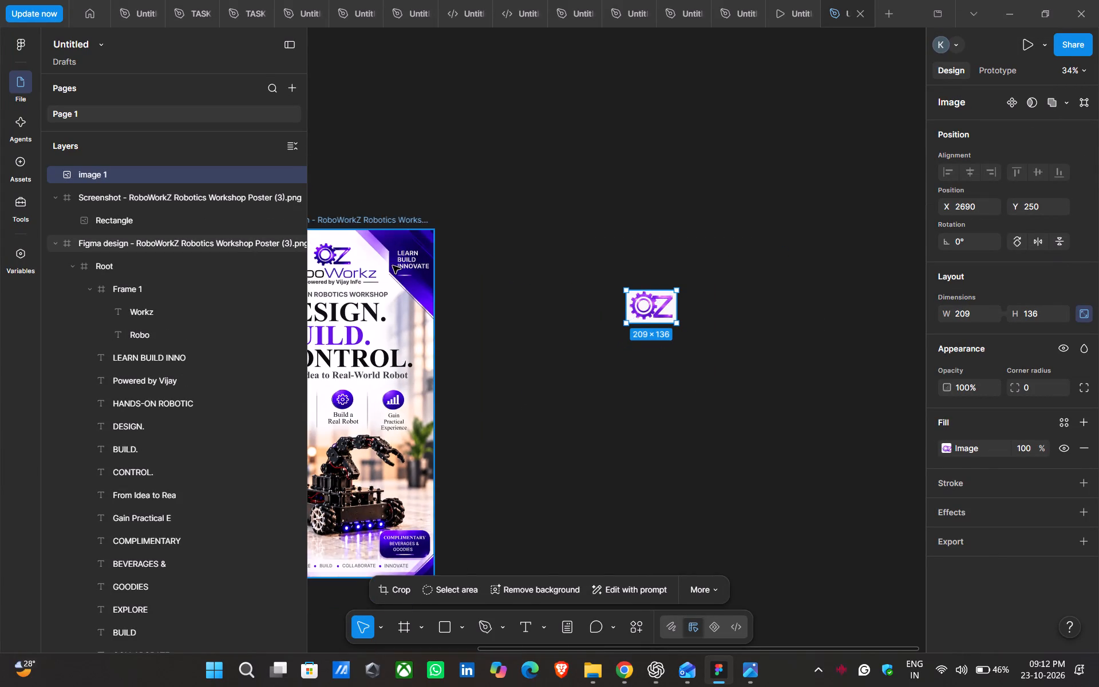
scroll(393, 266, "right", 1)
double_click(510, 260)
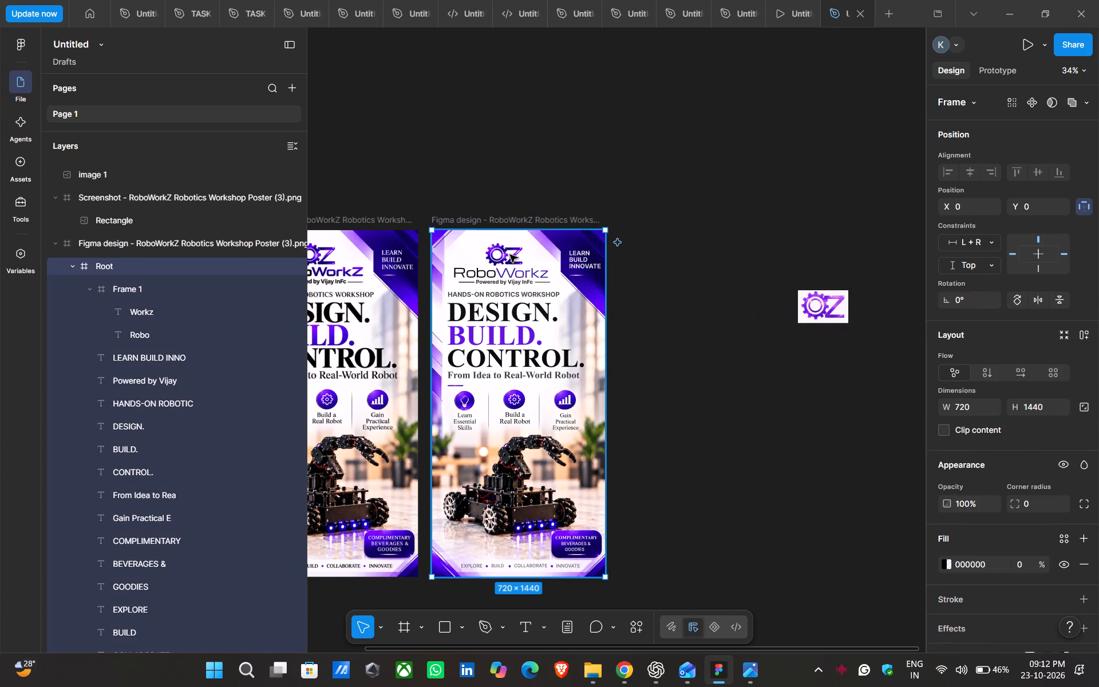
double_click(509, 256)
left_click_drag(509, 256, 579, 250)
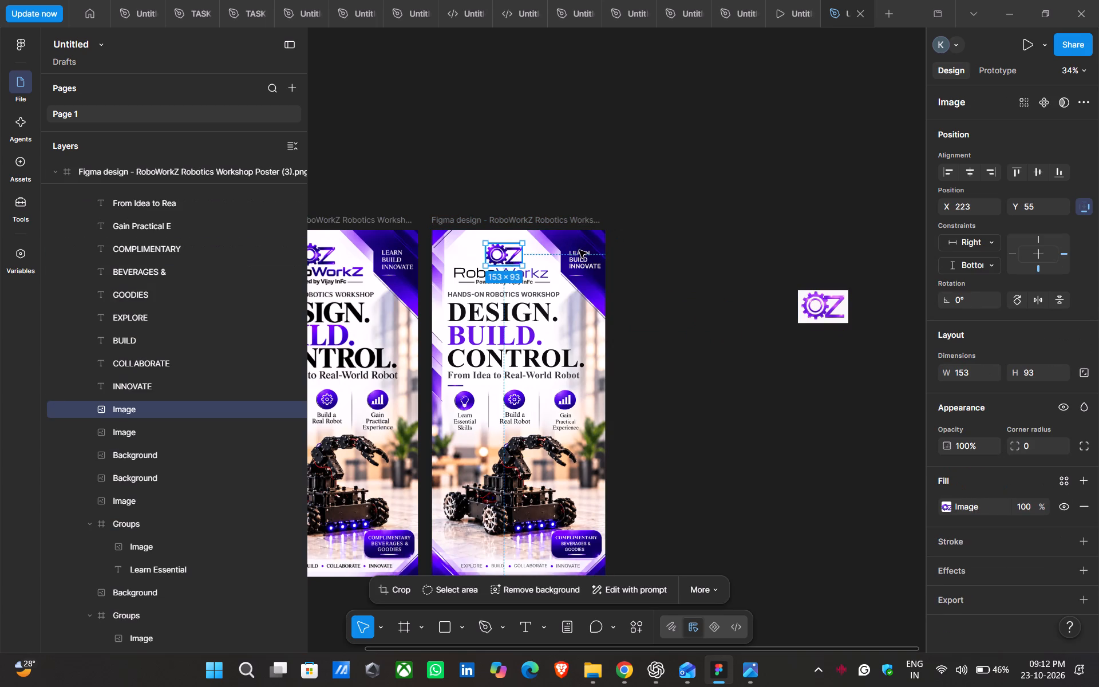
left_click_drag(579, 250, 725, 244)
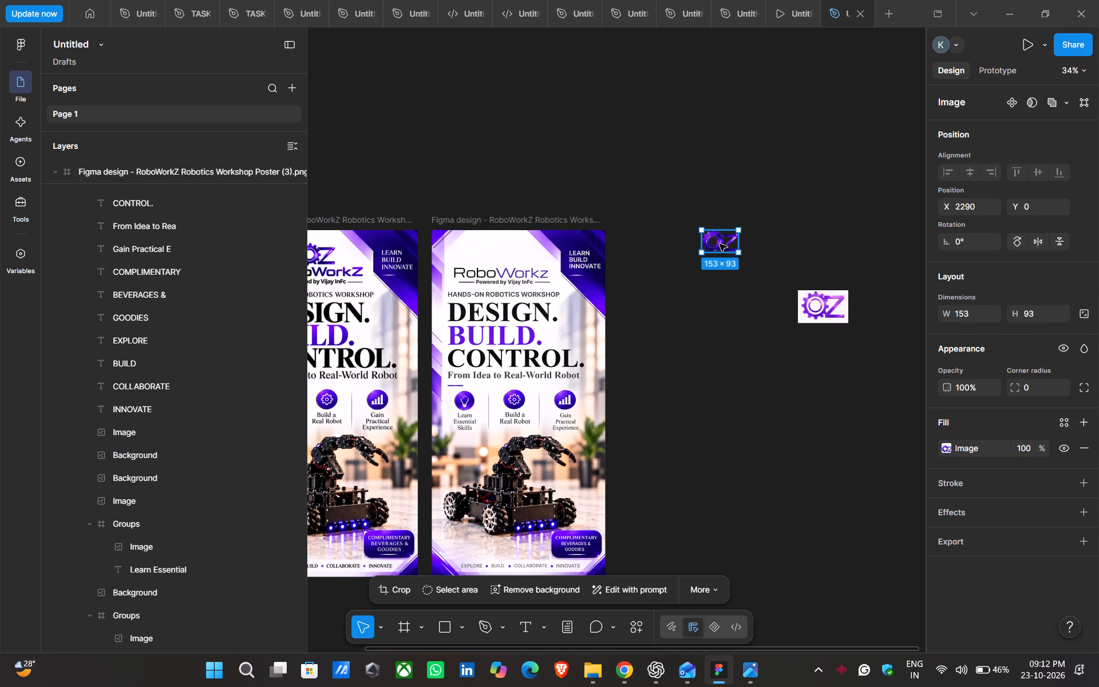
Resize the newly placed OZ logo image to 153 × 93 with its aspect ratio unlocked.
left_click(841, 309)
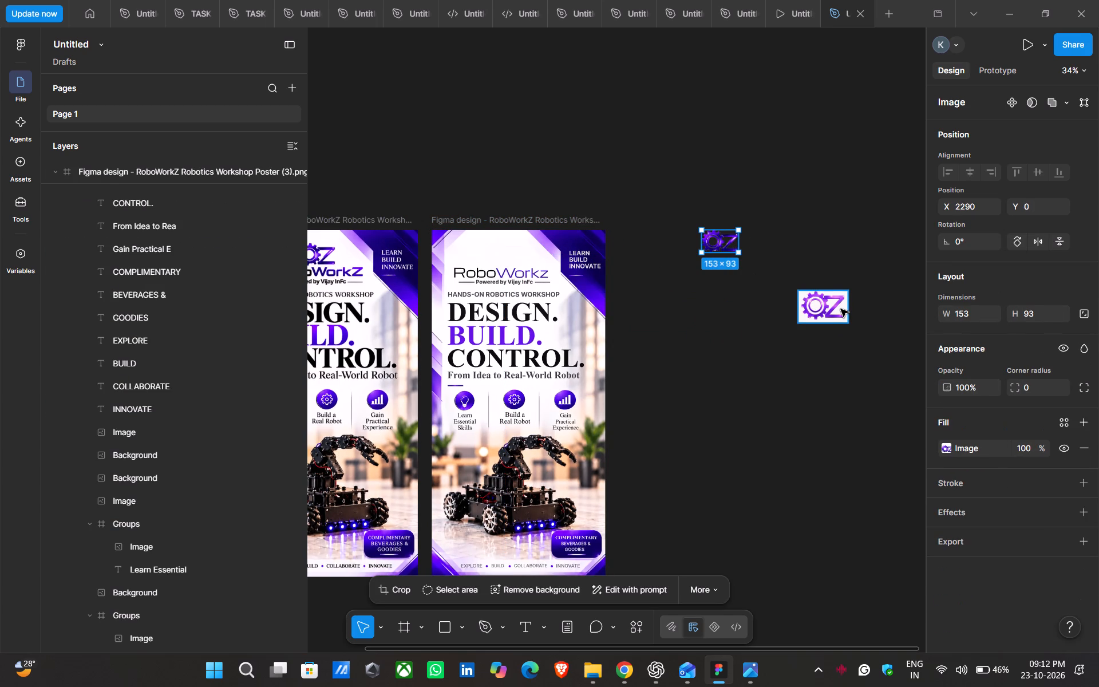
double_click(974, 311)
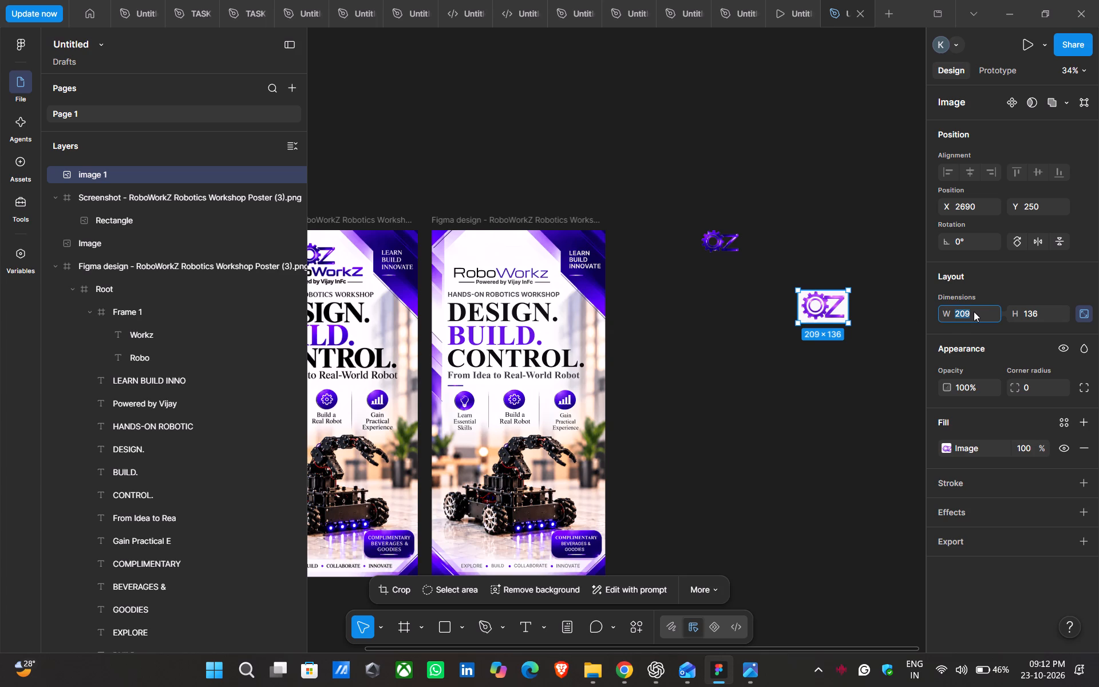
key("BackSpace")
type("153")
key("Return")
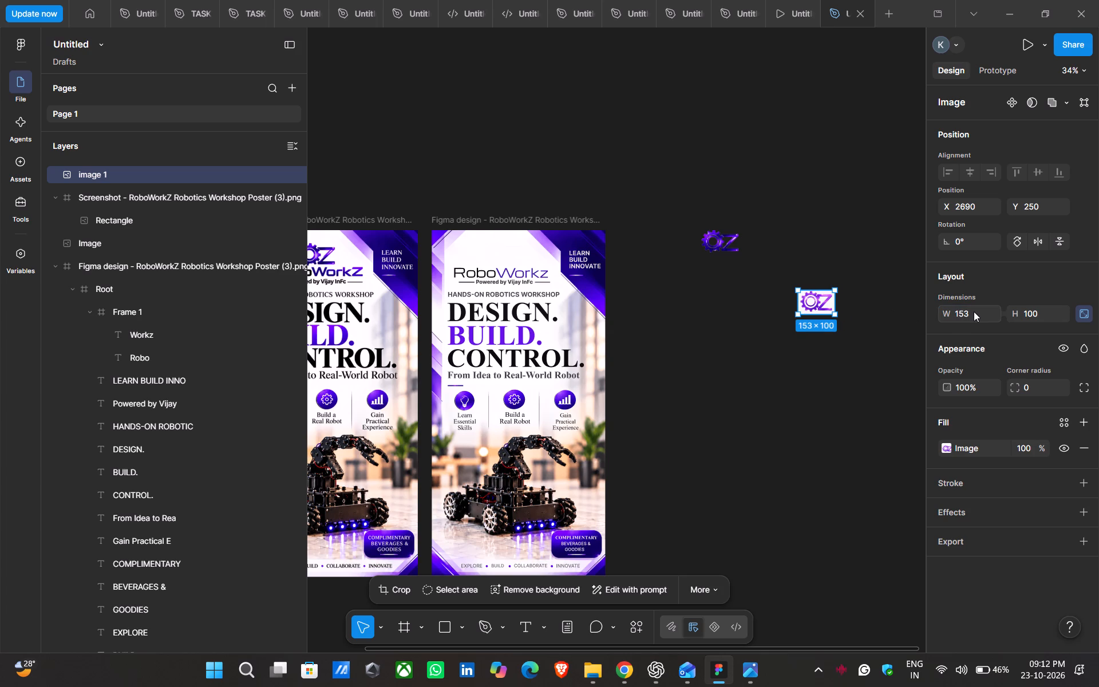
left_click(1056, 307)
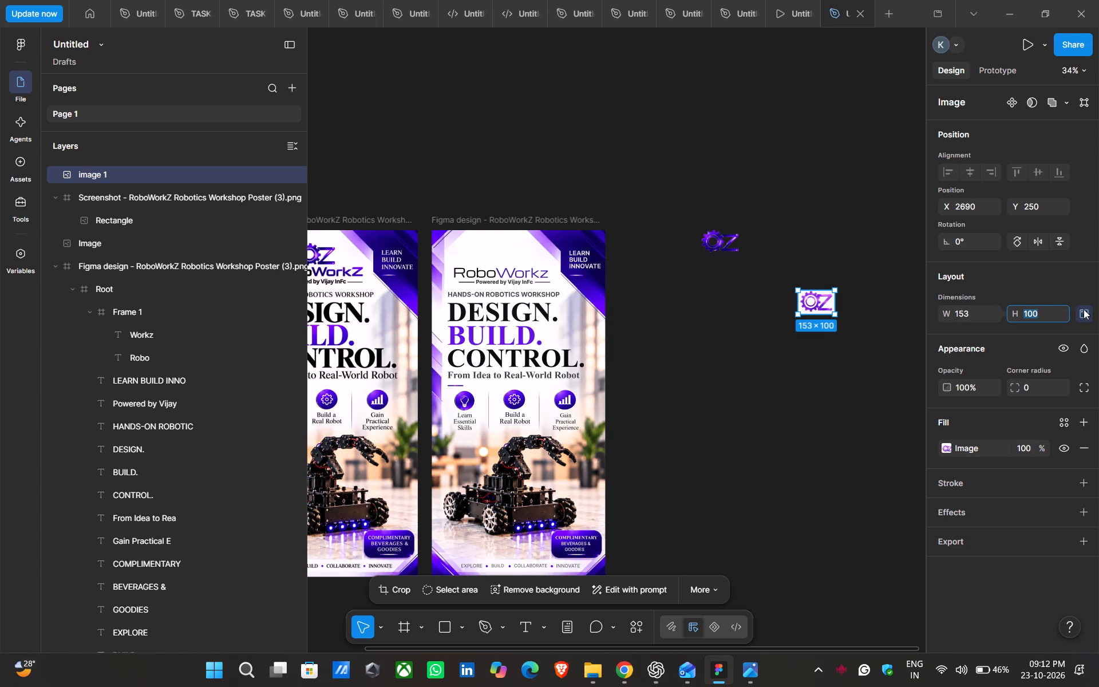
left_click(1084, 309)
double_click(1035, 307)
key("BackSpace")
type("93")
key("Return")
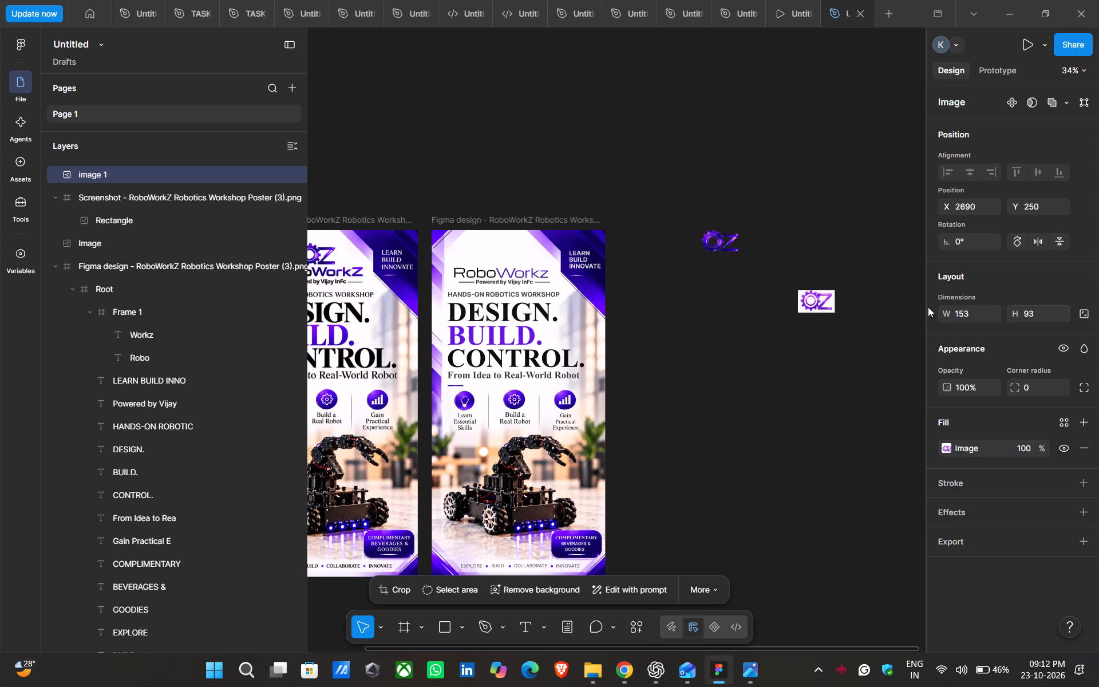
Position the new OZ logo above the RoboWorkz text in the editable poster at about X 204, Y 57.
left_click_drag(816, 299, 517, 270)
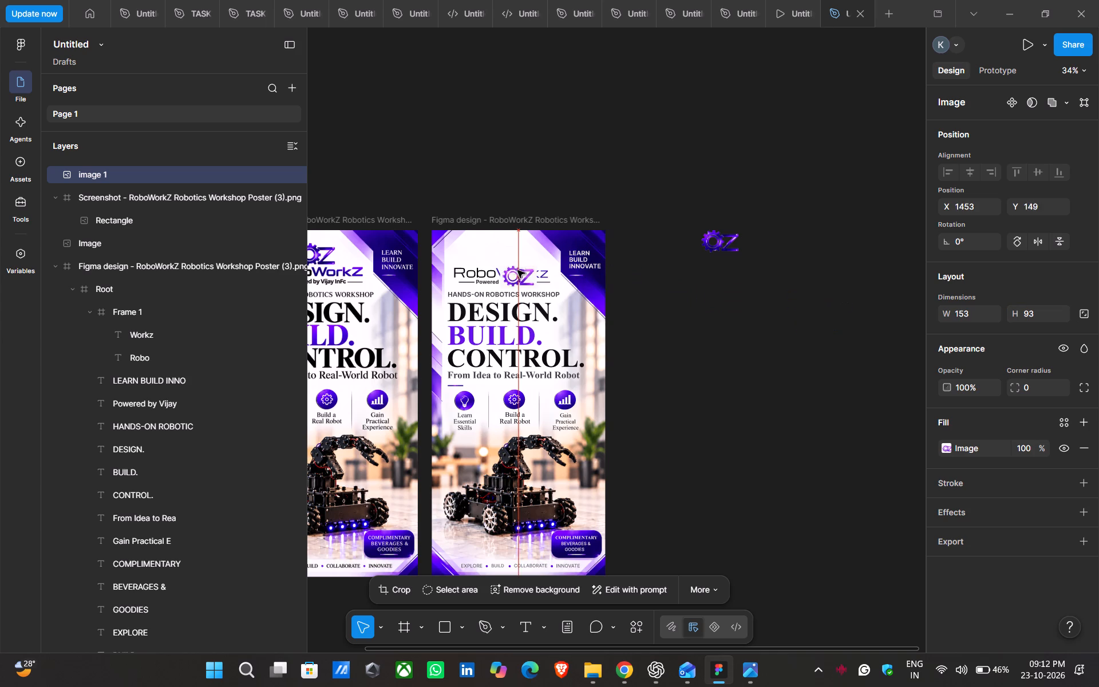
left_click_drag(517, 270, 500, 251)
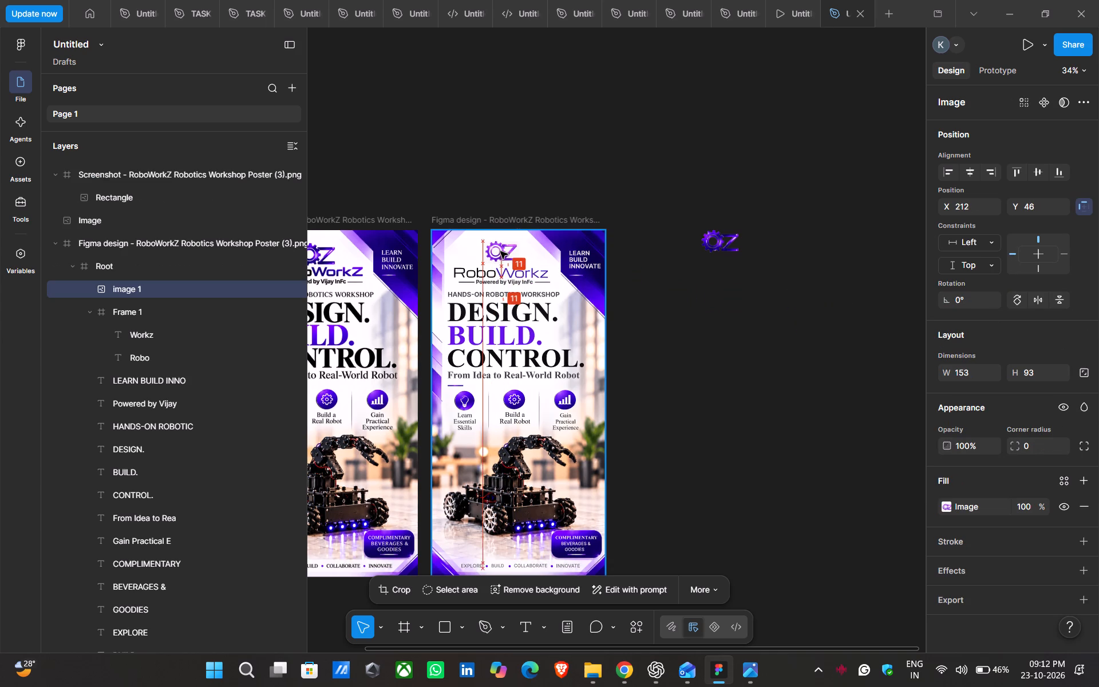
left_click_drag(500, 251, 500, 252)
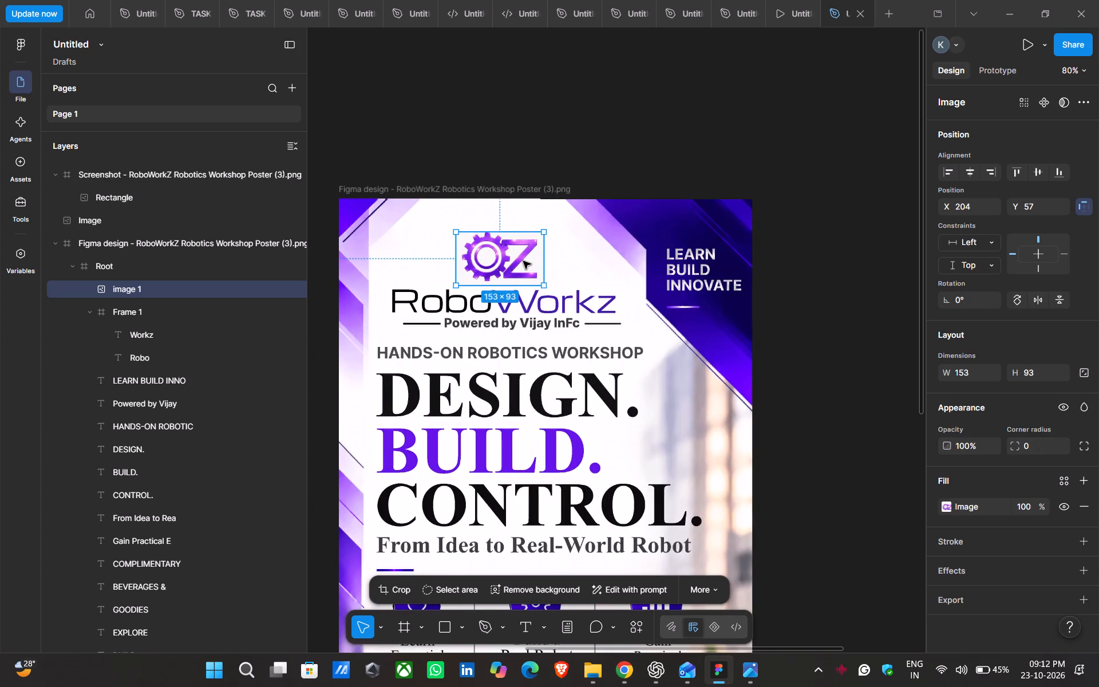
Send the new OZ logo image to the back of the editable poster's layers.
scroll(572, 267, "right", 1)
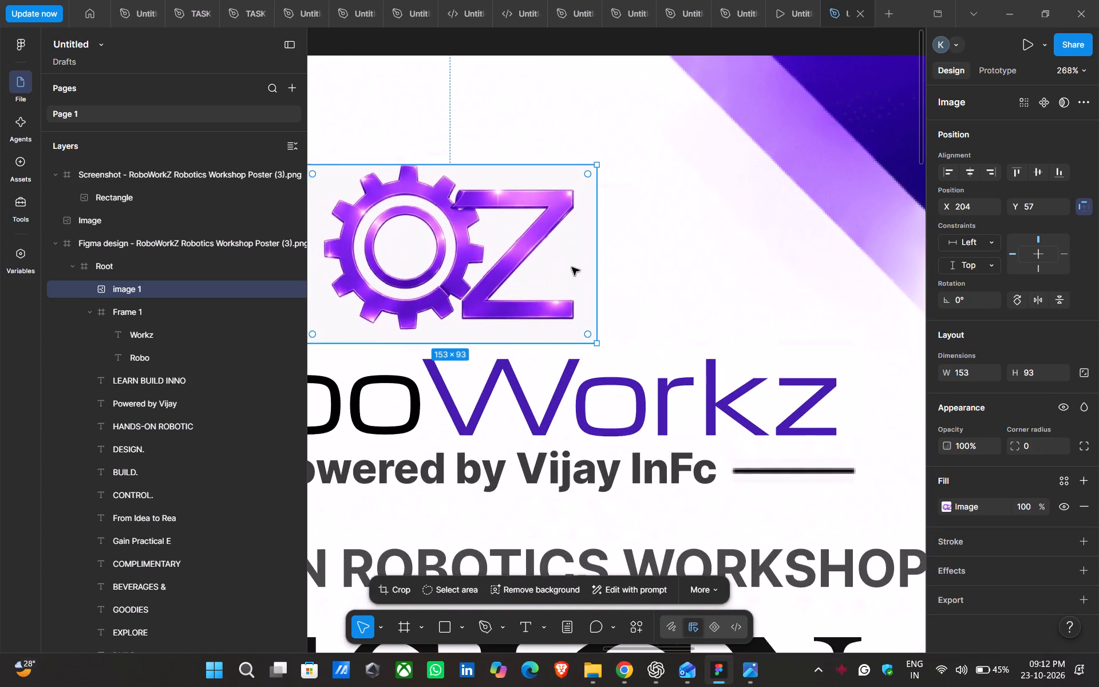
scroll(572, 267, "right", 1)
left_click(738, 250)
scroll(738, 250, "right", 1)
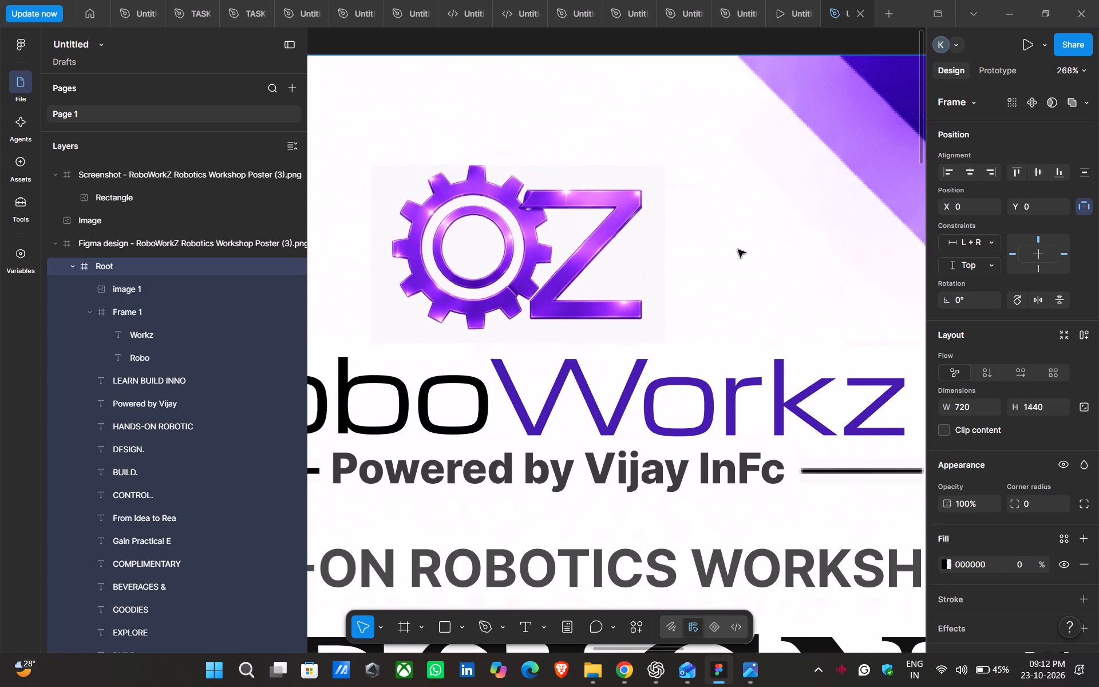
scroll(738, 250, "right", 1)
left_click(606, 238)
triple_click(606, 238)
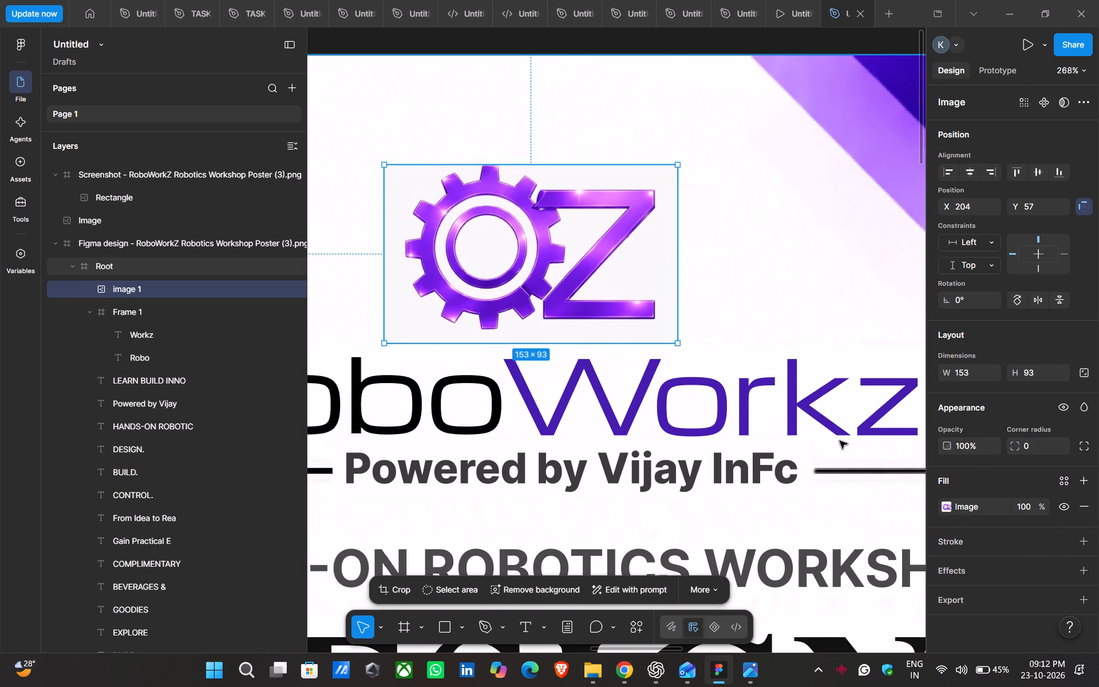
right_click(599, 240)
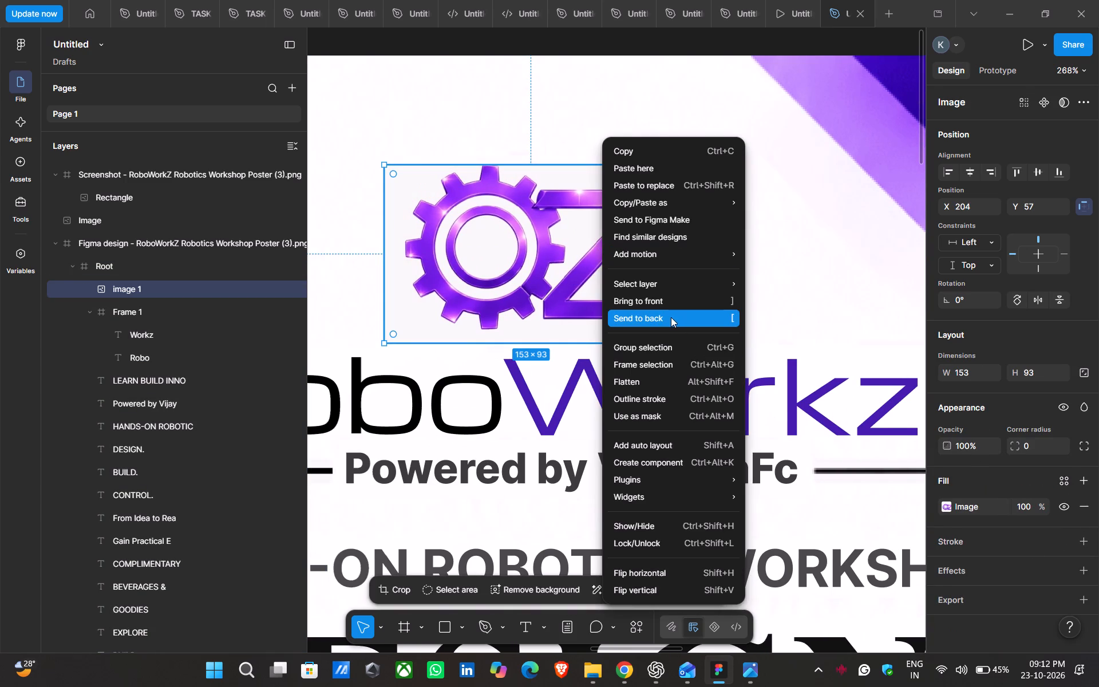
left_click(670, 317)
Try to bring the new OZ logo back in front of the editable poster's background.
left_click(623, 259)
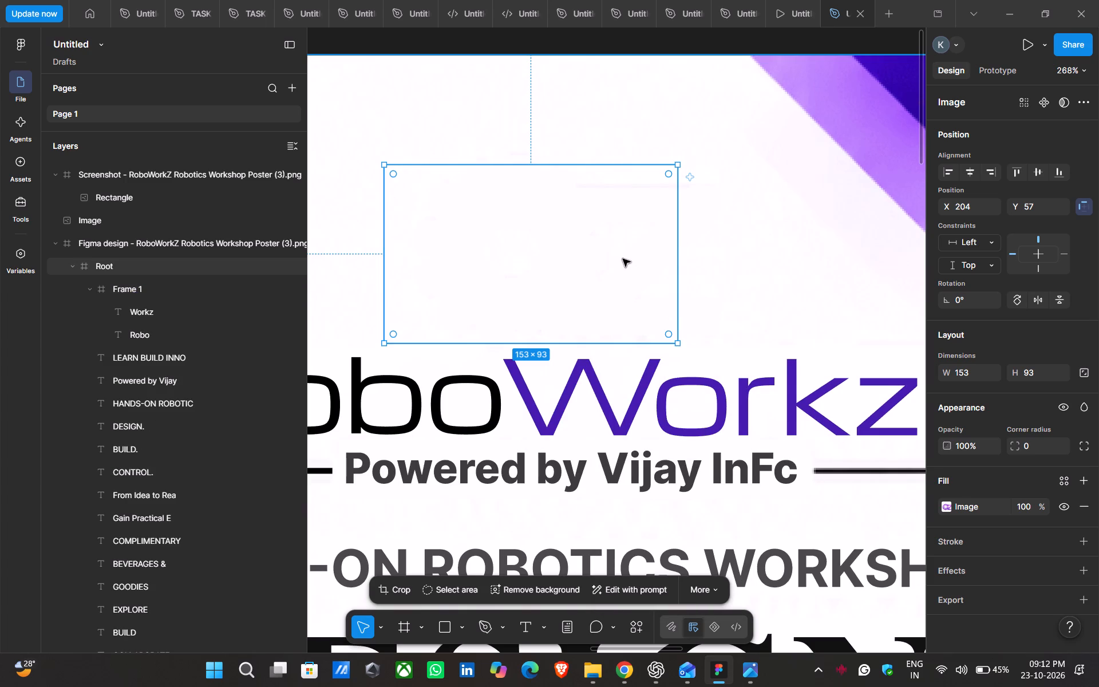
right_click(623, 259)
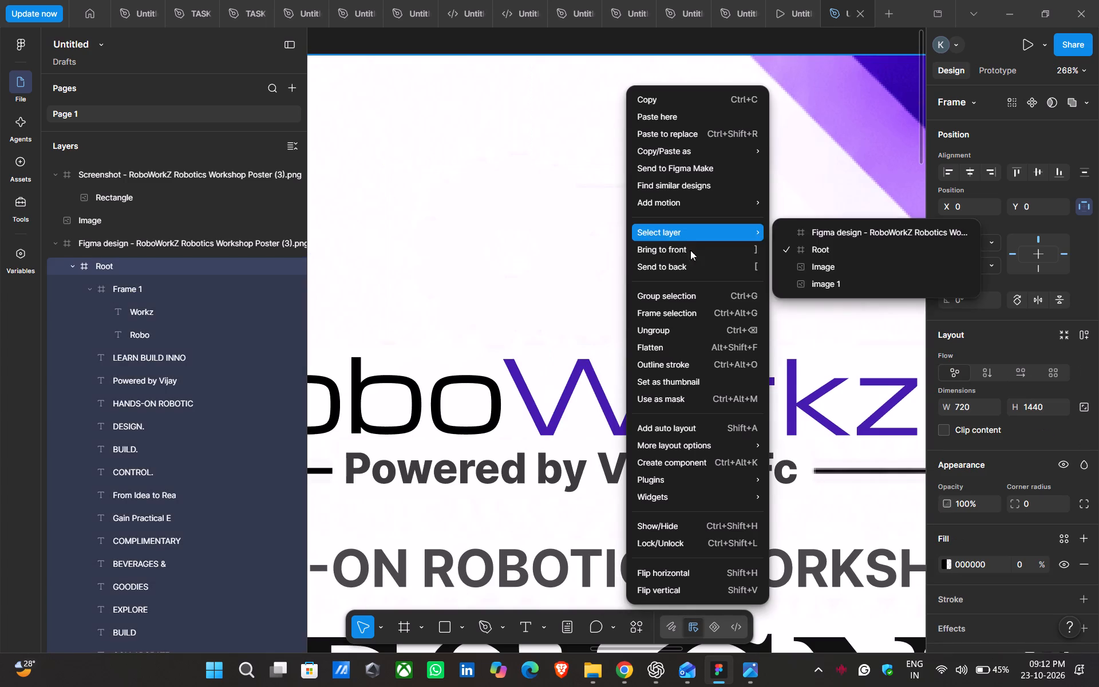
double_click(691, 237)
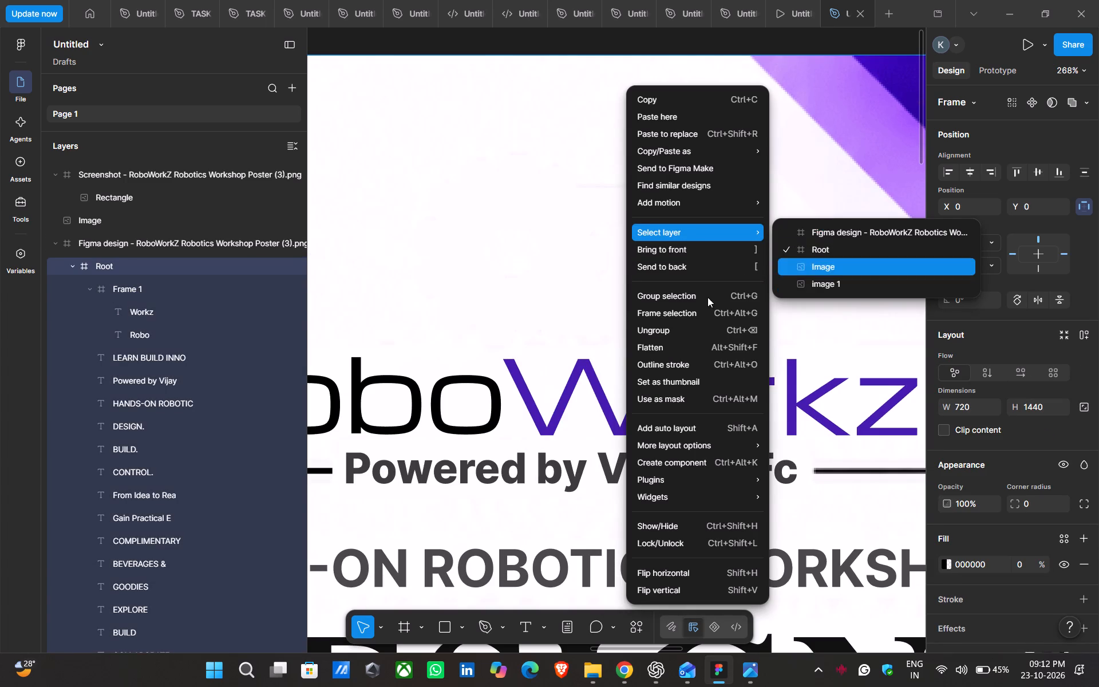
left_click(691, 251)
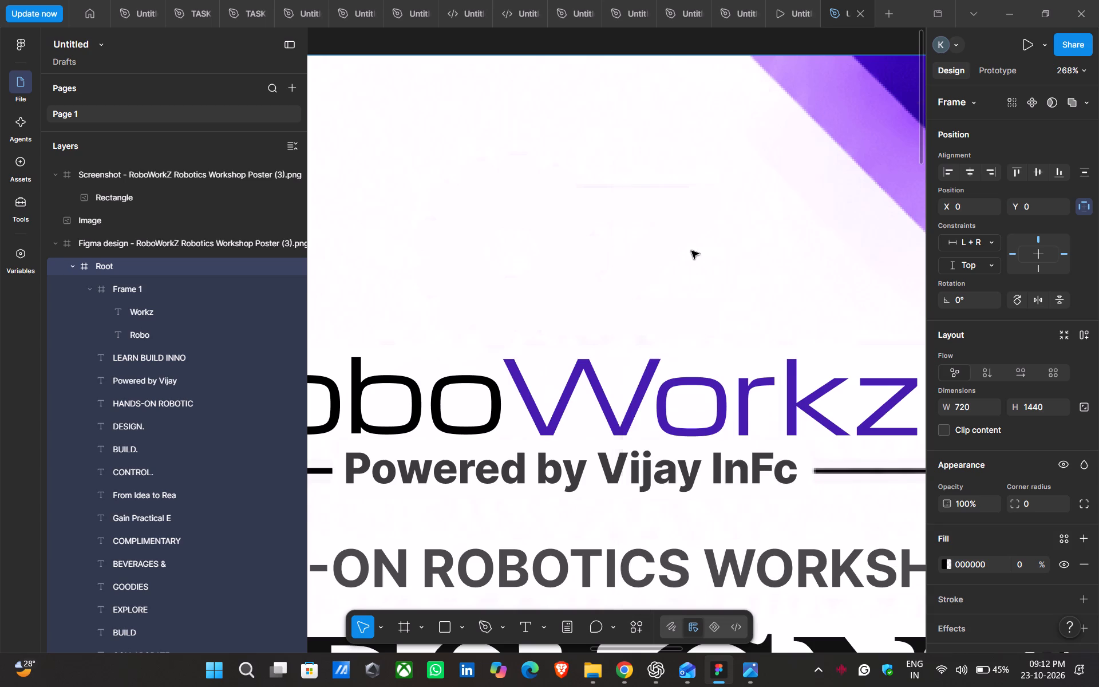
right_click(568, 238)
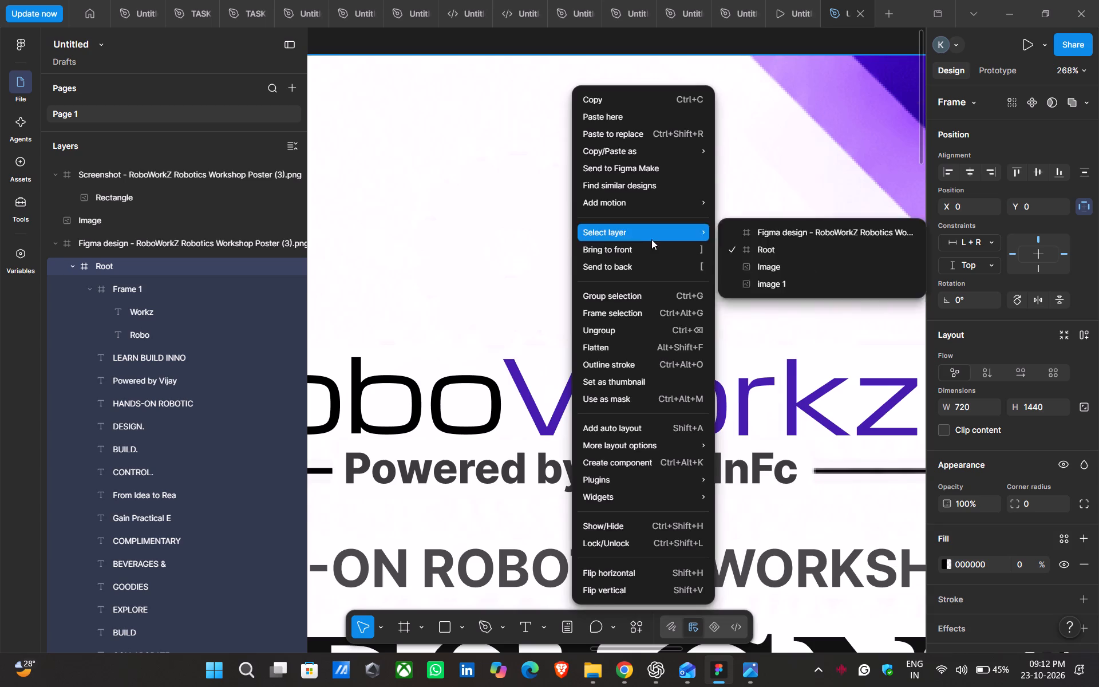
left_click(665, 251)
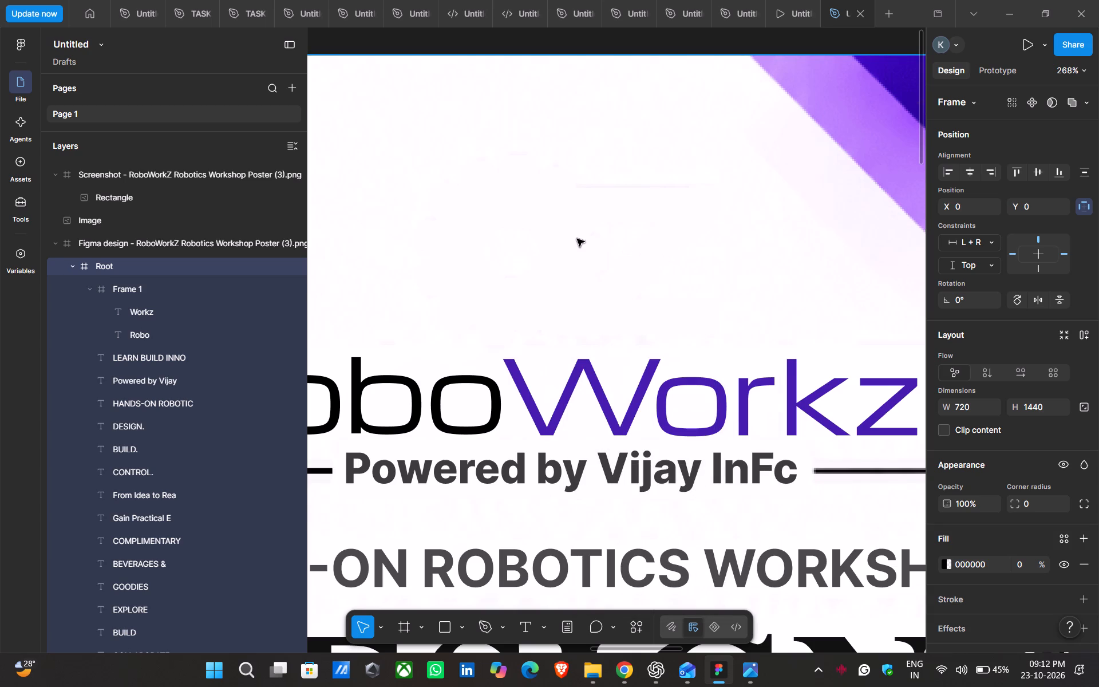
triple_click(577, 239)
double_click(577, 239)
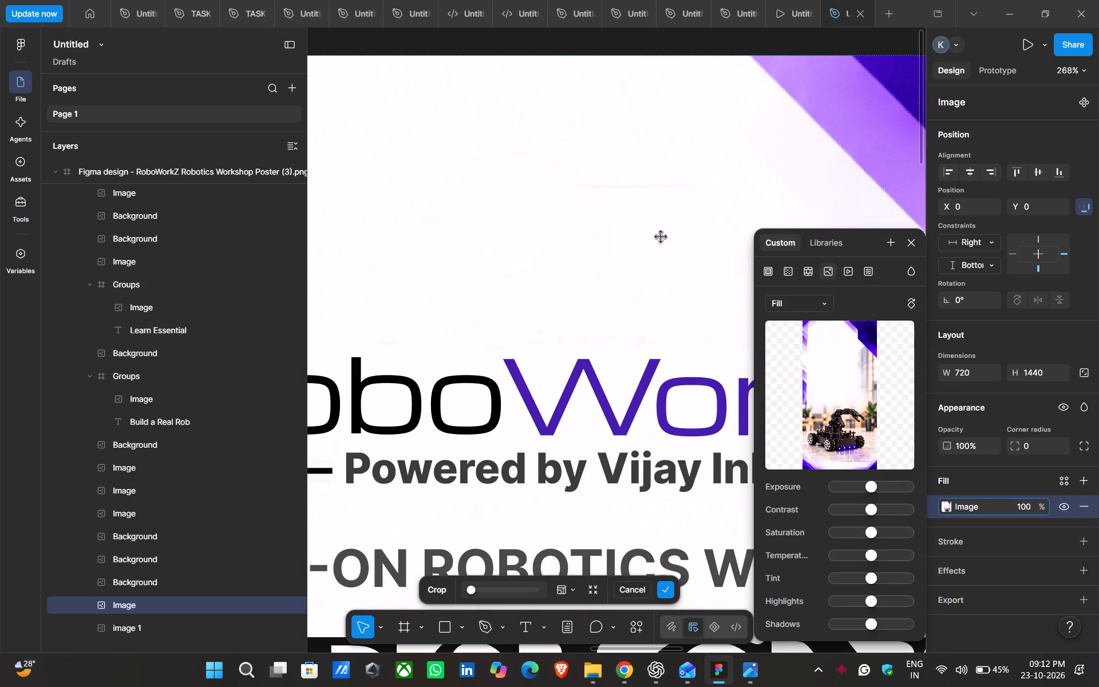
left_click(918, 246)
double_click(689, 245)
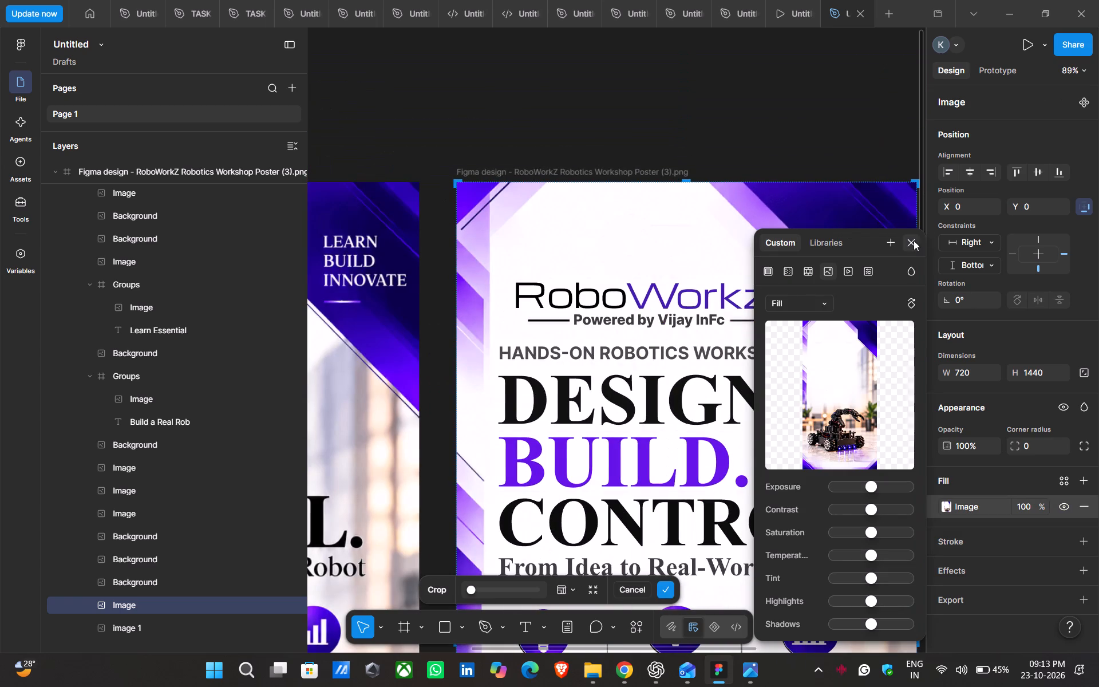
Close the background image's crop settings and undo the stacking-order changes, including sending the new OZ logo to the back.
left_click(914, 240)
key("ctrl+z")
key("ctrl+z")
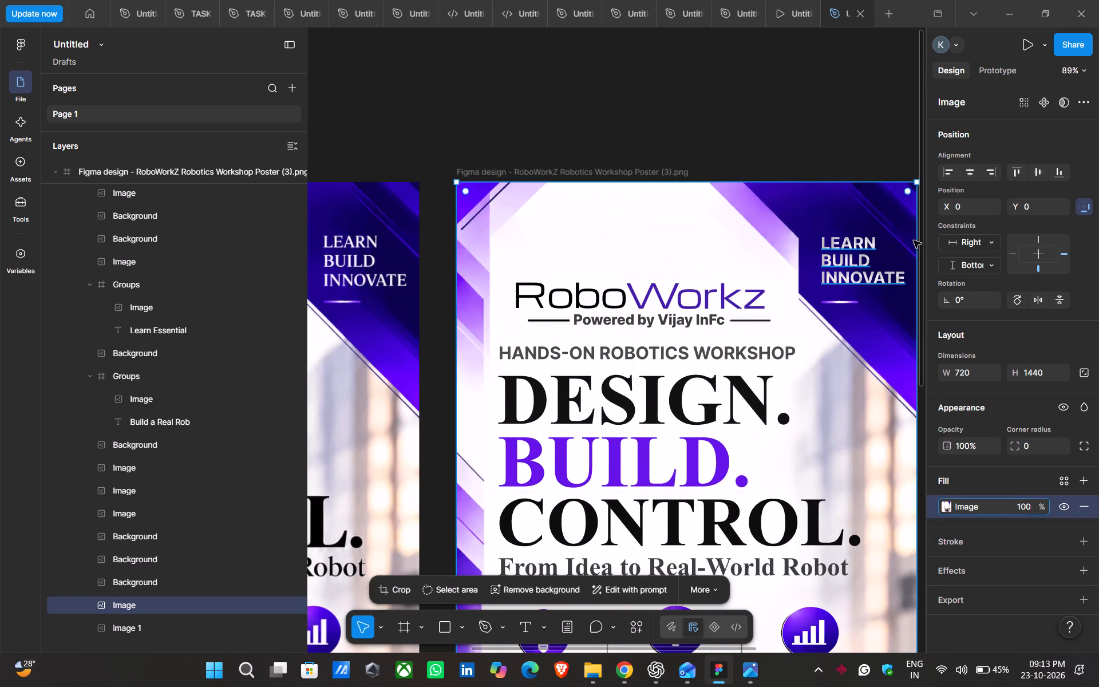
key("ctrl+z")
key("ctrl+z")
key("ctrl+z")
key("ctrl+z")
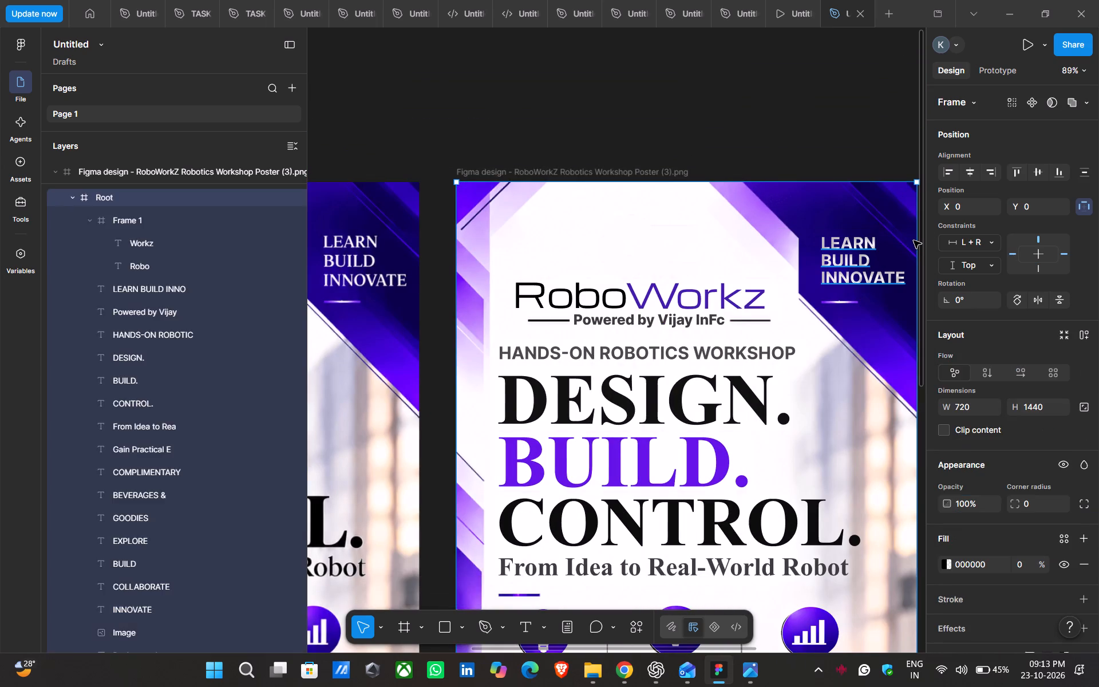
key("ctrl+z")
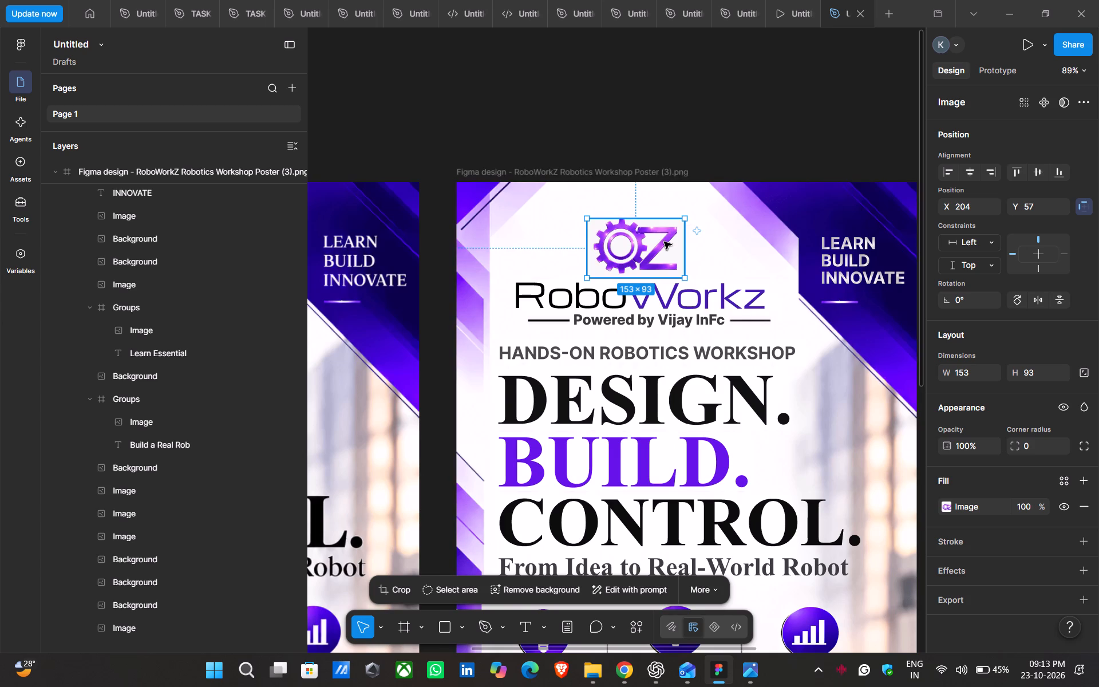
Select the new OZ logo in the editable poster and inspect its image fill settings.
left_click(732, 251)
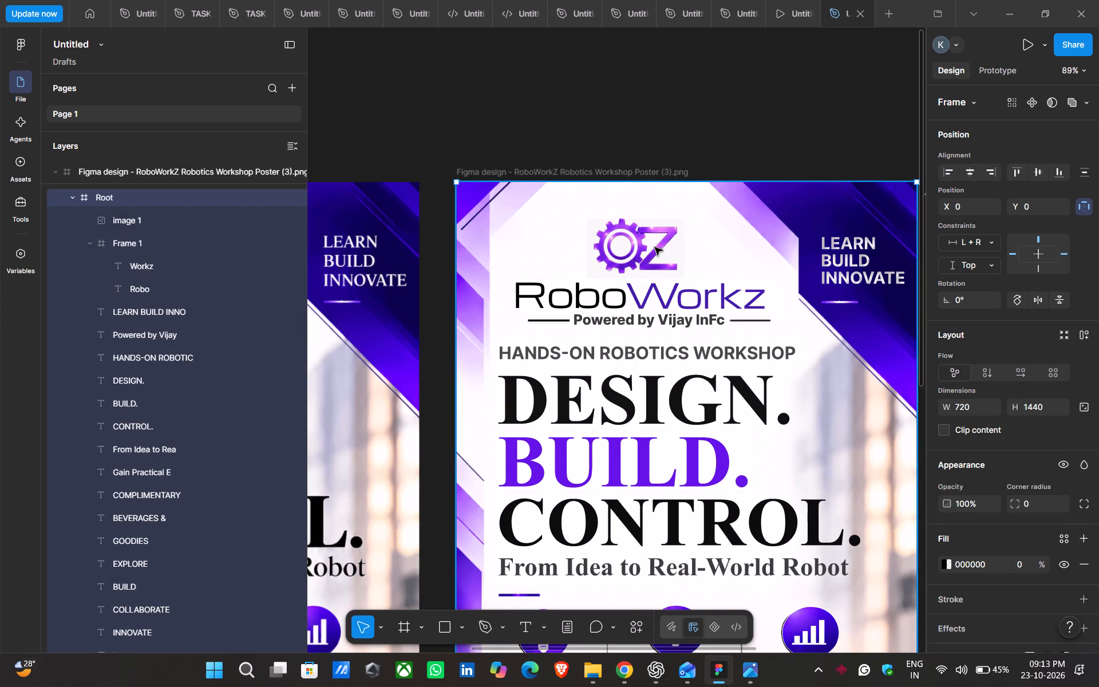
triple_click(655, 247)
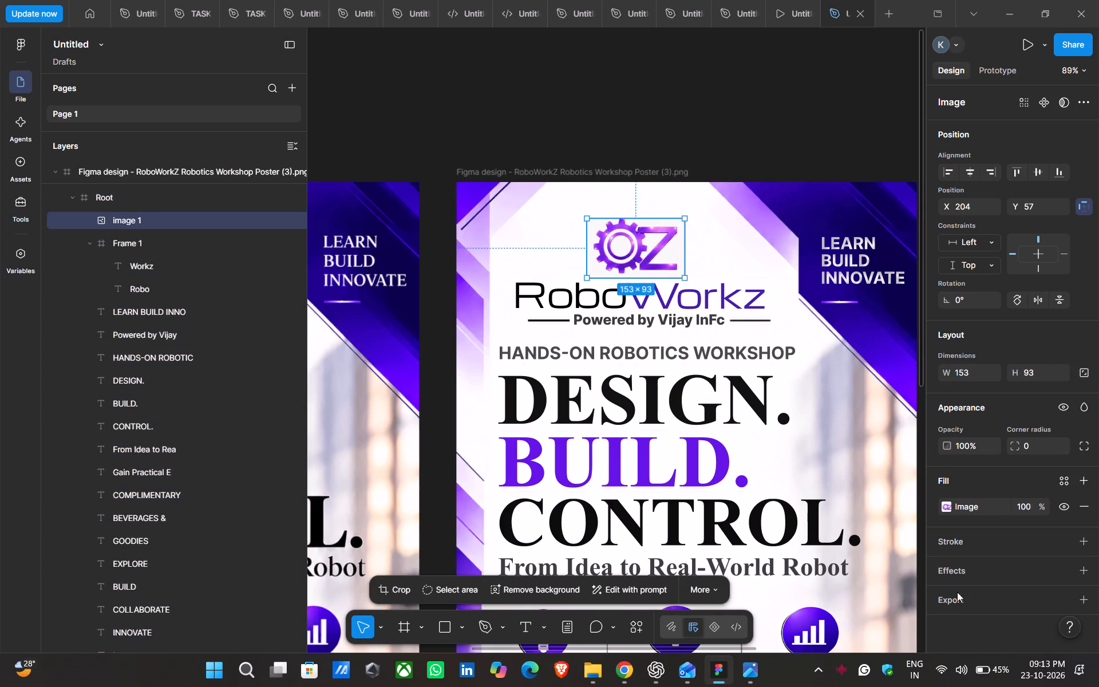
left_click(948, 506)
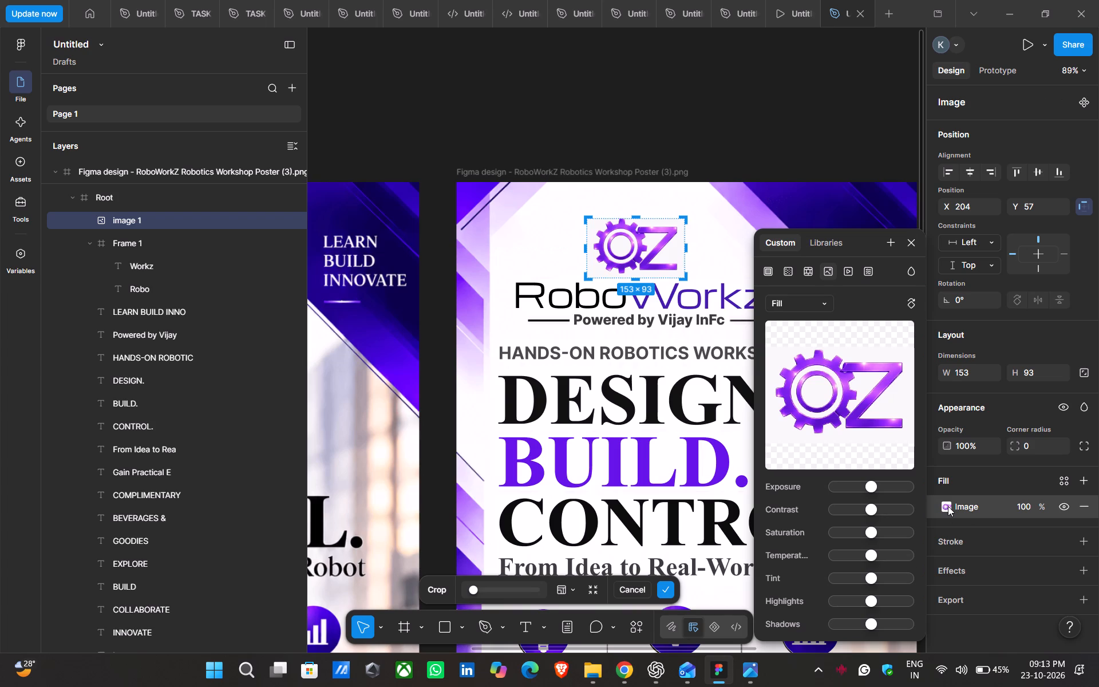
left_click(906, 241)
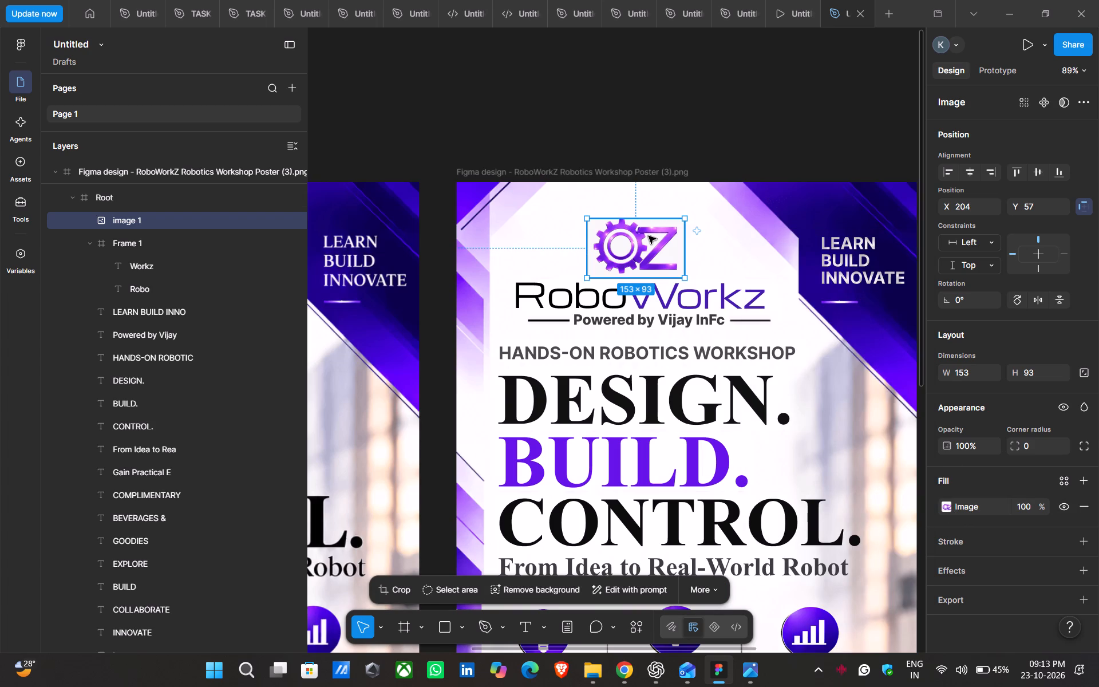
scroll(649, 236, "left", 3)
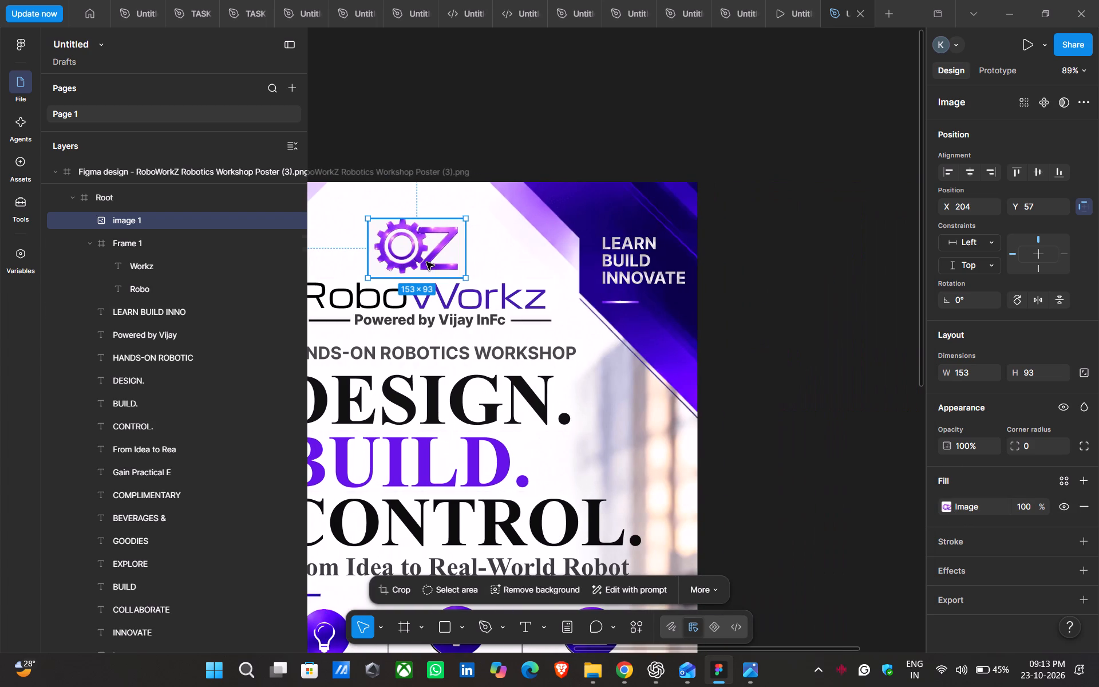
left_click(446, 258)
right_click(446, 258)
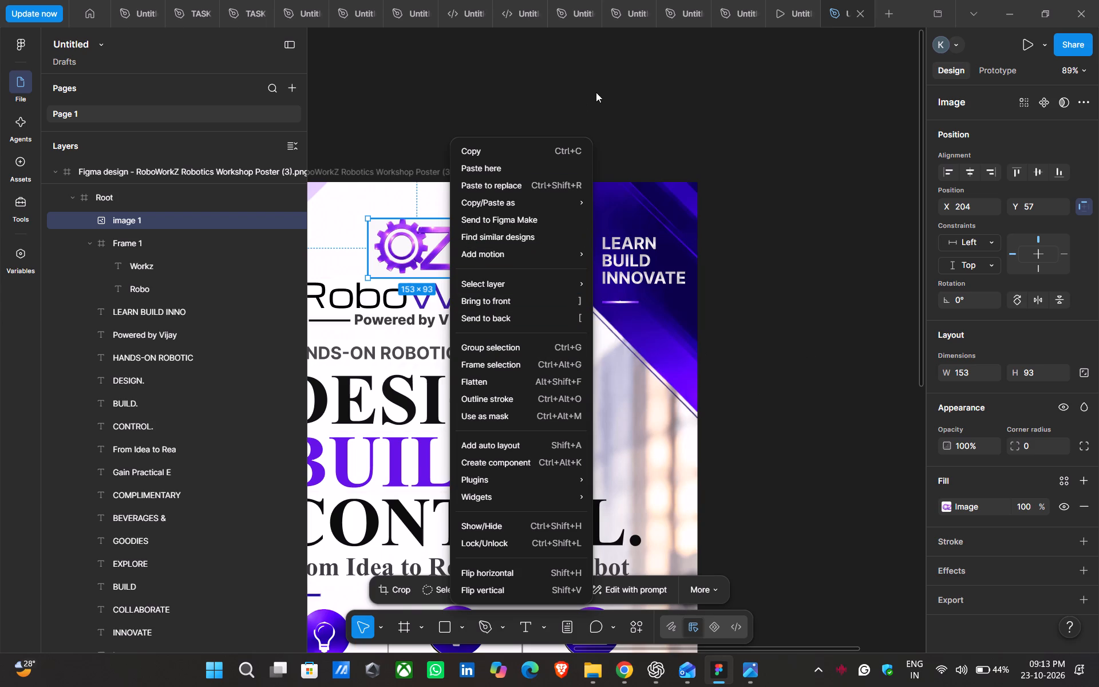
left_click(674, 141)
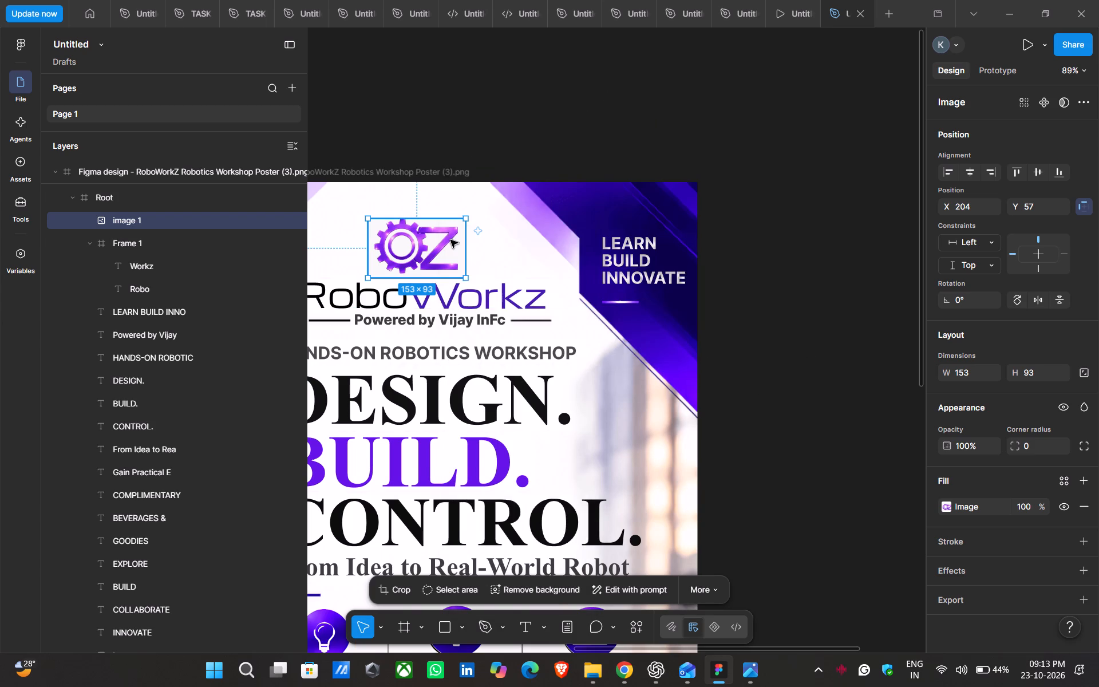
Move the new OZ logo out of the poster onto the empty canvas and remove its background.
left_click_drag(450, 240, 619, 245)
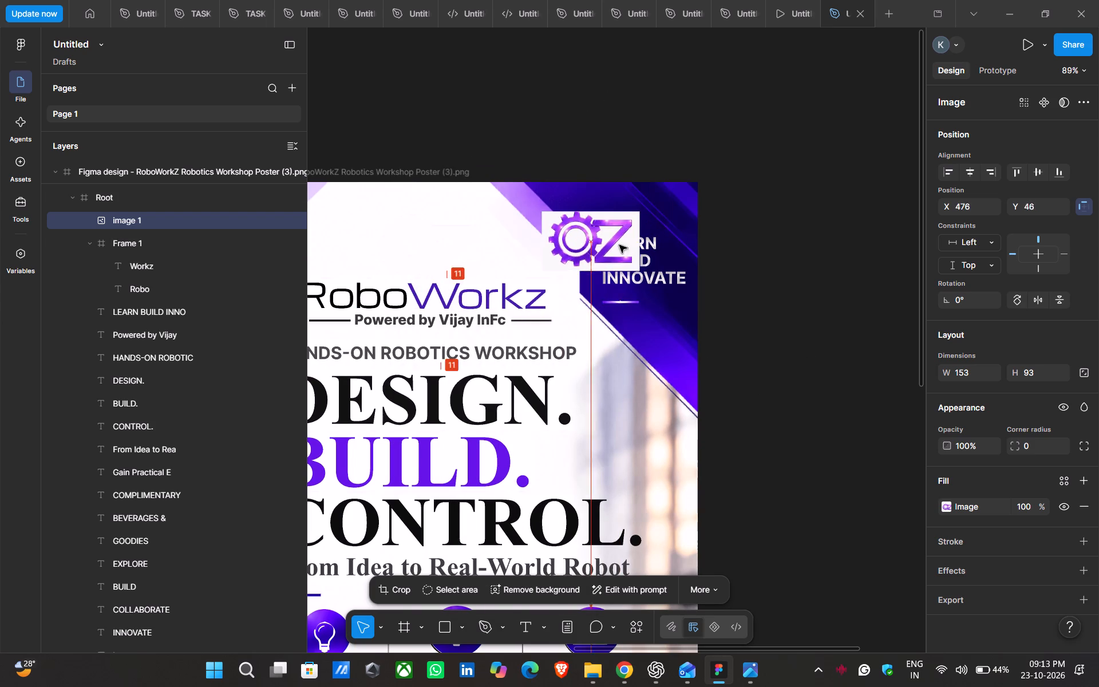
left_click_drag(619, 245, 837, 322)
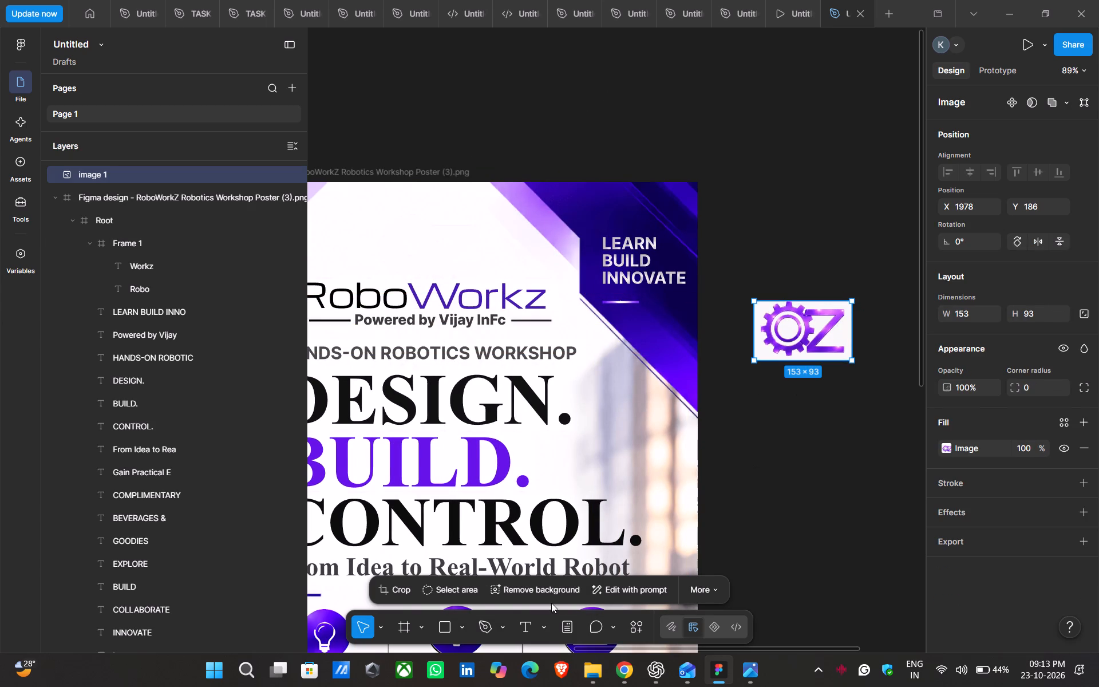
left_click(542, 592)
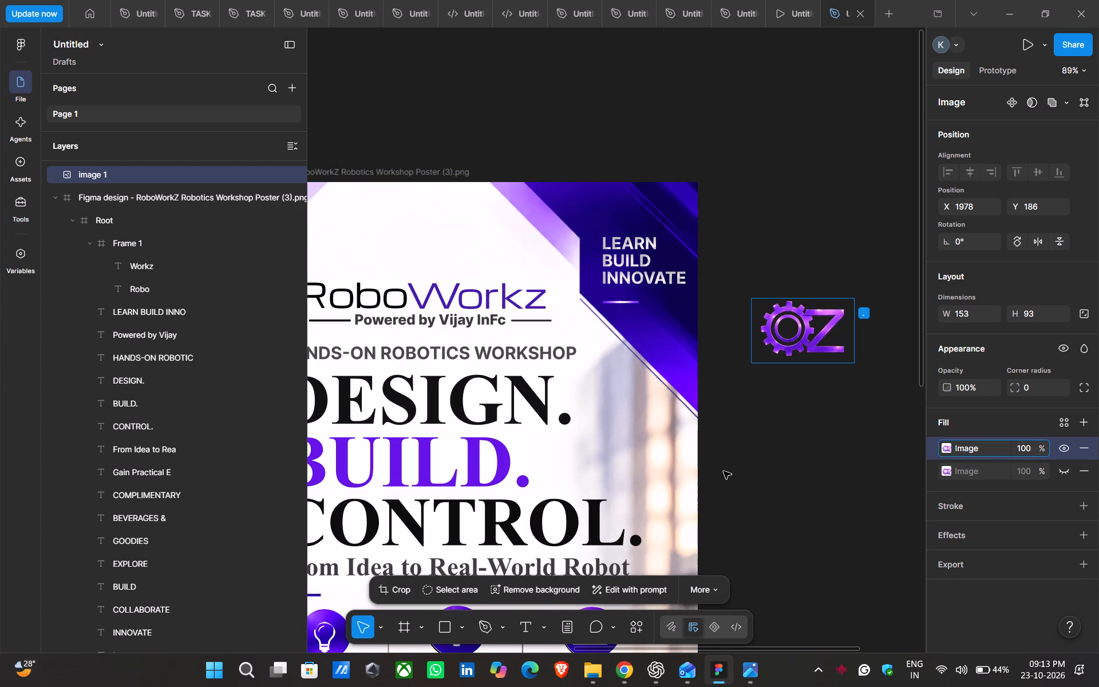
Move the background-free OZ logo back into the editable poster, above the RoboWorkz wordmark, at about X 227, Y 53.
left_click_drag(804, 333, 440, 250)
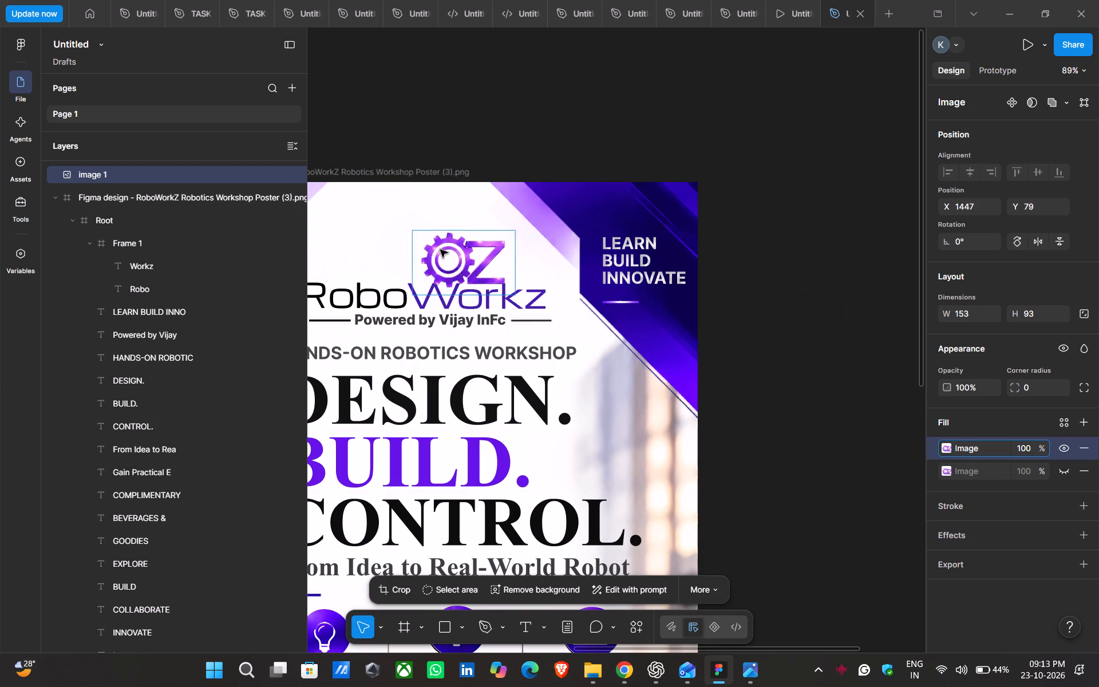
left_click_drag(440, 250, 433, 254)
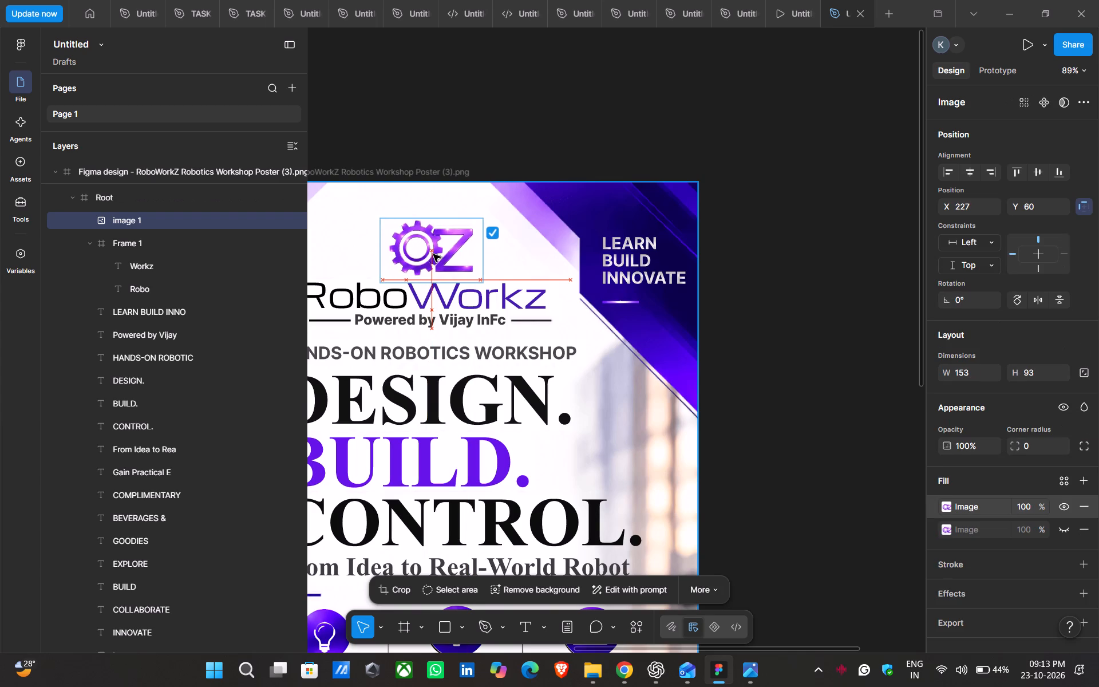
left_click_drag(433, 254, 433, 247)
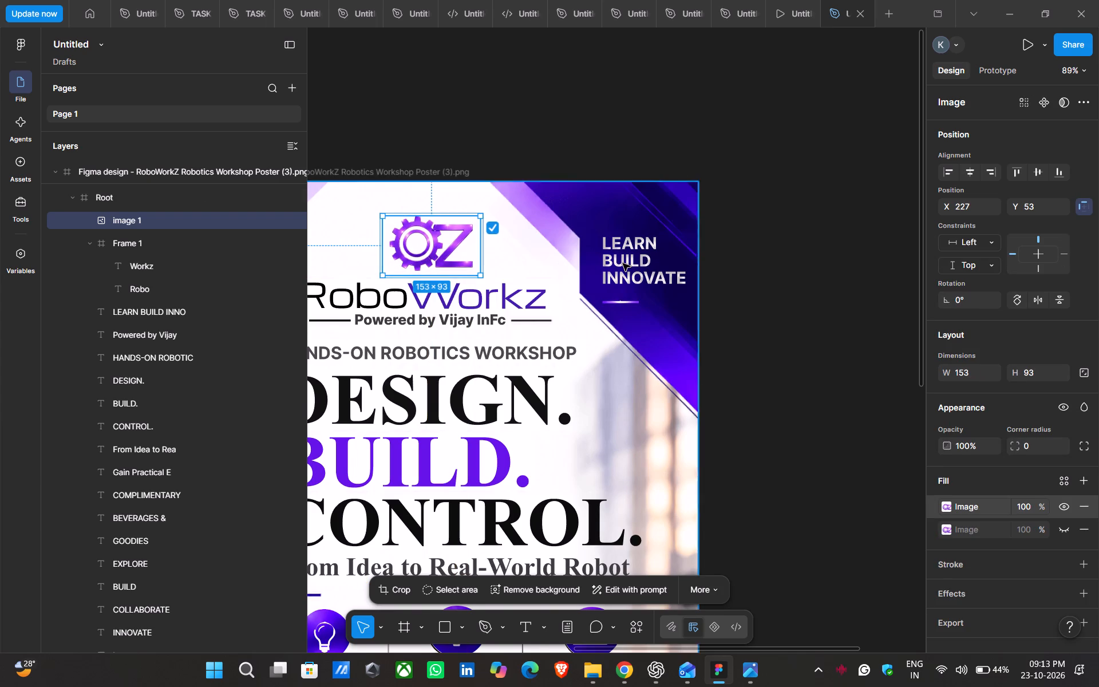
scroll(623, 263, "right", 1)
left_click(770, 144)
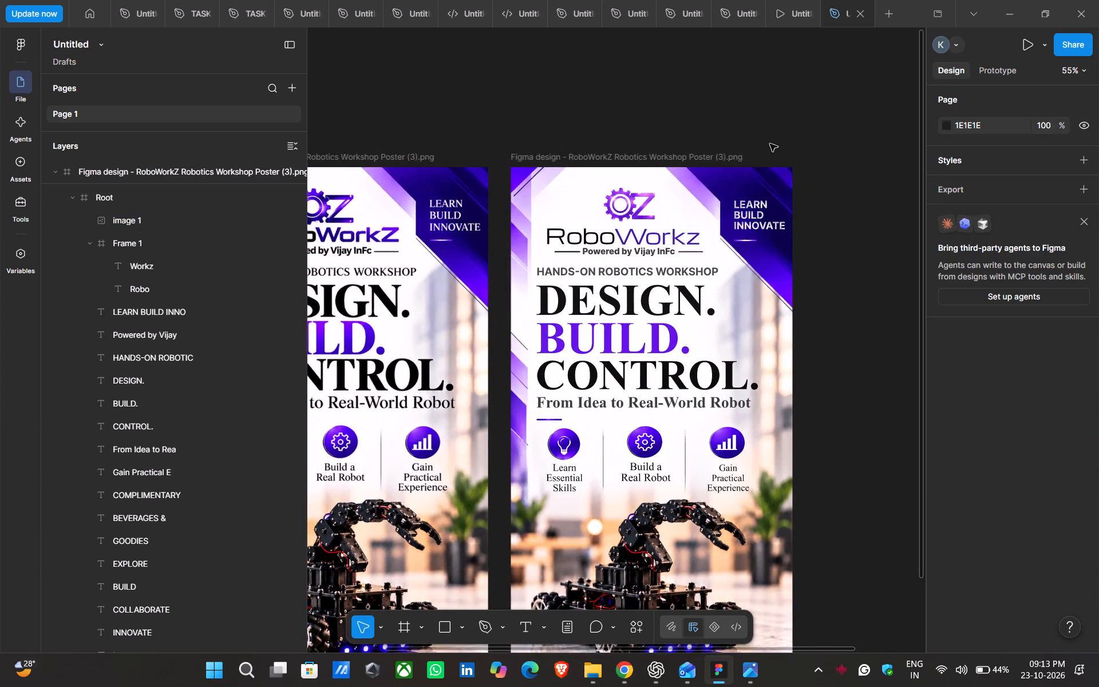
Lower the OZ logo in the editable poster to about Y 66, closer to the RoboWorkz wordmark.
scroll(770, 144, "right", 1)
triple_click(669, 200)
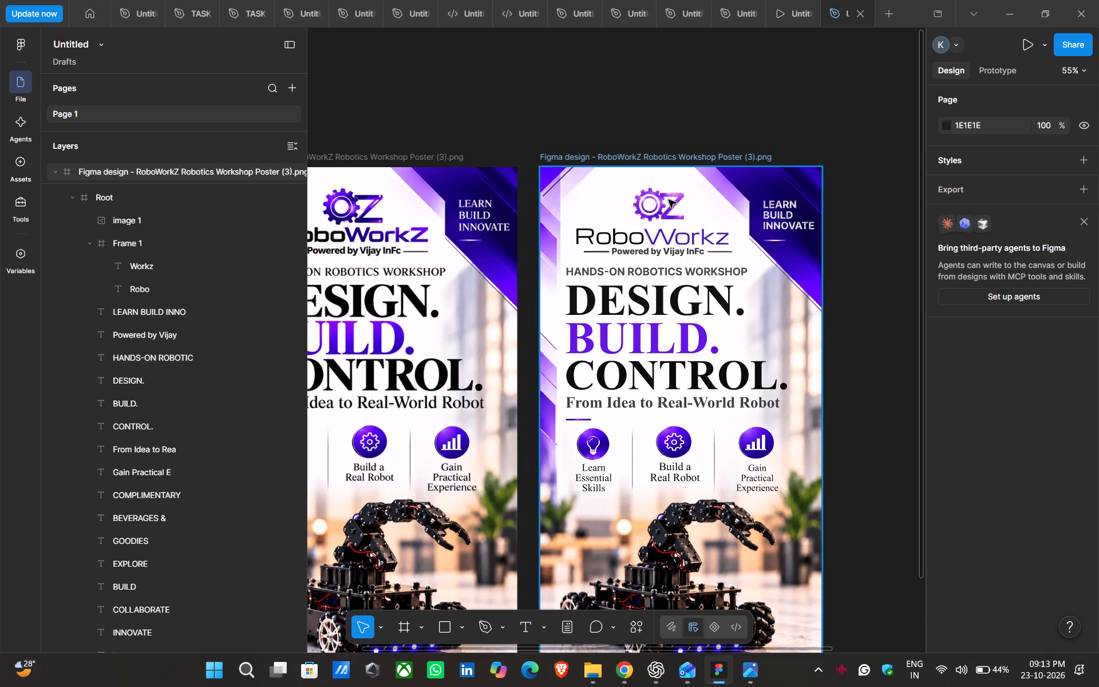
double_click(669, 200)
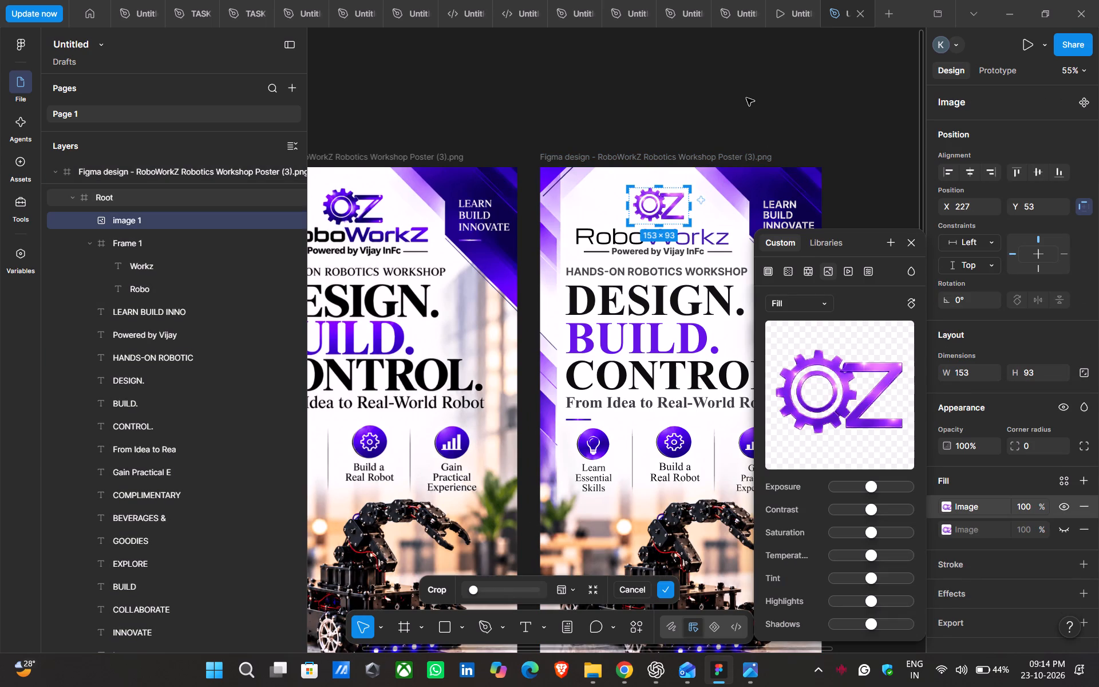
left_click(746, 98)
left_click_drag(658, 212, 658, 216)
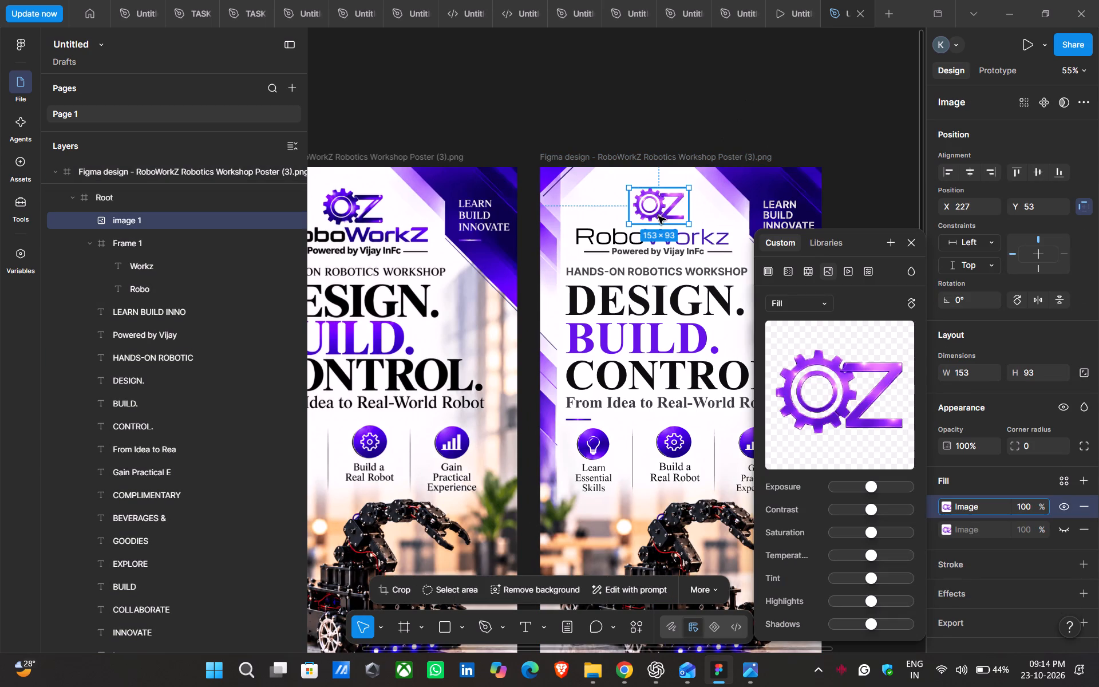
left_click_drag(658, 216, 659, 218)
left_click(698, 113)
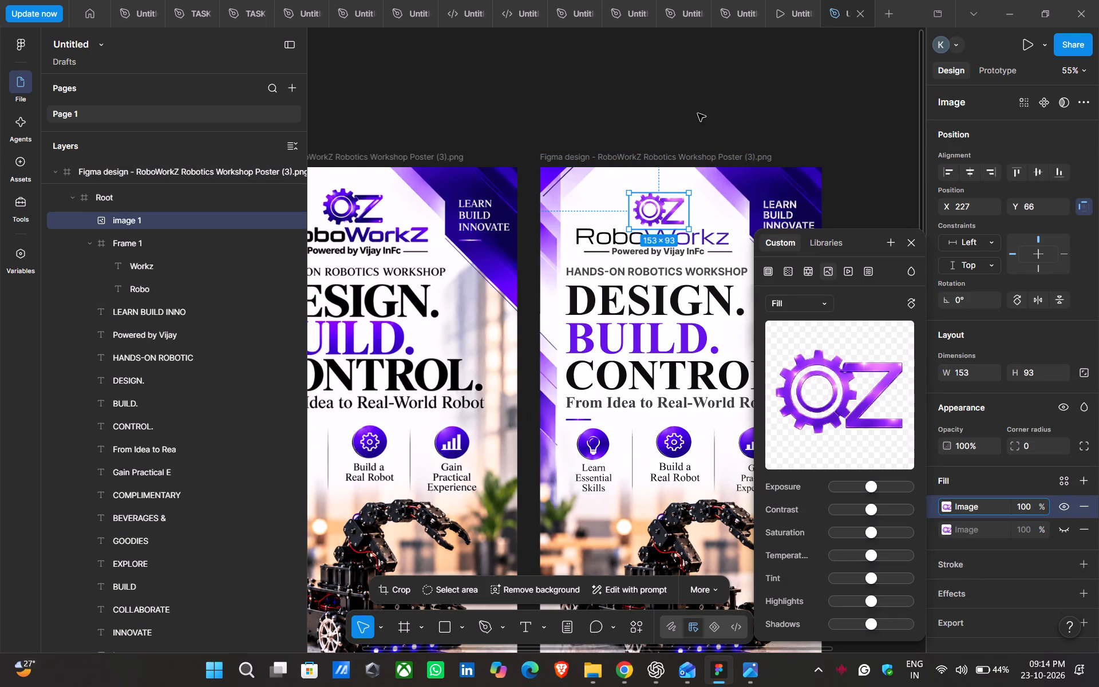
Set the height of the OZ logo image in the editable poster to 95.
scroll(698, 113, "right", 1)
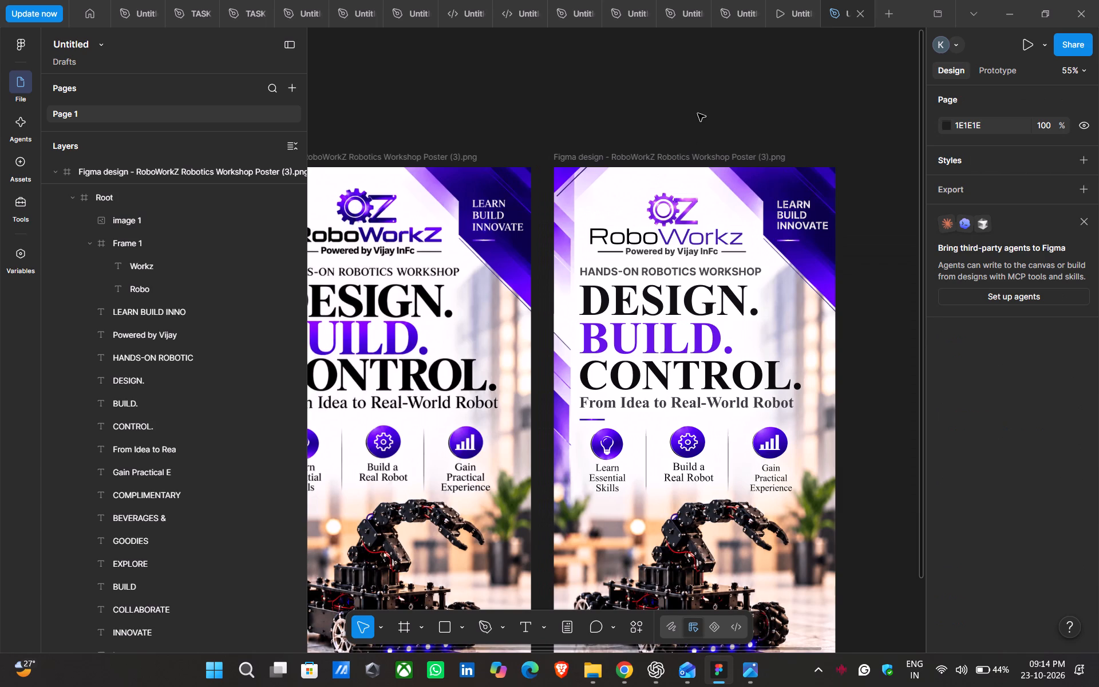
scroll(698, 113, "down", 3)
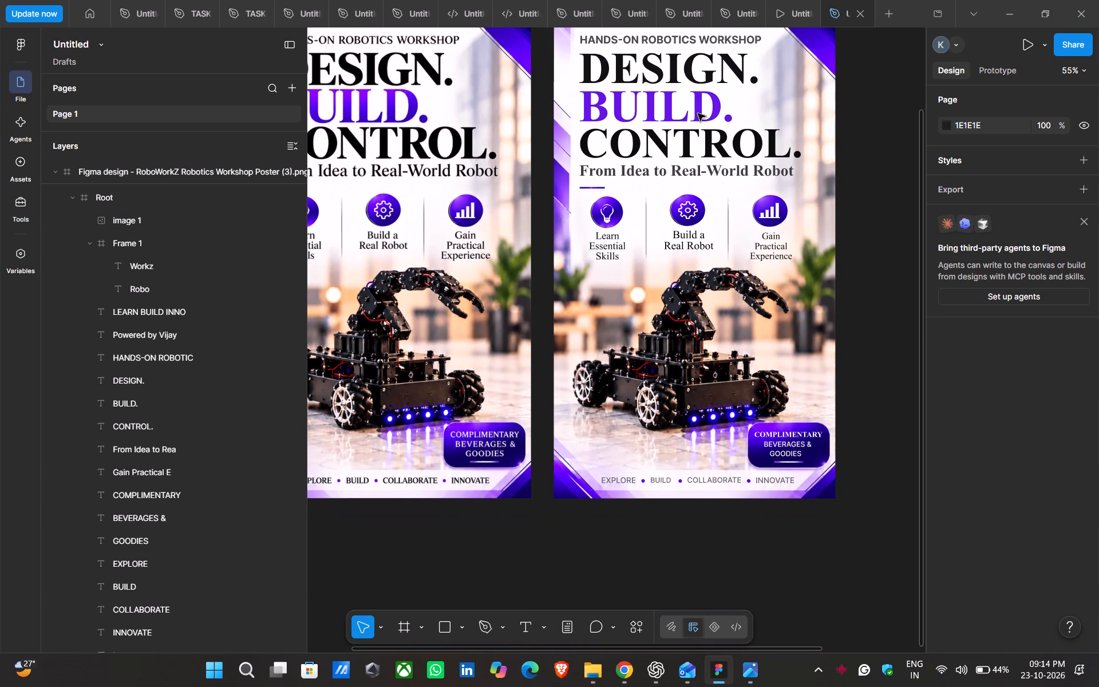
scroll(698, 113, "up", 1)
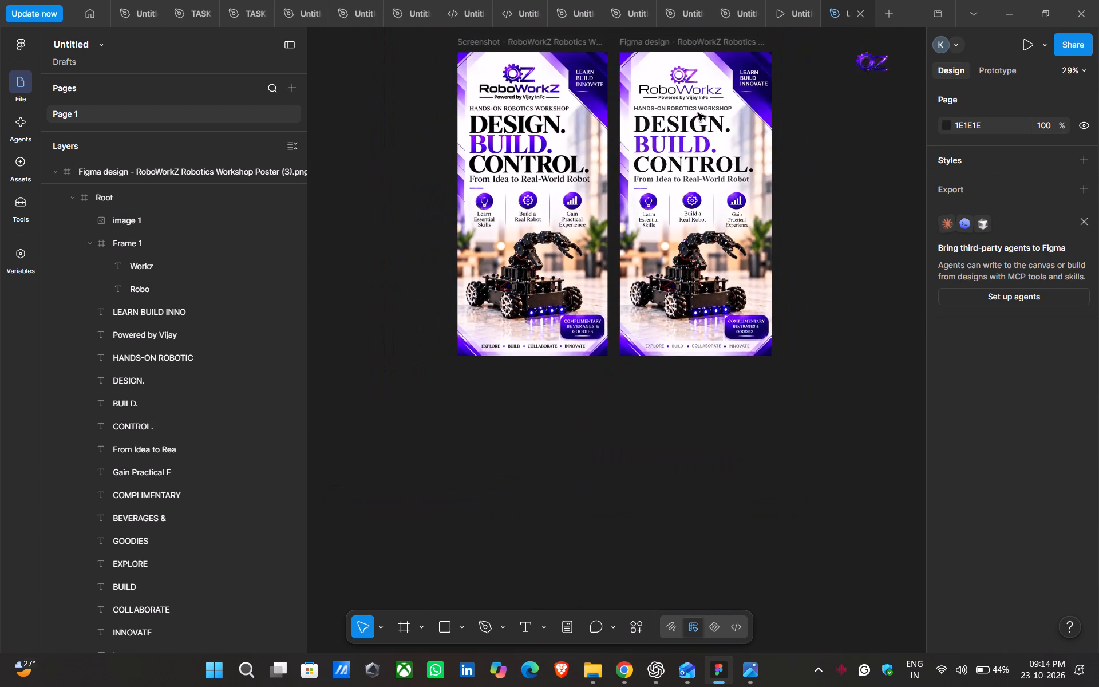
scroll(698, 113, "up", 1)
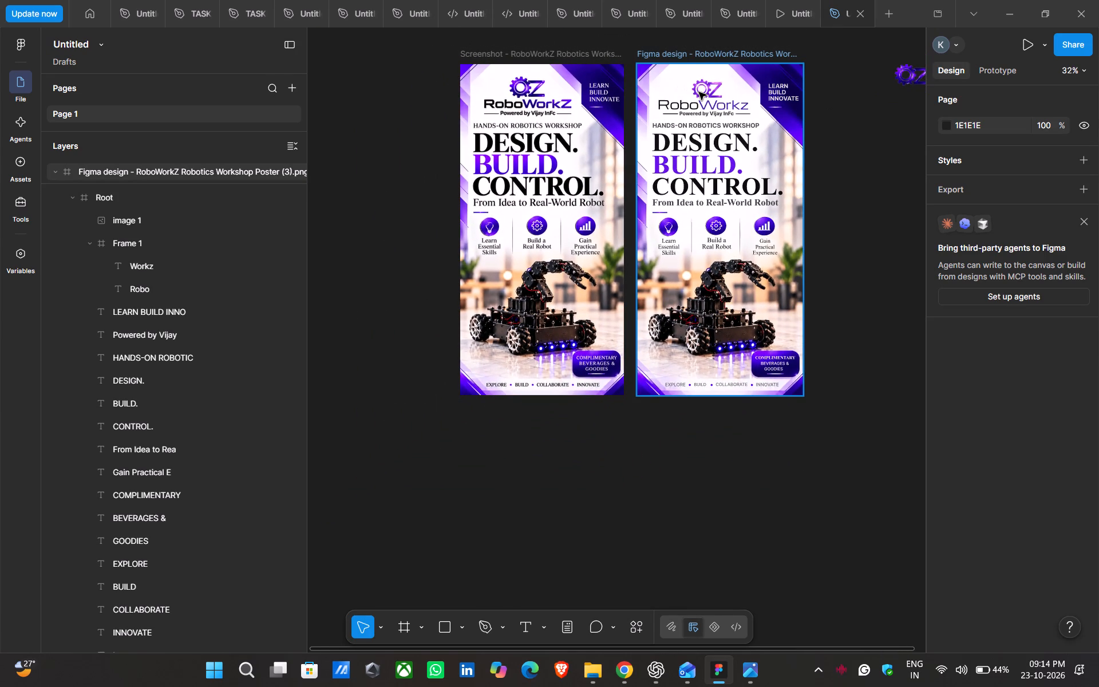
left_click(699, 92)
double_click(699, 92)
double_click(706, 88)
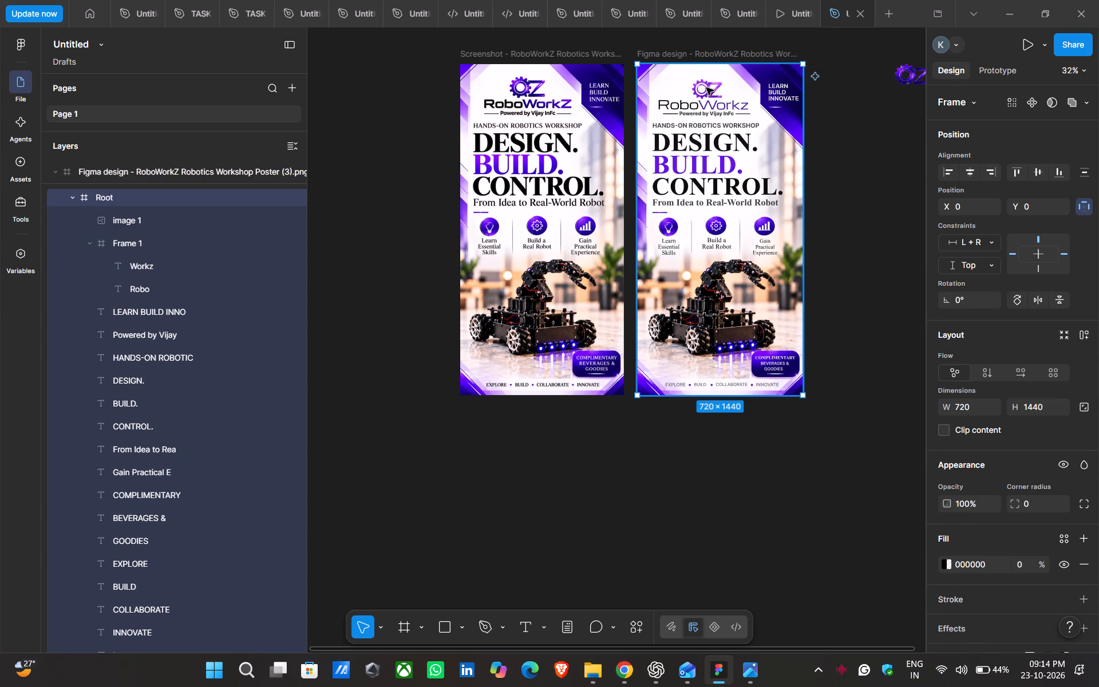
double_click(706, 88)
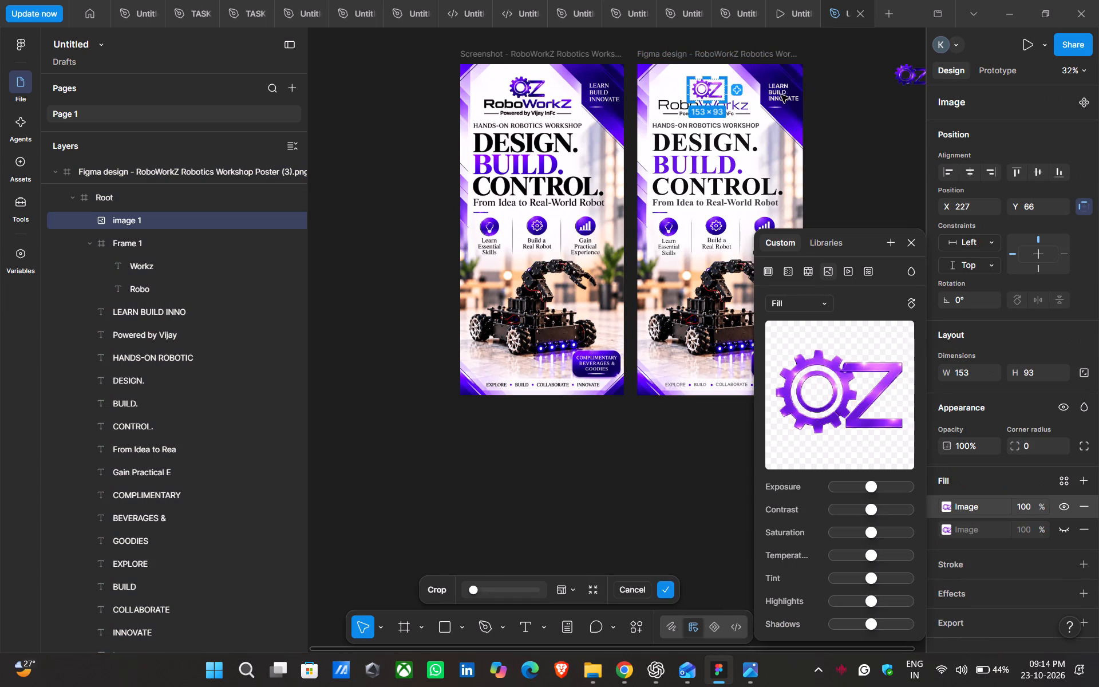
left_click(979, 369)
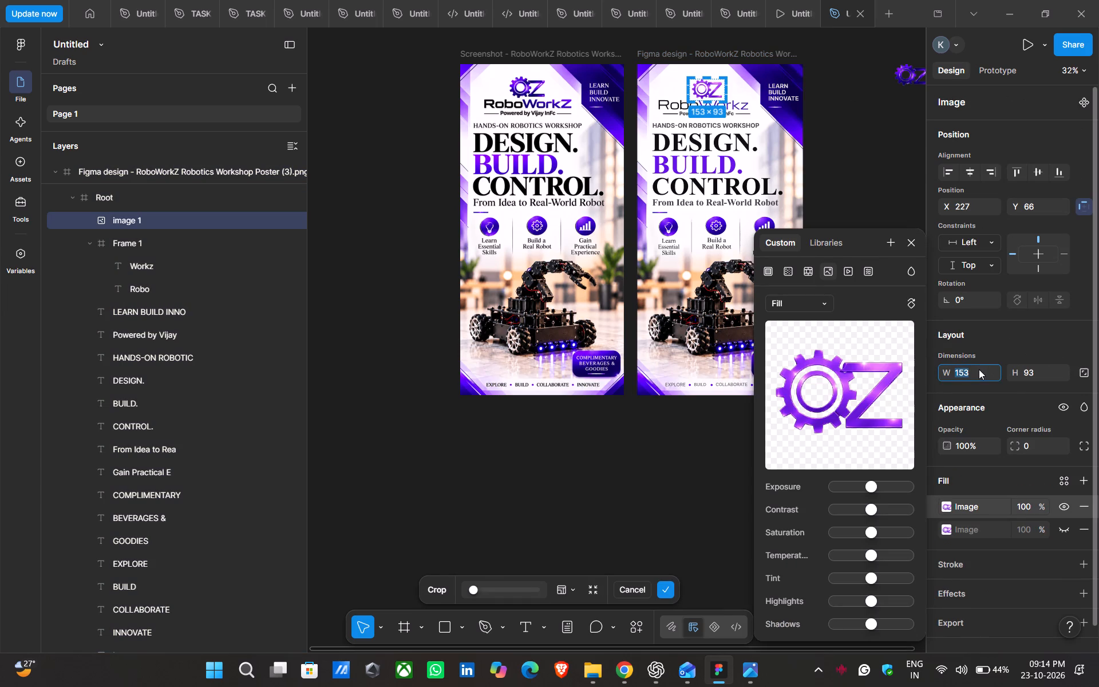
left_click(1043, 371)
key("BackSpace")
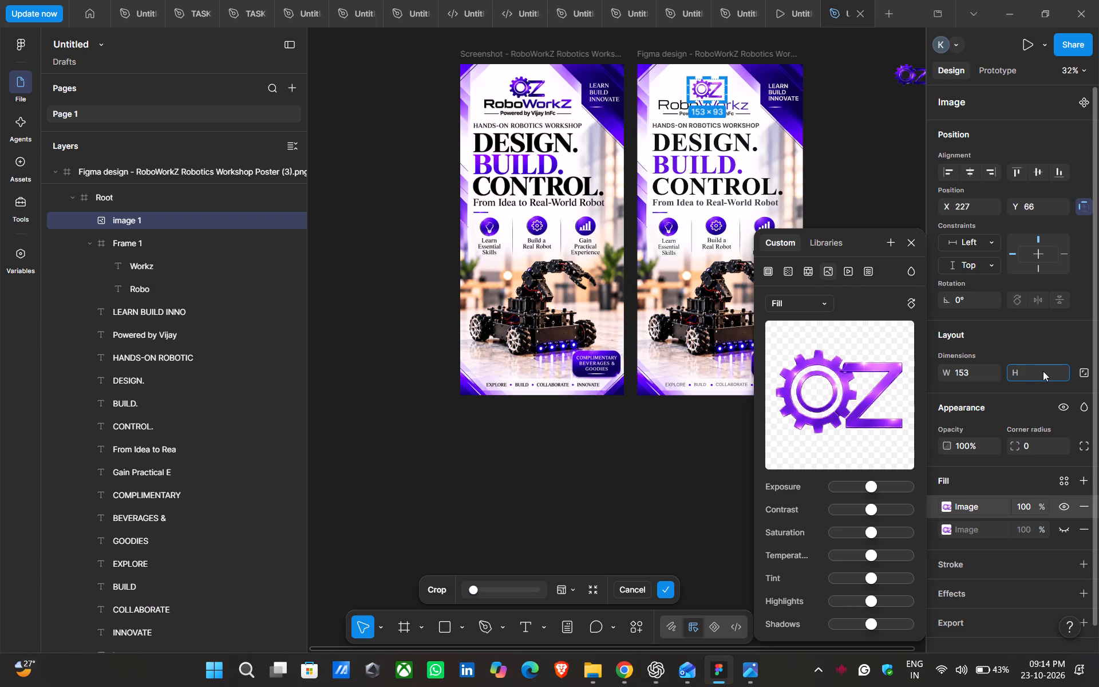
type("95")
key("Return")
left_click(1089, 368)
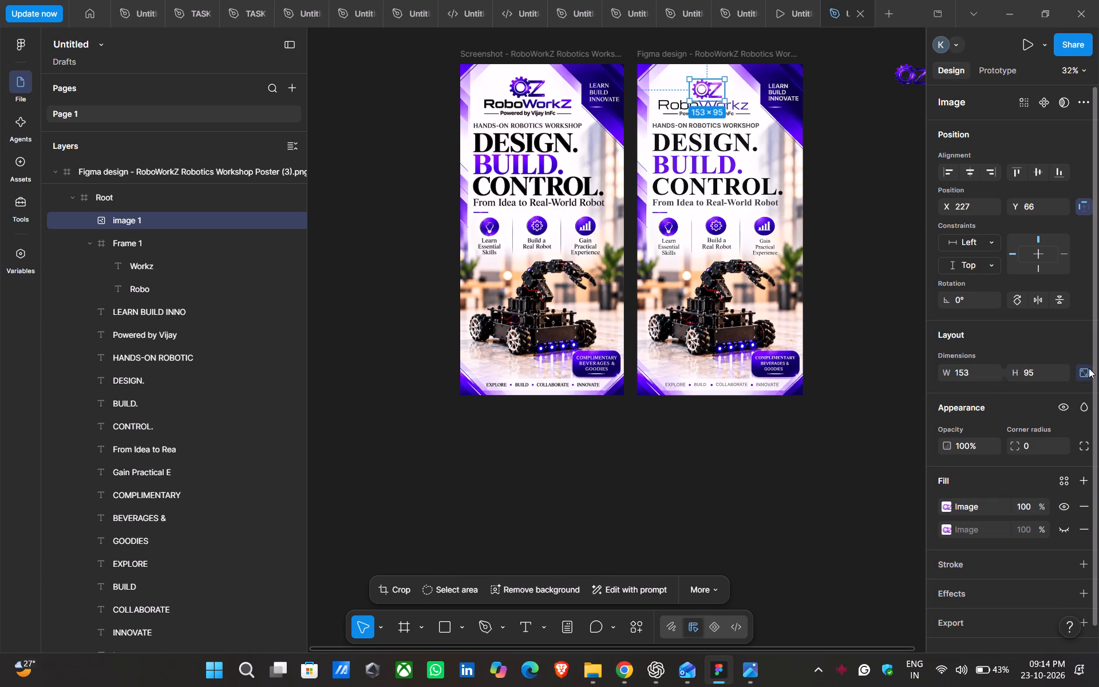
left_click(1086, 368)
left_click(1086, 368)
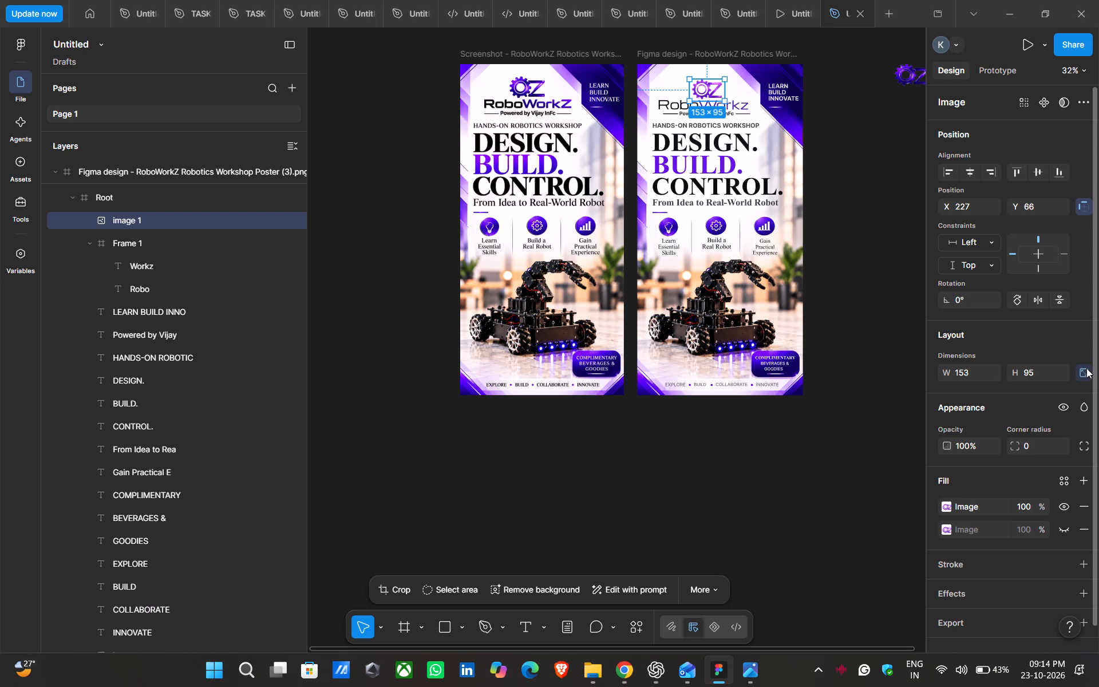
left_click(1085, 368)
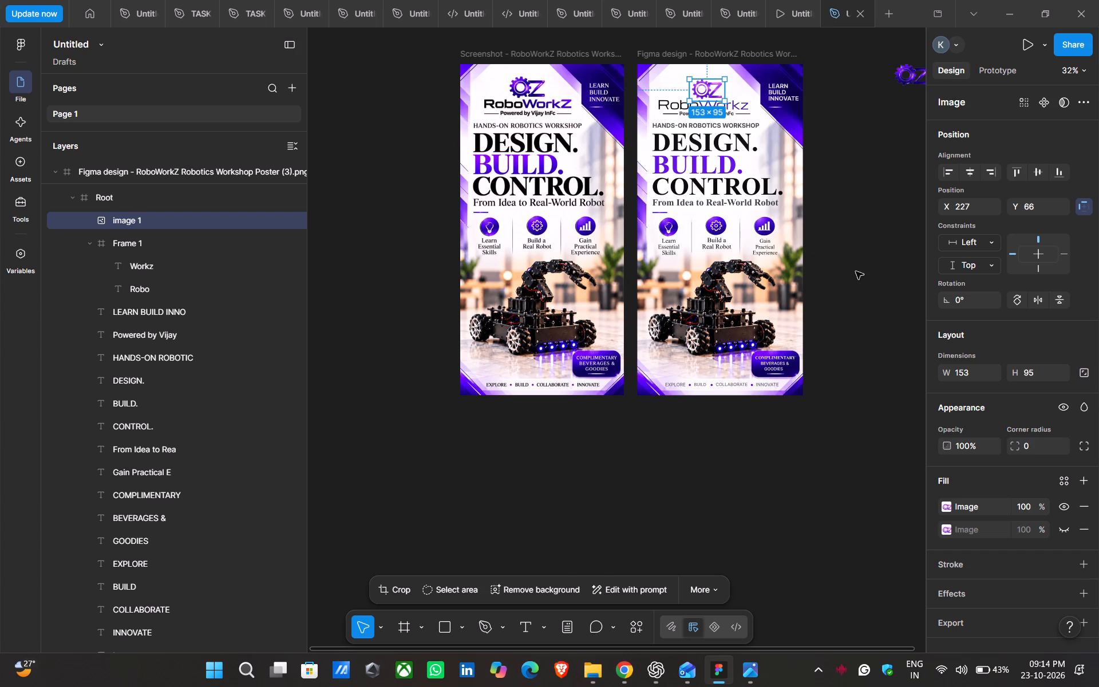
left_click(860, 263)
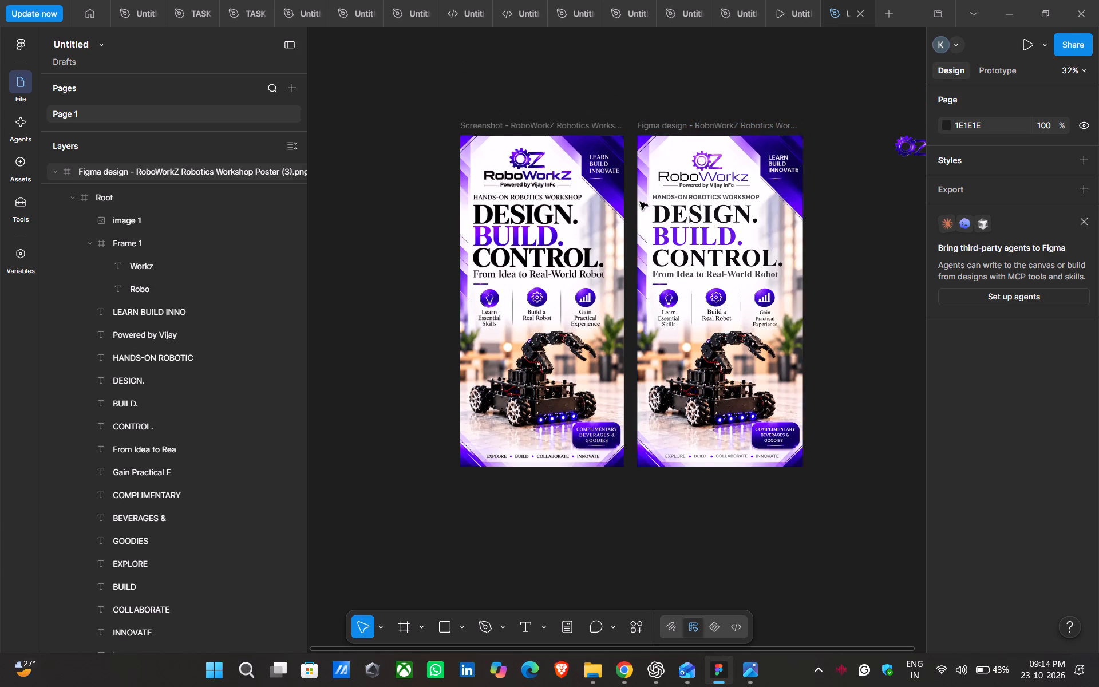
Examine the typography and fill settings of the DESIGN. headline in the editable poster.
left_click(707, 232)
left_click(707, 232)
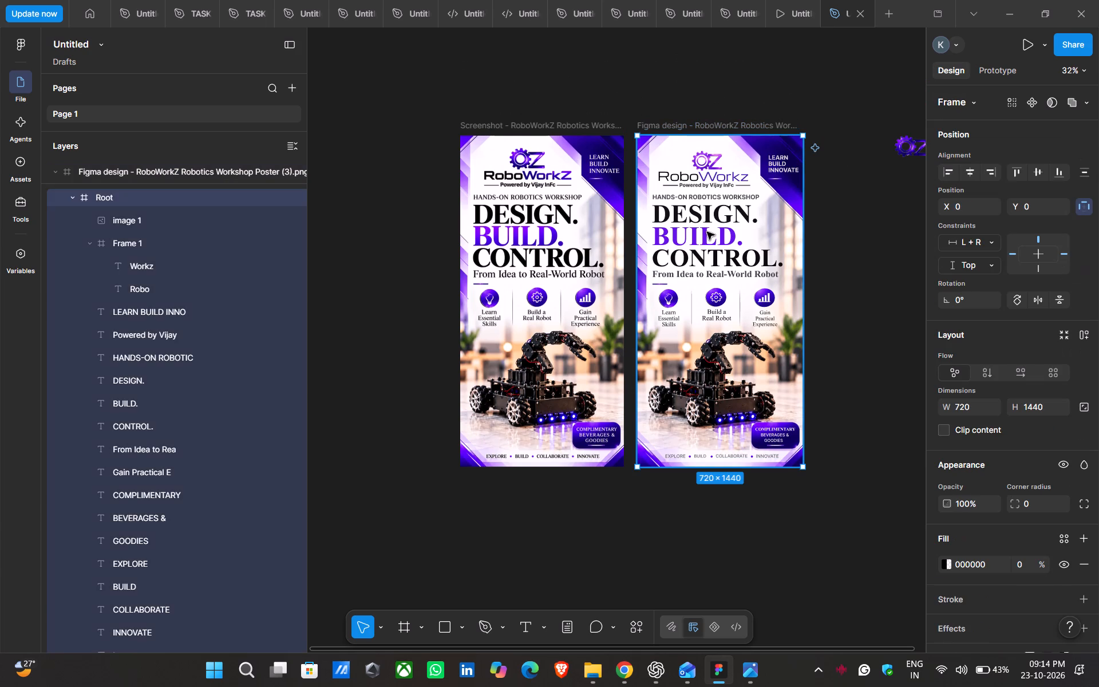
triple_click(701, 218)
double_click(701, 218)
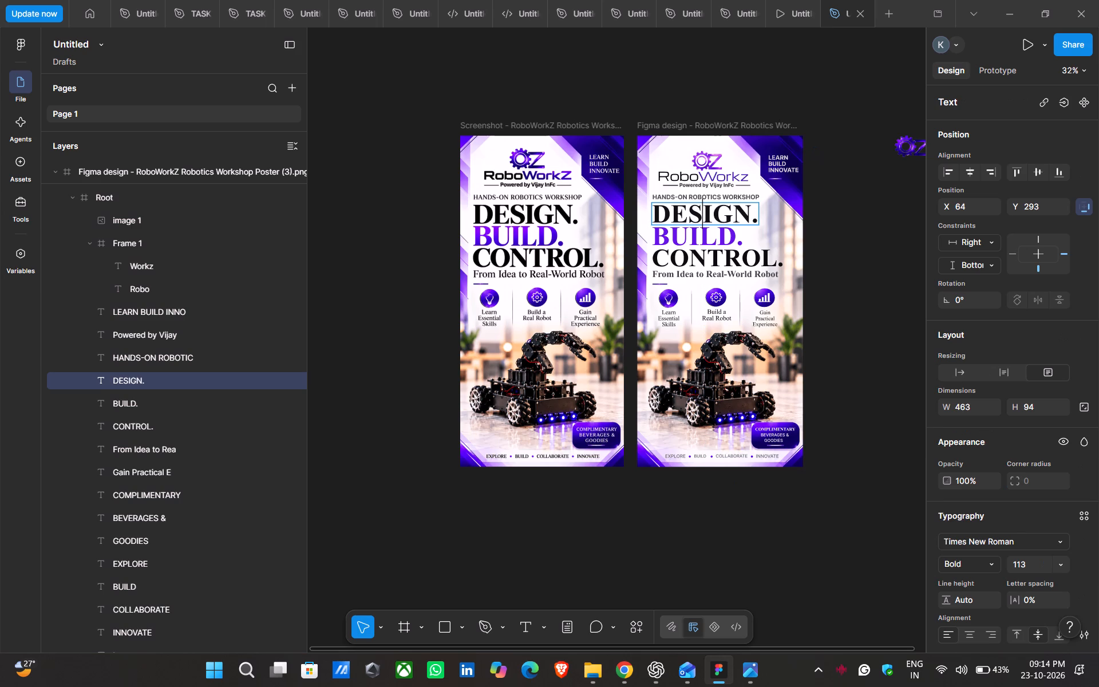
left_click(701, 218)
scroll(989, 434, "down", 1)
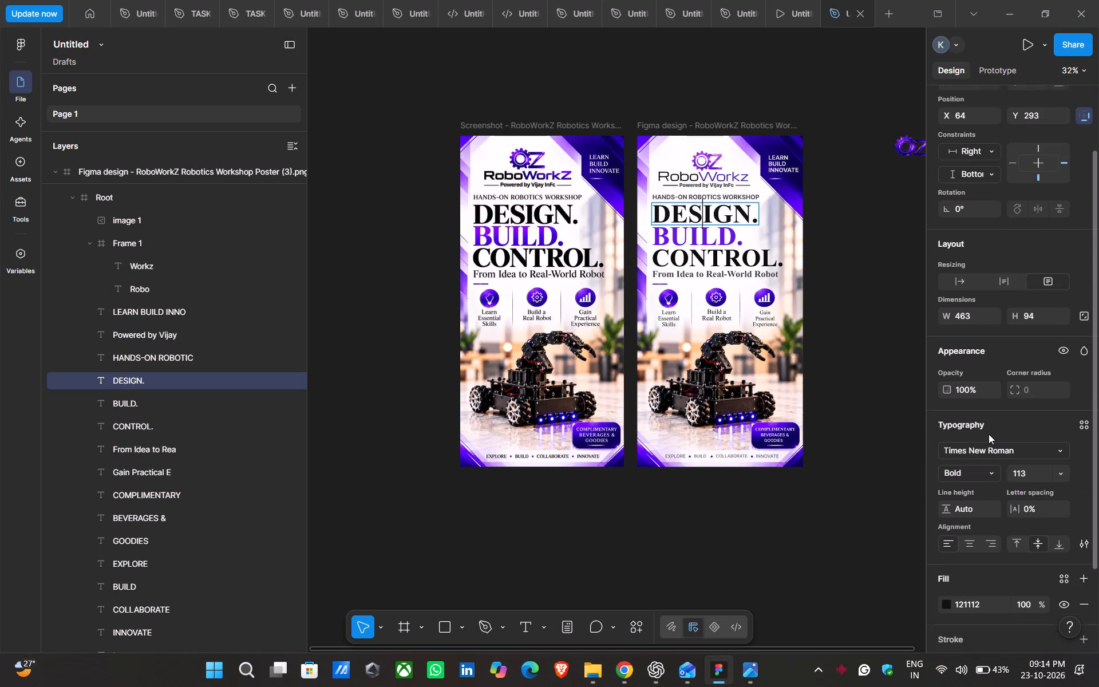
scroll(989, 434, "down", 1)
scroll(1011, 518, "down", 3)
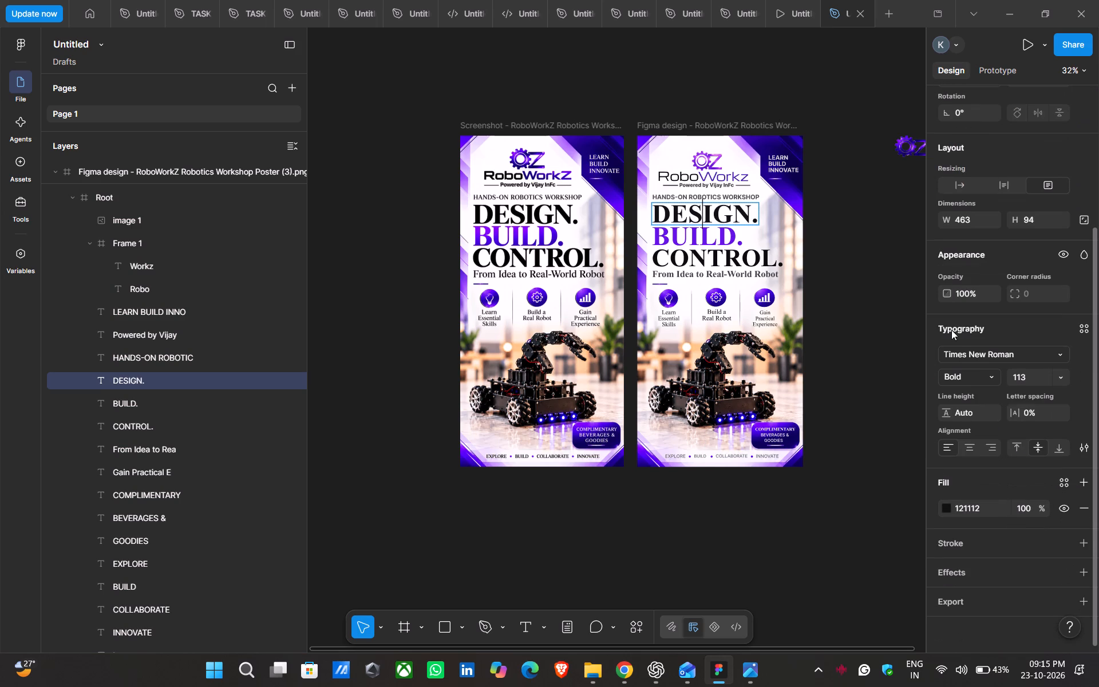
left_click(871, 281)
left_click(875, 268)
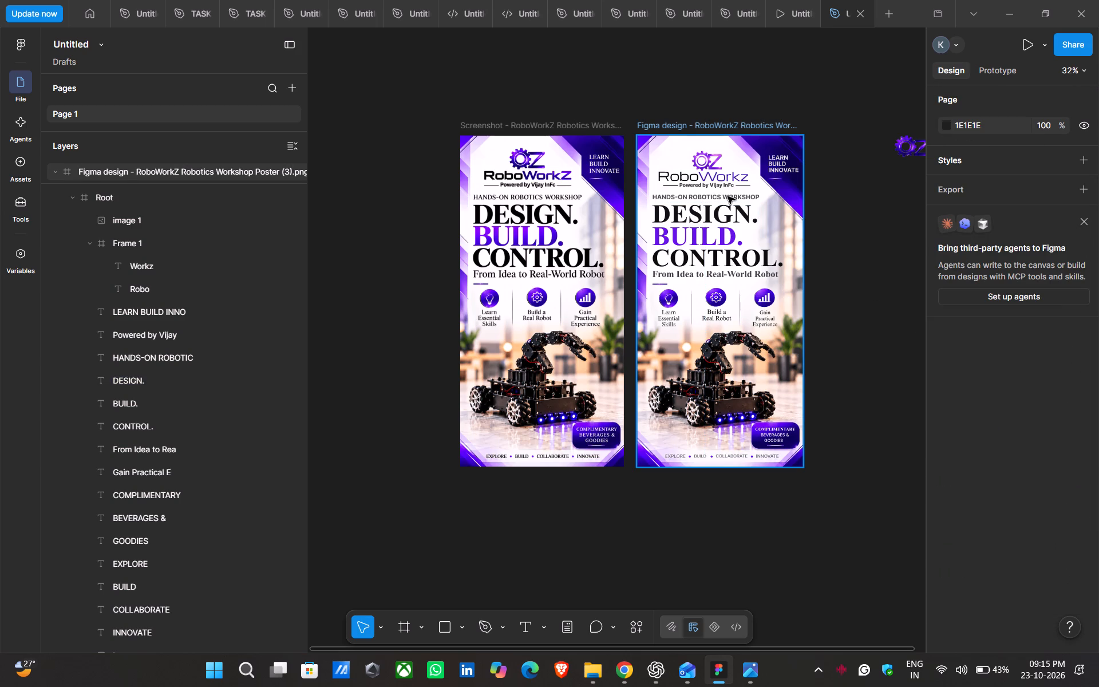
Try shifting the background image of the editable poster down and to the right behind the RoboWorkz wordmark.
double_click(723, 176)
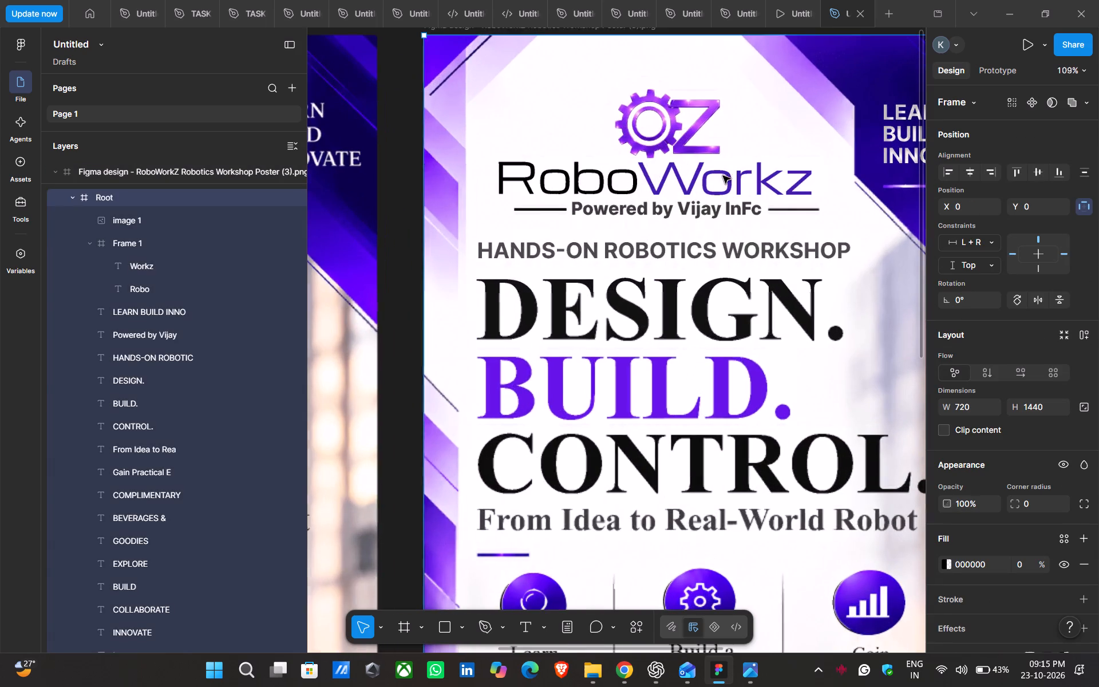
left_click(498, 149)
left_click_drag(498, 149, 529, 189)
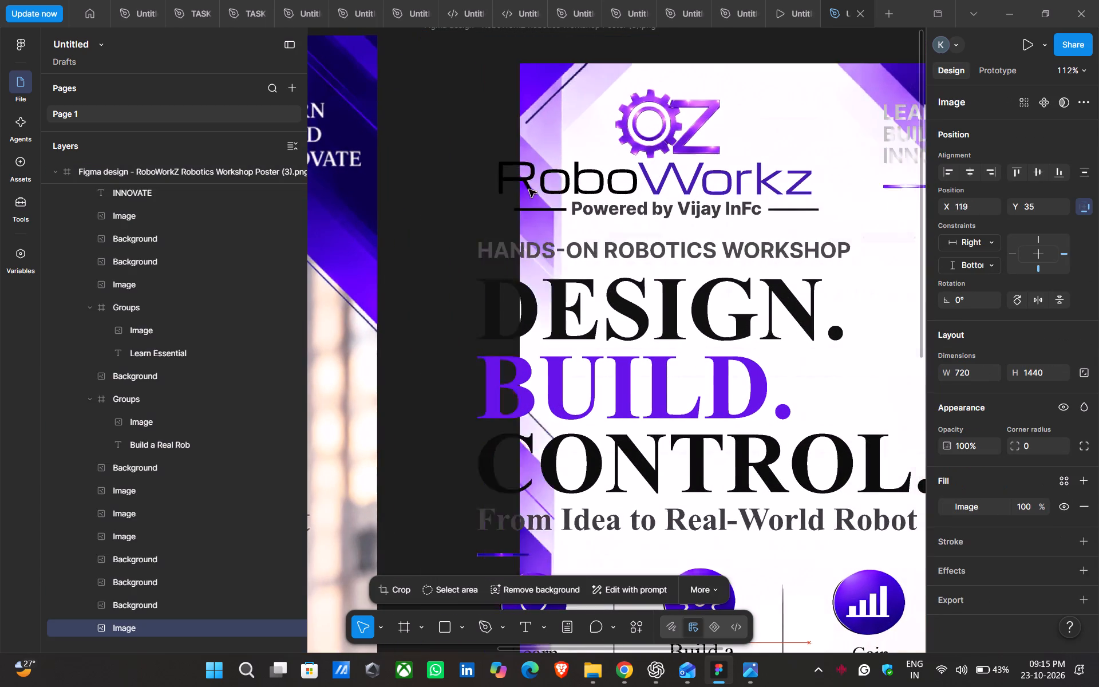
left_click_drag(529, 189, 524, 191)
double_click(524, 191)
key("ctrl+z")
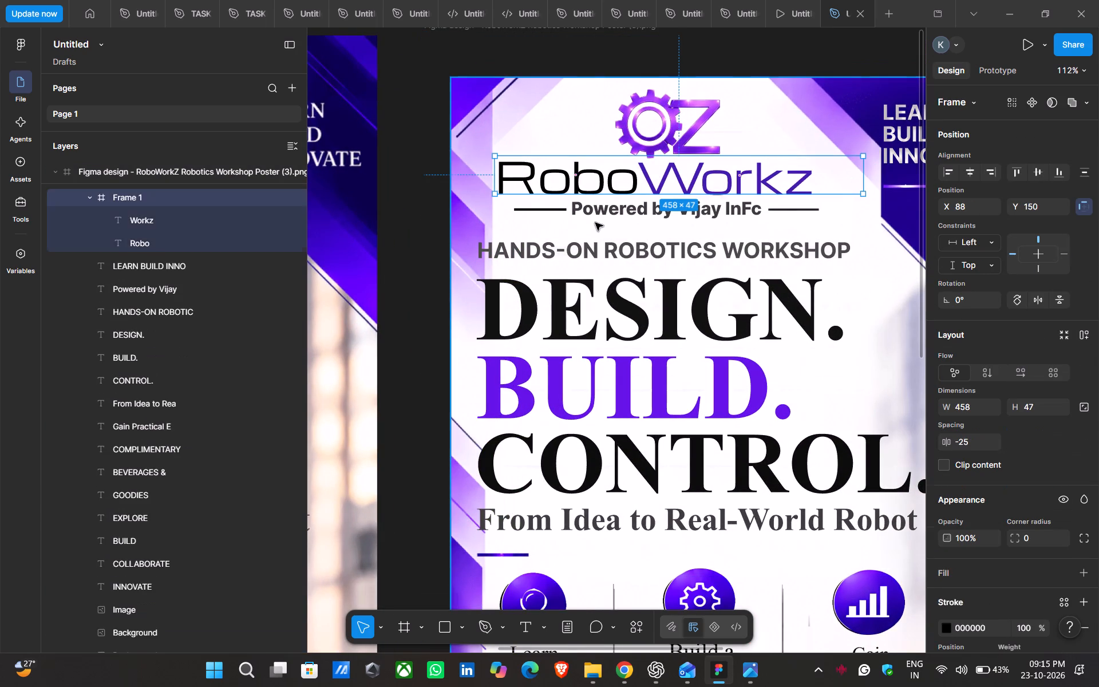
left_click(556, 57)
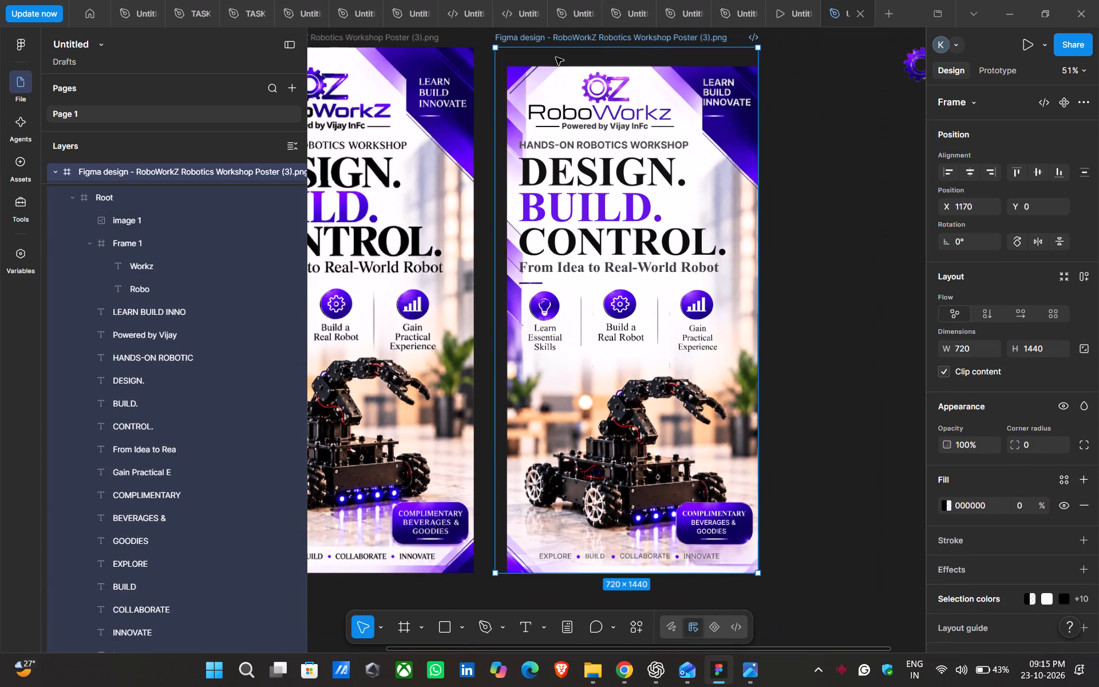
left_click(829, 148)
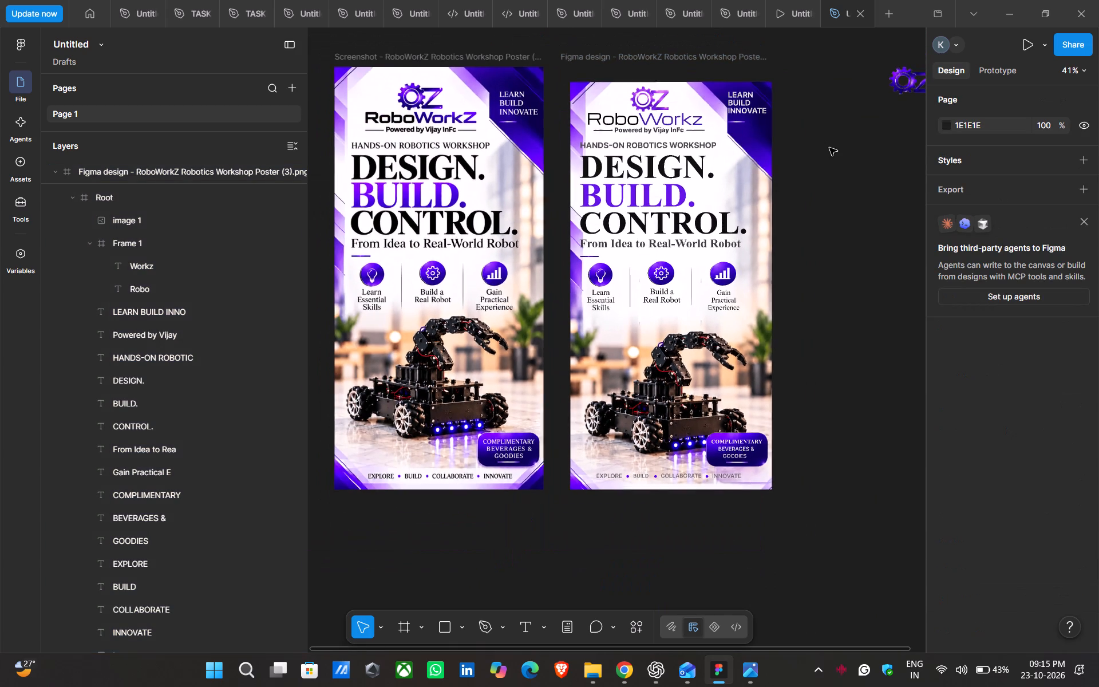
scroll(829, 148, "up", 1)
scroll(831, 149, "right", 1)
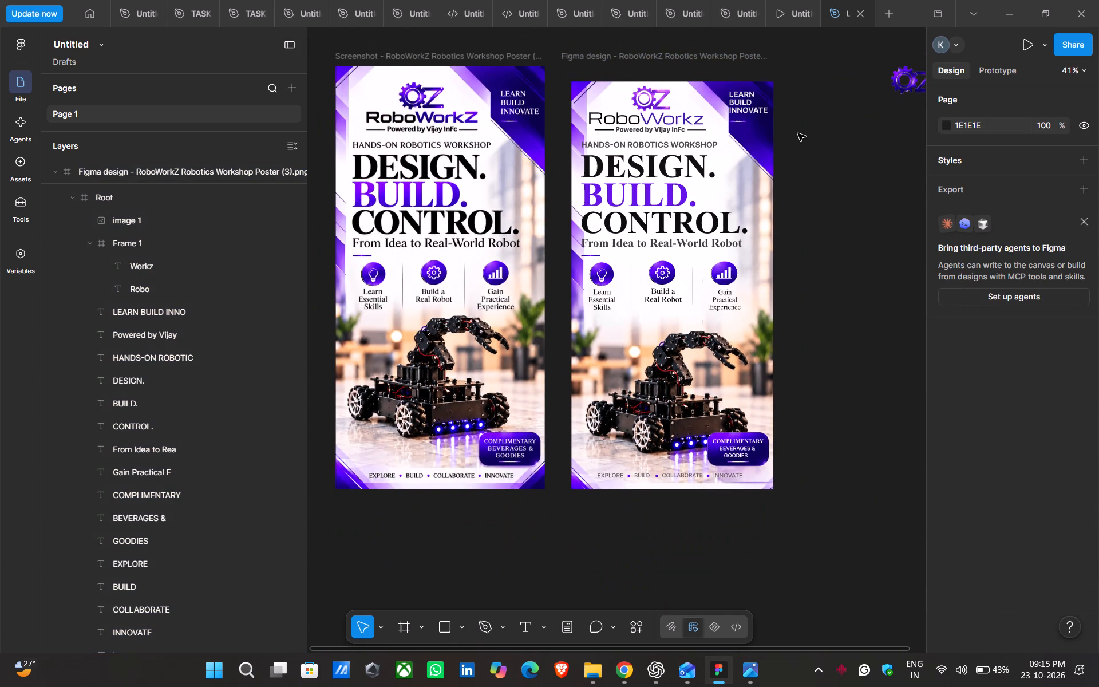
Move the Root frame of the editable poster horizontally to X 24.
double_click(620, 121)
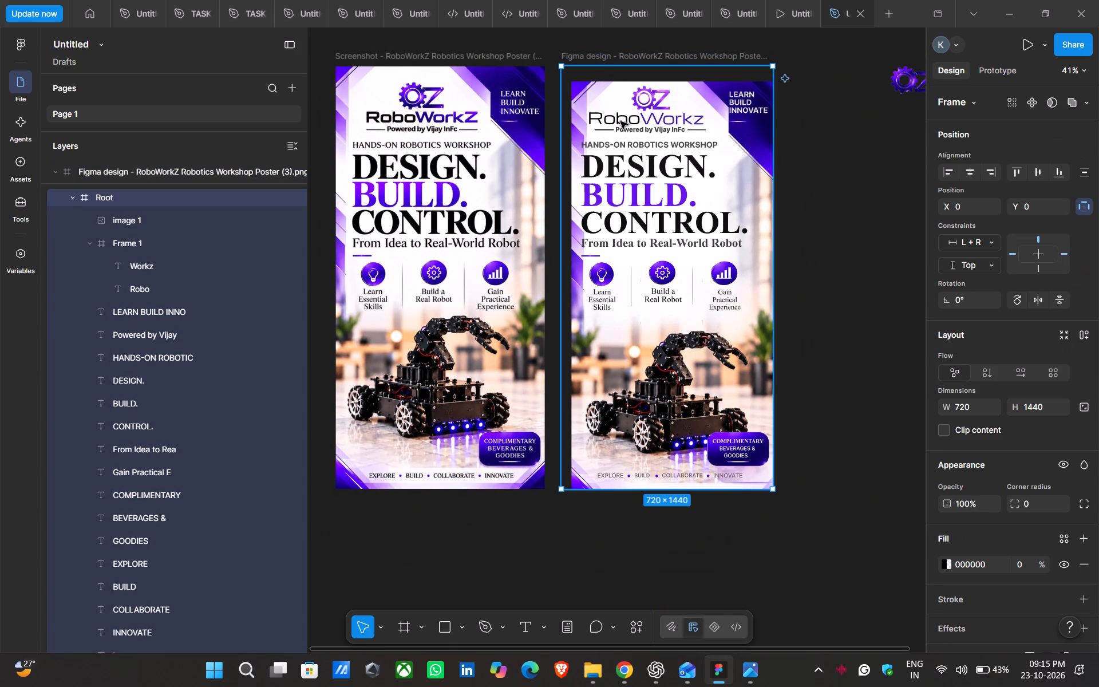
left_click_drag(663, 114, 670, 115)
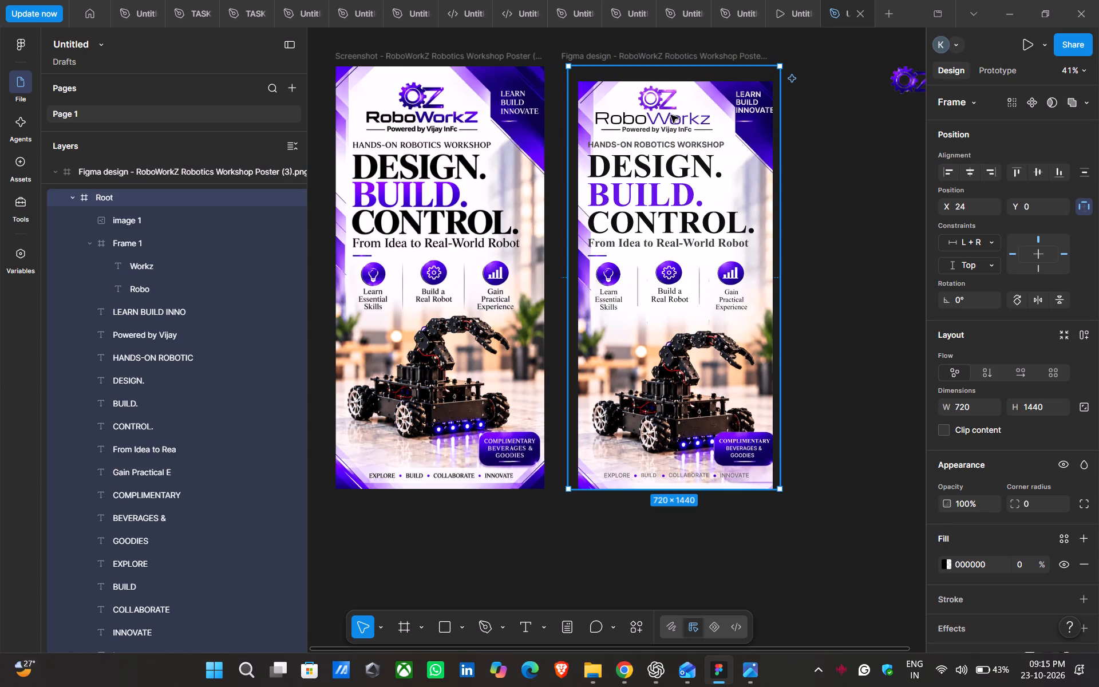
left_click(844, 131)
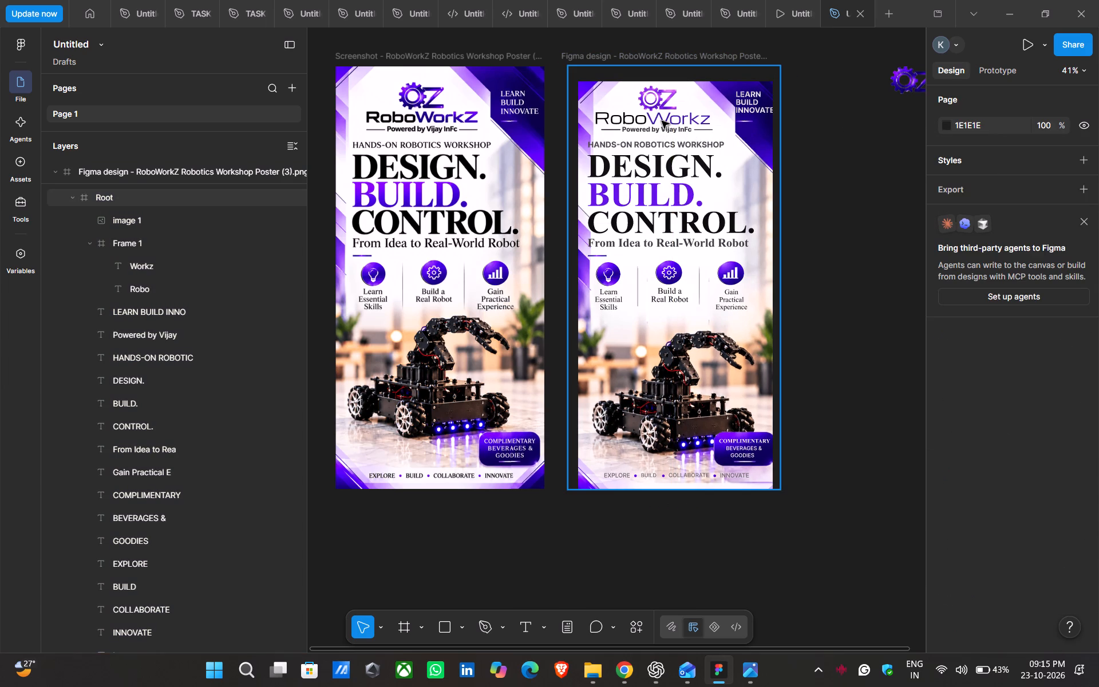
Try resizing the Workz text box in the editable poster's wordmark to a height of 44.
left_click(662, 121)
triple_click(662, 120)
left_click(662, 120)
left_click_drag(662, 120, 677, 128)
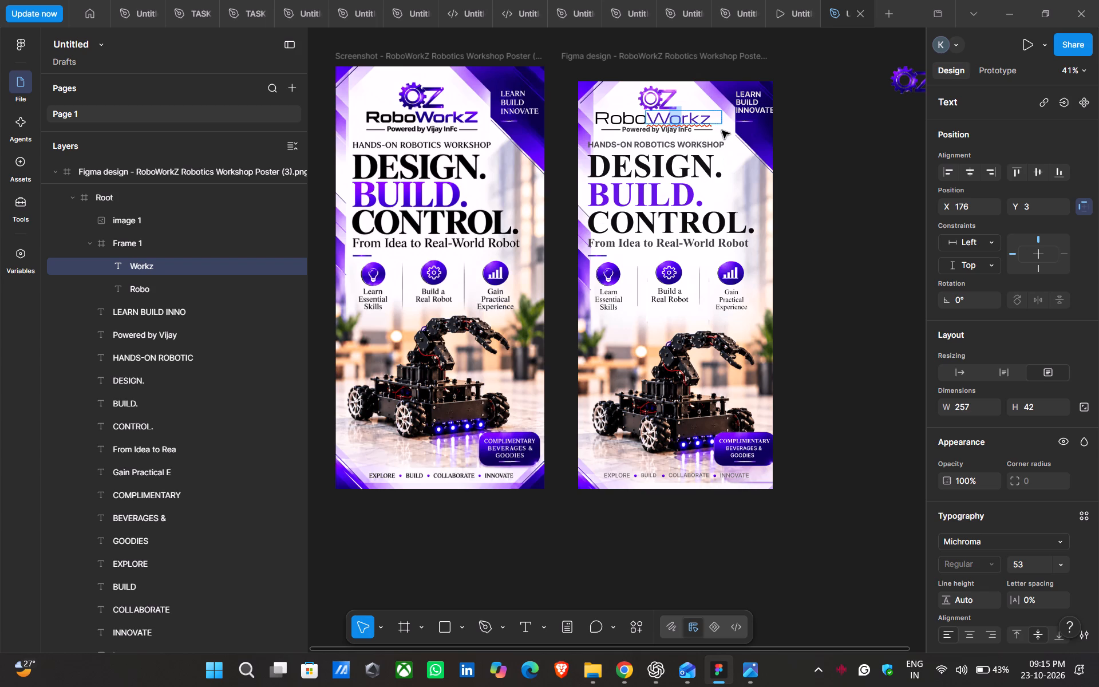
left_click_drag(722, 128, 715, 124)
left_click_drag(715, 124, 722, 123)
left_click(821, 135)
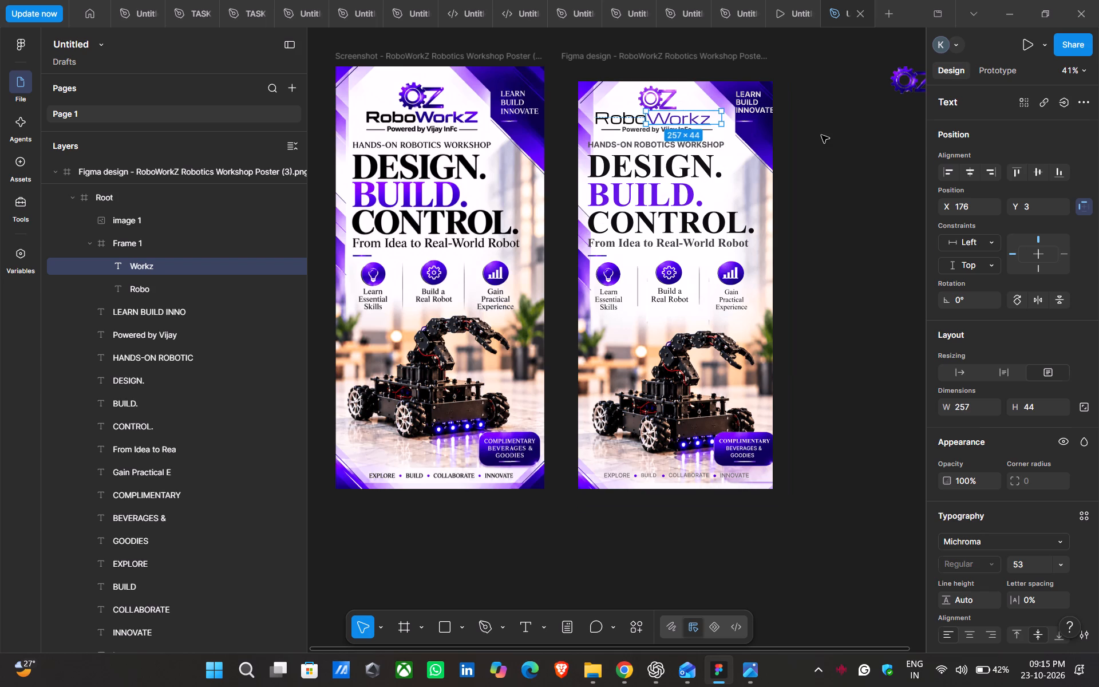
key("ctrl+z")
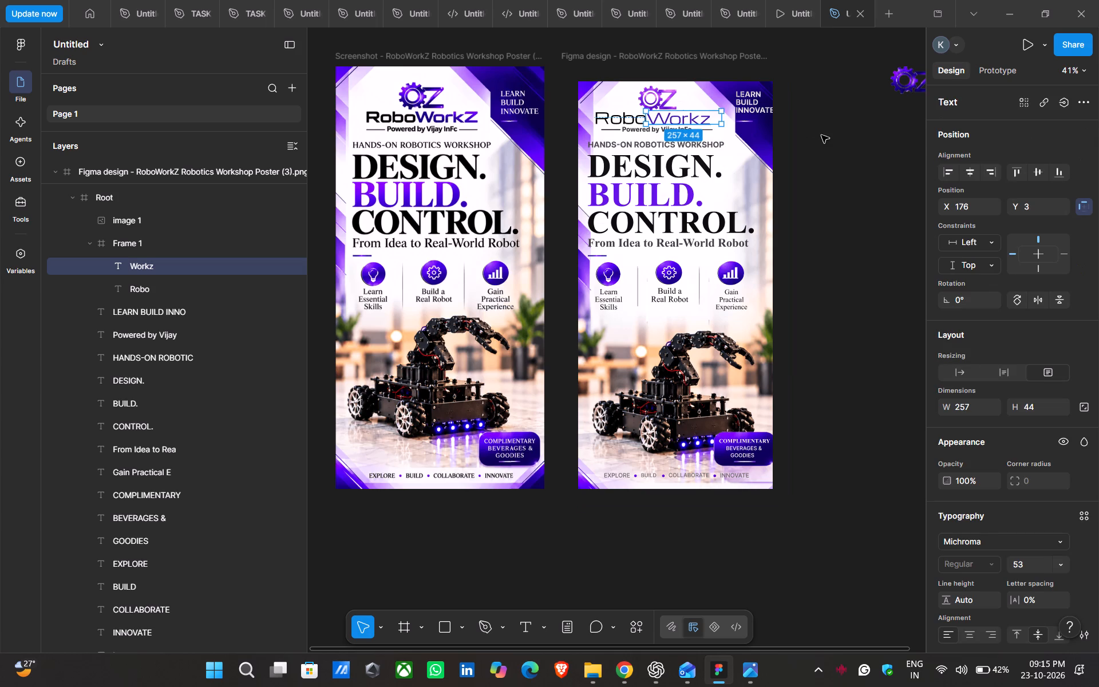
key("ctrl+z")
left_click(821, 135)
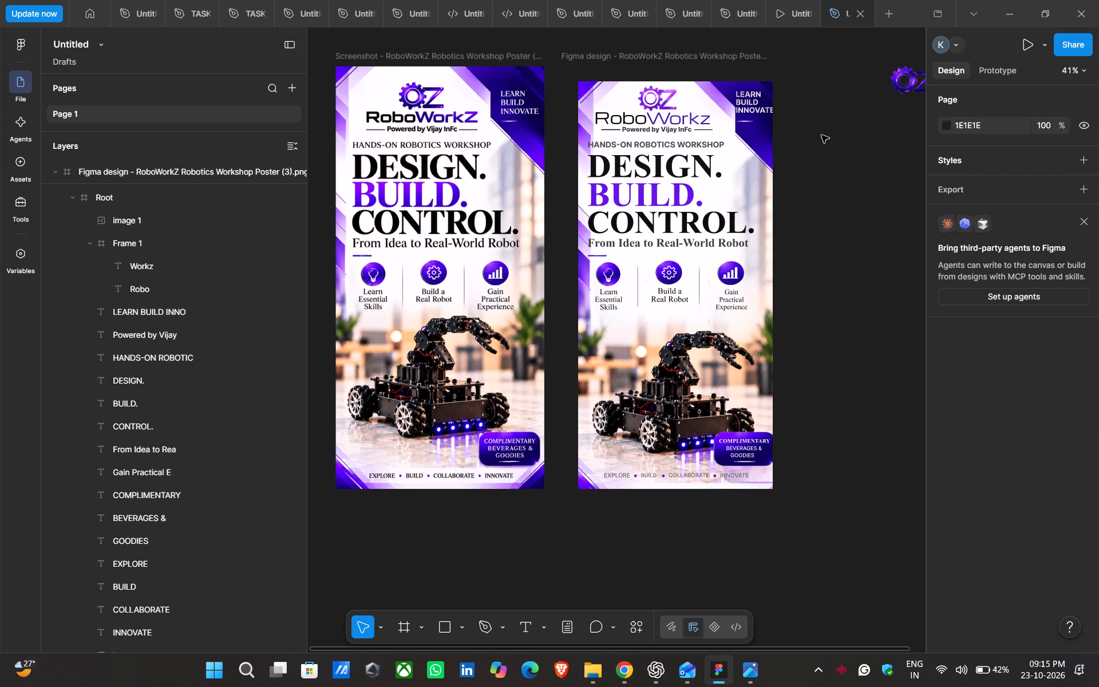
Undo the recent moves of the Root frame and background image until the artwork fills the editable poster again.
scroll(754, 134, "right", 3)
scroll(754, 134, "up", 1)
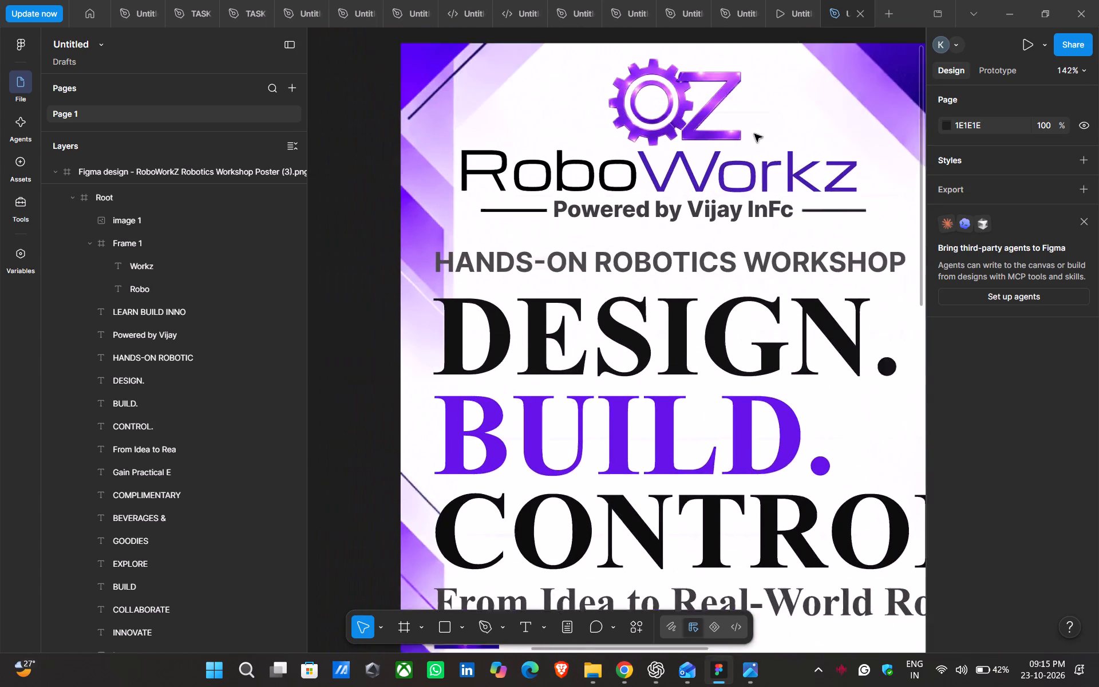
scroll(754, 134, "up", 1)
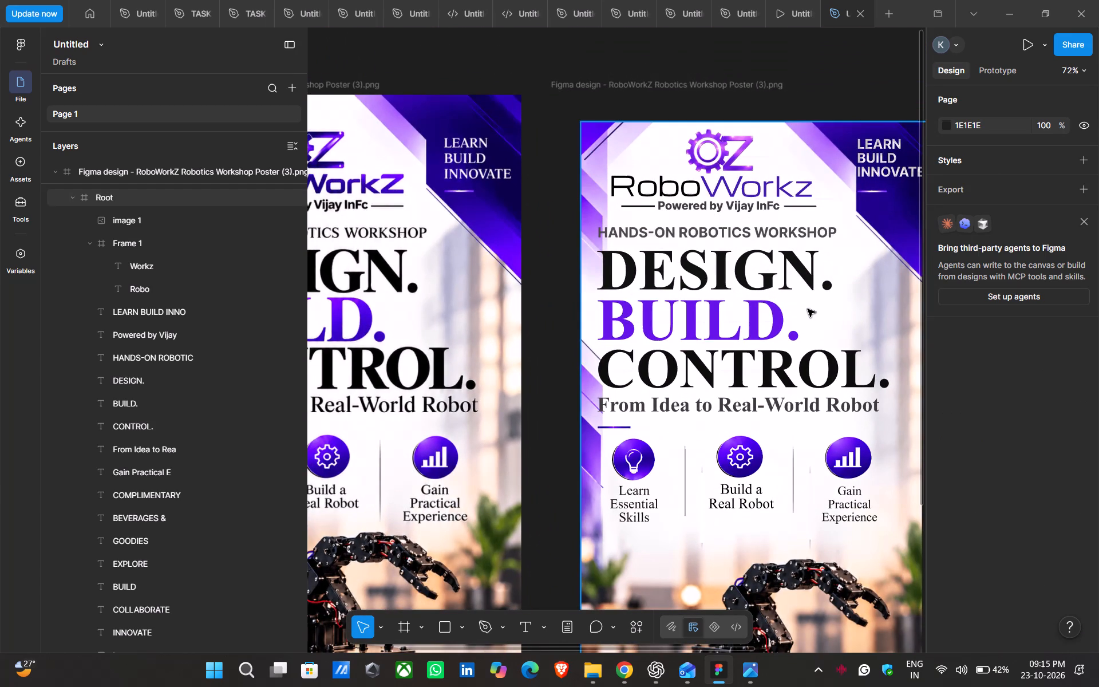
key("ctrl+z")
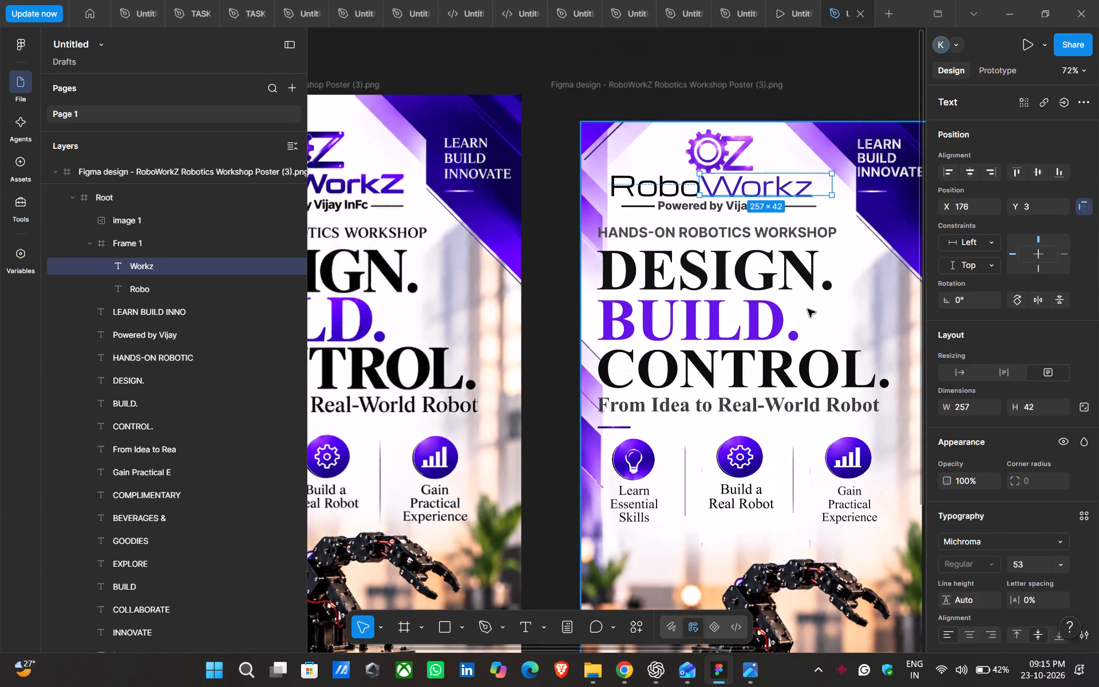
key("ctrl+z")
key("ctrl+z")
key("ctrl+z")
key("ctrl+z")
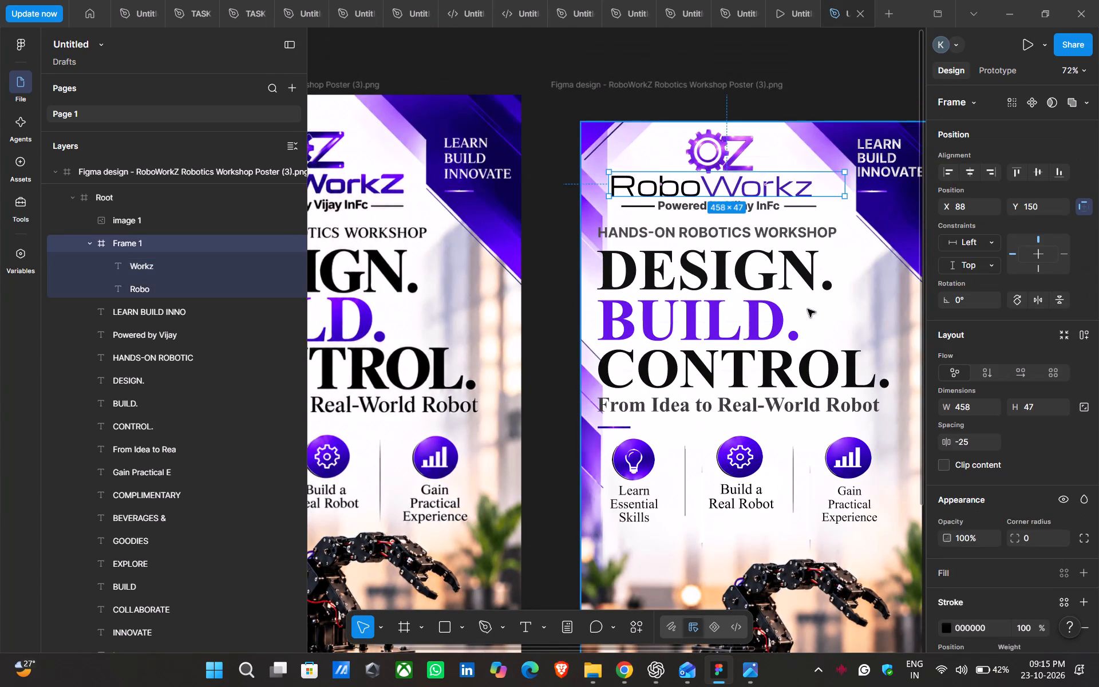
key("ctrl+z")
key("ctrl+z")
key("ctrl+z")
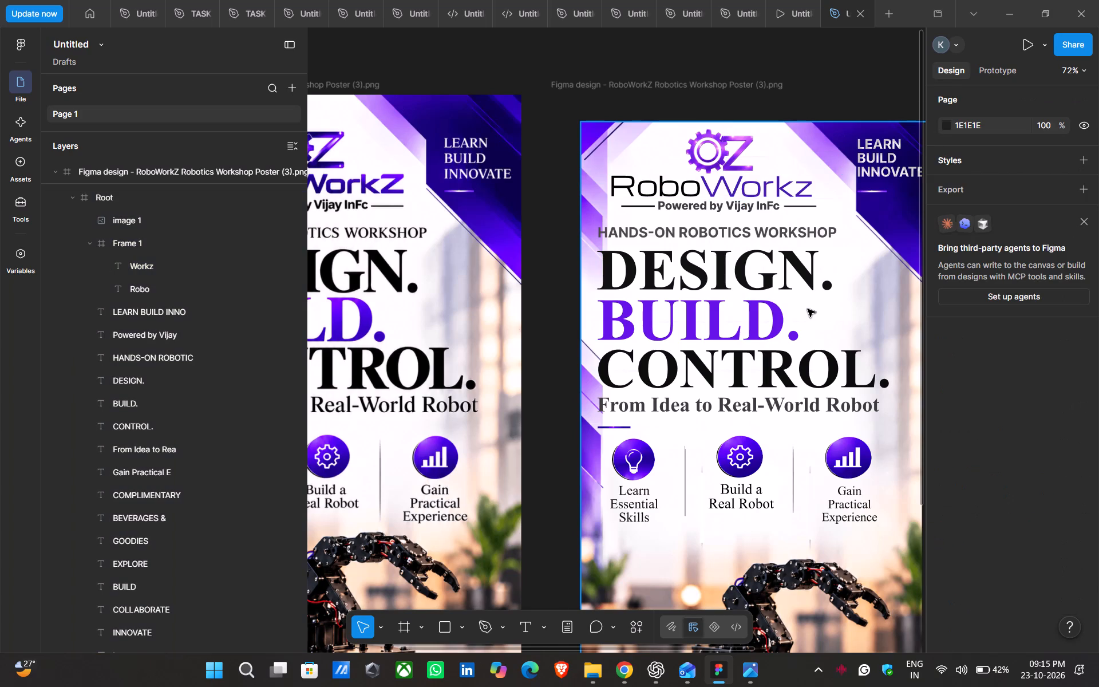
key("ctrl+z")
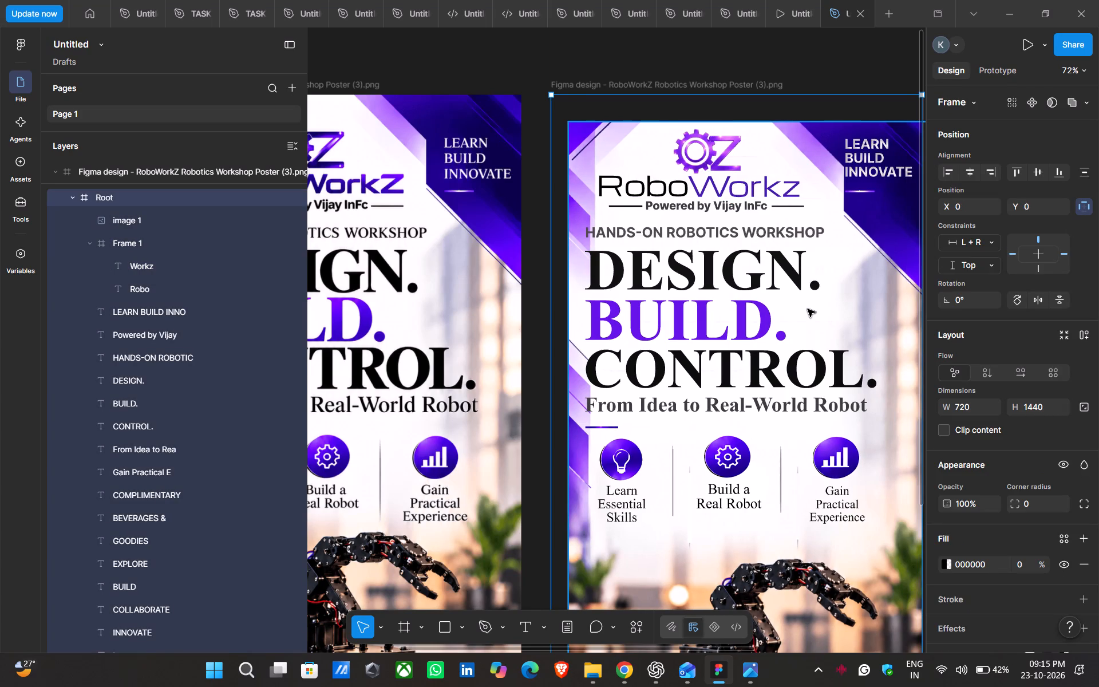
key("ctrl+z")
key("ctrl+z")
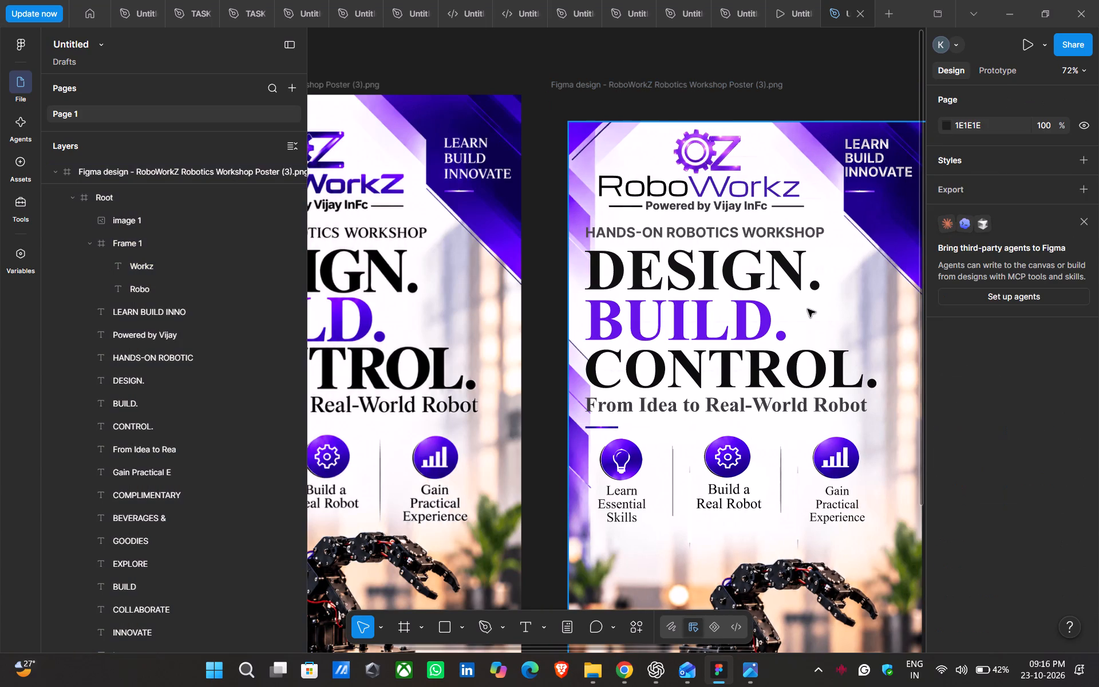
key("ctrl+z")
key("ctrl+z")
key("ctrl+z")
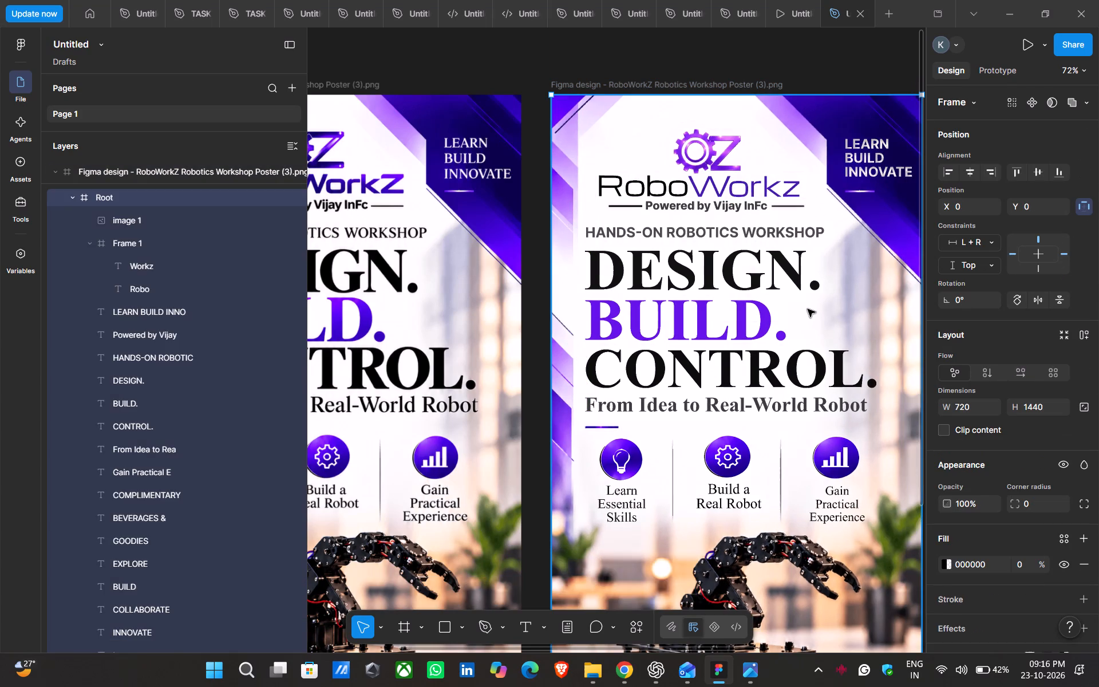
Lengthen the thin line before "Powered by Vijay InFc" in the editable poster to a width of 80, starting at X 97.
scroll(808, 309, "left", 1)
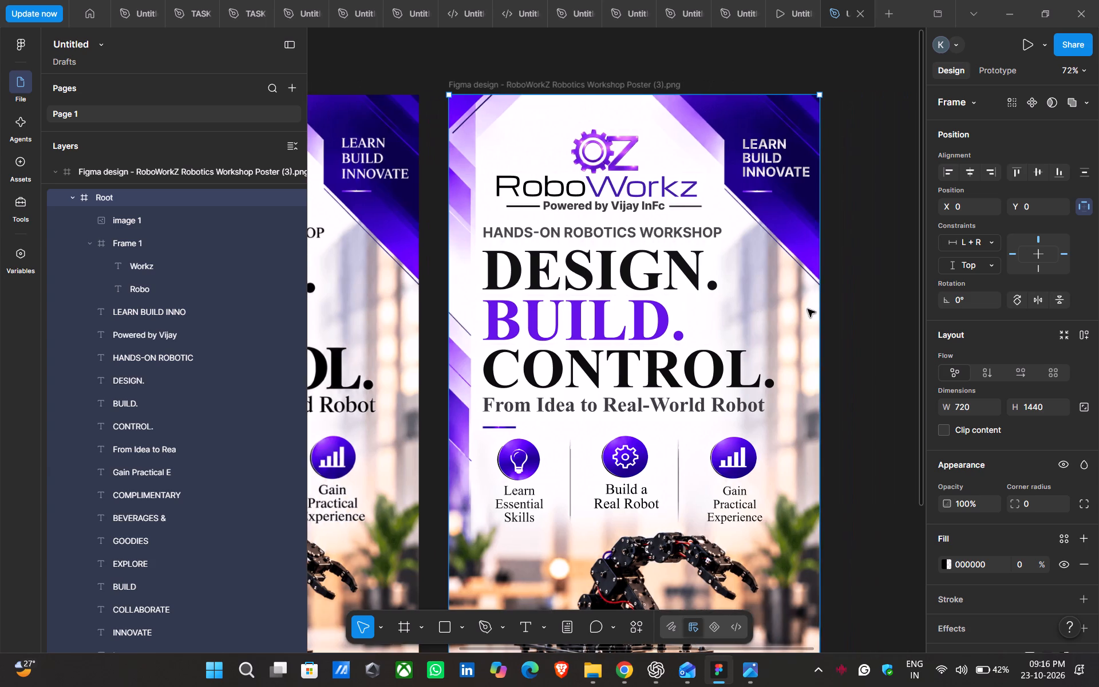
left_click(903, 350)
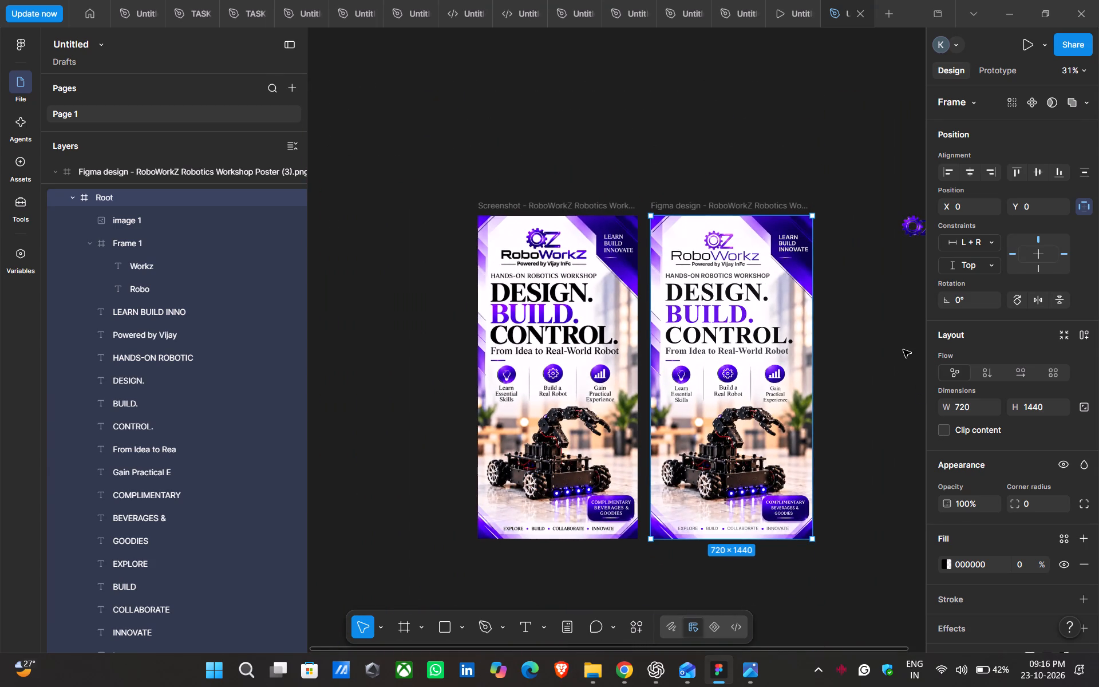
scroll(903, 350, "right", 1)
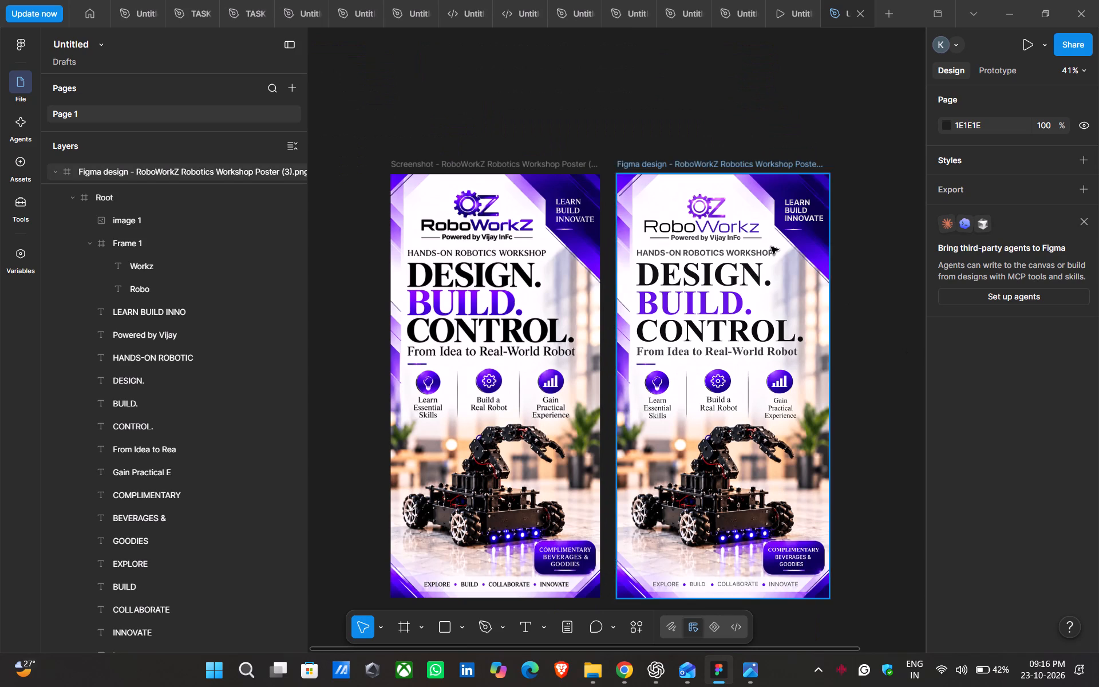
scroll(771, 247, "right", 1)
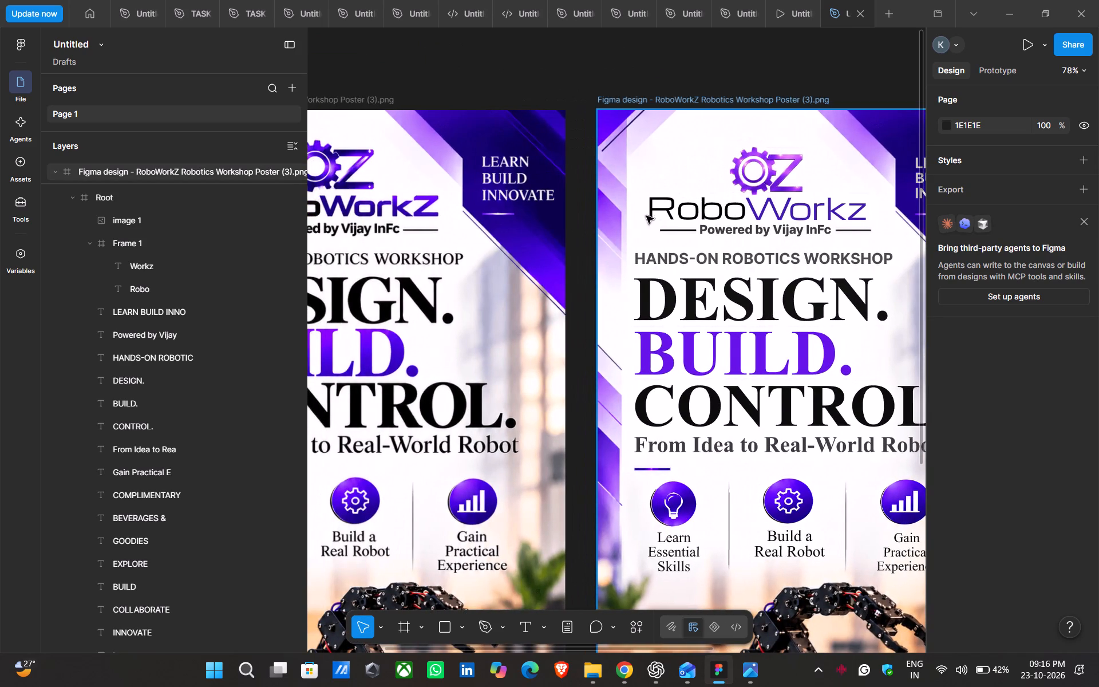
scroll(663, 227, "right", 1)
double_click(792, 227)
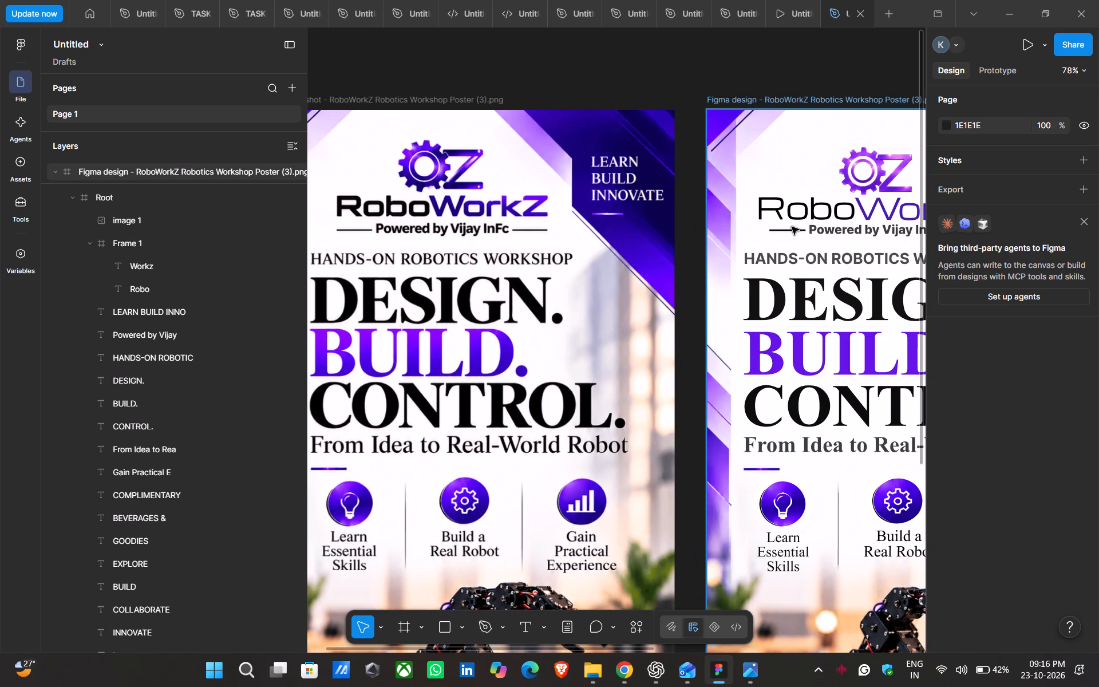
triple_click(791, 237)
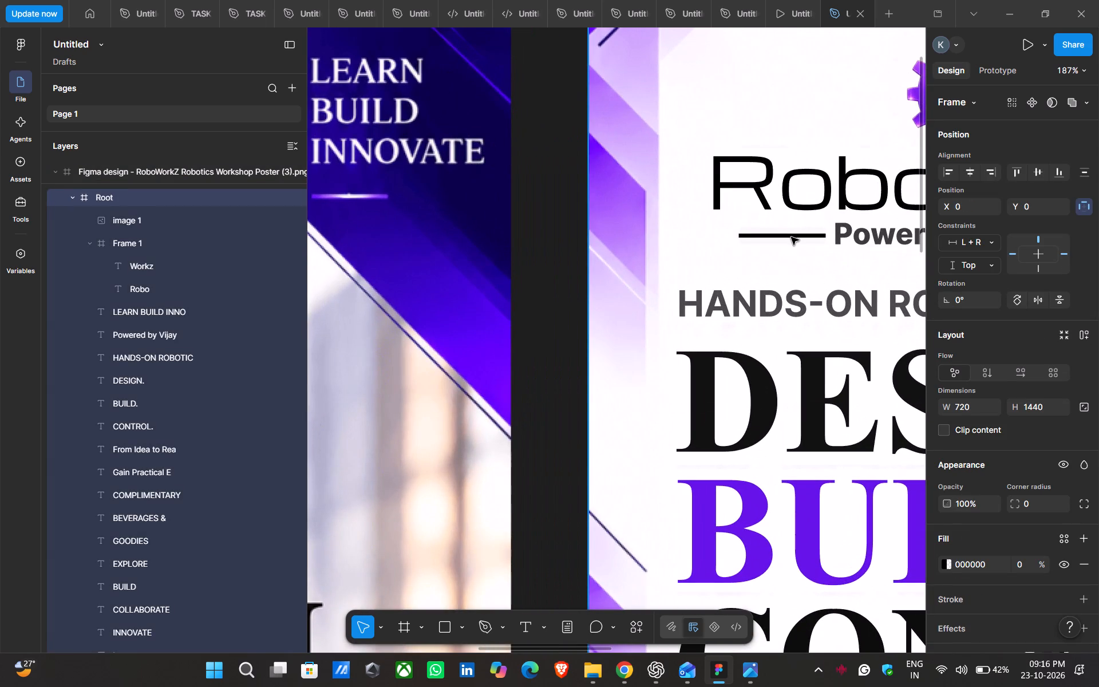
left_click_drag(736, 237, 722, 236)
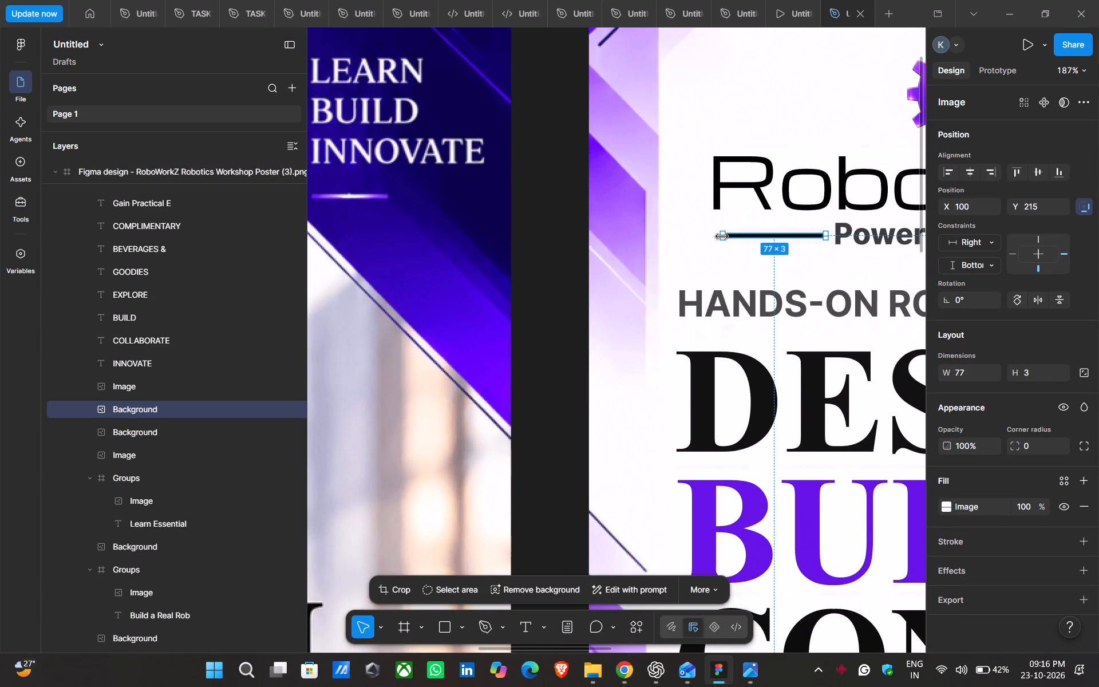
left_click_drag(722, 236, 718, 234)
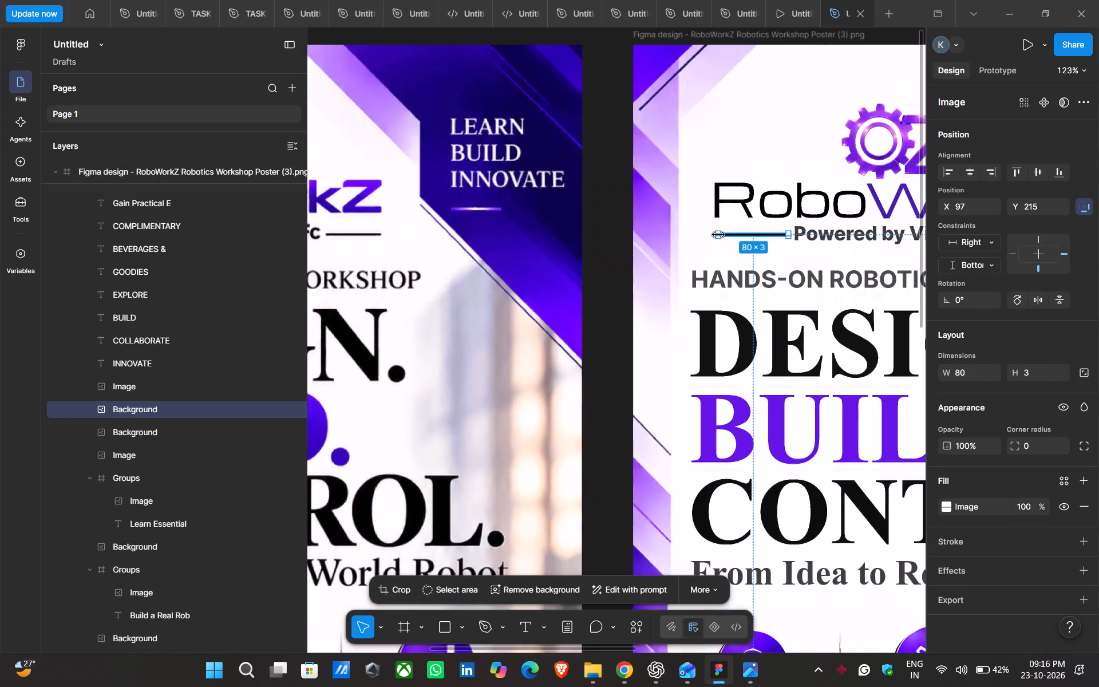
scroll(718, 234, "right", 1)
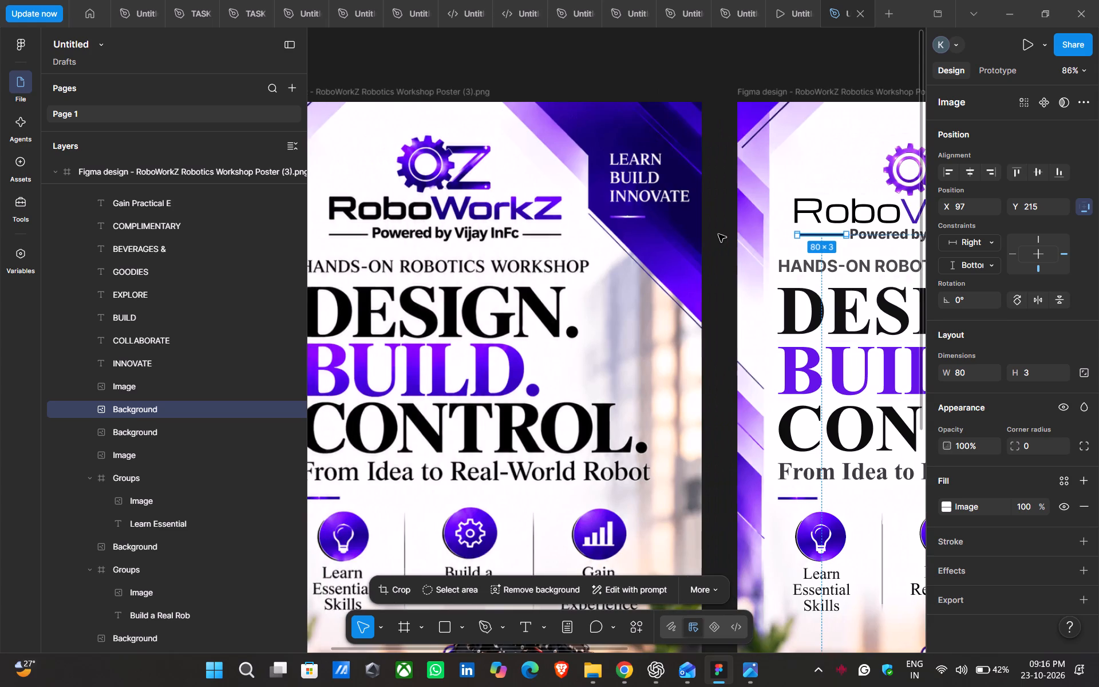
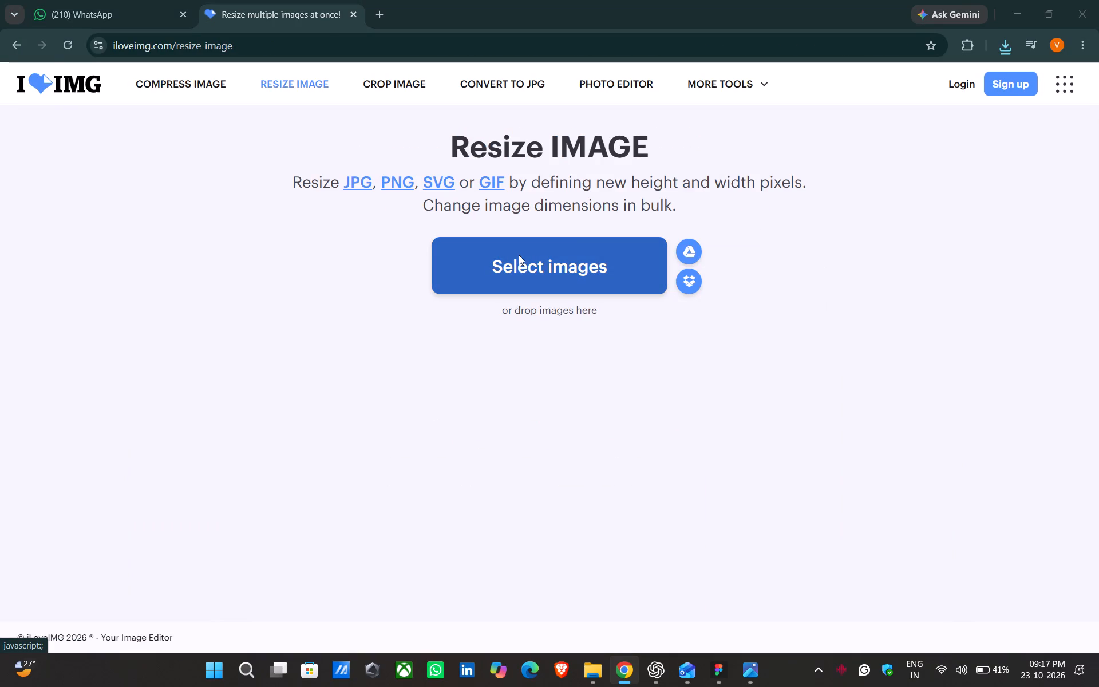
Load the From Digital Design to Motion image and resize it to a height of 1440 px with the aspect ratio maintained.
left_click(346, 133)
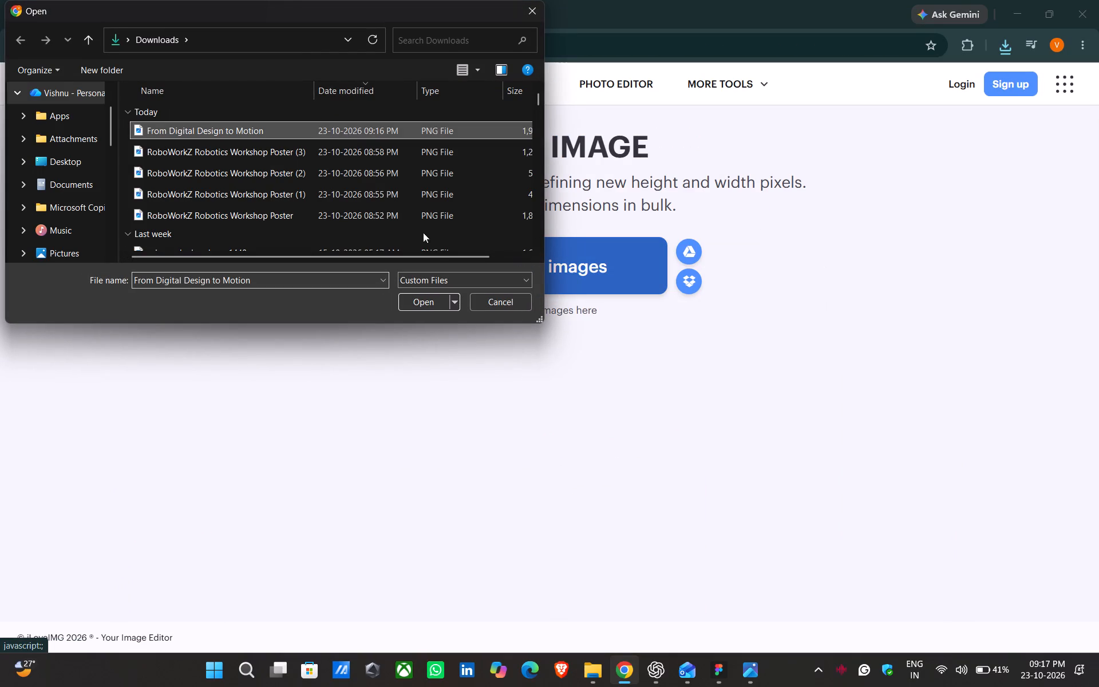
left_click(432, 302)
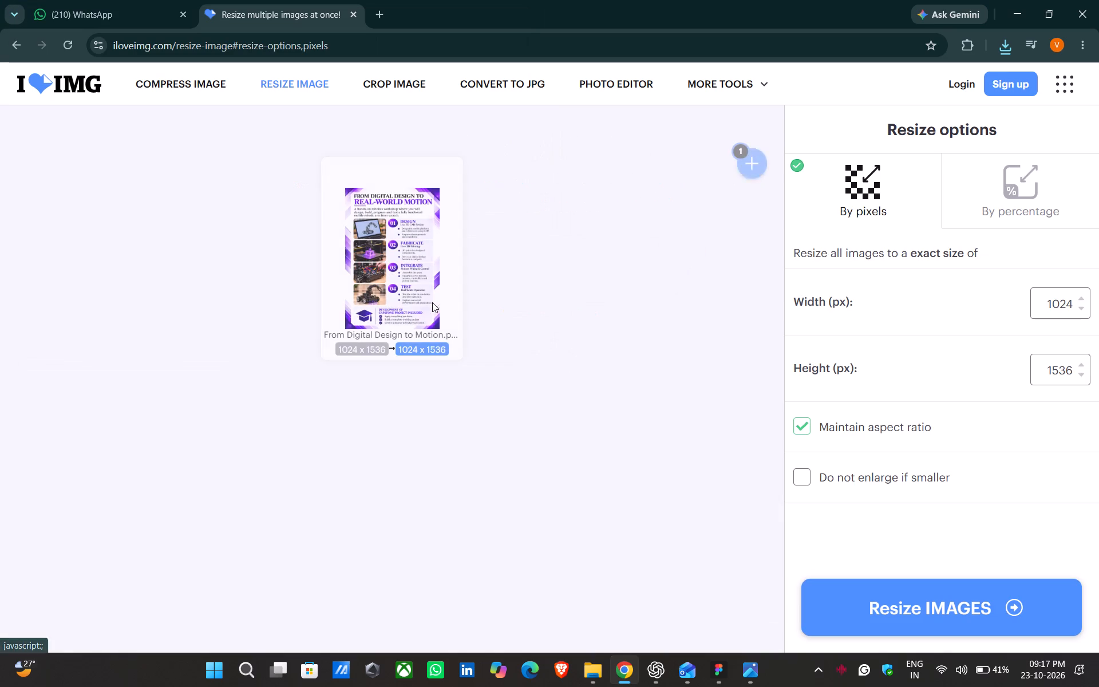
double_click(1076, 304)
triple_click(1069, 362)
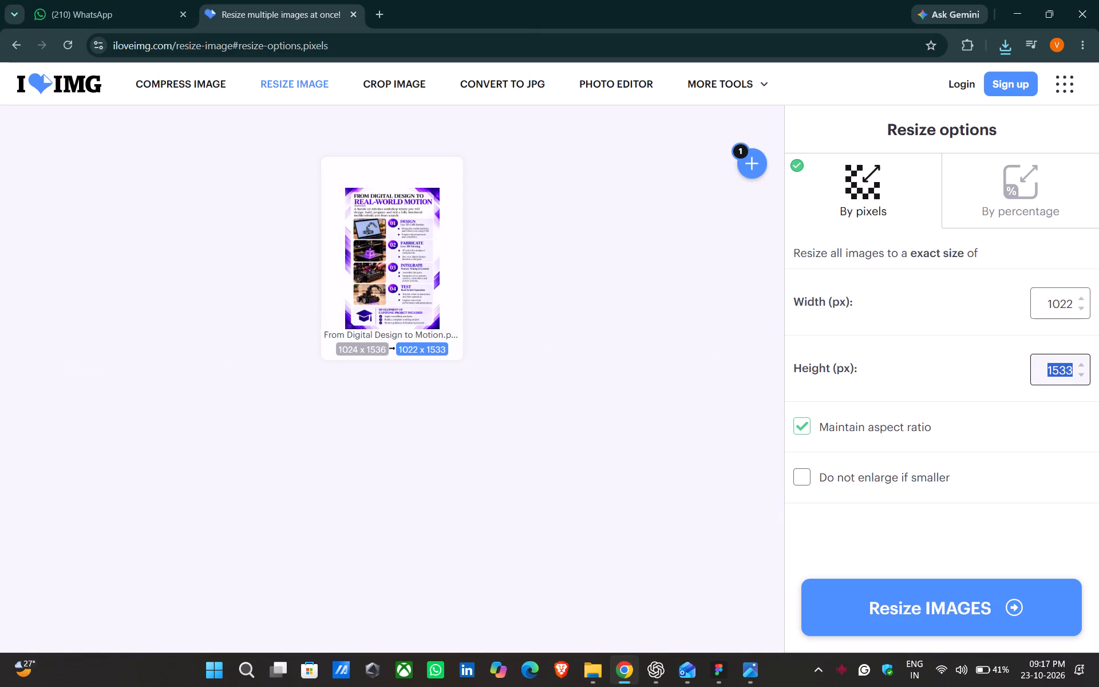
key("BackSpace")
type("1440")
key("Return")
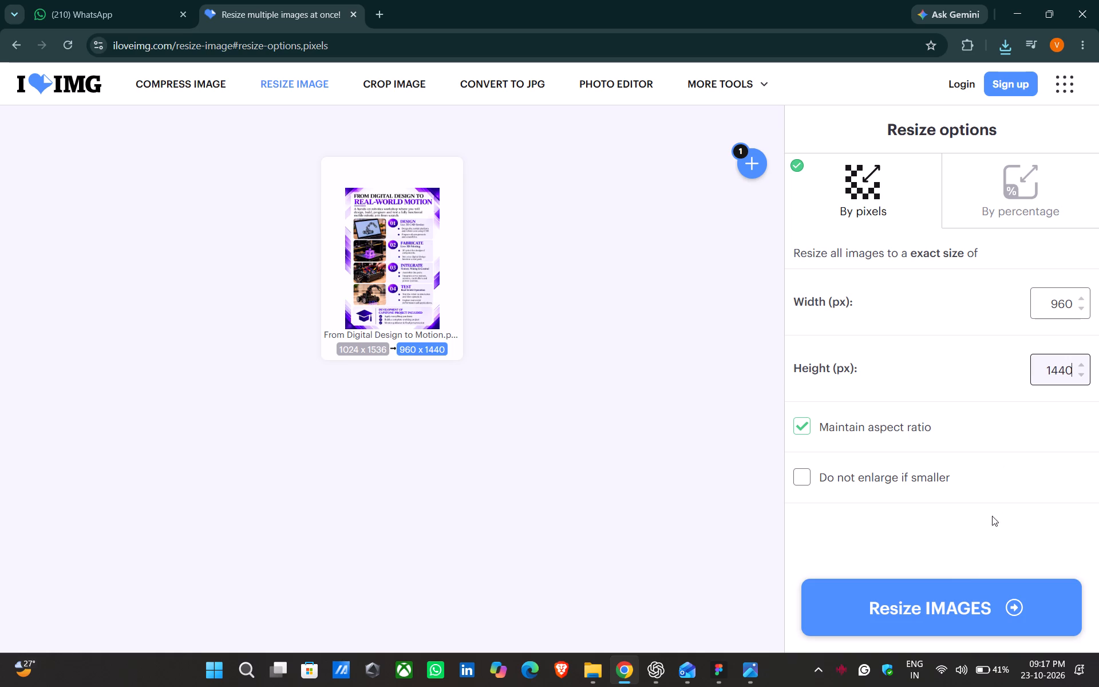
left_click(949, 613)
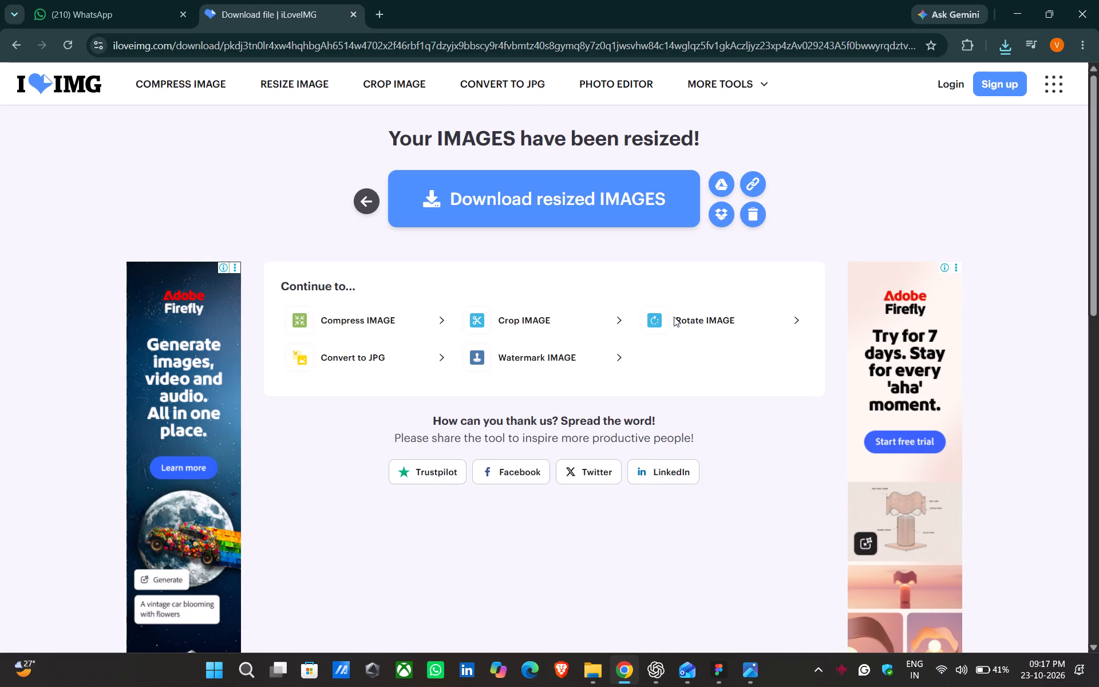
Download the resized From Digital Design to Motion image and check its progress in the download history.
left_click(571, 202)
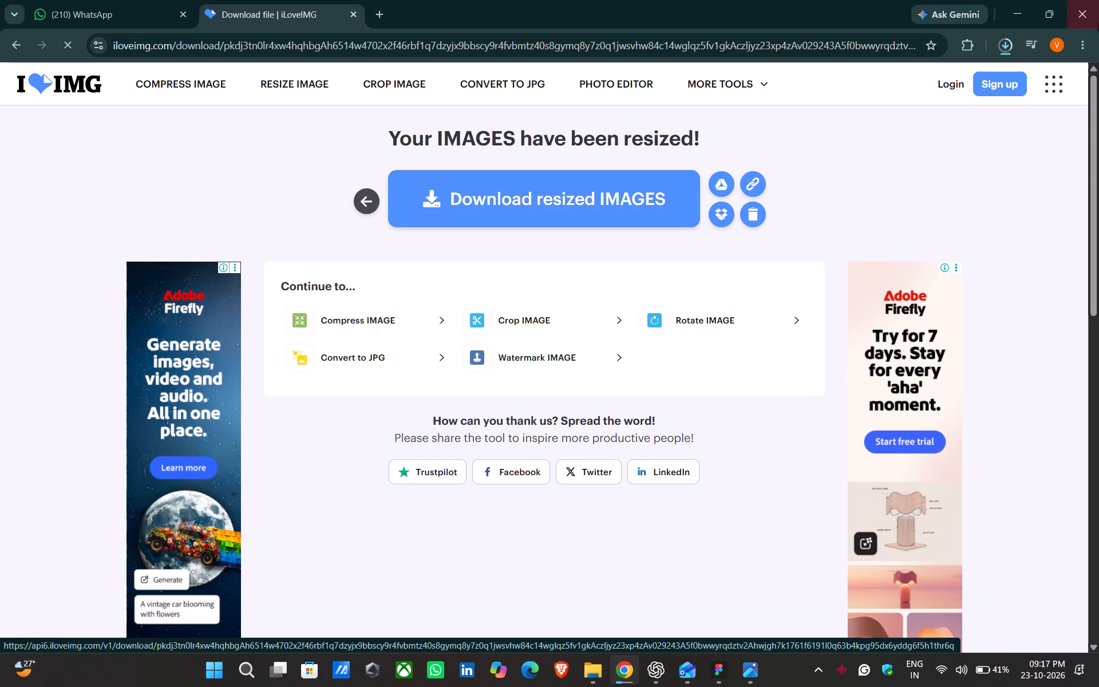
left_click(1001, 45)
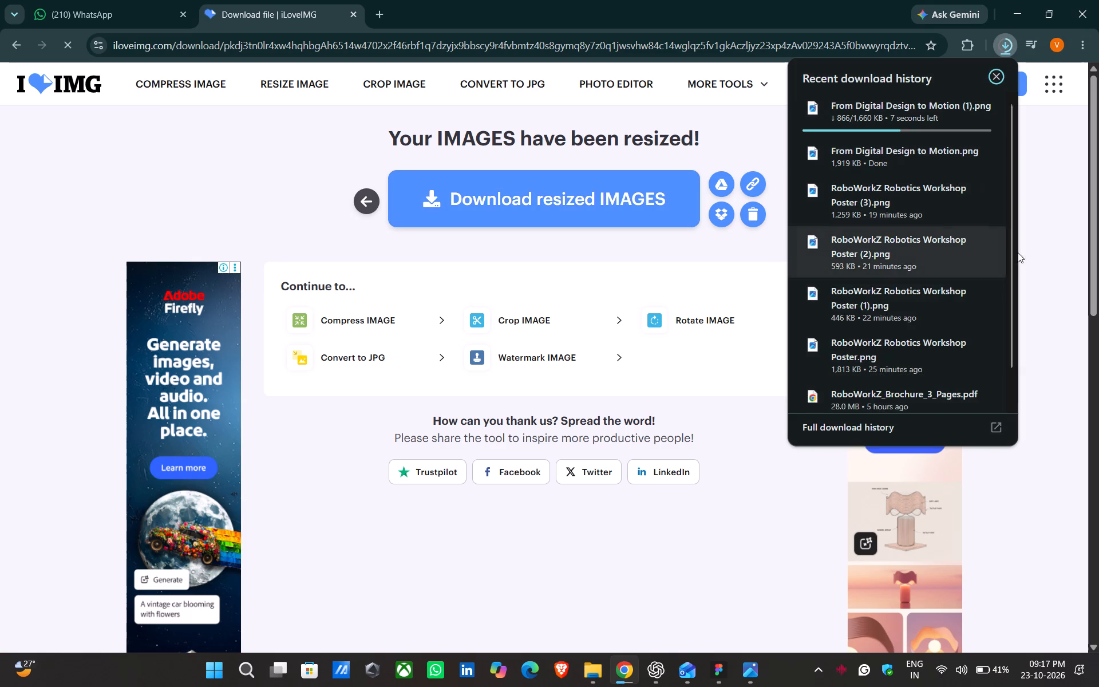
left_click(1040, 225)
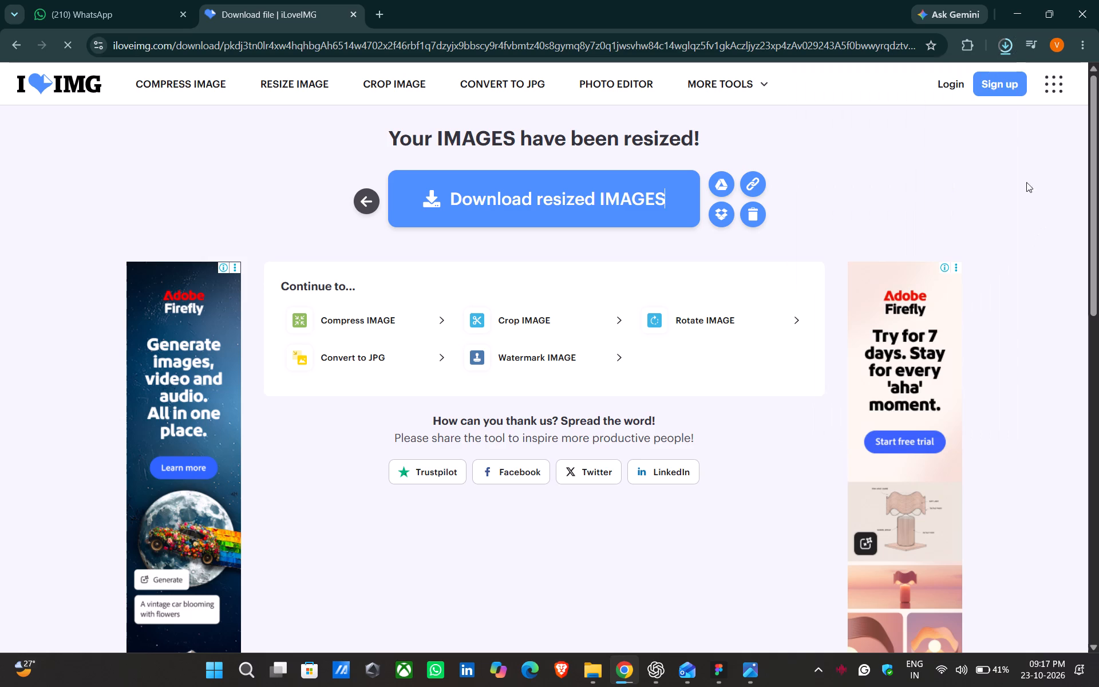
left_click(993, 45)
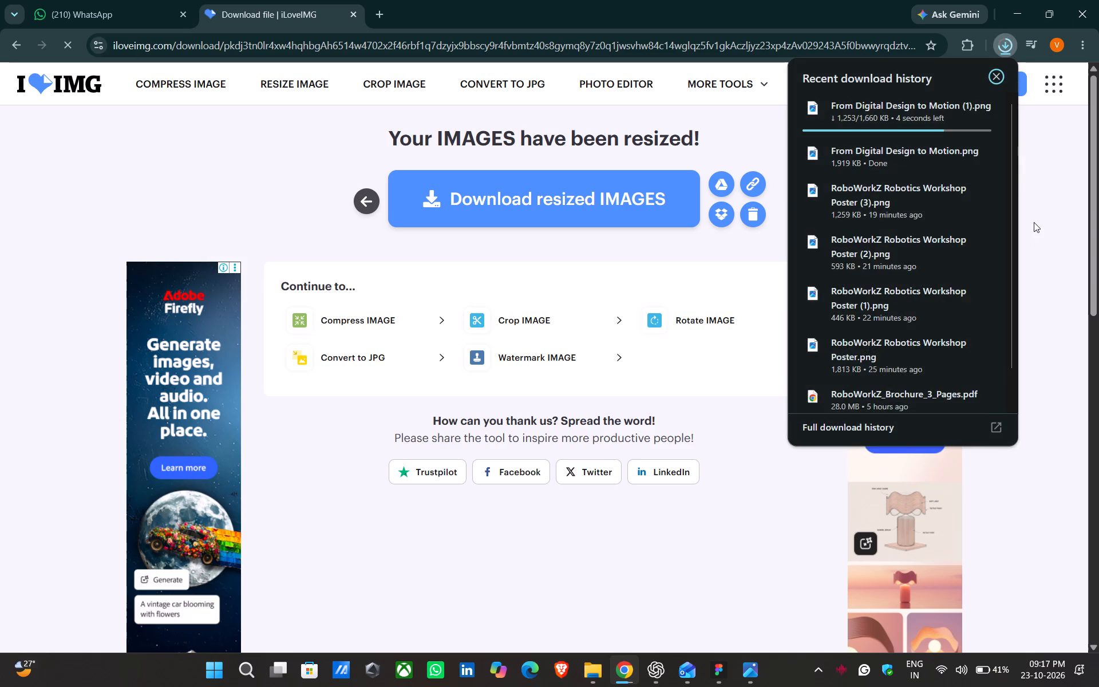
left_click(1034, 222)
left_click(1008, 45)
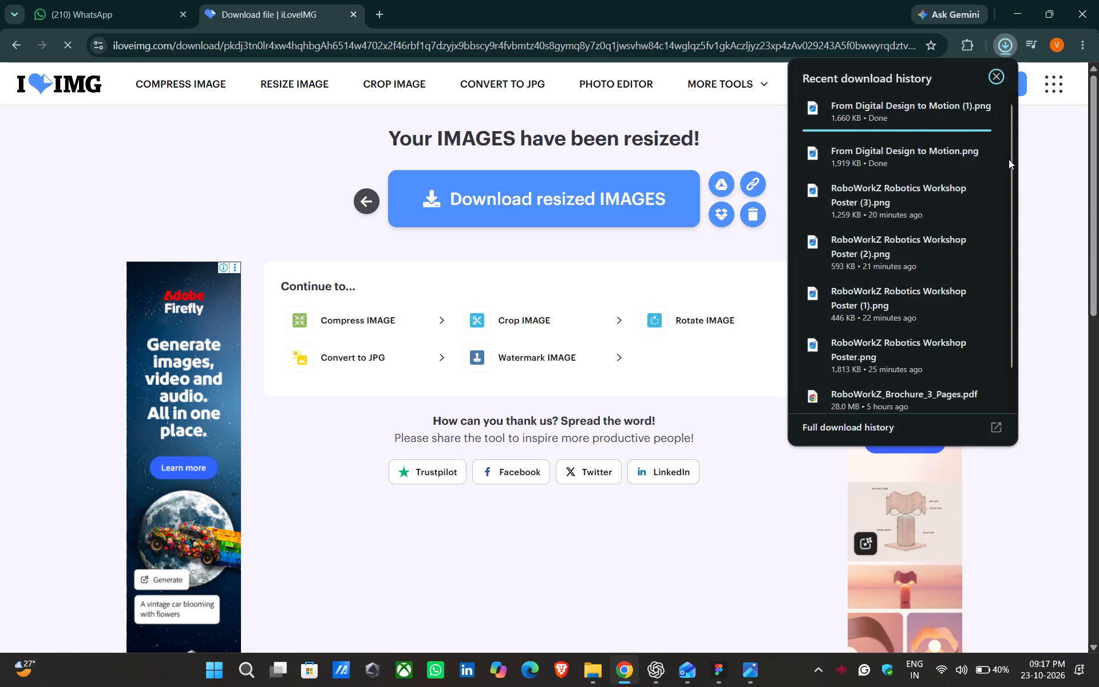
Switch to Figma and examine the logo and the Robo text's typography and fill in the editable poster's wordmark.
key("alt+Tab")
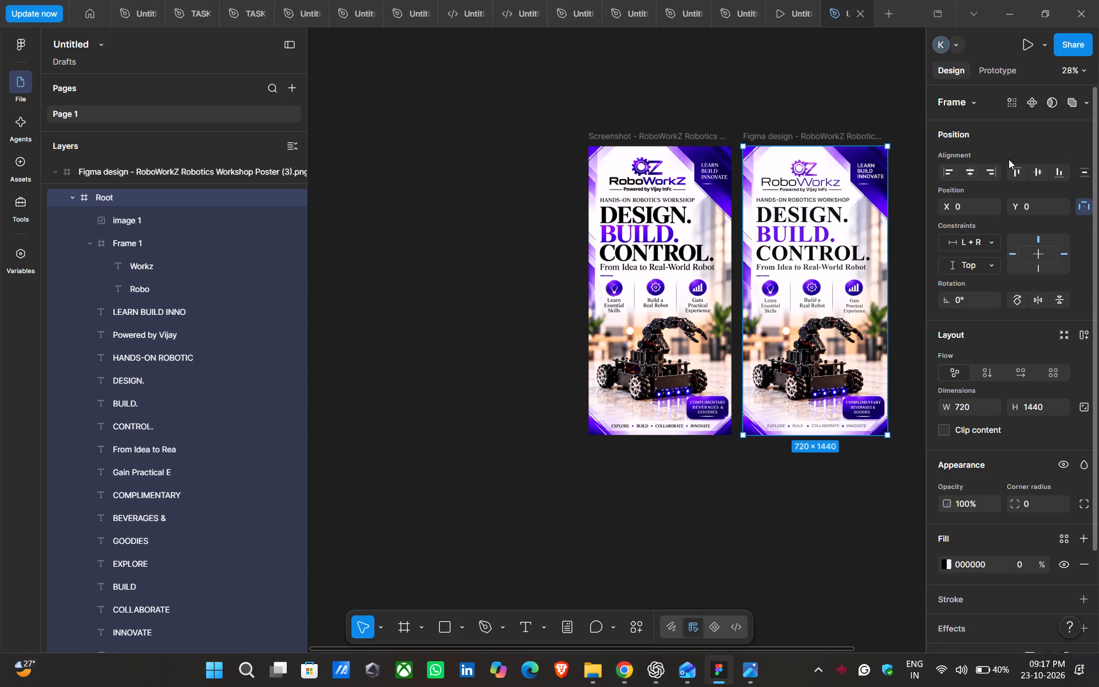
scroll(667, 481, "left", 2)
scroll(667, 481, "down", 1)
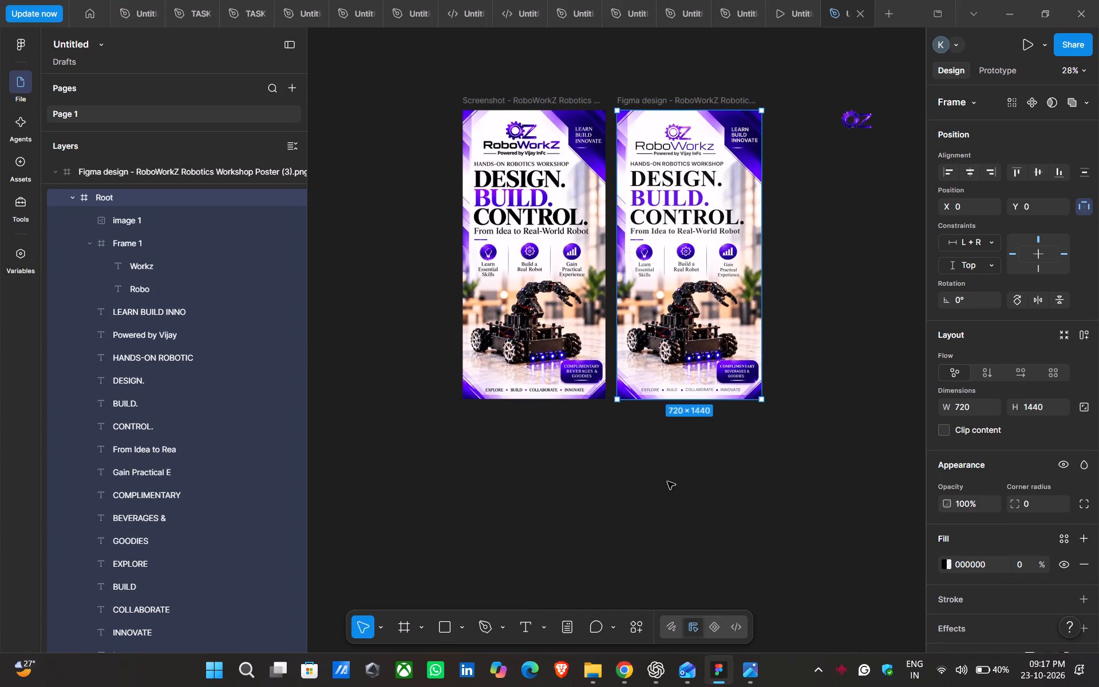
scroll(667, 481, "down", 1)
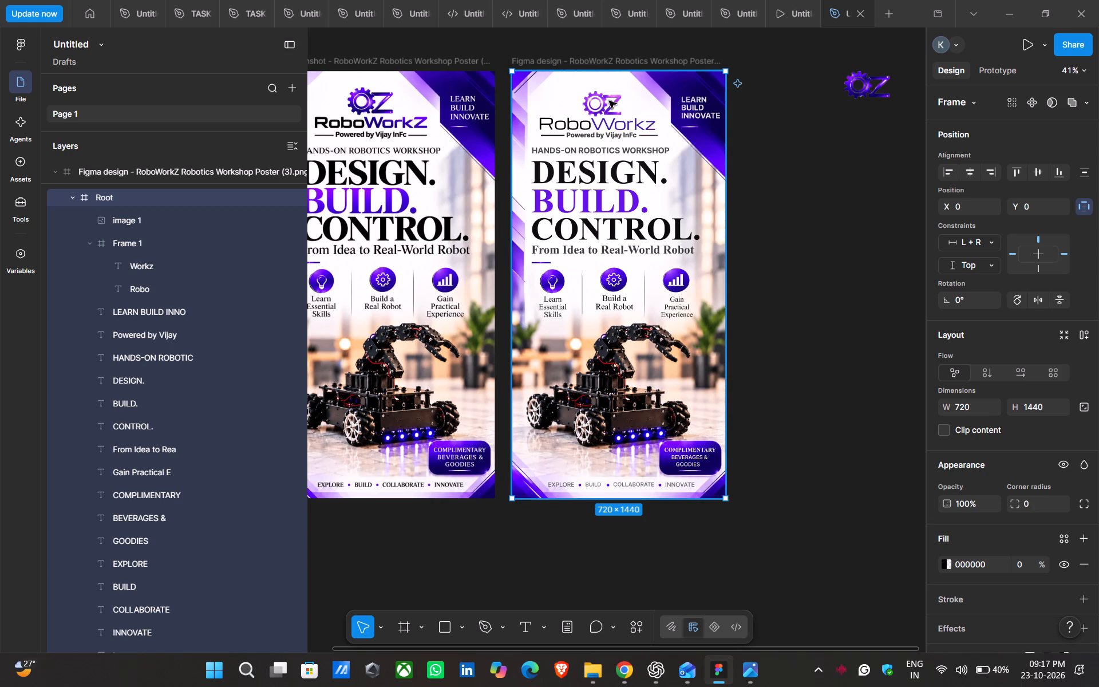
scroll(860, 240, "right", 1)
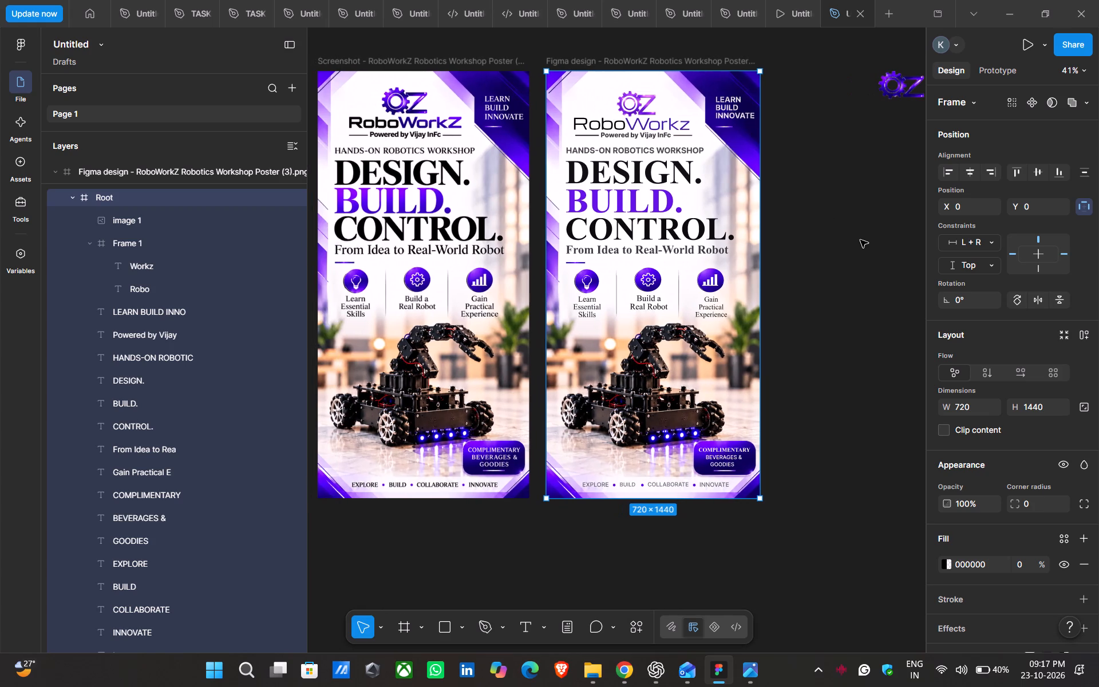
left_click(646, 131)
double_click(636, 124)
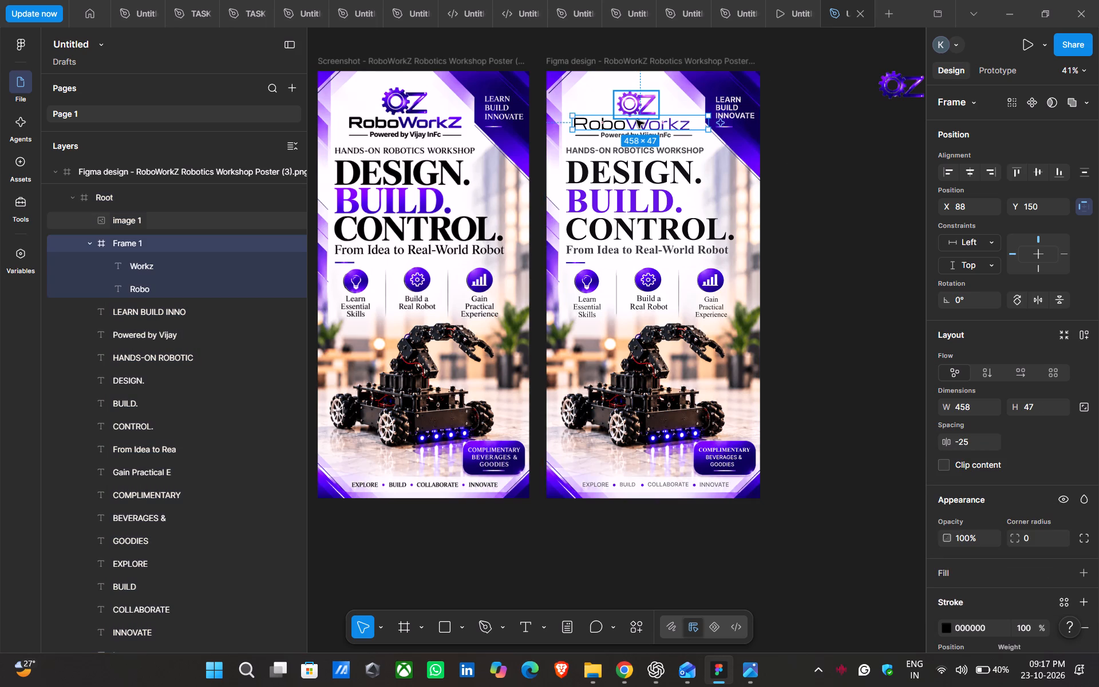
left_click(637, 120)
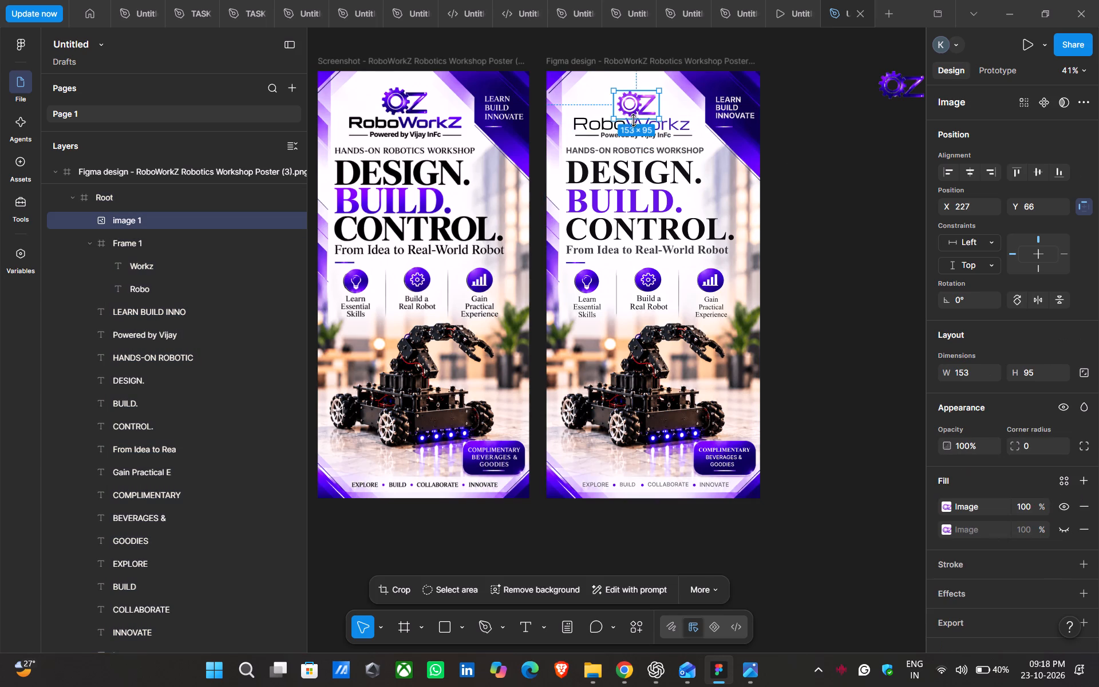
double_click(599, 131)
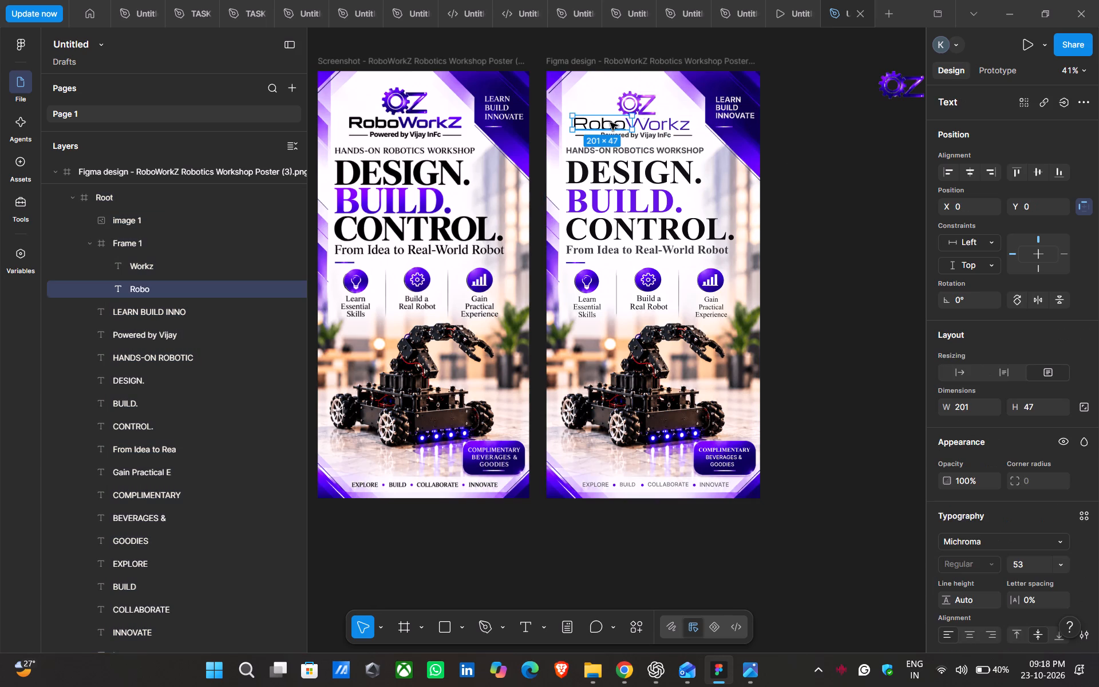
double_click(610, 123)
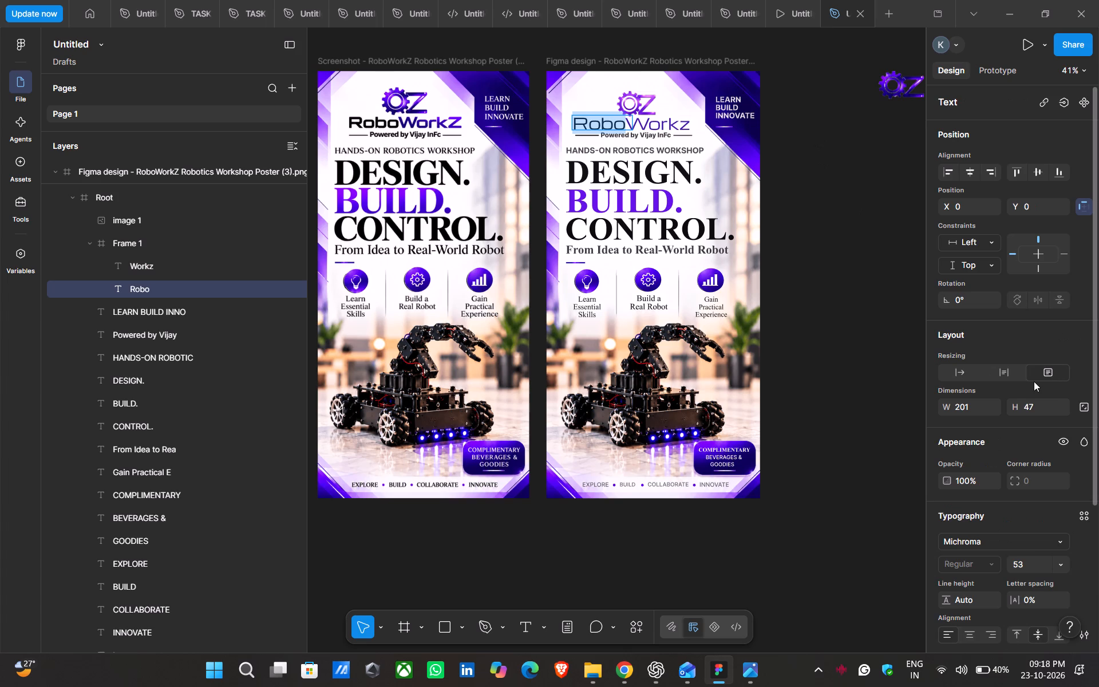
scroll(1034, 381, "down", 4)
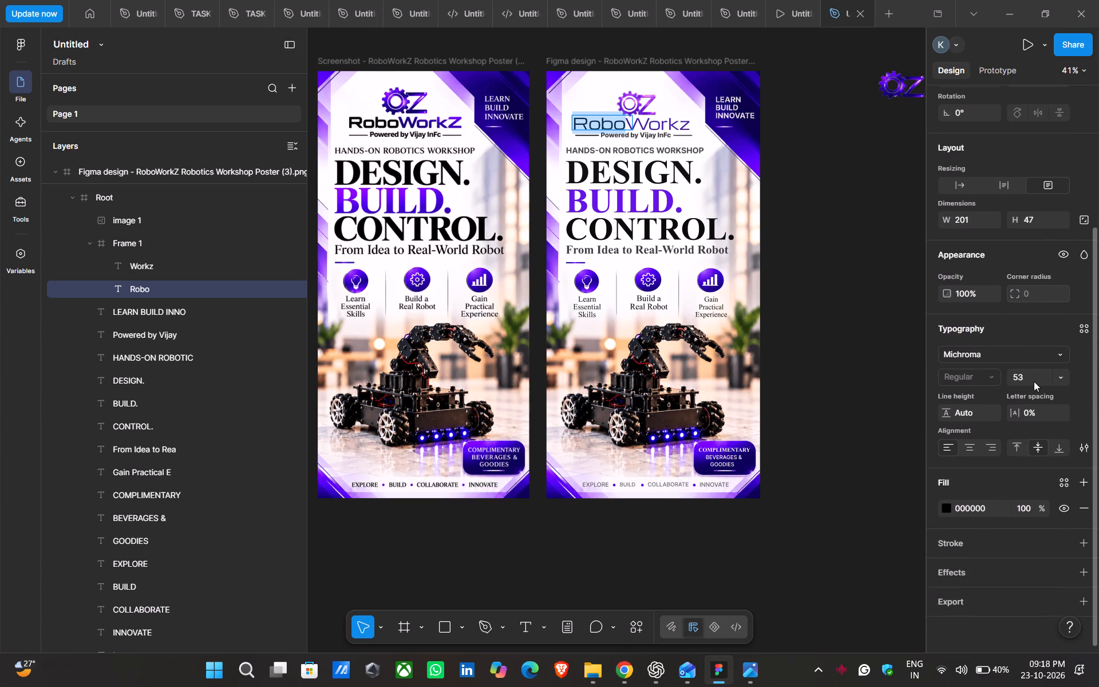
scroll(1034, 381, "down", 1)
left_click(839, 253)
left_click(839, 253)
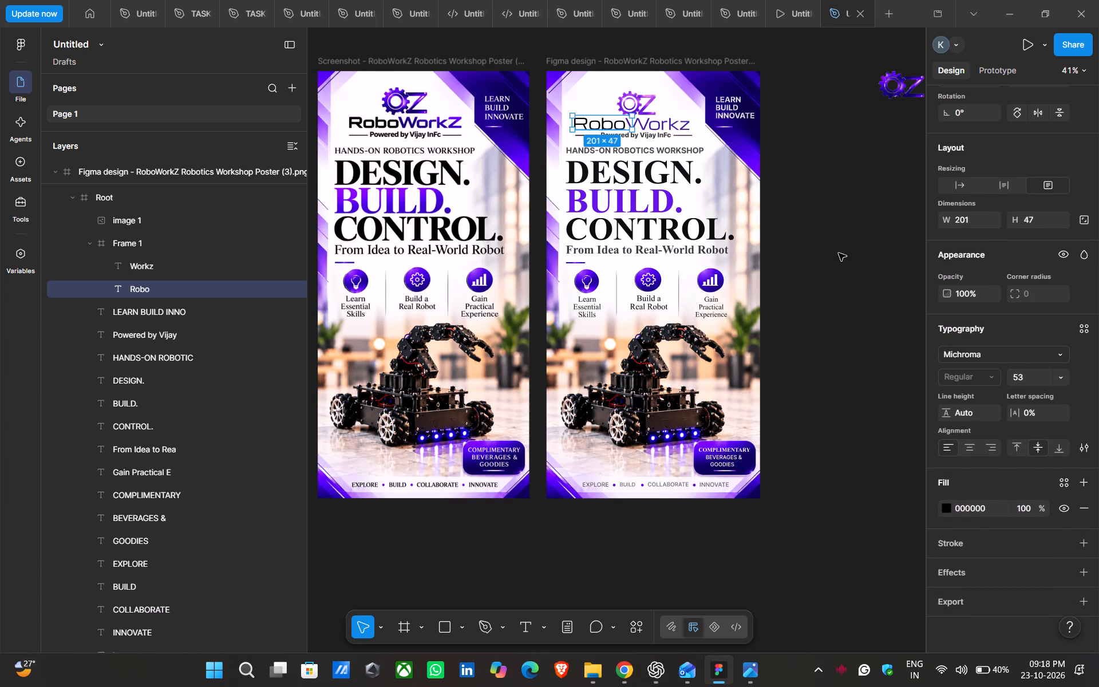
scroll(608, 558, "right", 1)
scroll(608, 558, "up", 1)
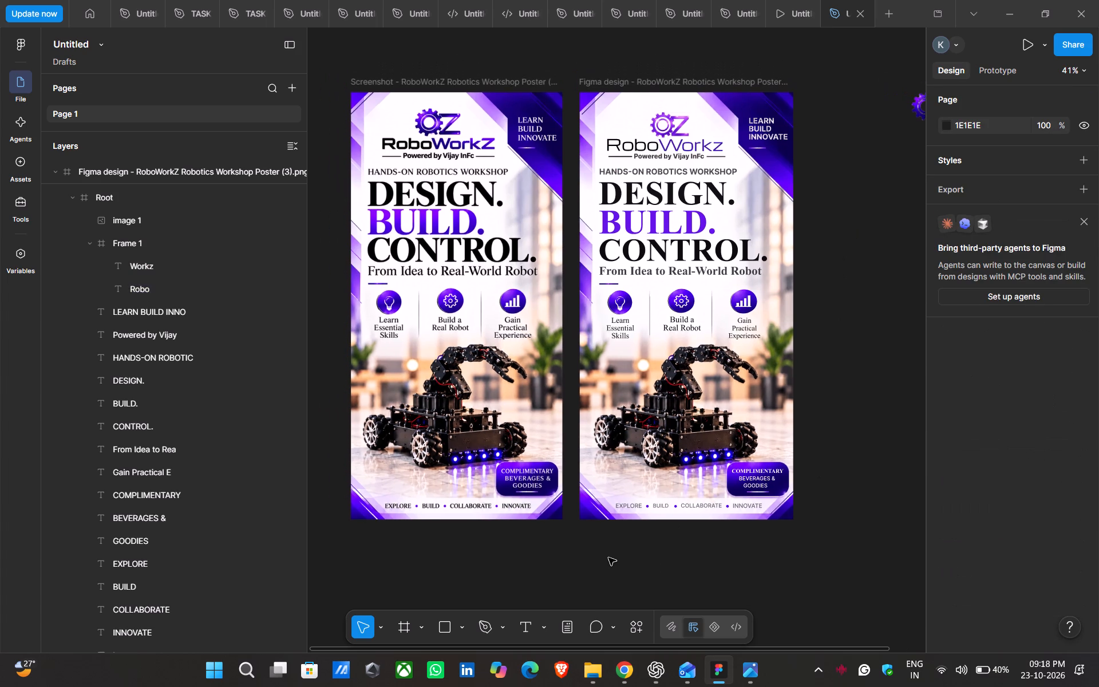
Upload From Digital Design to Motion (1) to the Codia AI Design plugin and send it for conversion into an editable Figma design.
scroll(608, 558, "down", 2)
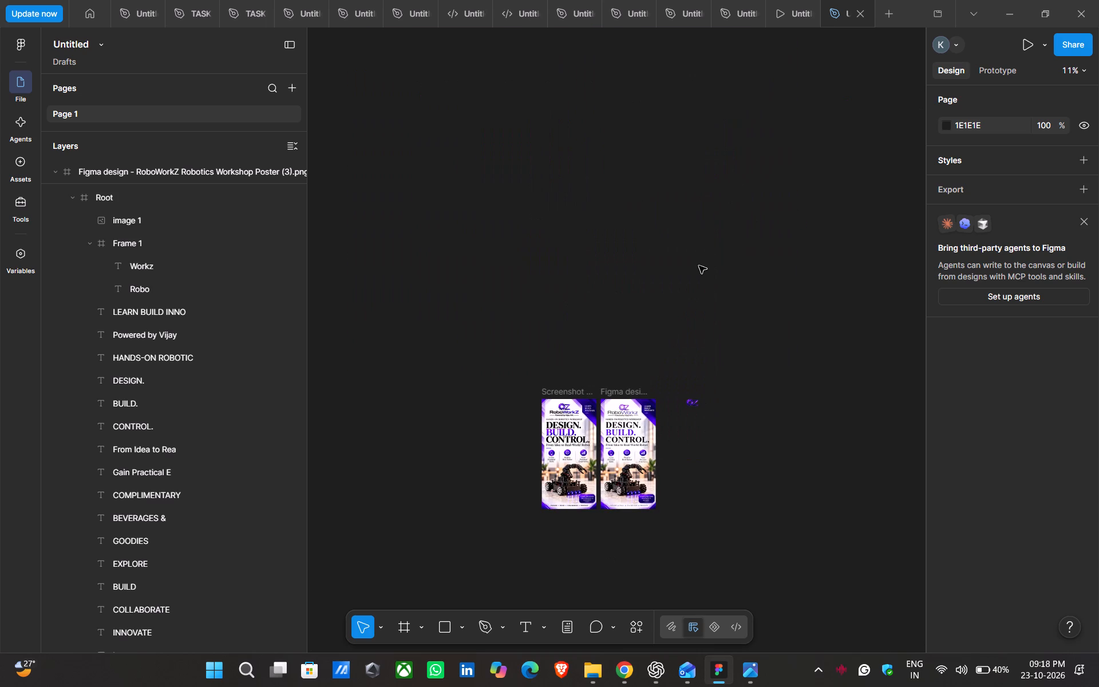
scroll(699, 266, "down", 4)
left_click(683, 357)
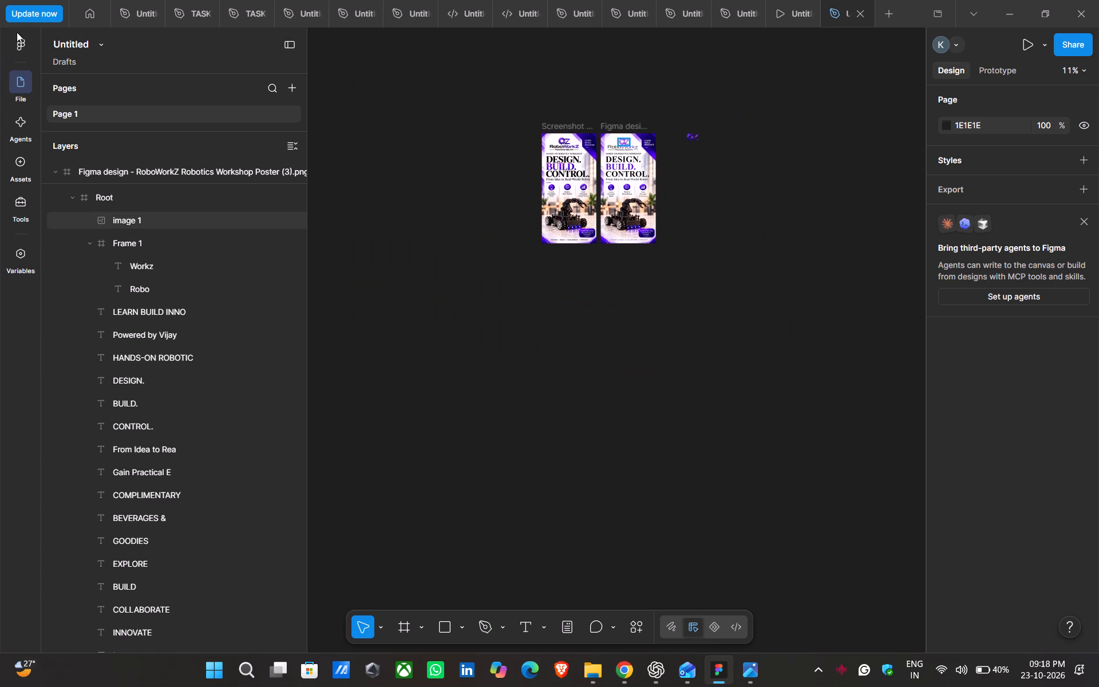
left_click(21, 42)
left_click(69, 234)
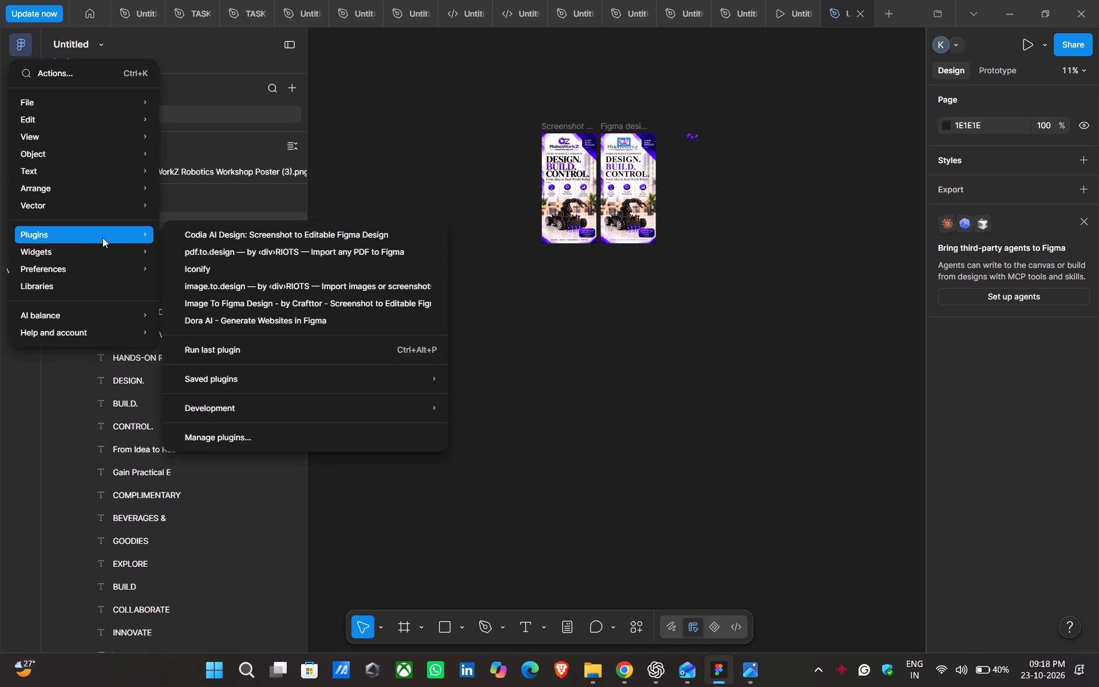
left_click(314, 224)
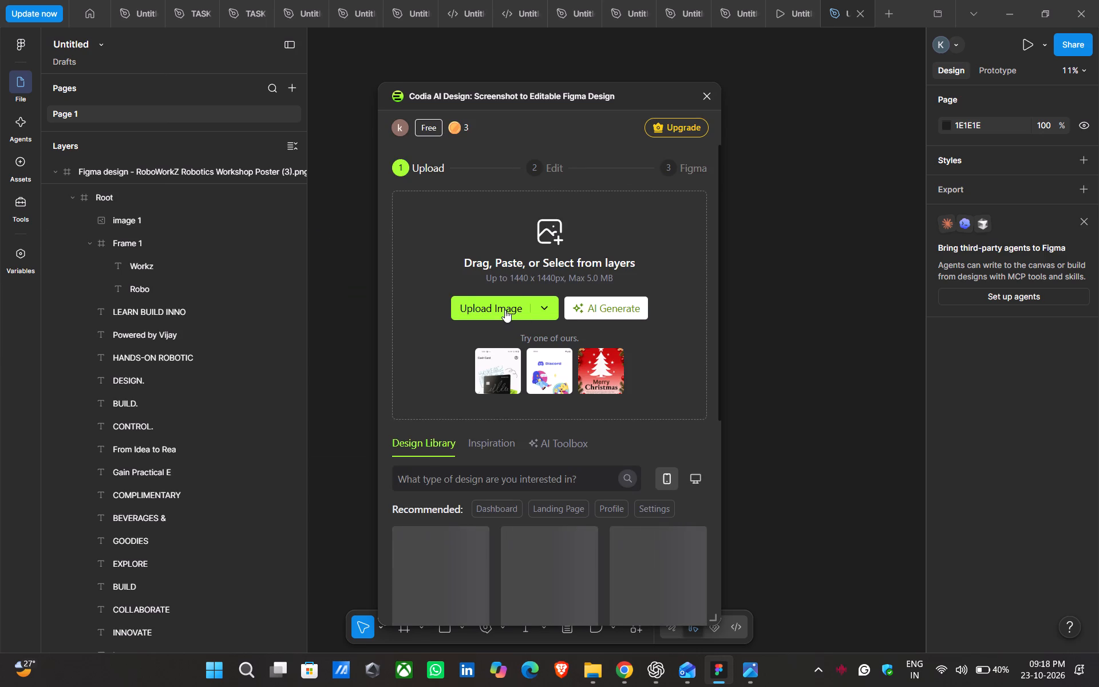
left_click(505, 310)
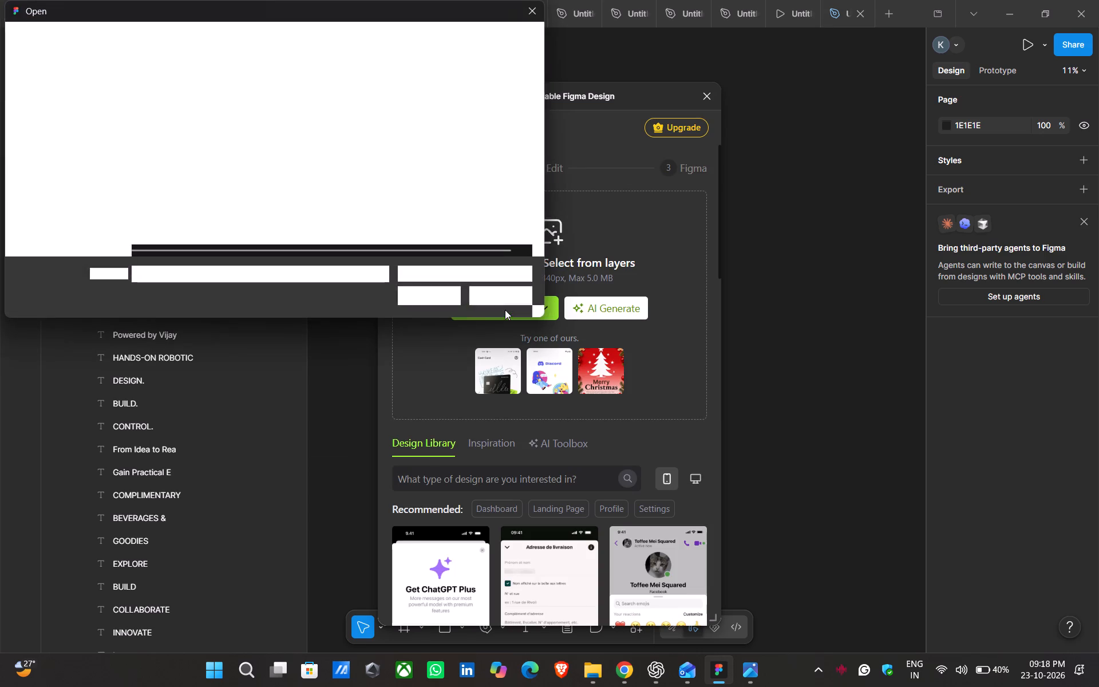
left_click(303, 129)
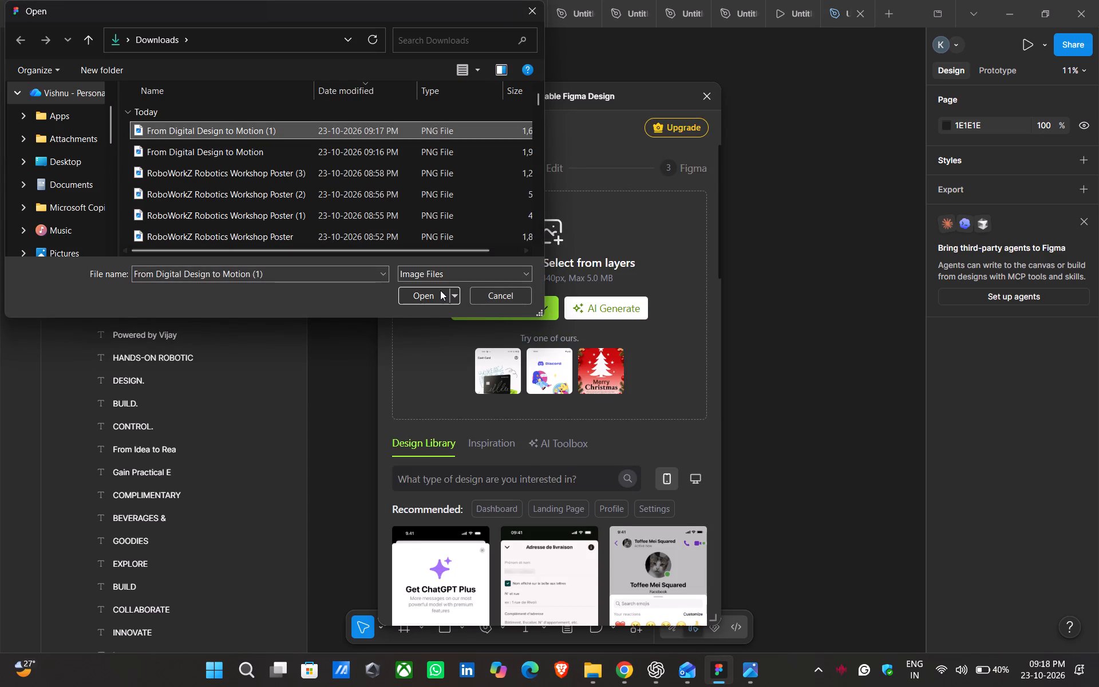
left_click(437, 292)
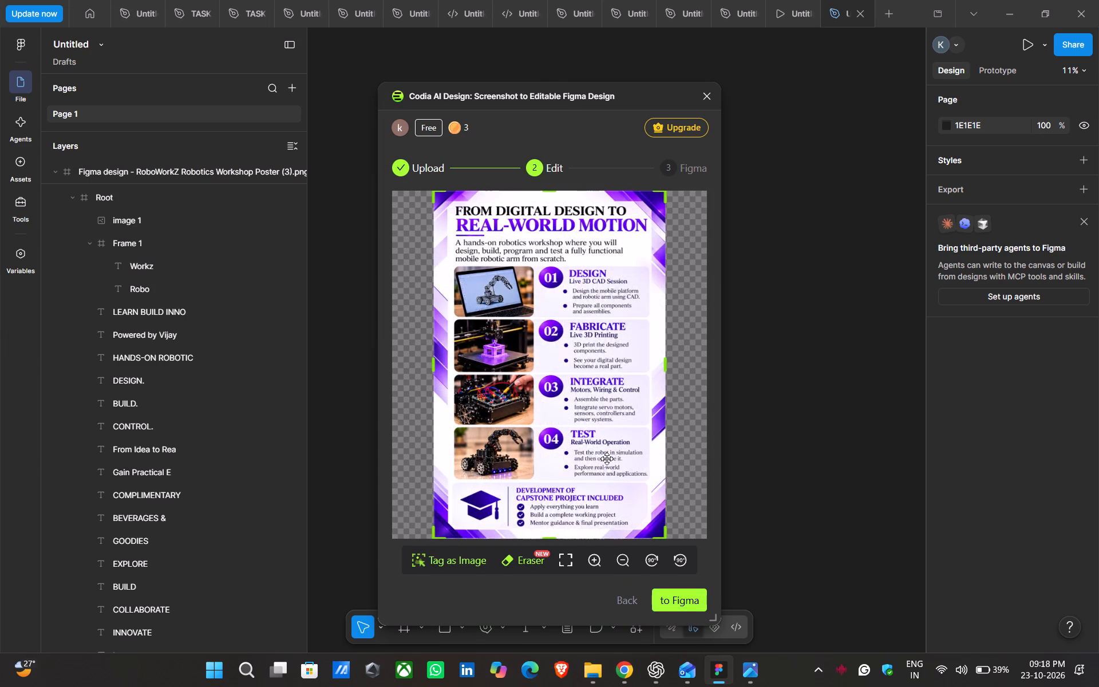
left_click(698, 606)
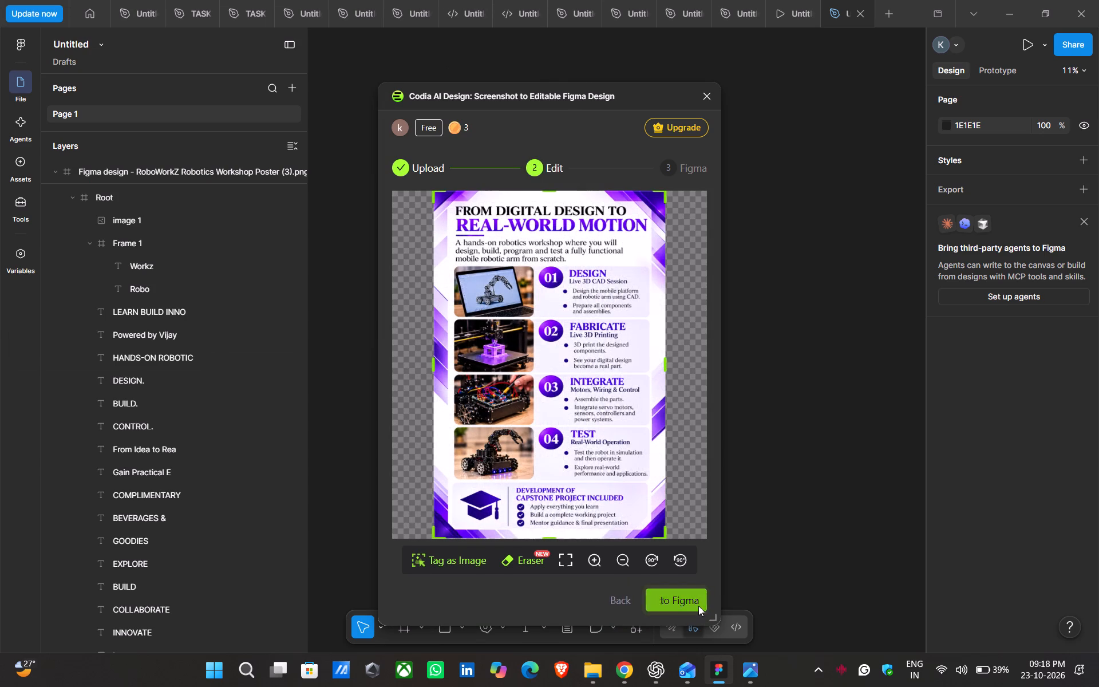
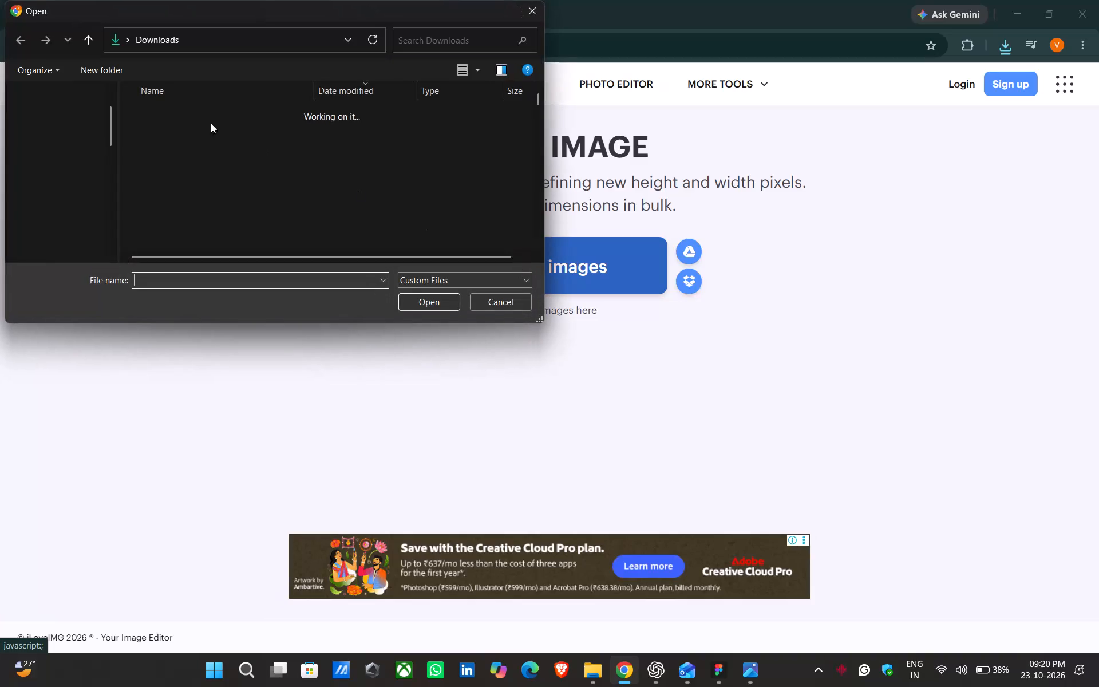
Load the Robotics Workshop Learning Guide image and resize it to a height of 1440 px with the aspect ratio maintained.
left_click(219, 134)
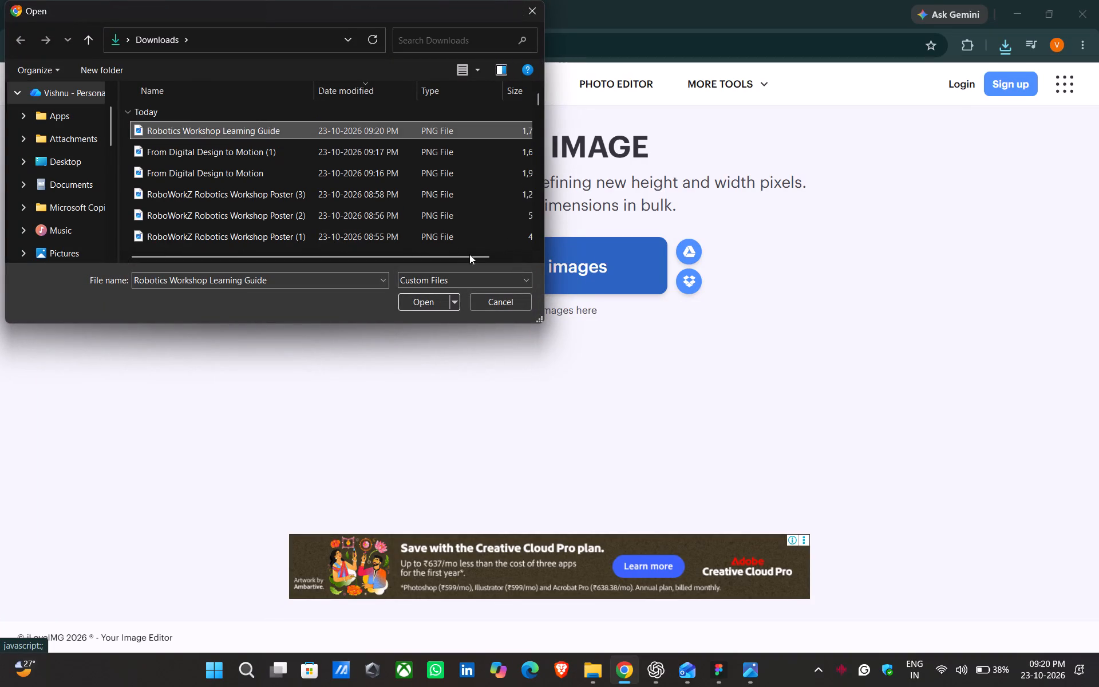
left_click(438, 303)
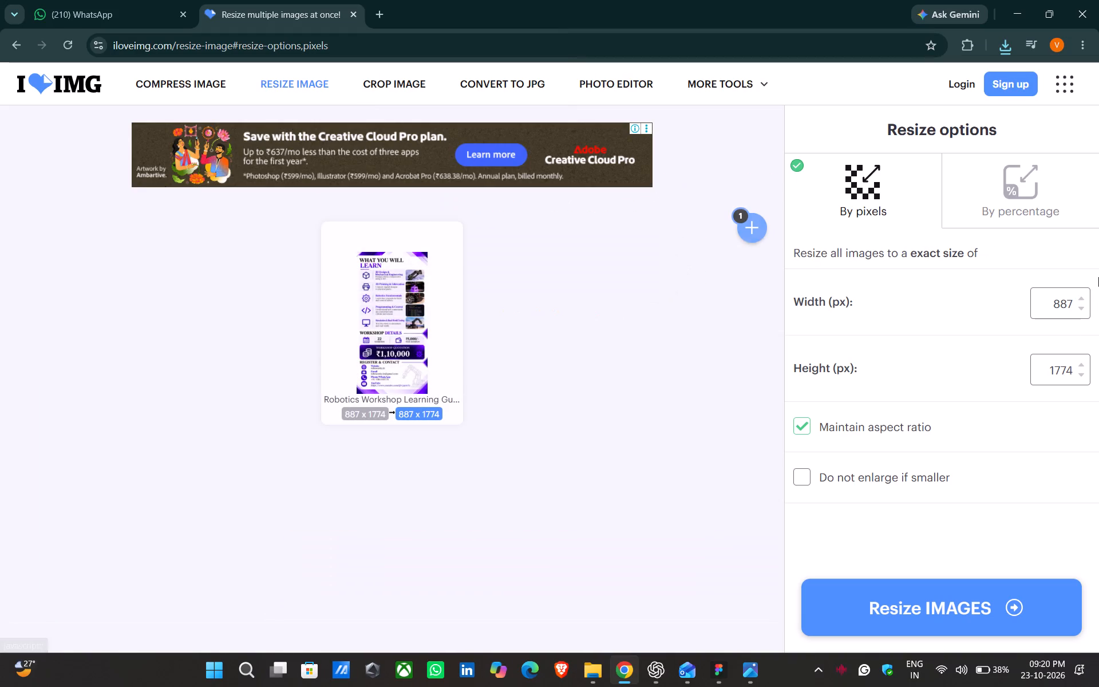
double_click(1063, 368)
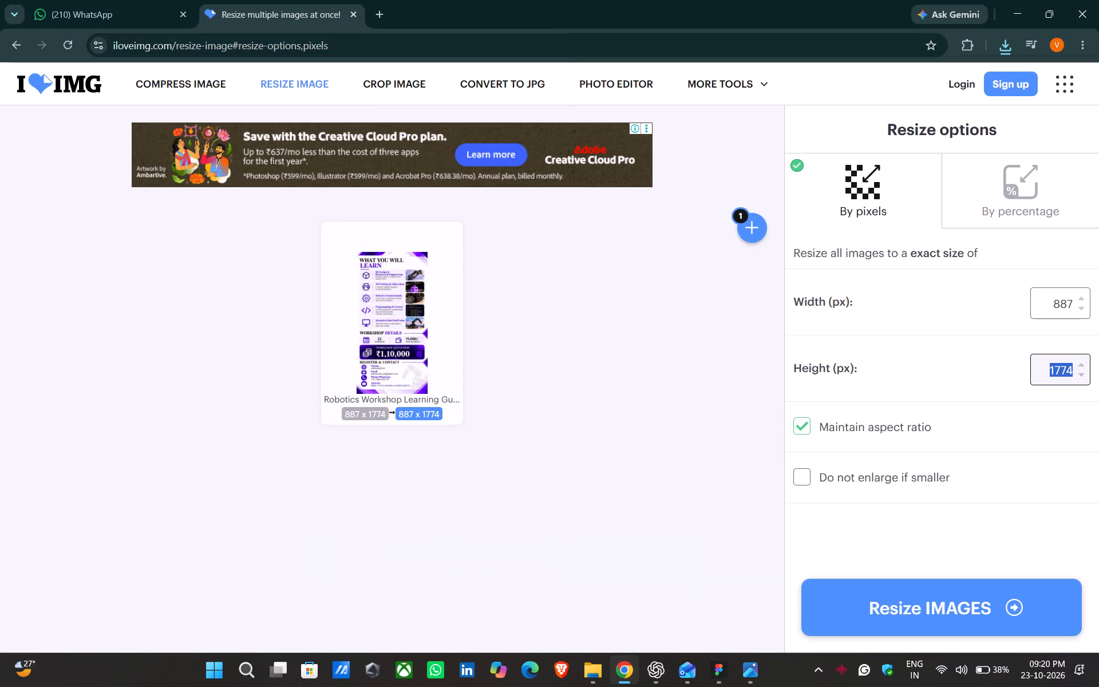
key("BackSpace")
type("1440")
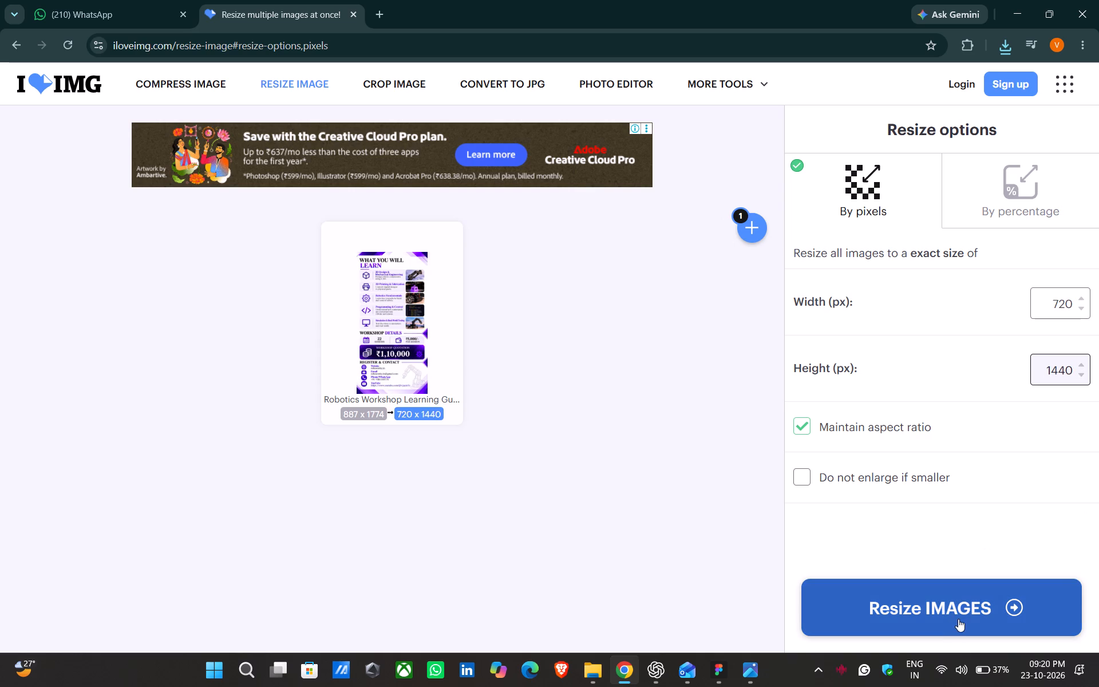
left_click(974, 610)
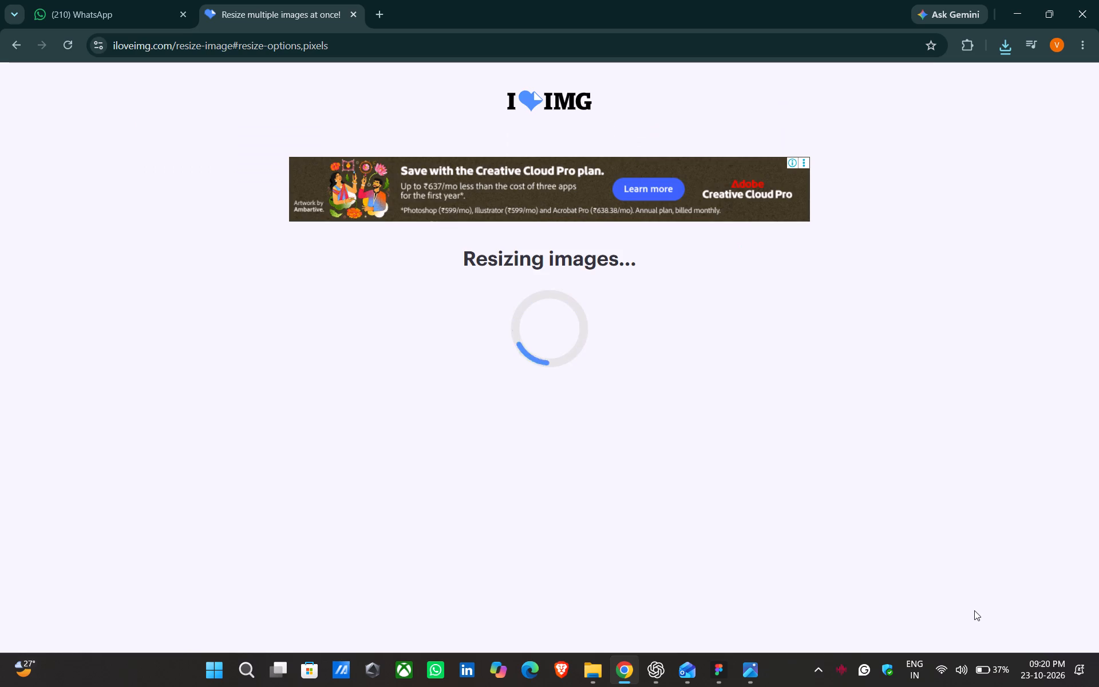
Switch to Figma and close the finished Codia AI Design conversion.
key("alt+Tab")
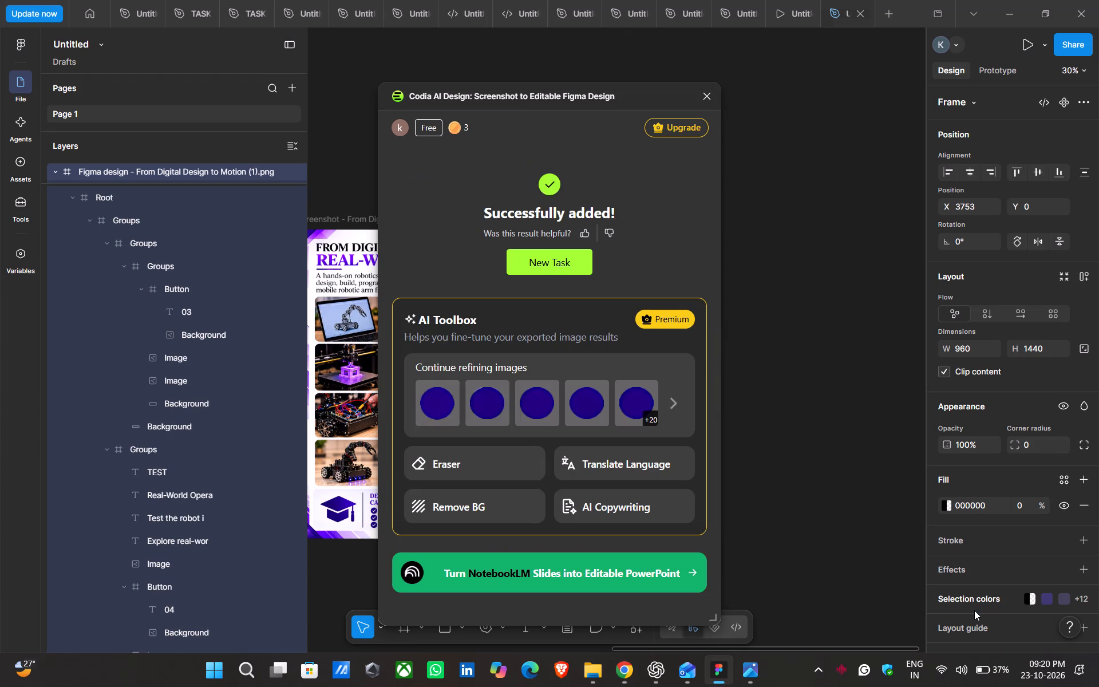
left_click(708, 108)
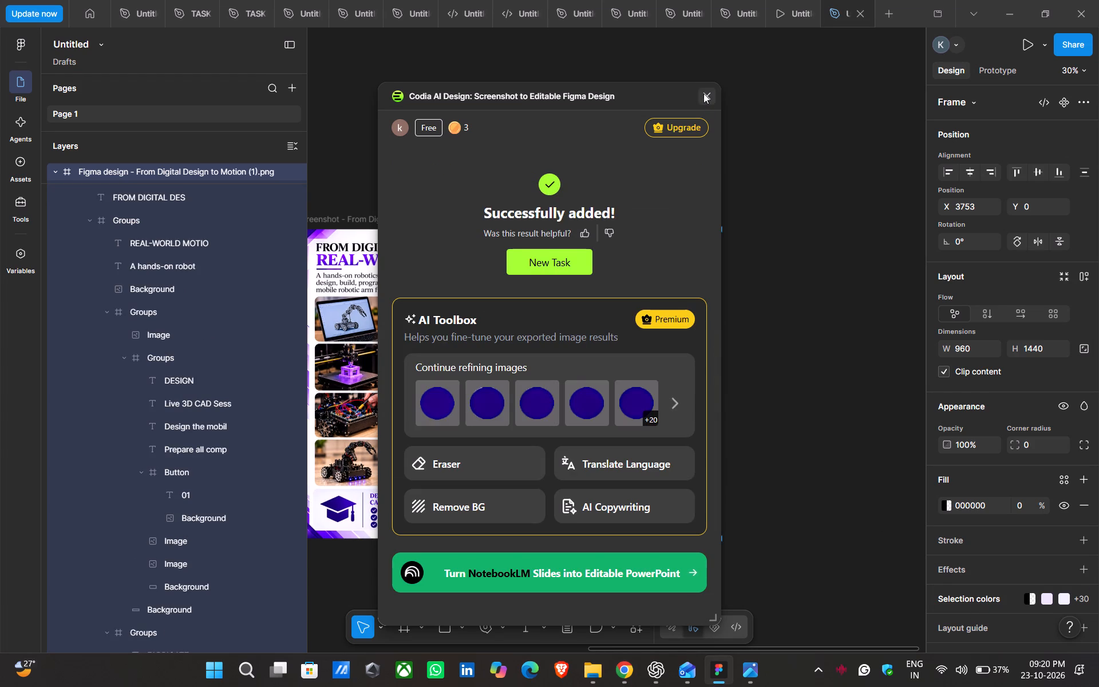
left_click(703, 93)
Examine the converted From Digital Design to Motion page beside its screenshot and the RoboWorkZ poster frames.
scroll(690, 275, "down", 2)
scroll(690, 275, "up", 9)
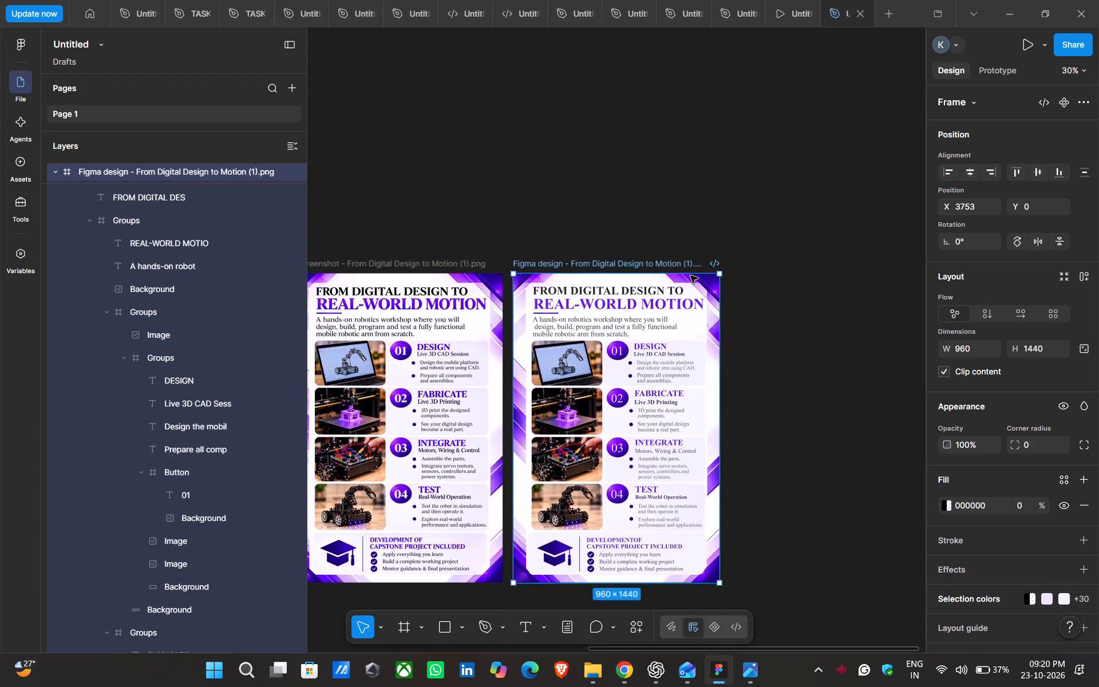
scroll(690, 275, "up", 15)
scroll(690, 275, "down", 2)
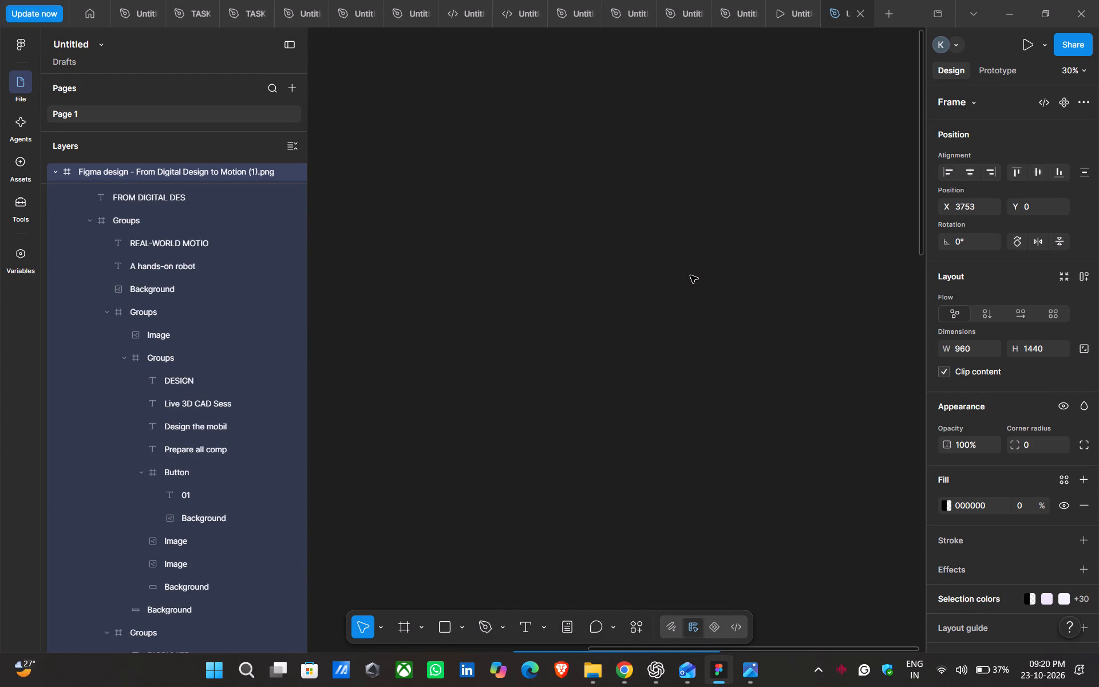
scroll(690, 275, "down", 4)
scroll(690, 275, "right", 2)
scroll(690, 275, "down", 3)
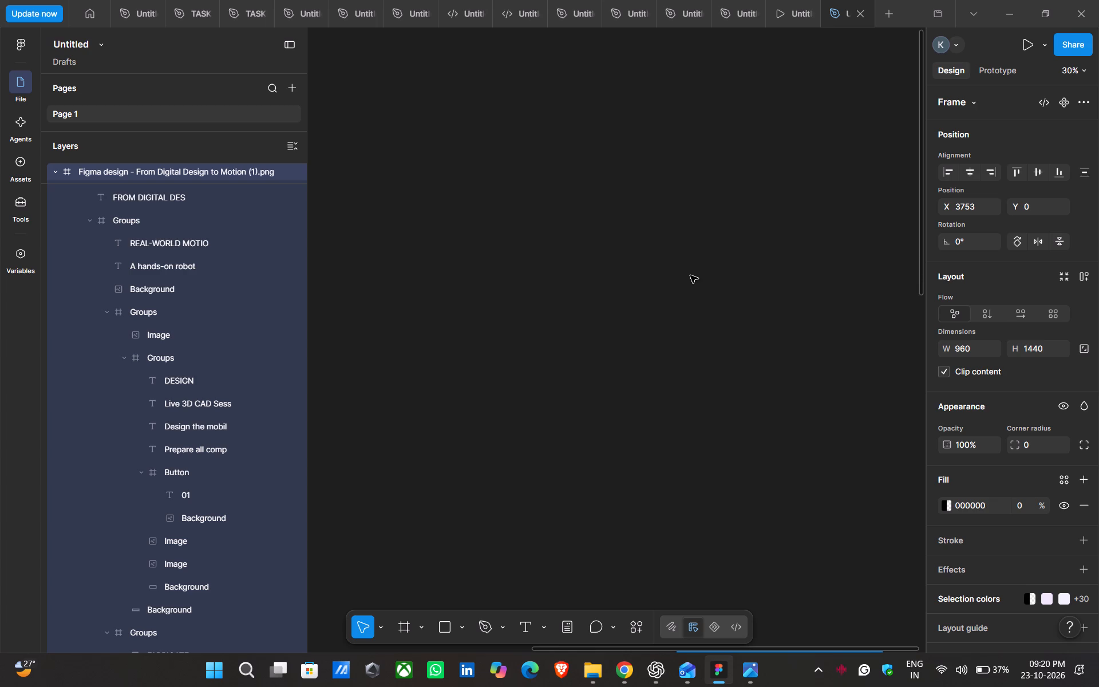
scroll(690, 275, "down", 1)
scroll(357, 380, "down", 11)
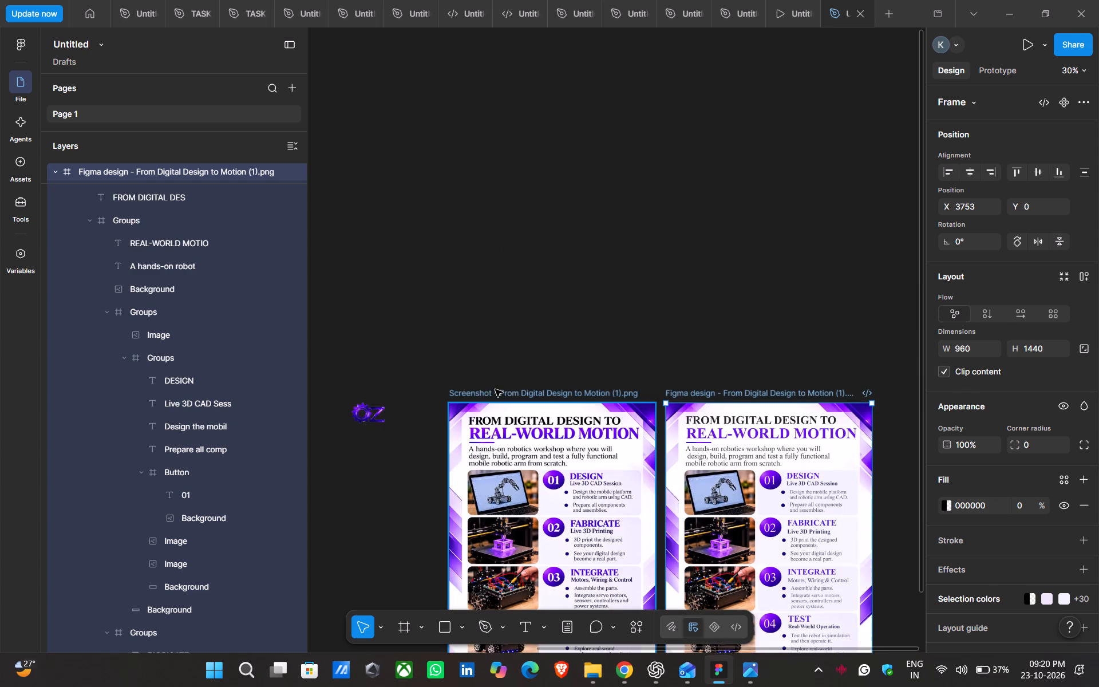
scroll(495, 389, "down", 1)
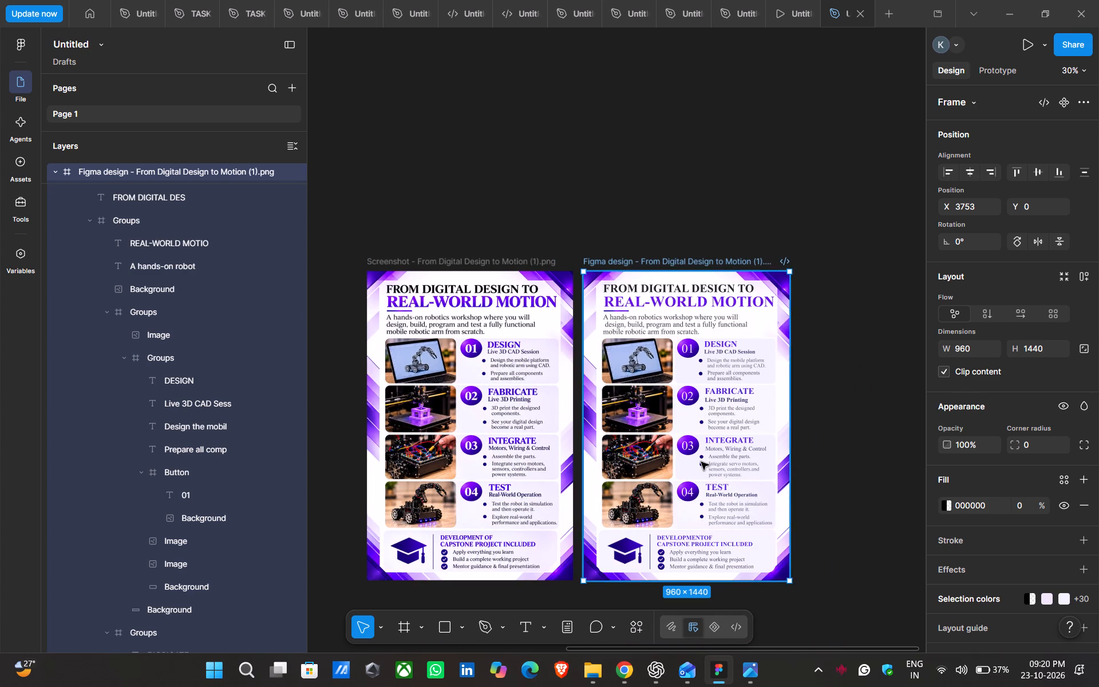
scroll(701, 462, "down", 1)
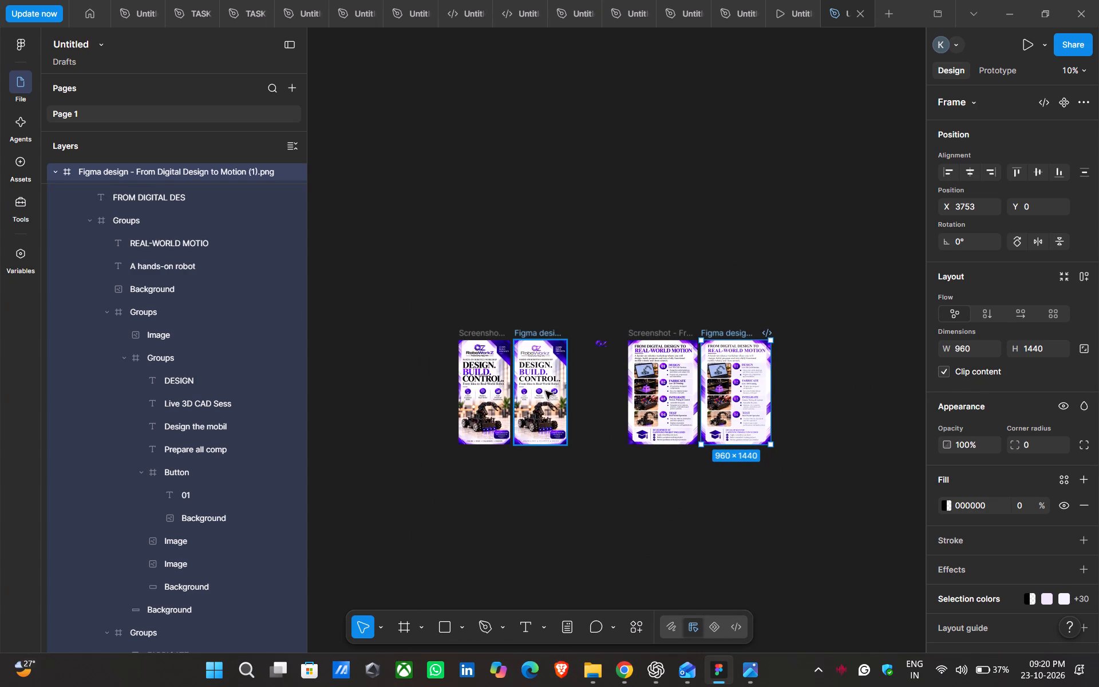
scroll(626, 441, "down", 5)
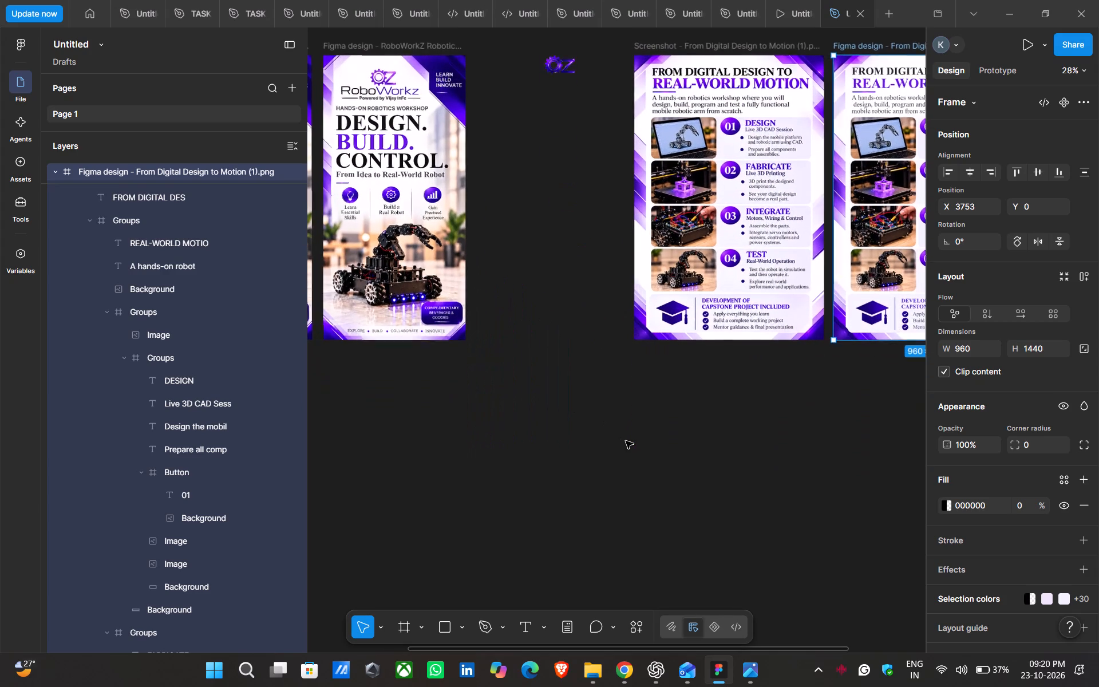
left_click(626, 441)
scroll(626, 441, "down", 5)
left_click(626, 441)
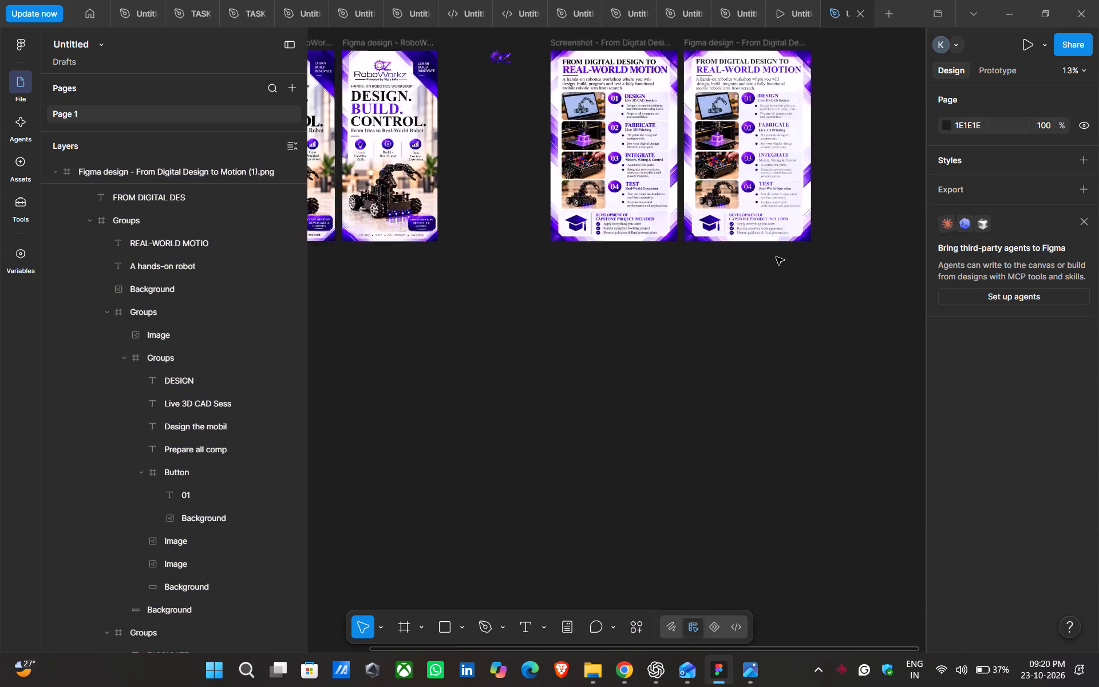
Examine the typography of the Live 3D CAD Session and Live 3D Printing subheadings and the first FABRICATE bullet in the editable page.
scroll(776, 257, "up", 3)
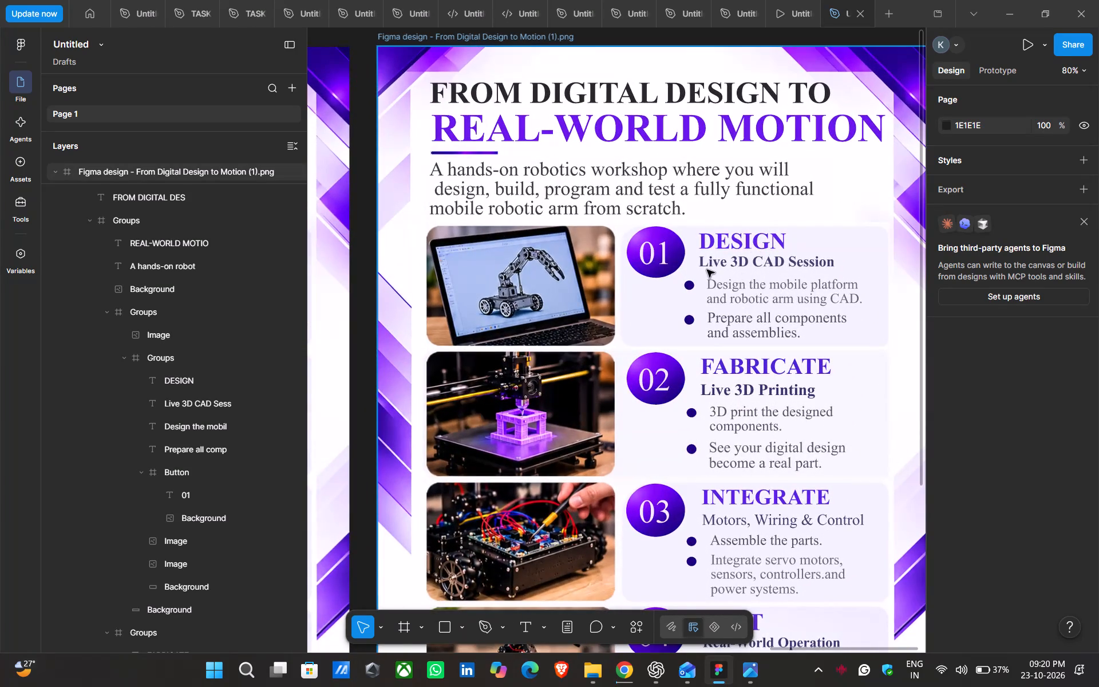
triple_click(705, 269)
left_click(705, 269)
double_click(741, 260)
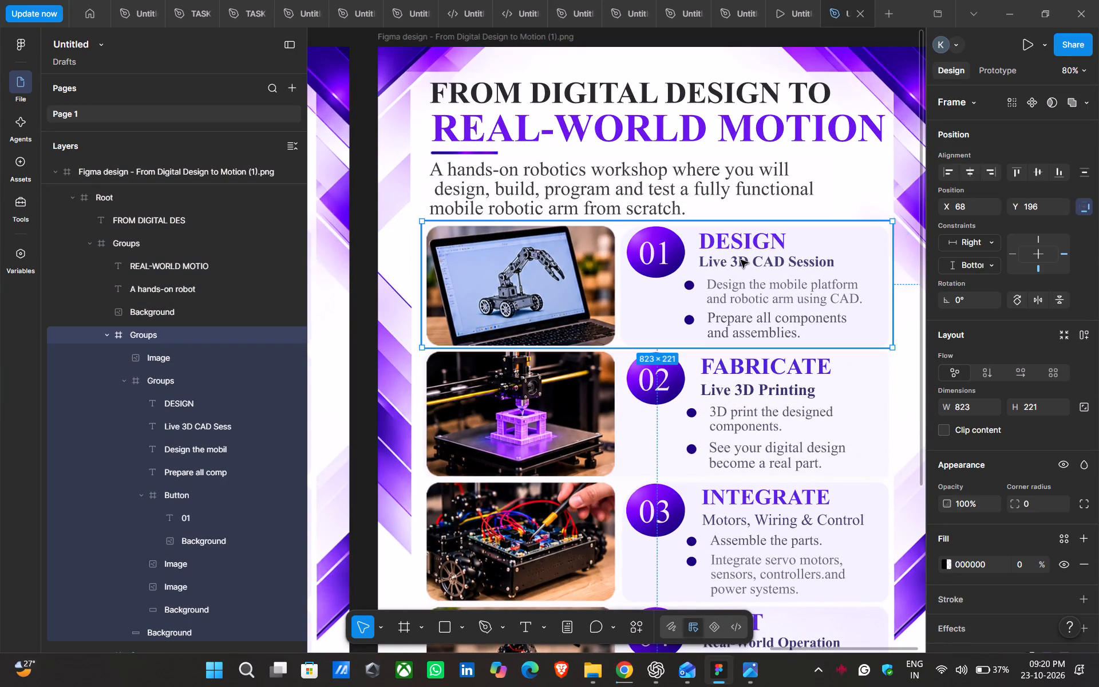
double_click(760, 259)
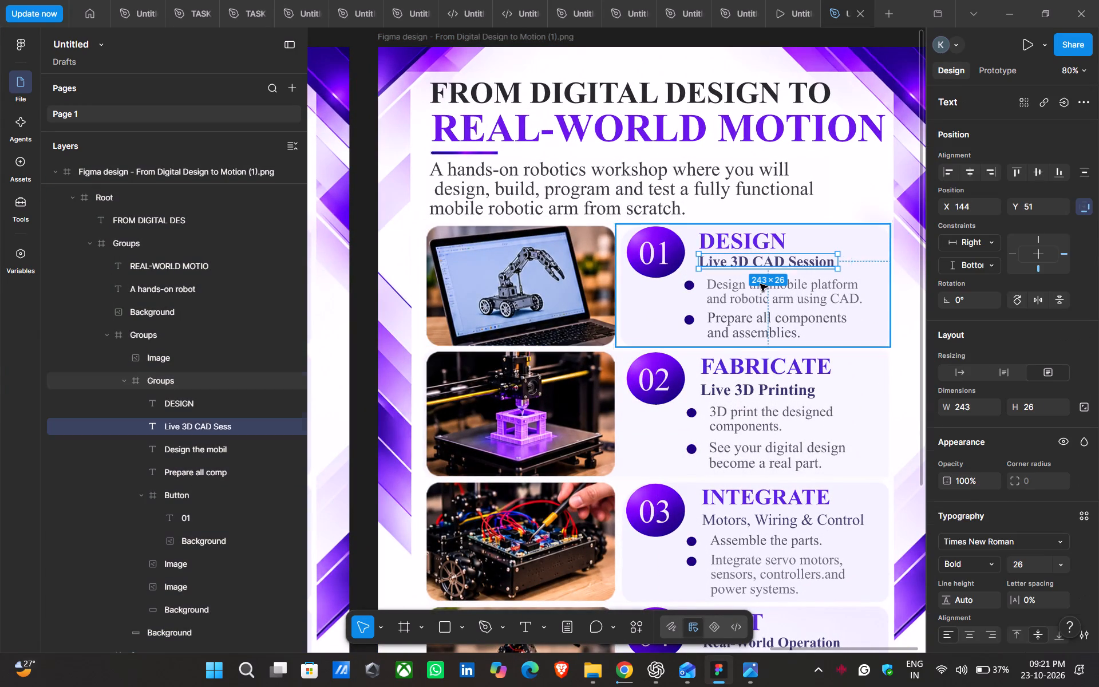
left_click(749, 401)
left_click(754, 535)
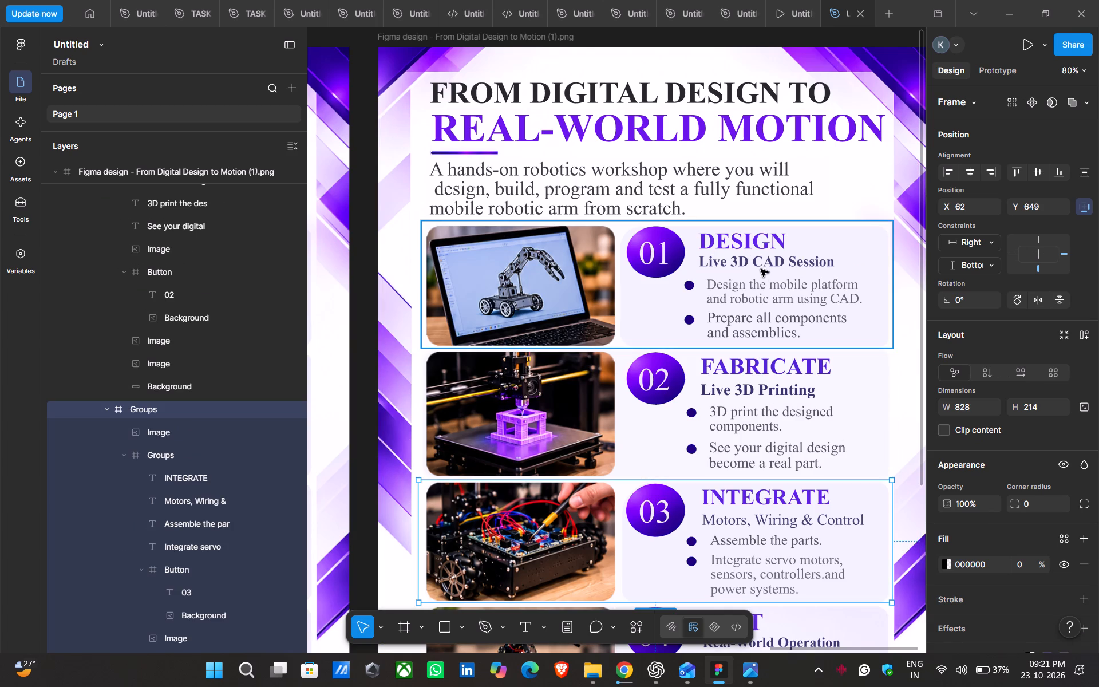
double_click(758, 388)
double_click(758, 388)
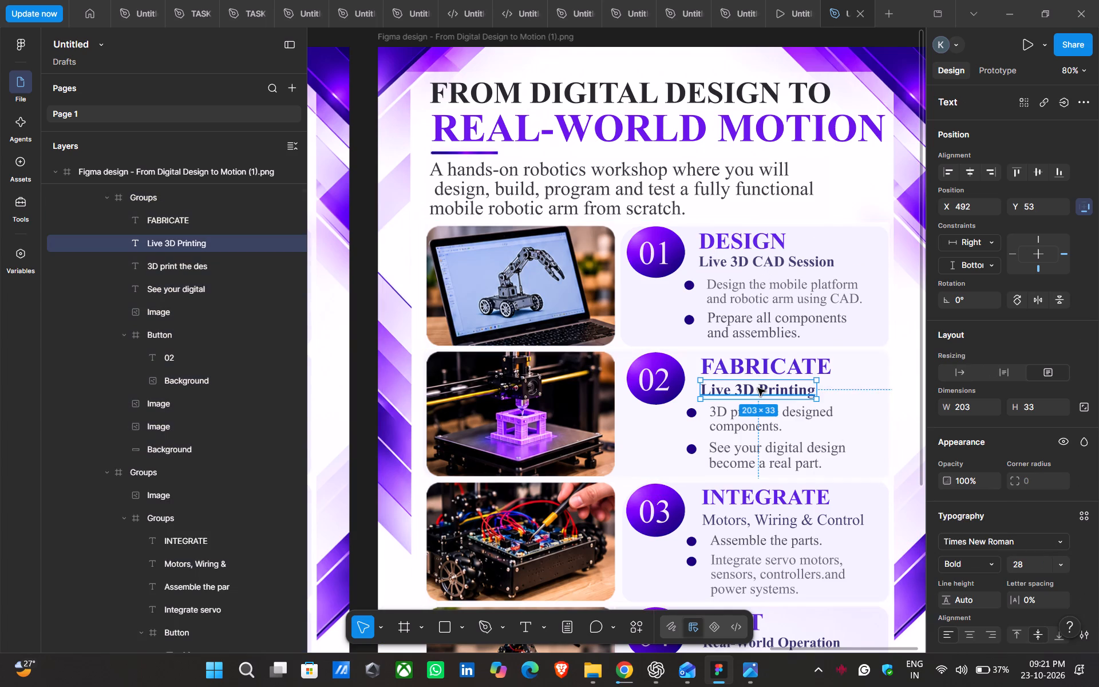
left_click(778, 428)
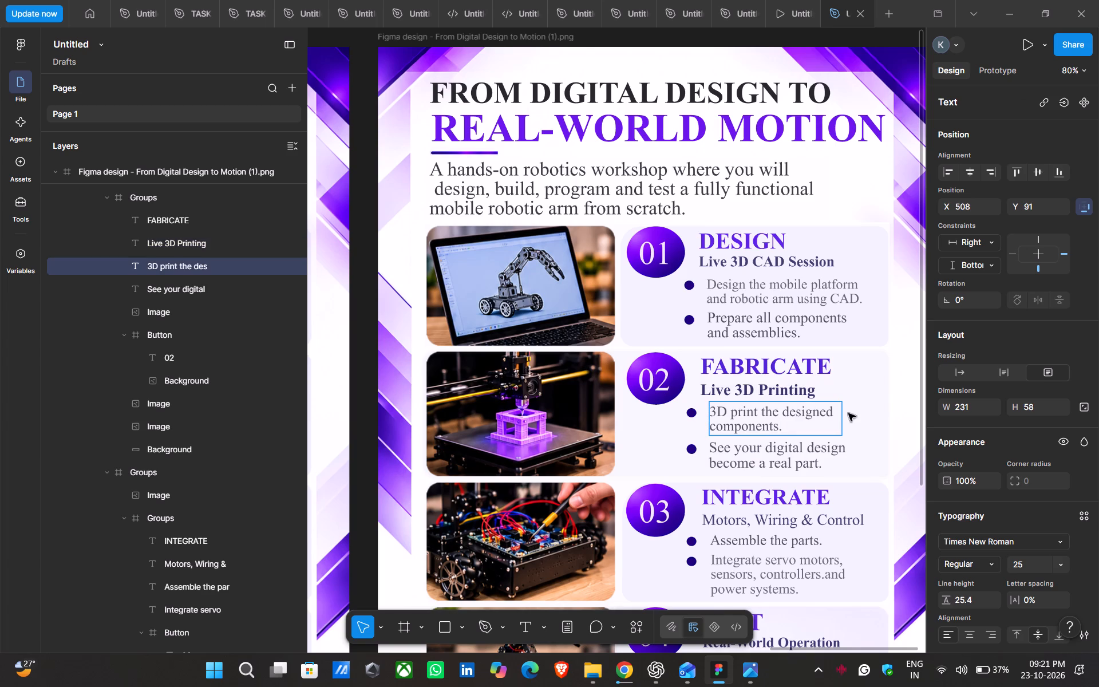
double_click(774, 260)
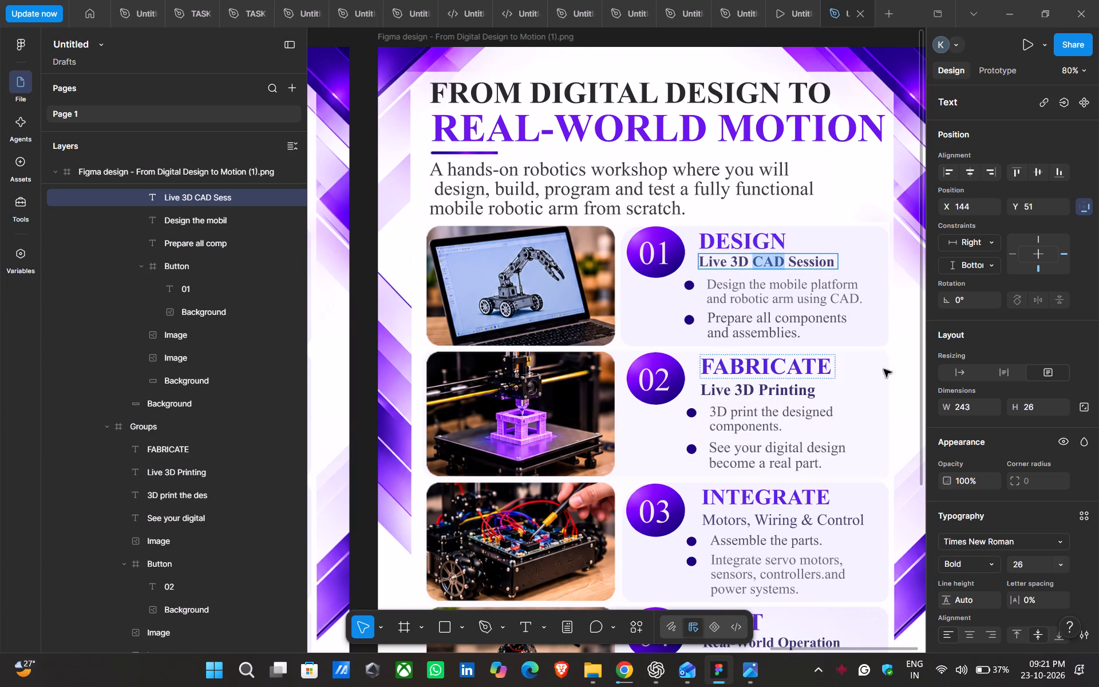
left_click(906, 339)
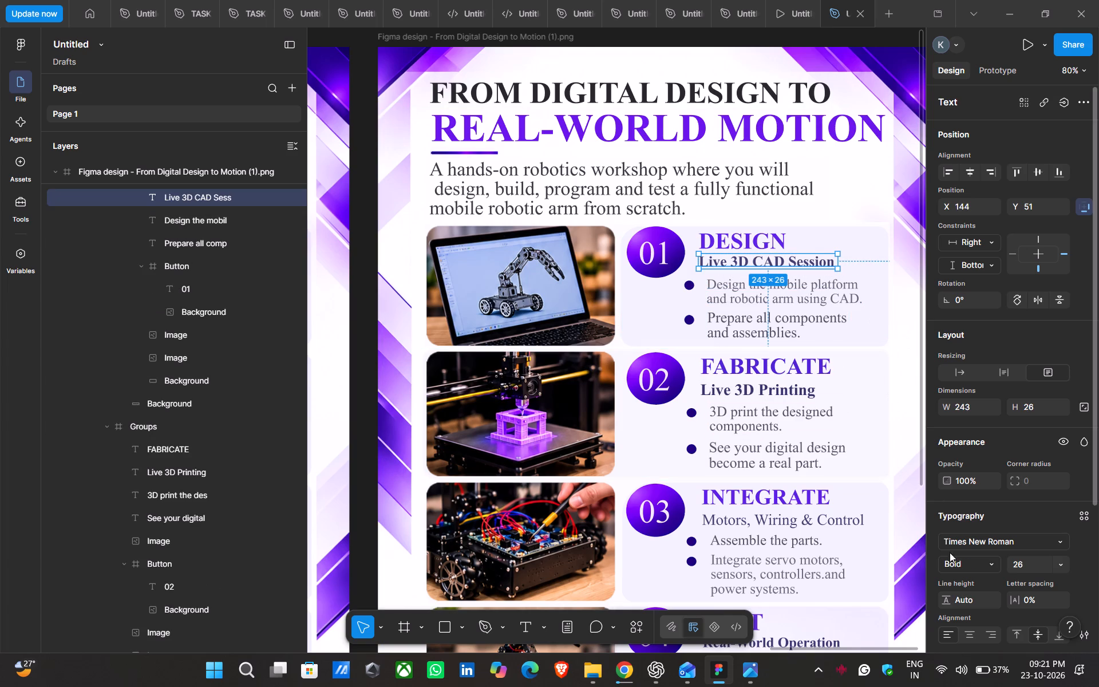
triple_click(771, 391)
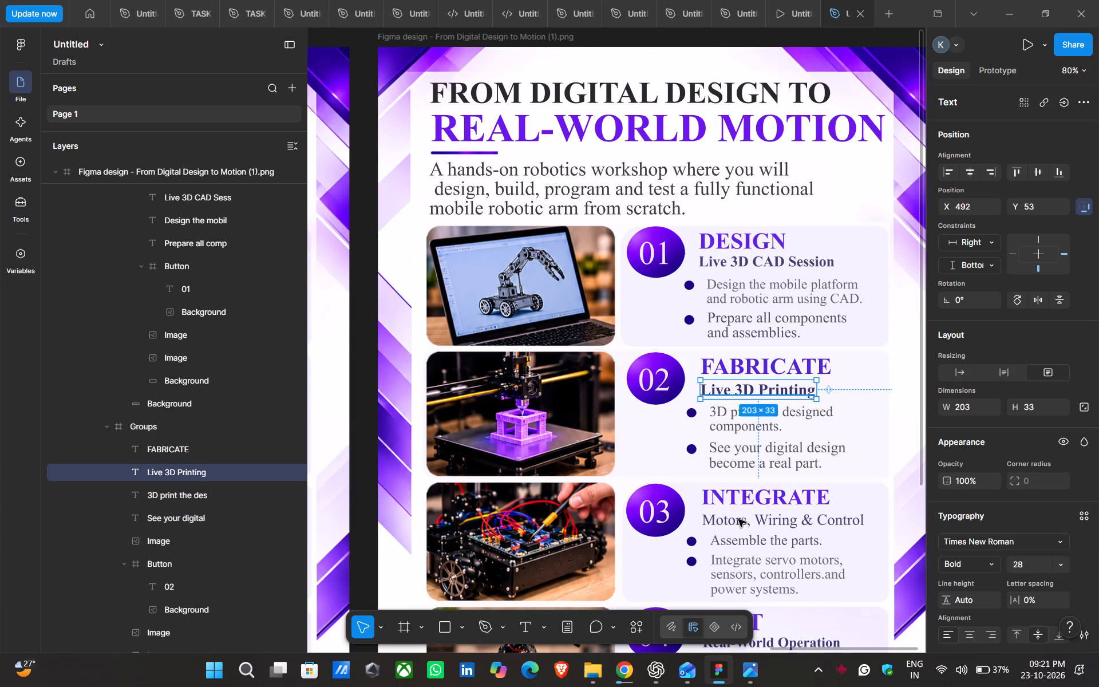
Make the Motors, Wiring & Control subheading Bold and widen its text box to about 312 px so it fits one line.
double_click(773, 520)
double_click(773, 520)
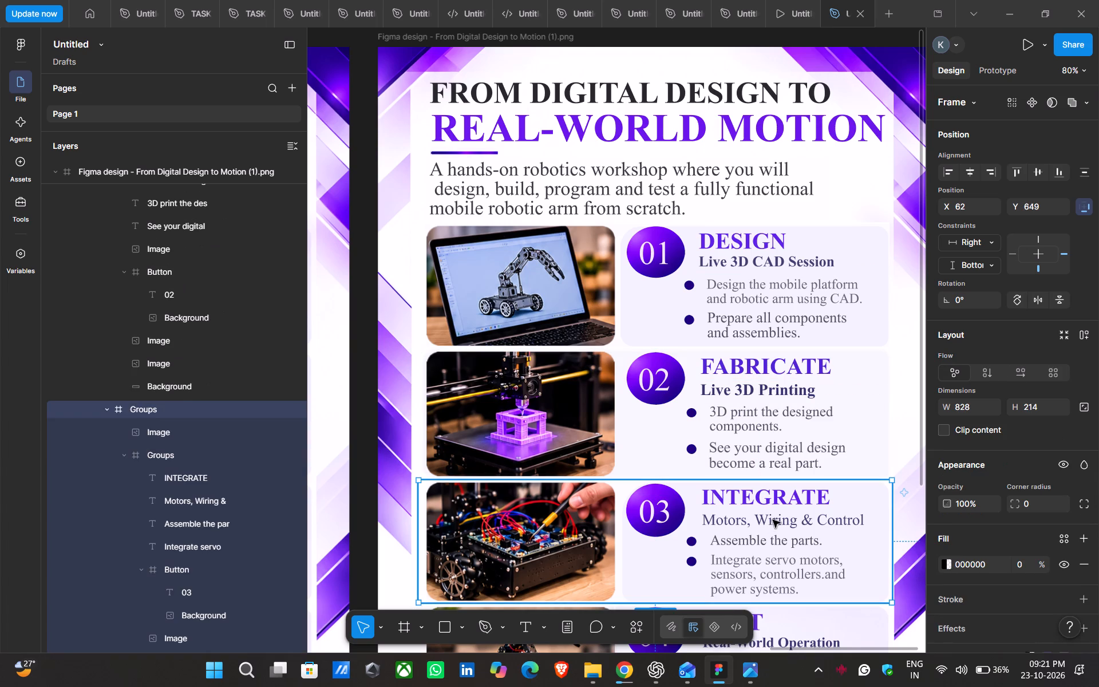
double_click(773, 520)
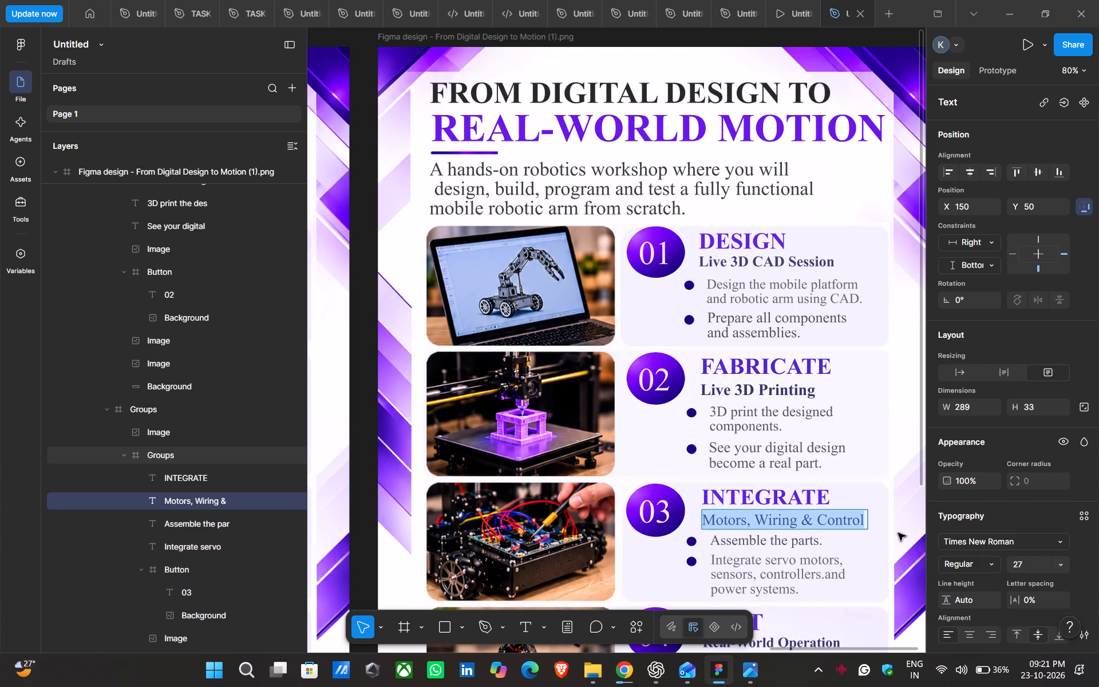
left_click(990, 564)
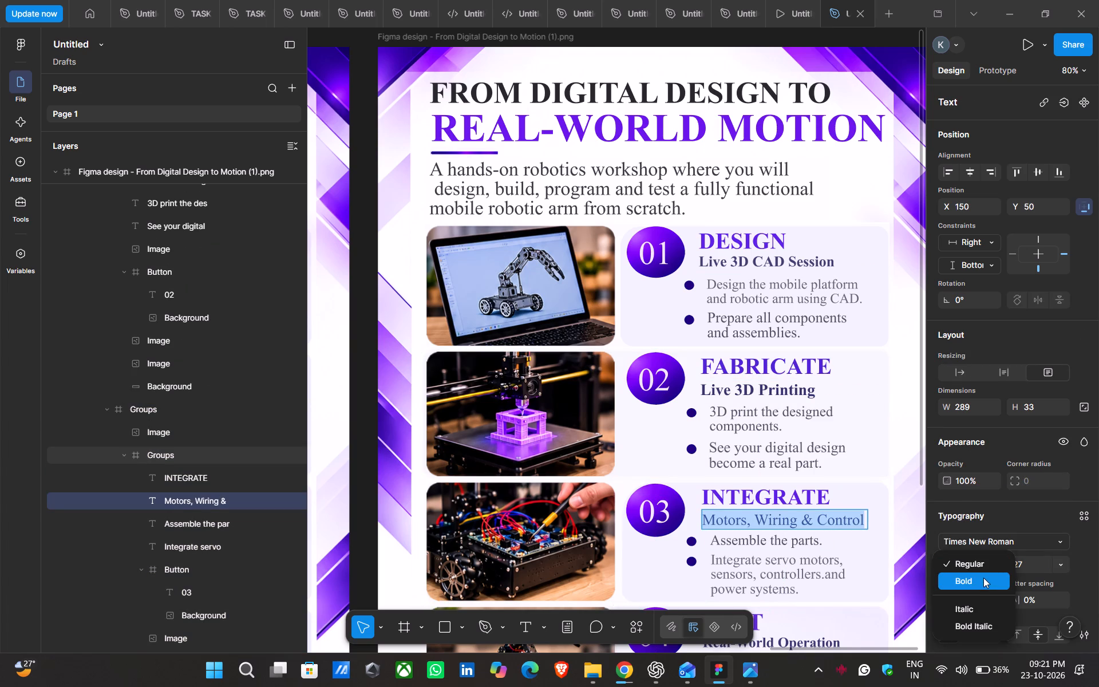
left_click(980, 579)
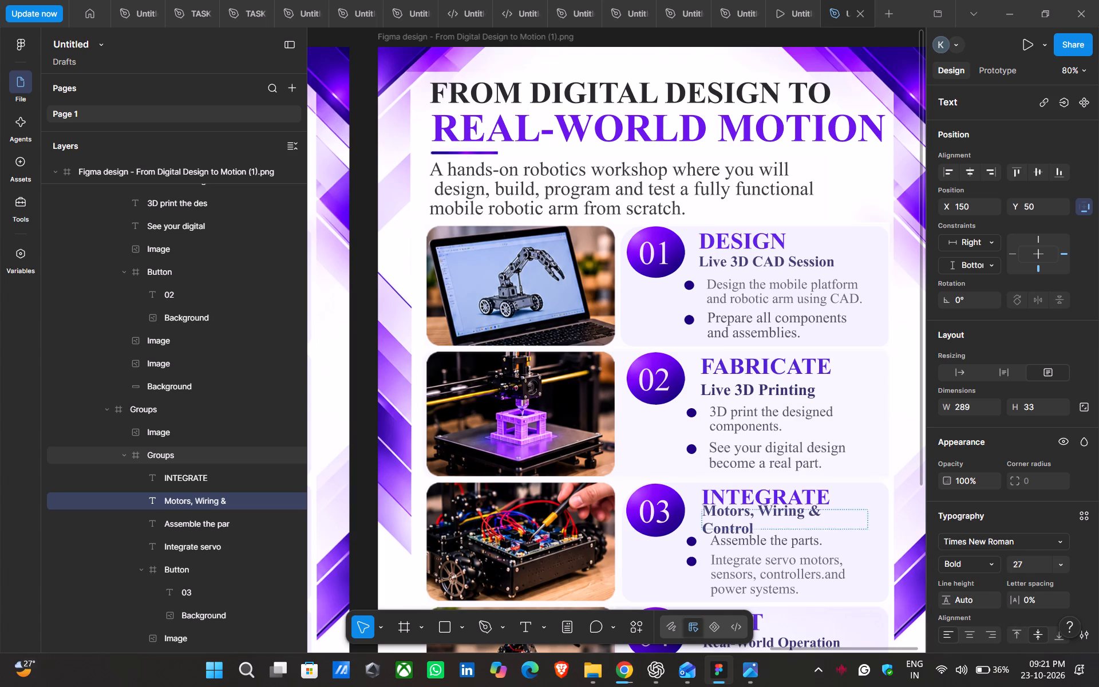
left_click(758, 530)
left_click(868, 543)
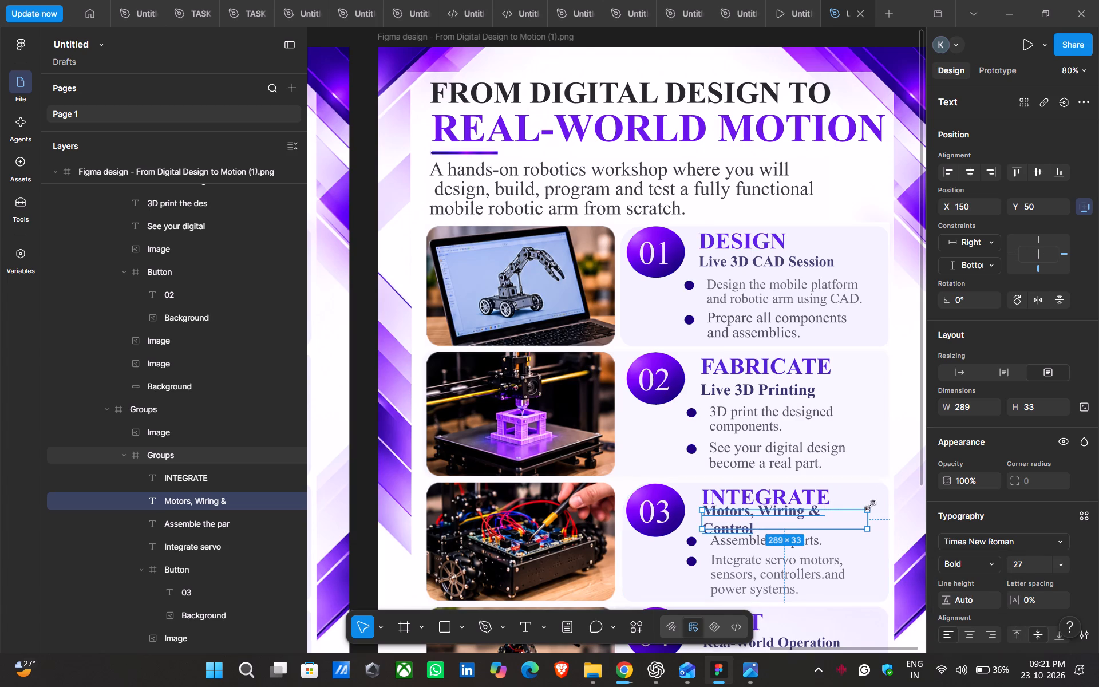
left_click_drag(868, 519, 881, 518)
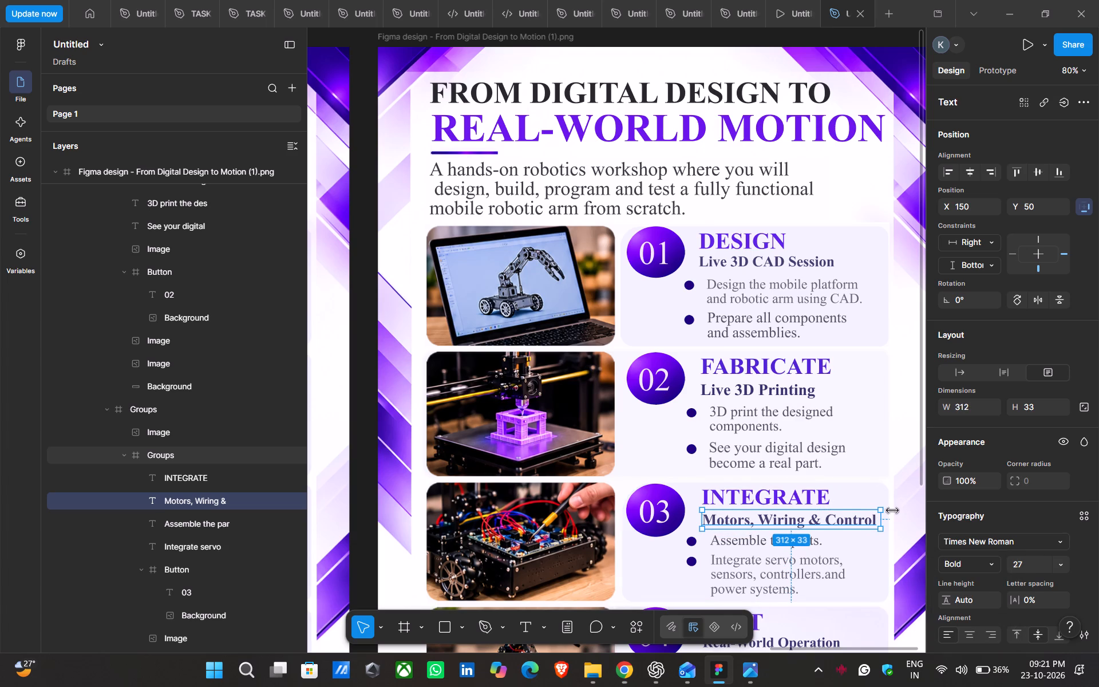
left_click(914, 483)
Change the fill of the "Design the mobile platform and robotic arm using CAD." text to the page colour 0D0C0D.
scroll(884, 456, "up", 1)
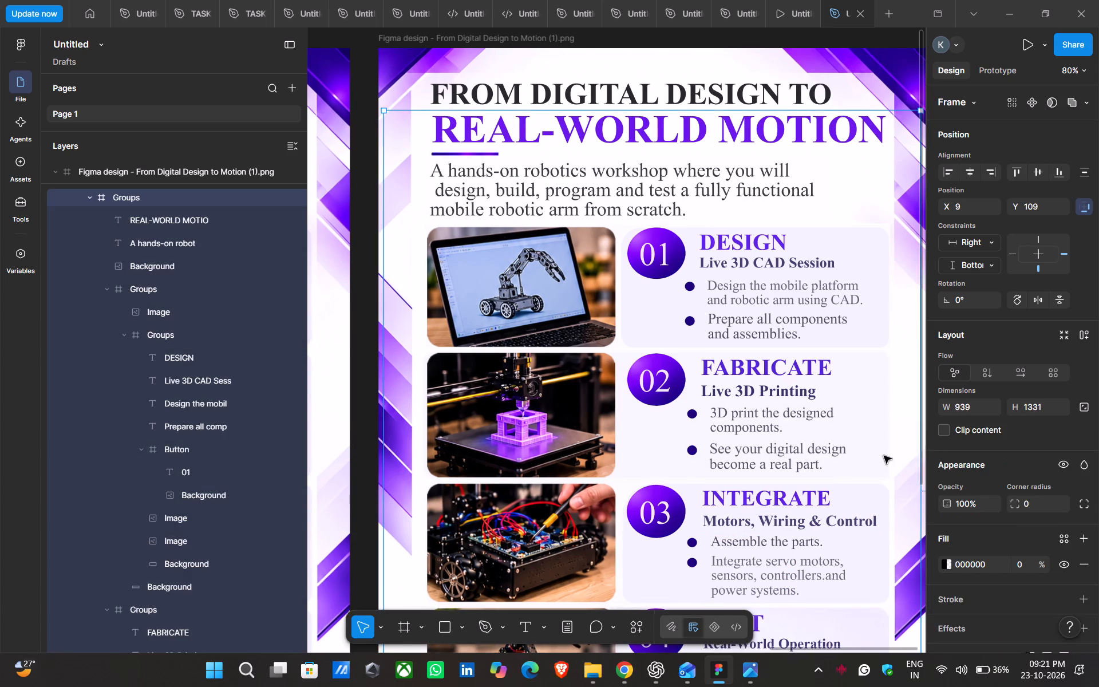
scroll(884, 456, "up", 1)
triple_click(758, 310)
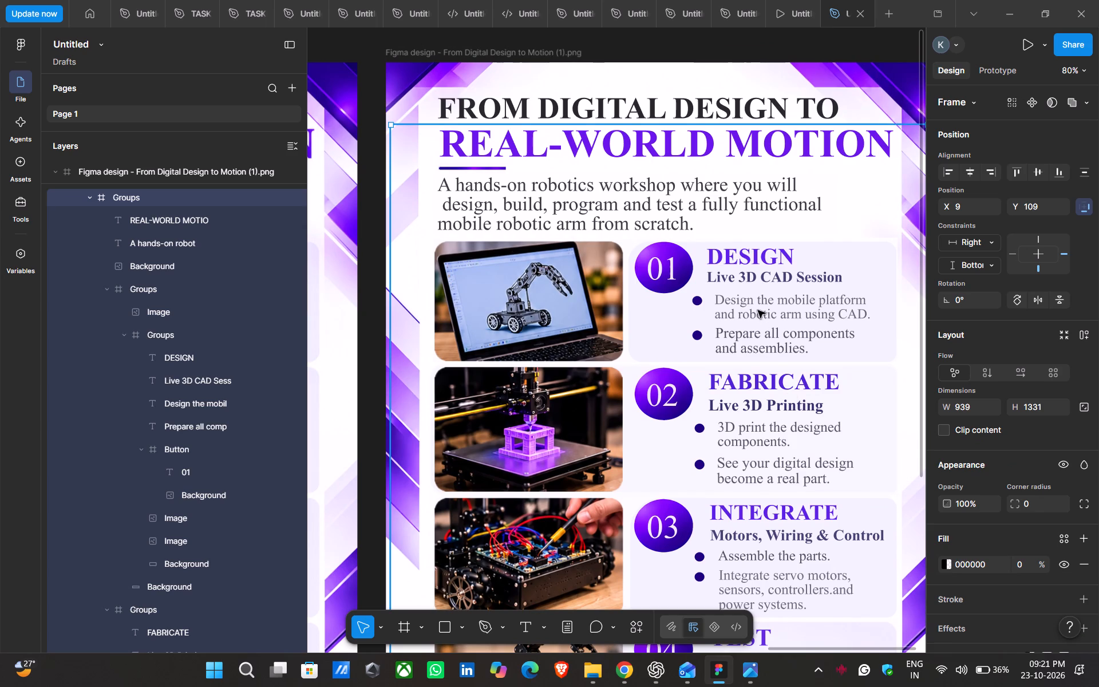
double_click(758, 310)
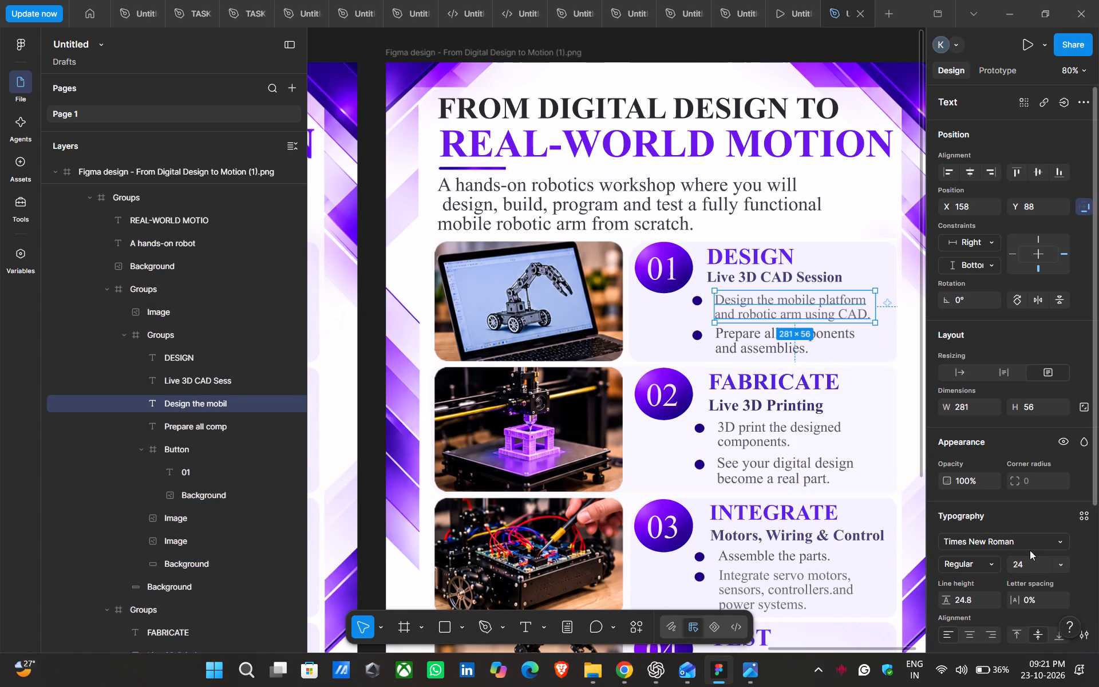
scroll(1022, 572, "down", 4)
left_click(950, 508)
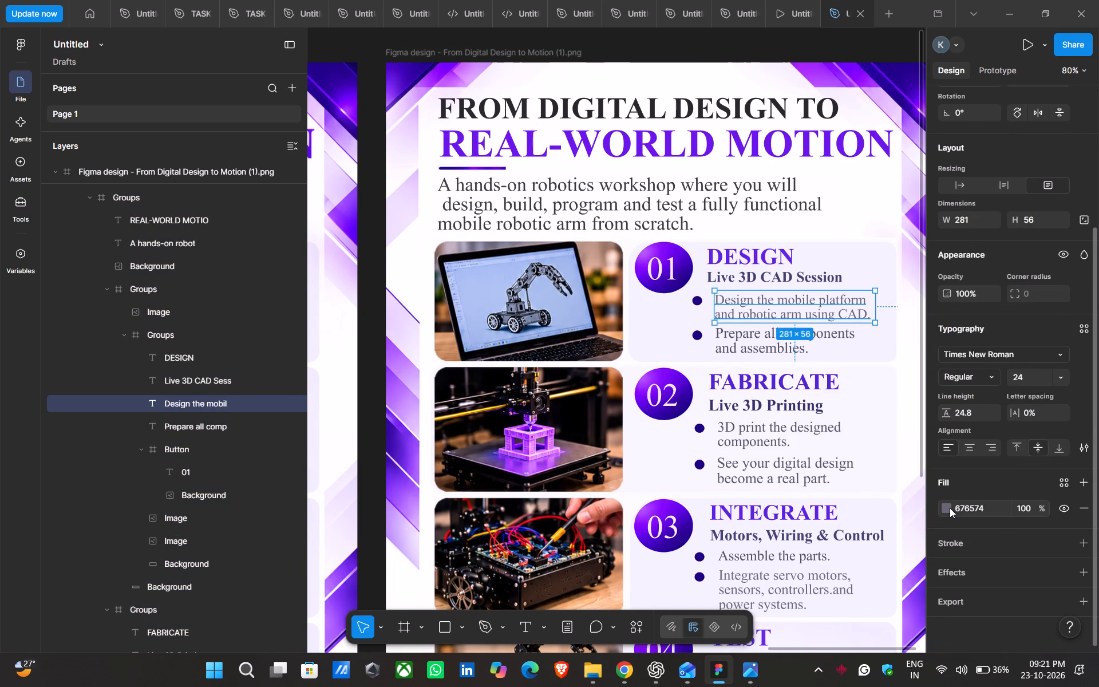
left_click(911, 587)
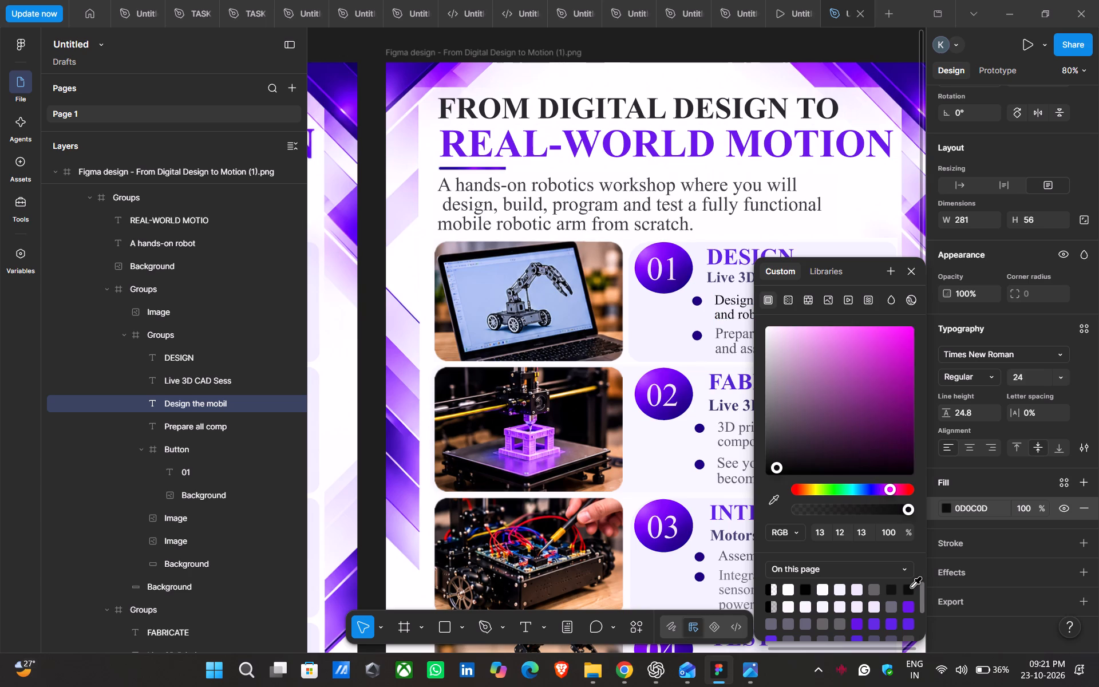
Set the fill of the "Design the mobile platform and robotic arm using CAD." text to the page colour 000000.
left_click(805, 587)
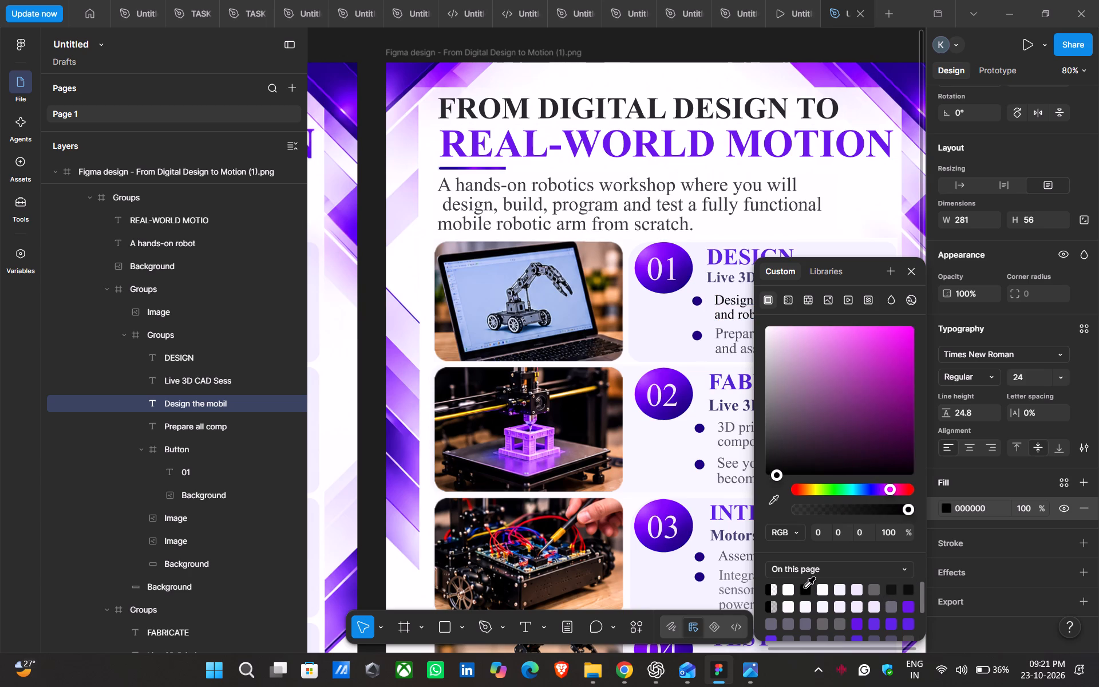
left_click(896, 213)
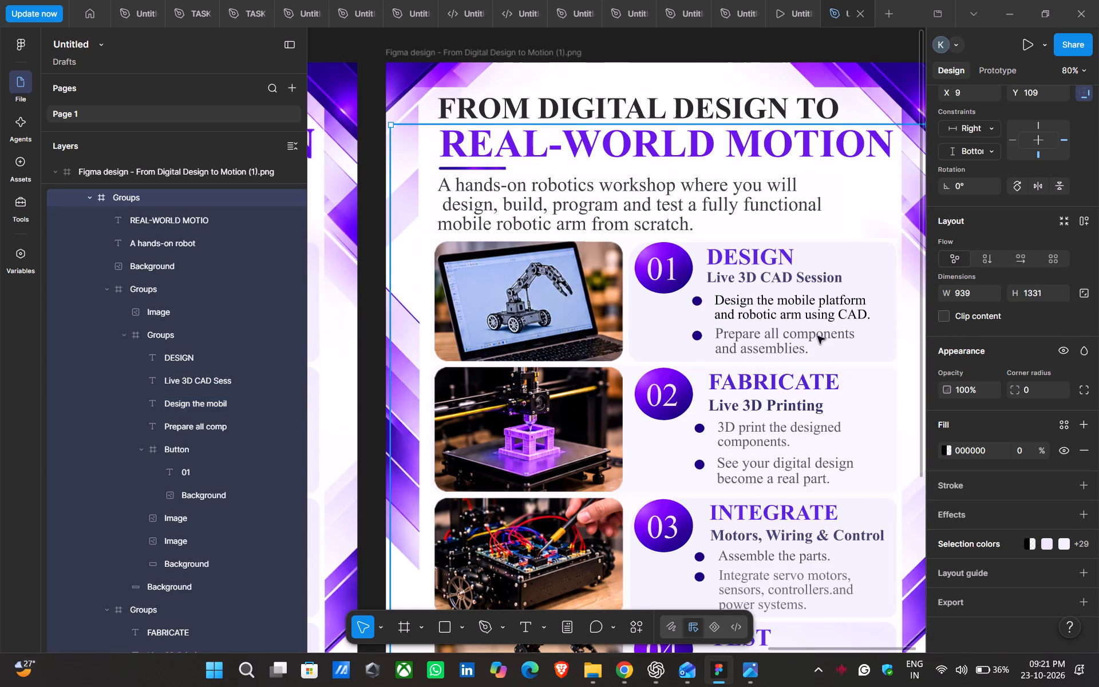
Set the fill of the "Prepare all components and assemblies." text in the DESIGN card to 000000.
double_click(801, 331)
double_click(801, 331)
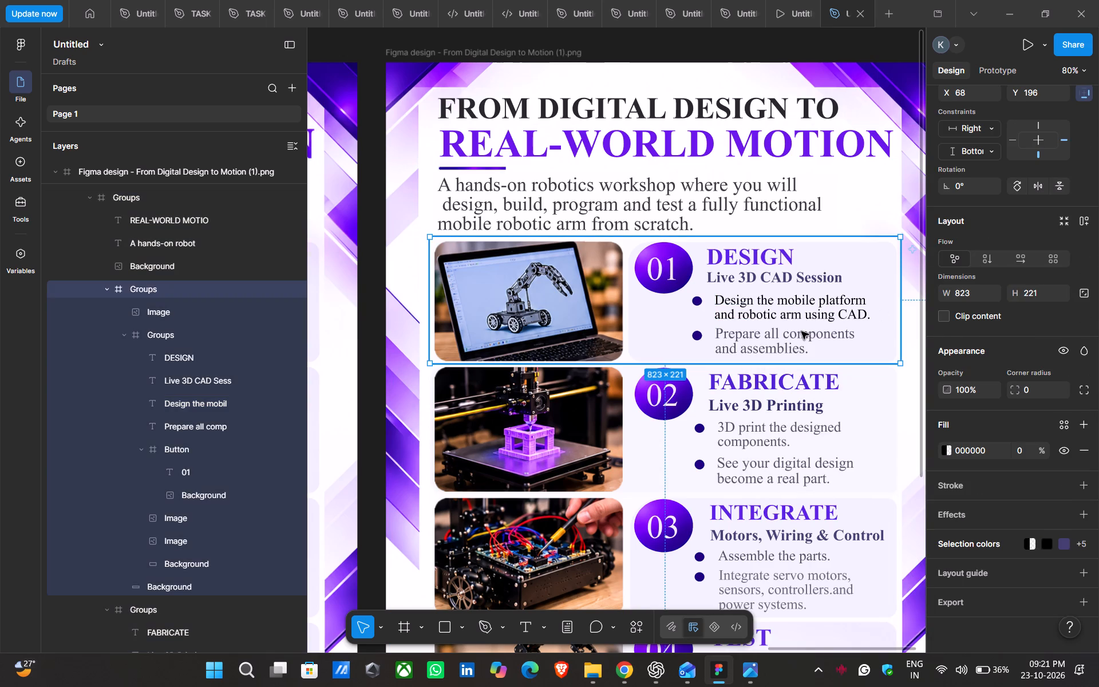
double_click(801, 331)
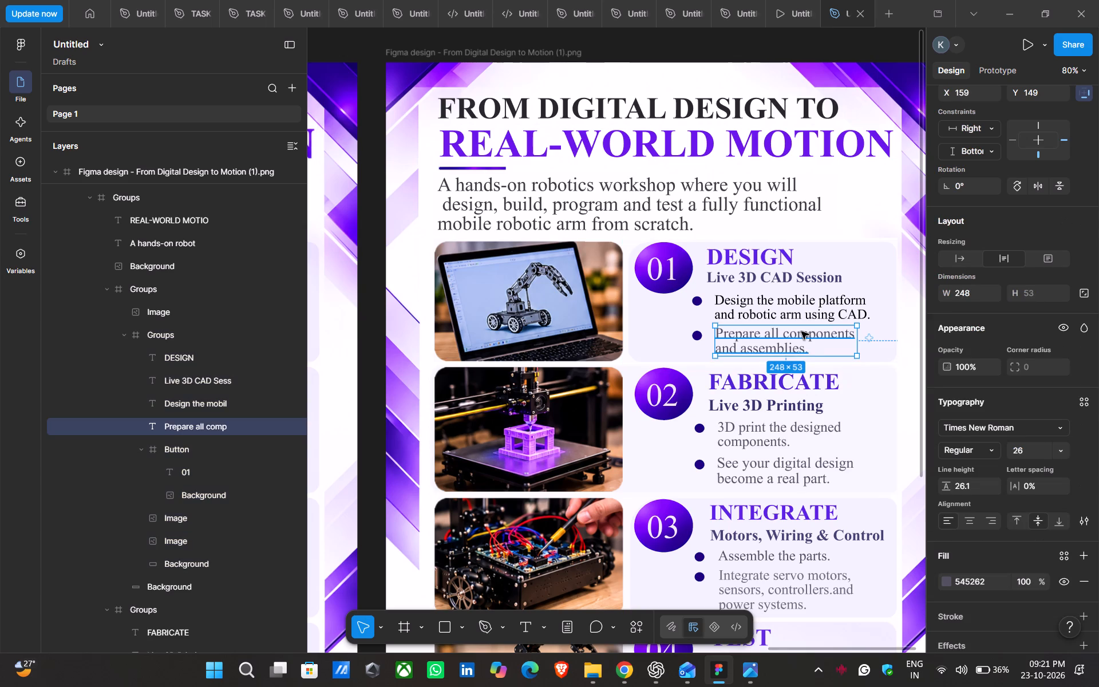
double_click(995, 581)
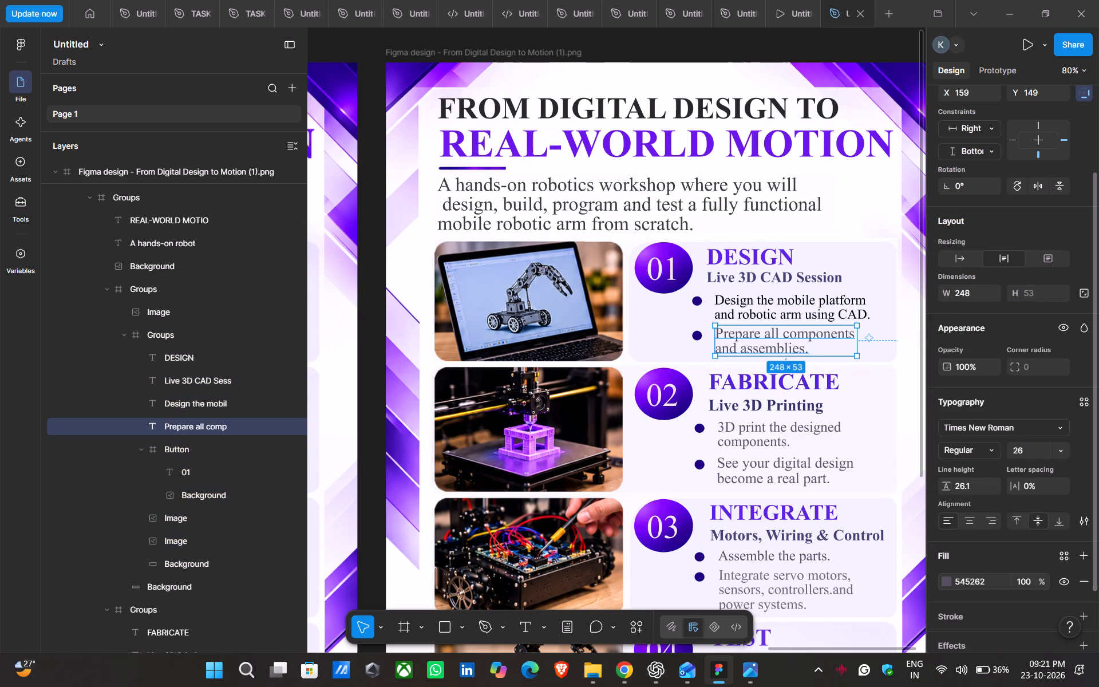
key("BackSpace")
type("00")
key("Return")
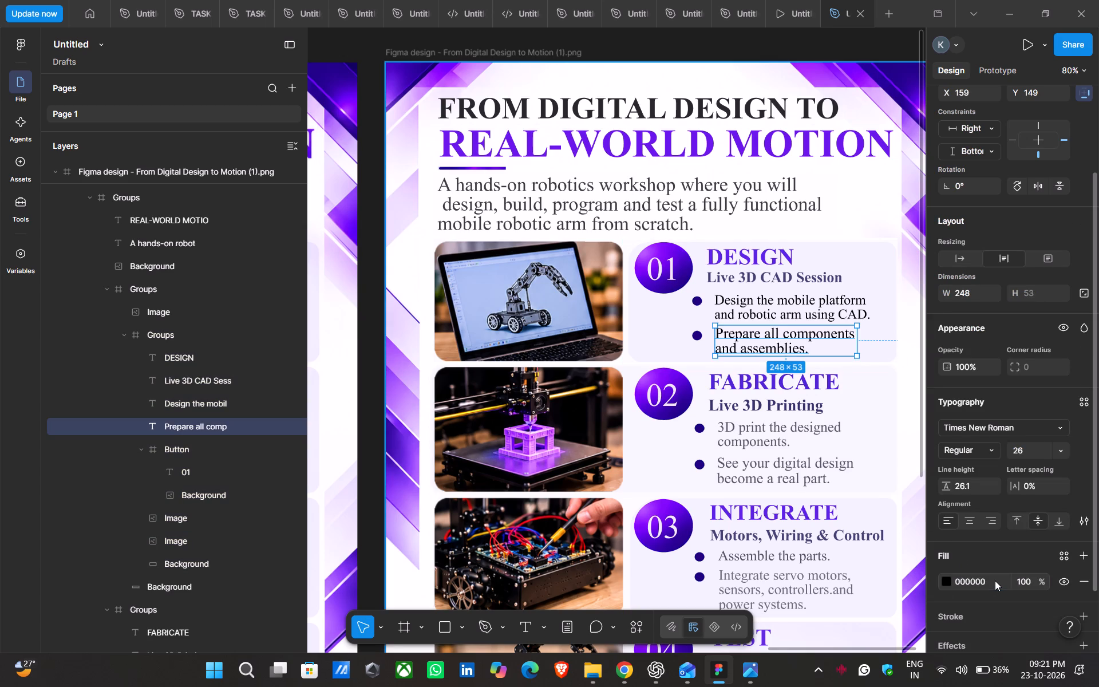
Set the fill of the "3D print the designed components." text in the FABRICATE card to 000000.
triple_click(776, 438)
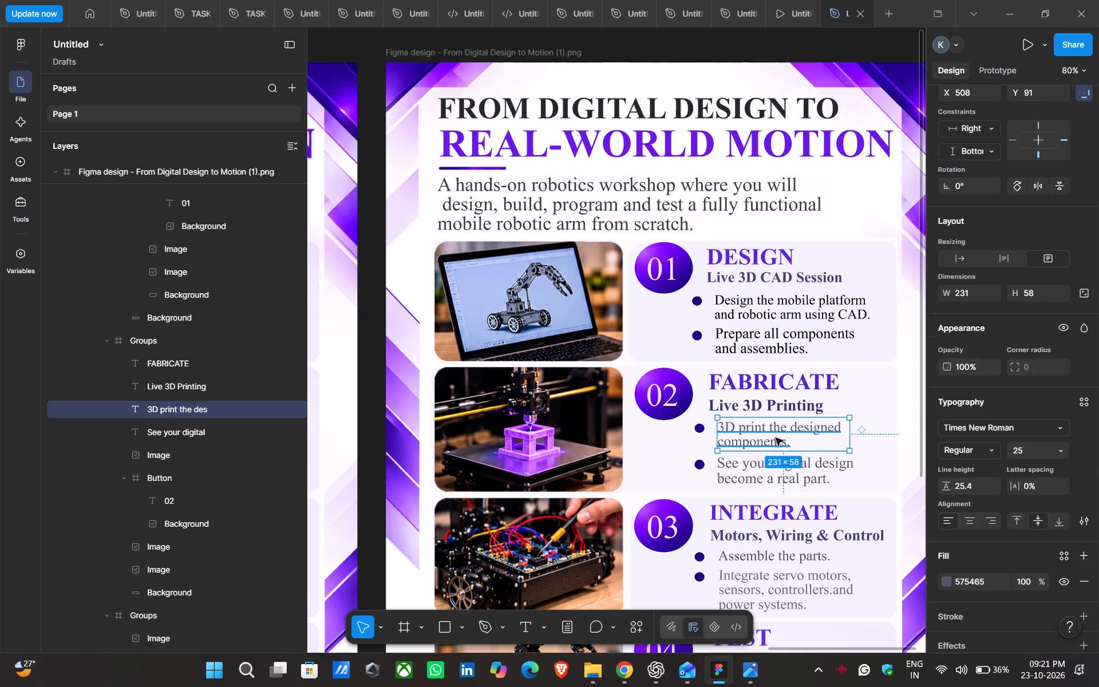
double_click(776, 438)
triple_click(996, 575)
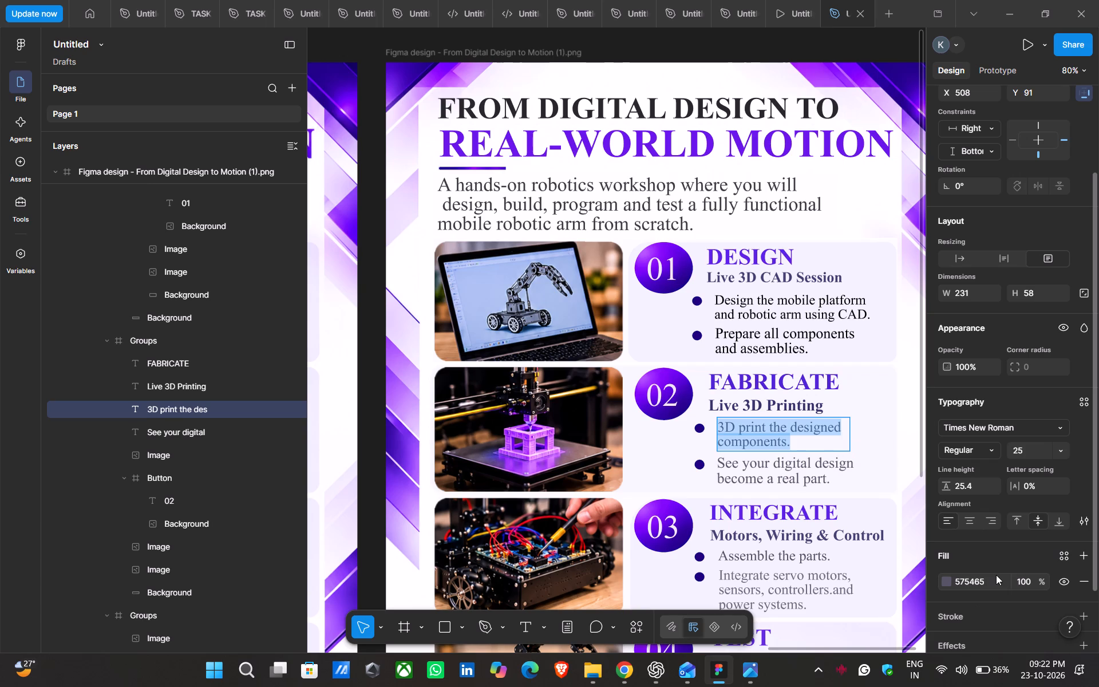
left_click(996, 575)
triple_click(995, 576)
key("BackSpace")
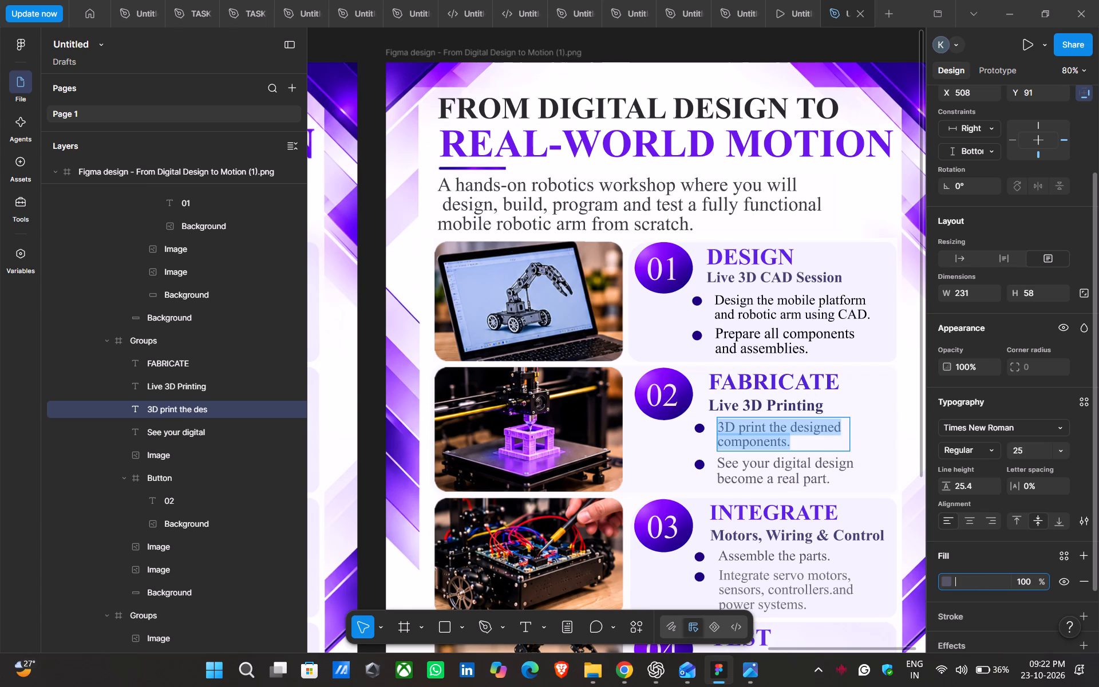
type("oo")
key("Return")
triple_click(994, 581)
key("BackSpace")
type("00")
key("Return")
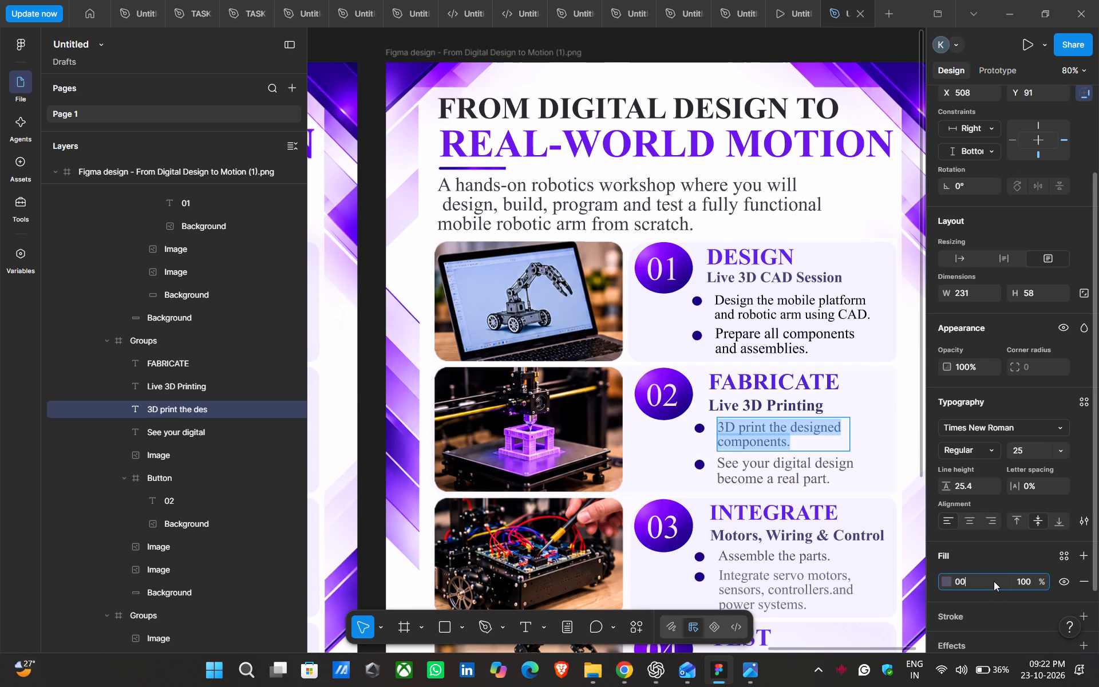
Set the fill of the "See your digital design become a real part." text in the FABRICATE card to 000000.
triple_click(792, 473)
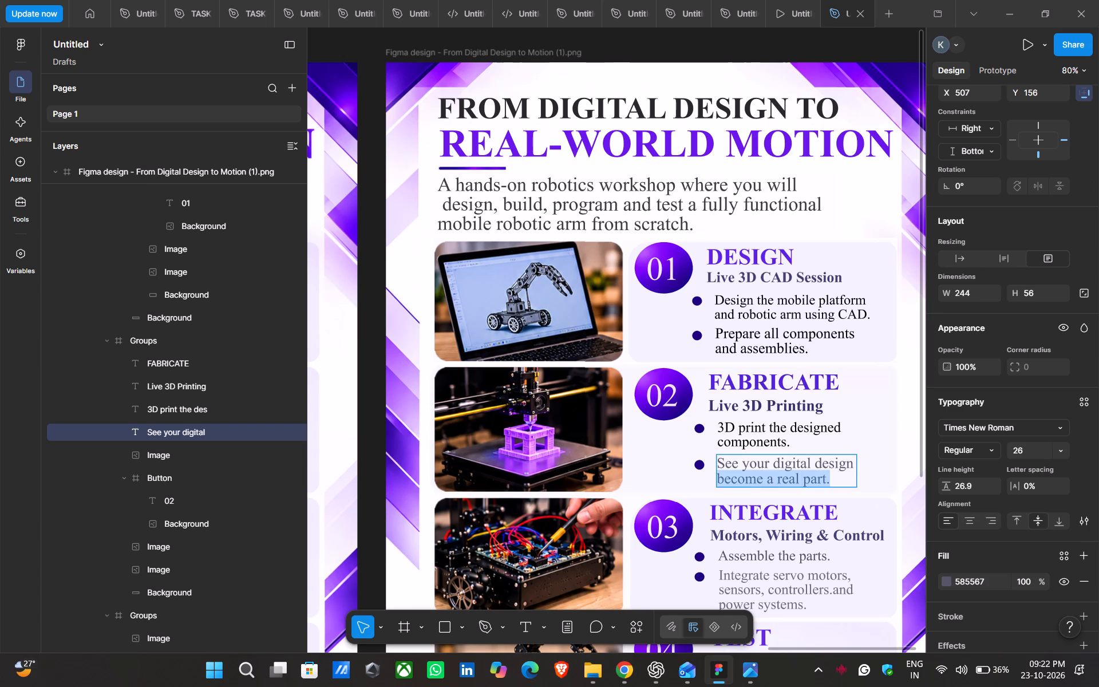
left_click(852, 475)
left_click(873, 476)
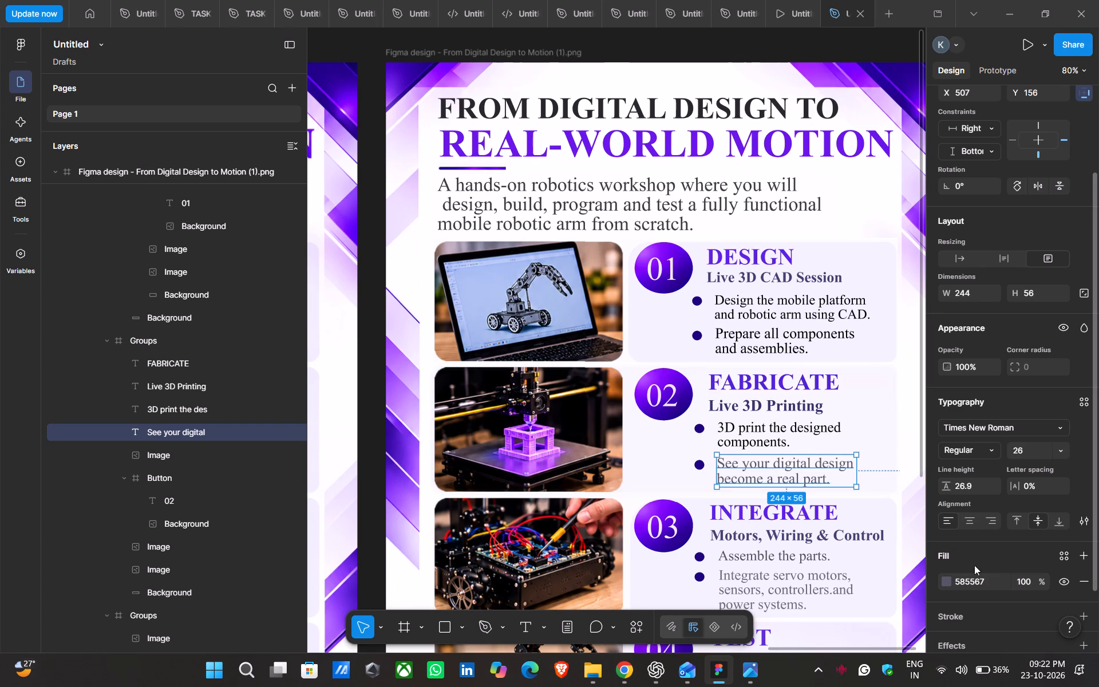
double_click(991, 579)
key("BackSpace")
type("00")
key("Return")
Select both INTEGRATE bullet texts together and set each of their selection colours to 000000.
scroll(862, 502, "down", 1)
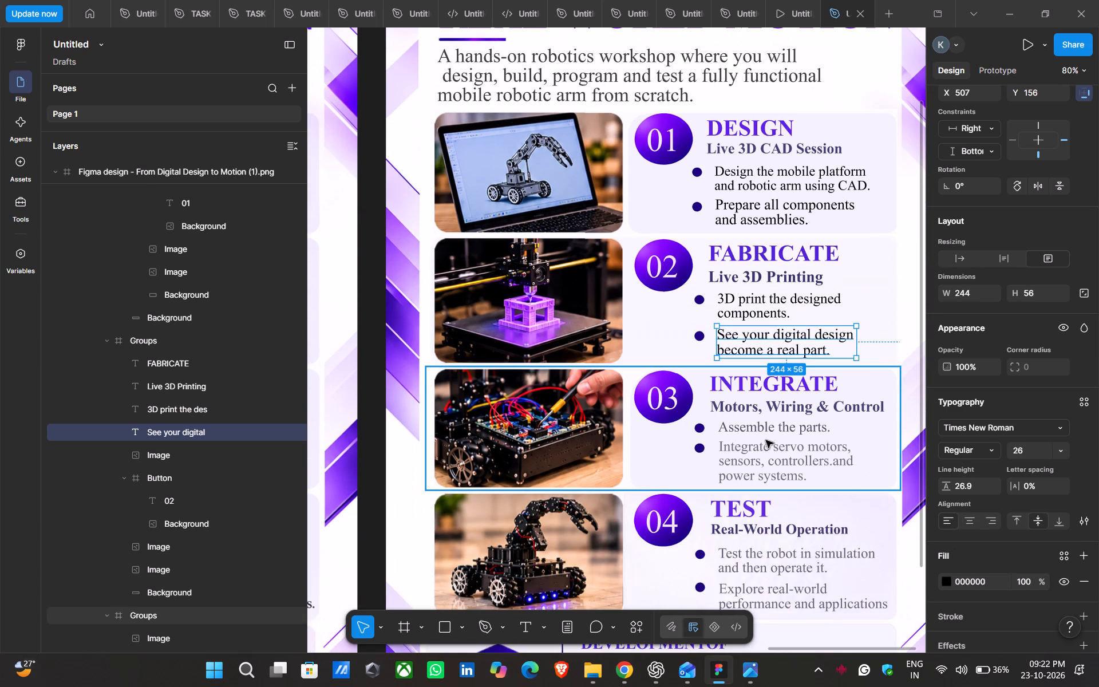
triple_click(766, 440)
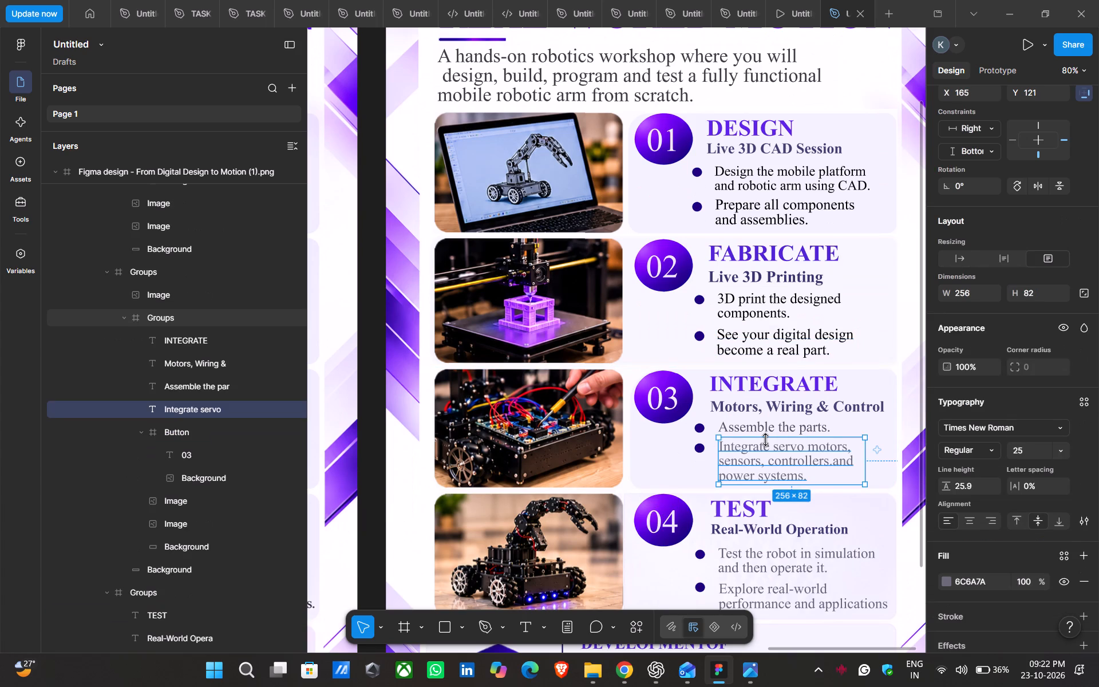
left_click(758, 428, "shift")
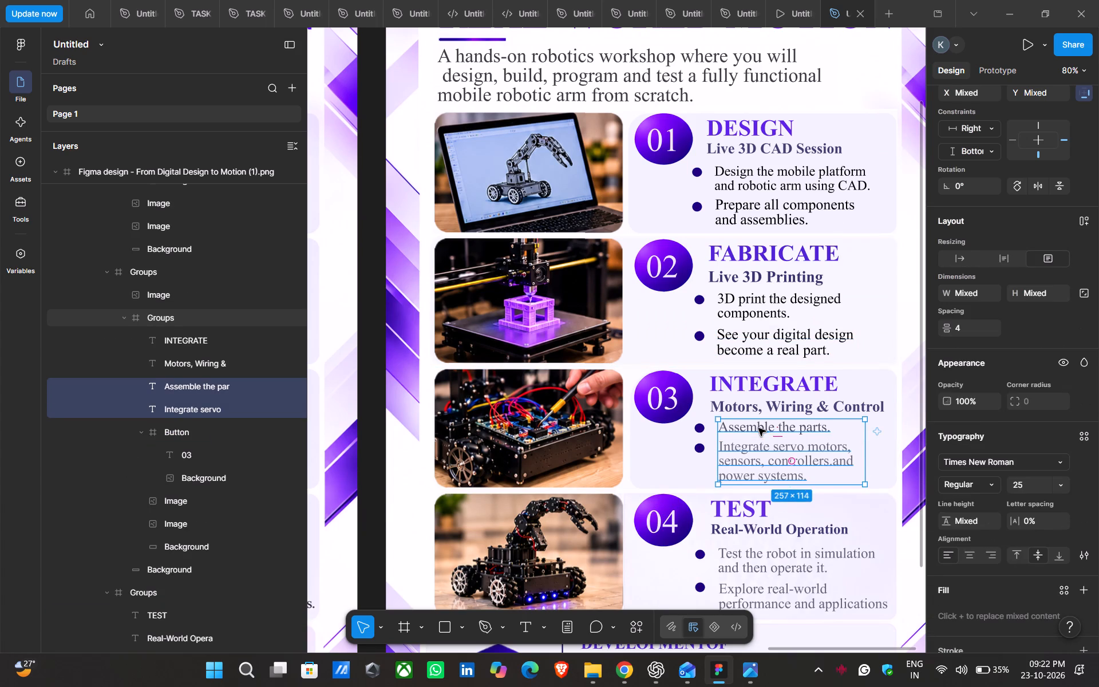
scroll(1000, 590, "down", 4)
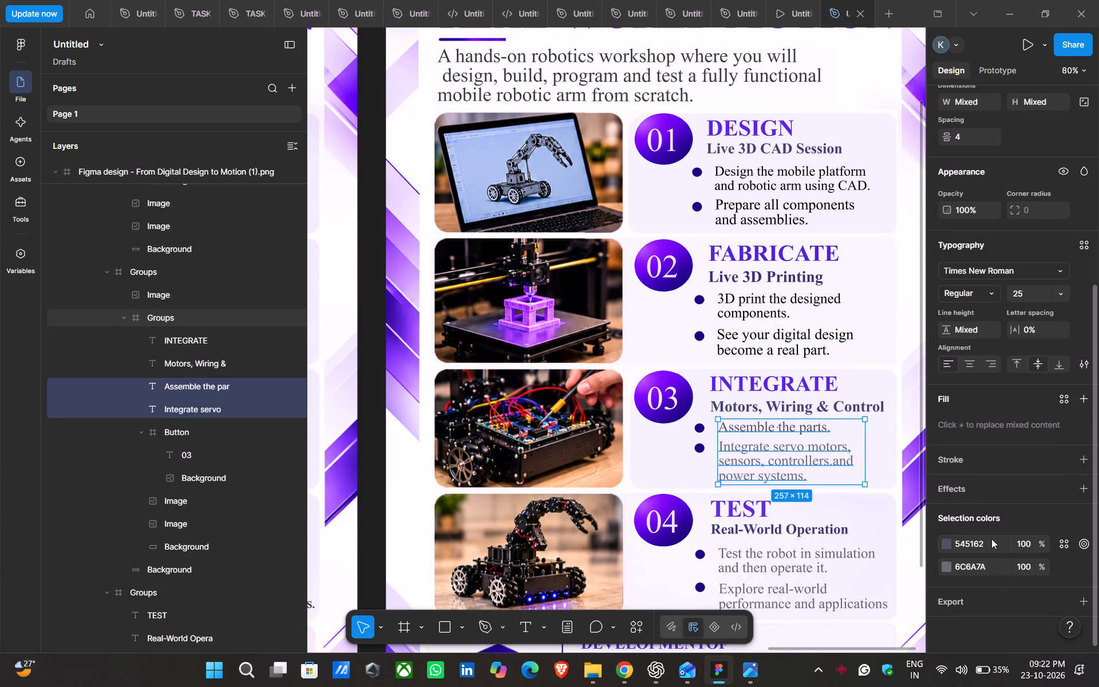
triple_click(992, 542)
key("BackSpace")
type("00")
key("Return")
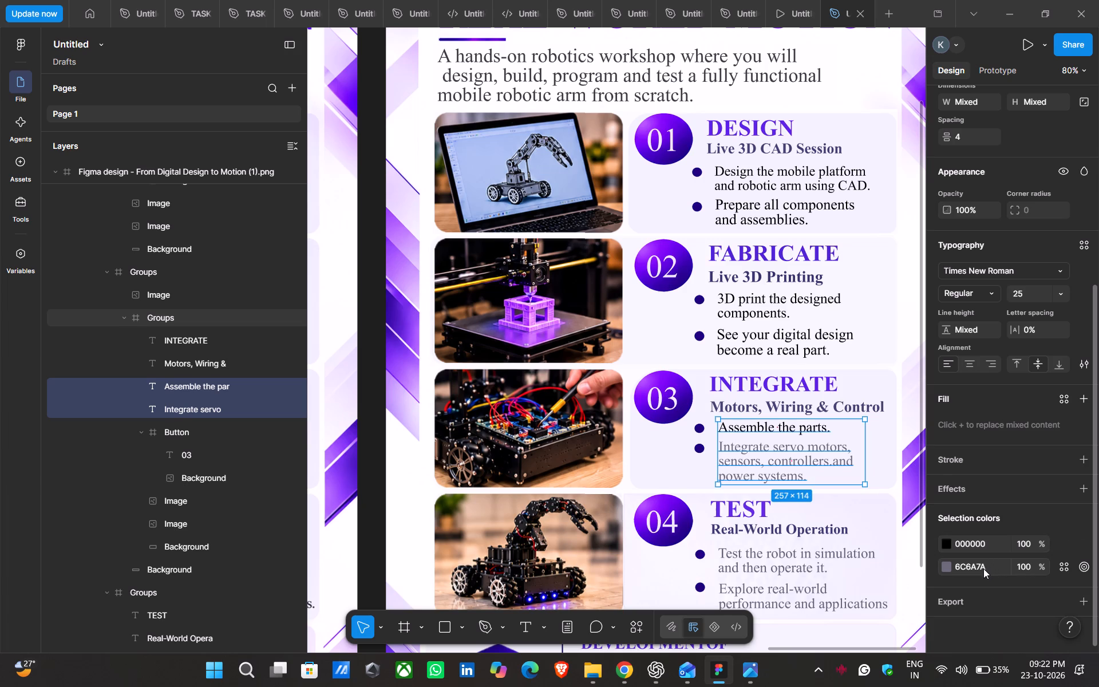
double_click(983, 568)
key("BackSpace")
key("BackSpace")
type("00")
key("Return")
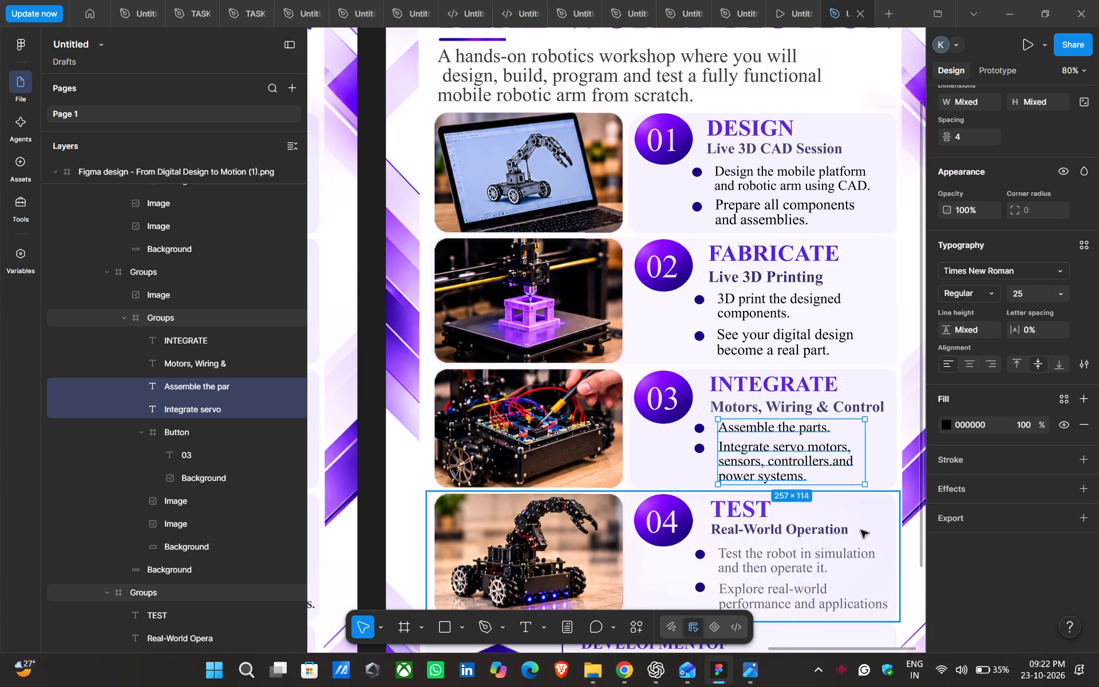
Select both TEST bullet texts together and set each of their selection colours to 000000.
left_click(796, 553)
double_click(796, 562)
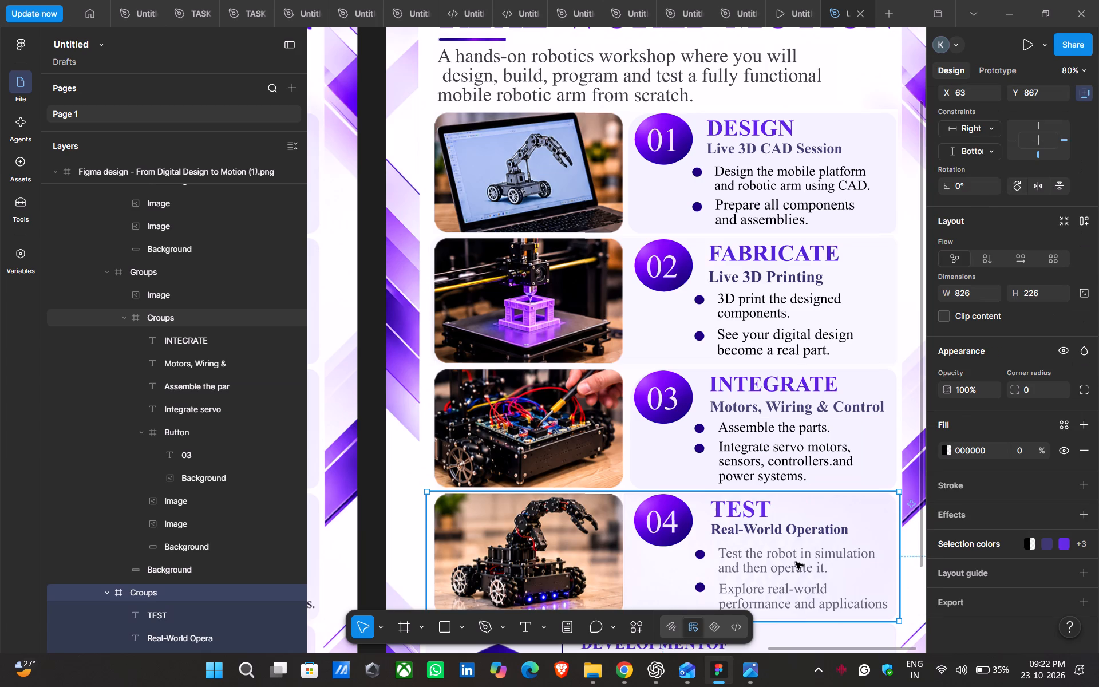
left_click(761, 597, "shift")
scroll(1000, 598, "down", 5)
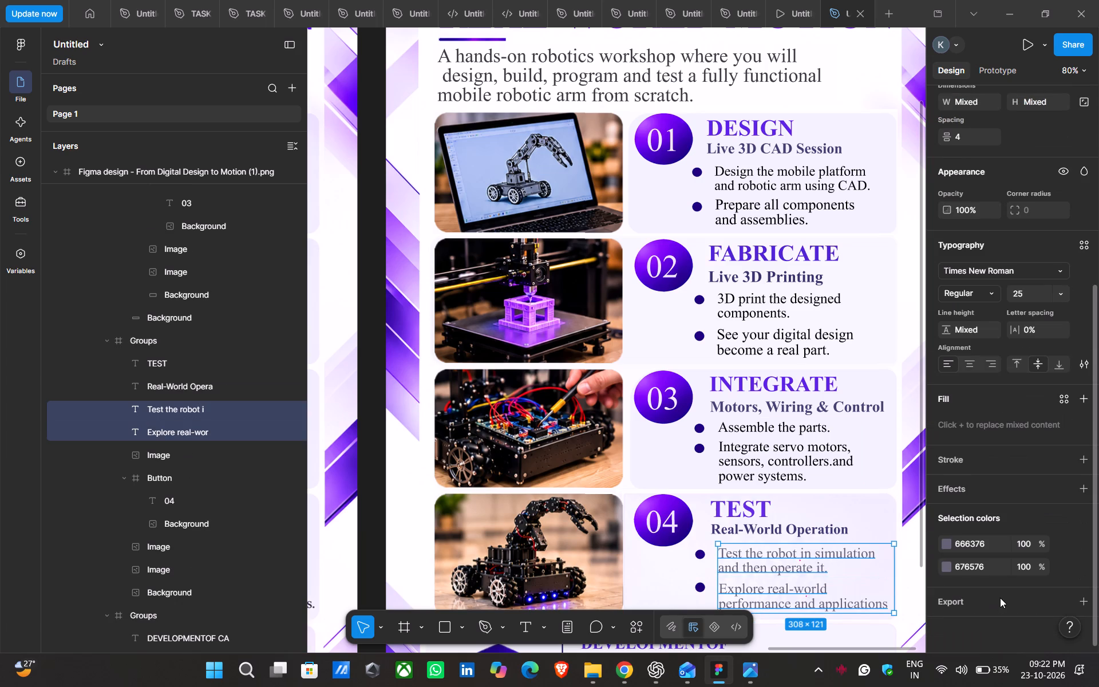
triple_click(989, 540)
key("BackSpace")
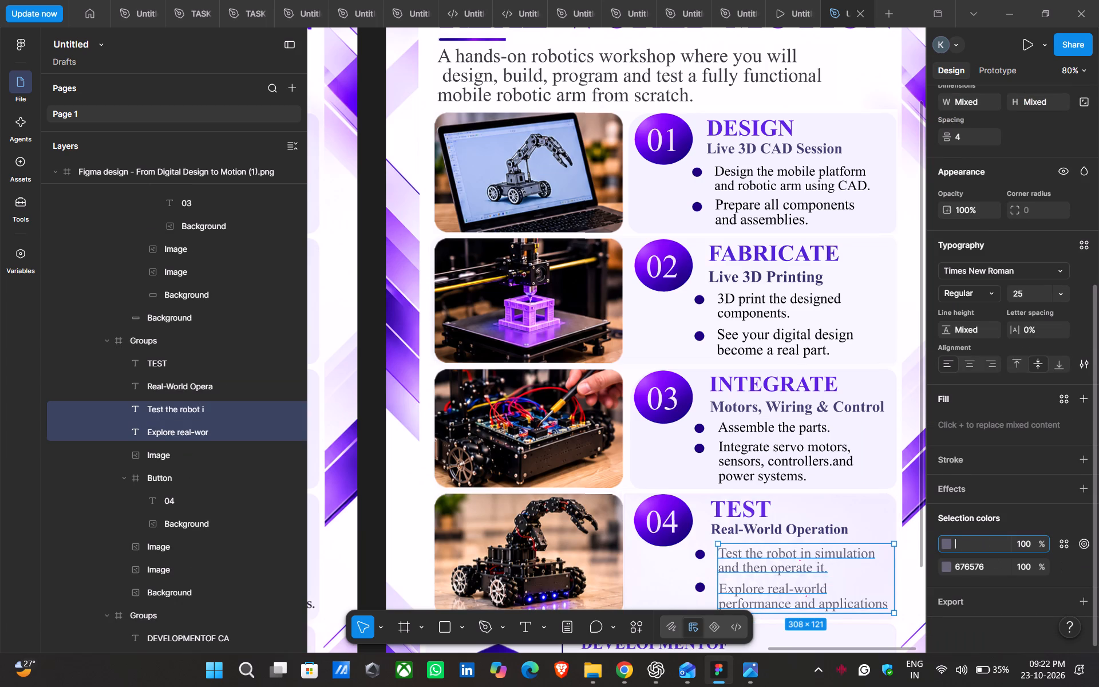
type("00")
key("Return")
triple_click(990, 559)
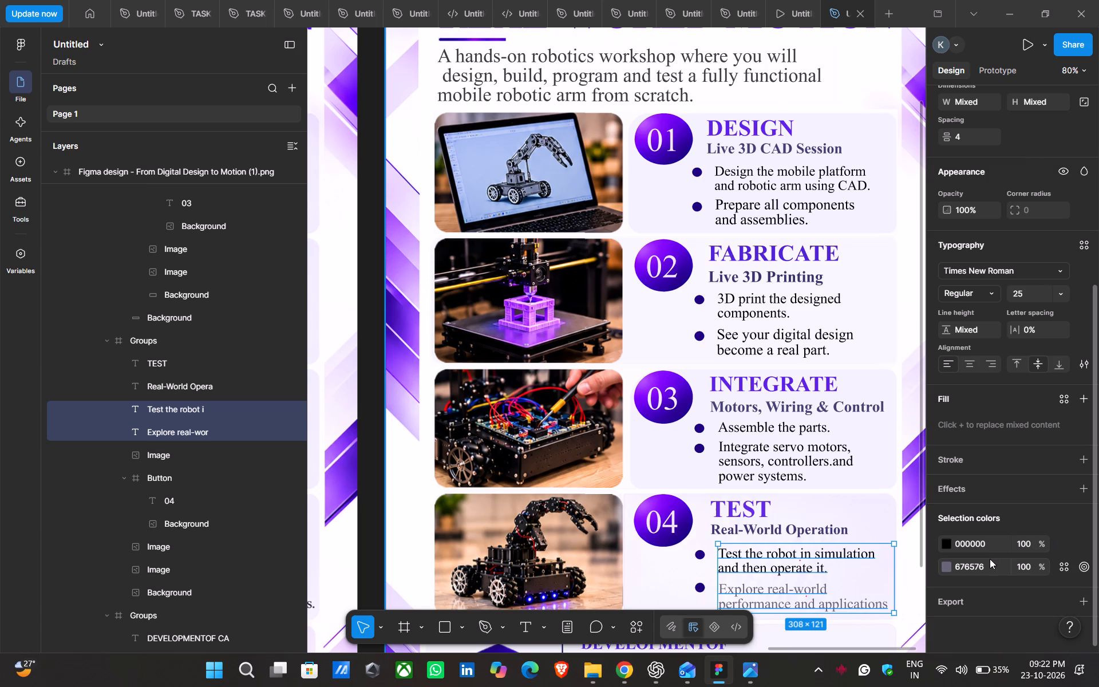
left_click_drag(990, 559, 991, 567)
triple_click(991, 567)
key("BackSpace")
type("00")
key("Return")
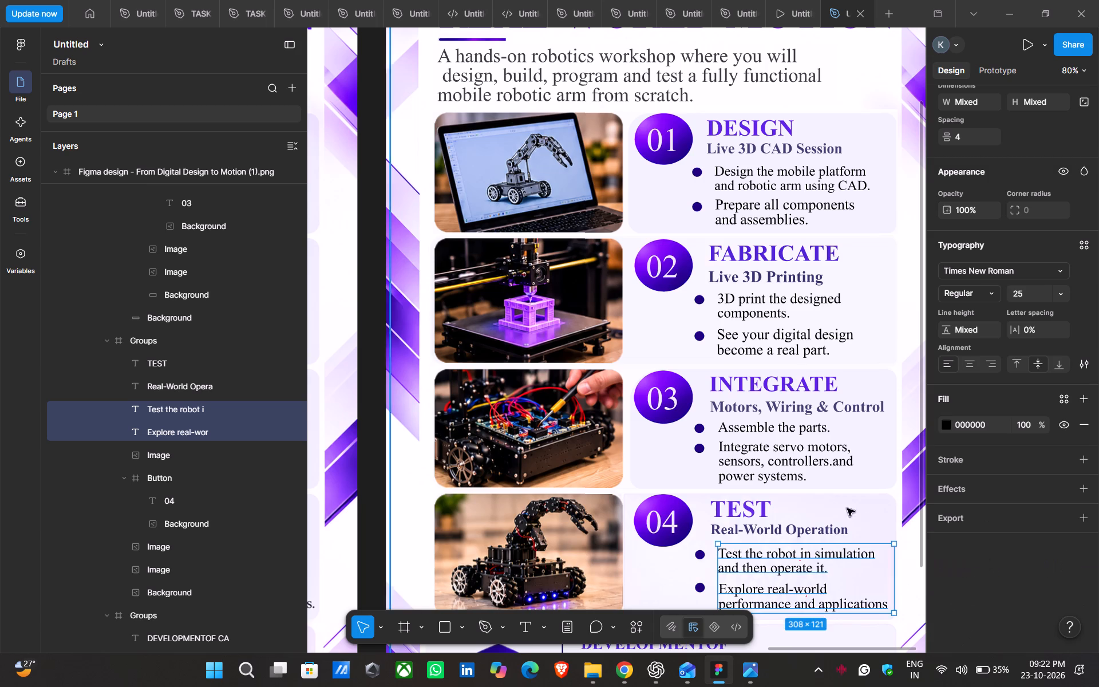
Select the three capstone checklist texts together and set their first selection colour, 46435D, to 000000.
scroll(808, 507, "down", 3)
left_click(804, 534)
scroll(804, 534, "right", 1)
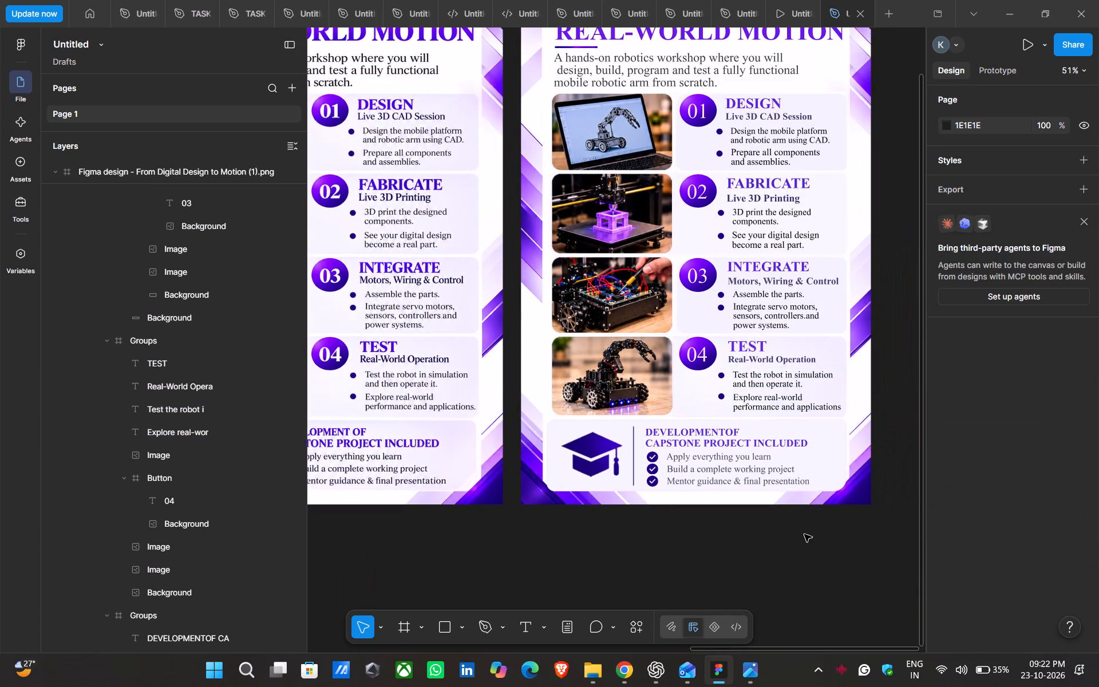
scroll(804, 534, "right", 1)
triple_click(779, 470)
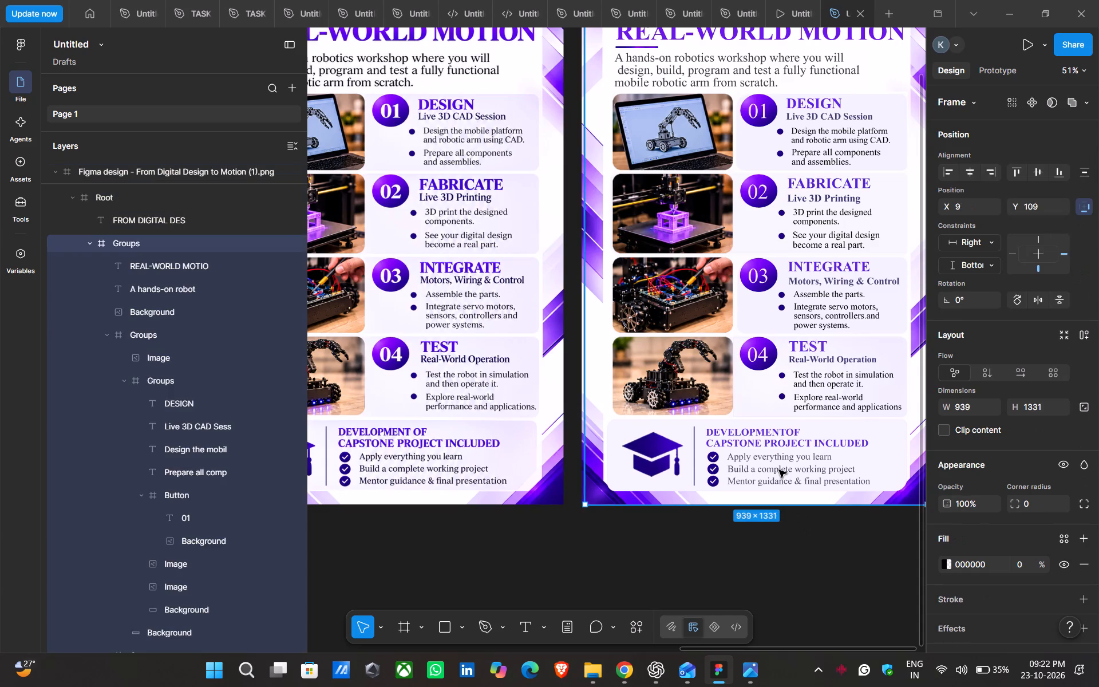
triple_click(779, 470)
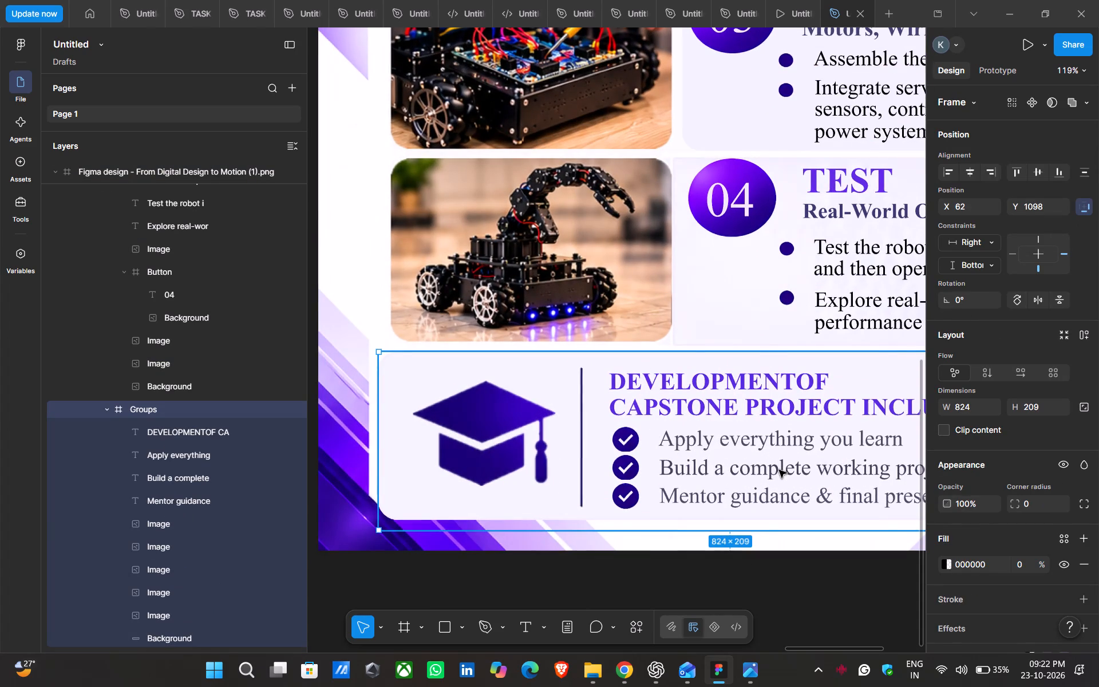
double_click(779, 470)
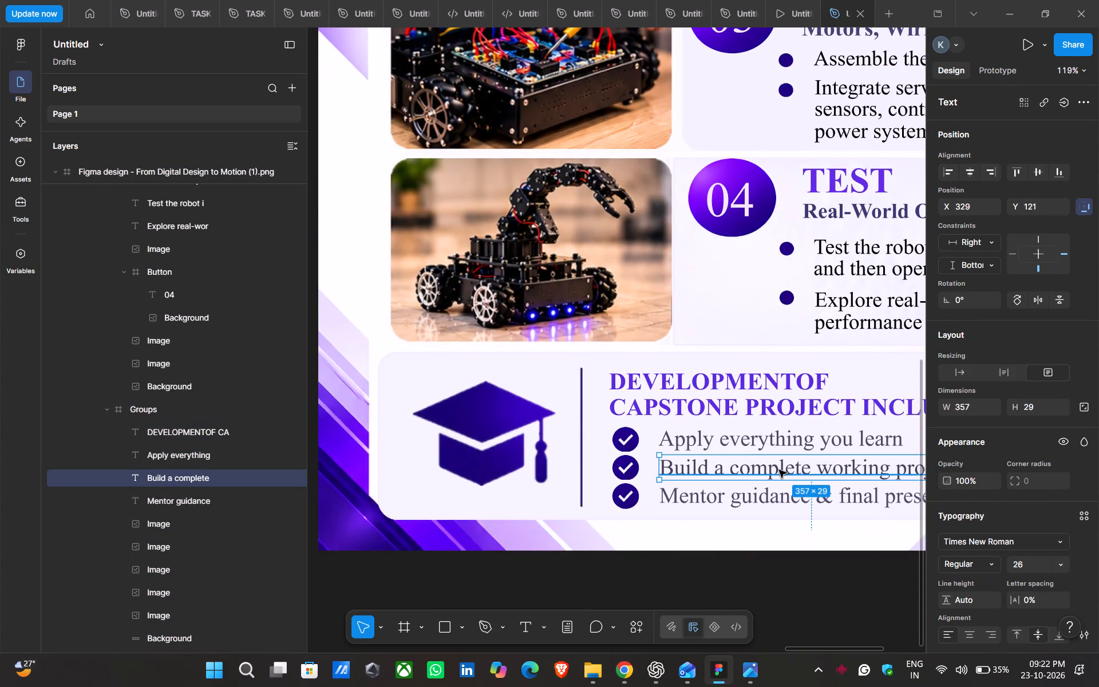
left_click(769, 448, "shift")
left_click(753, 499, "shift")
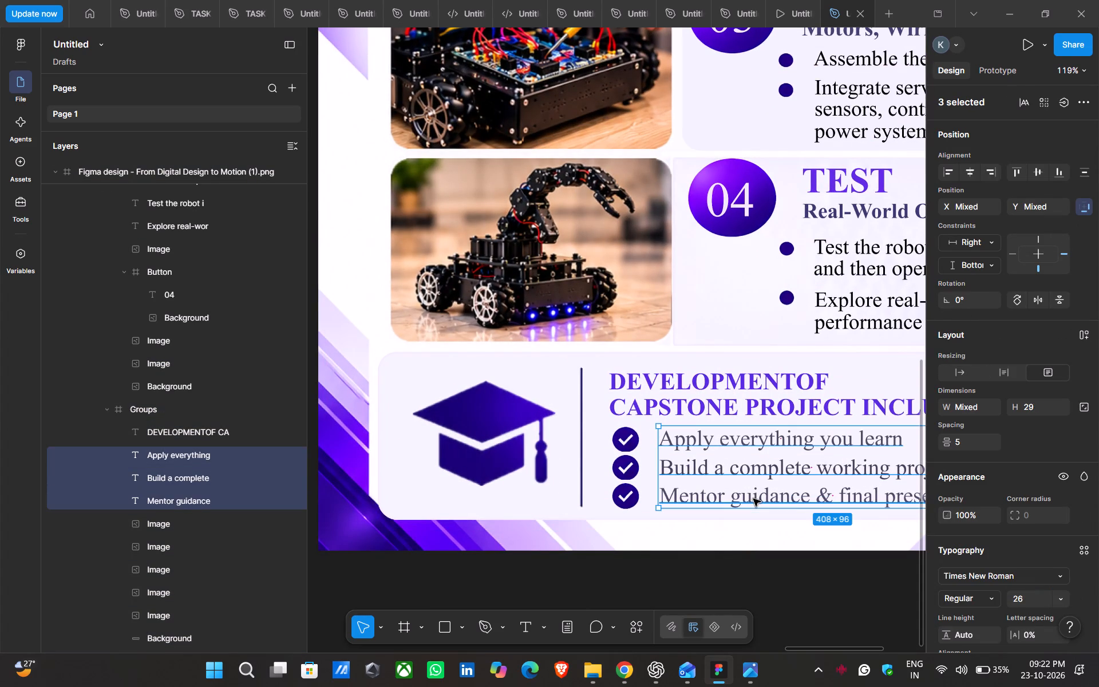
scroll(1003, 534, "down", 5)
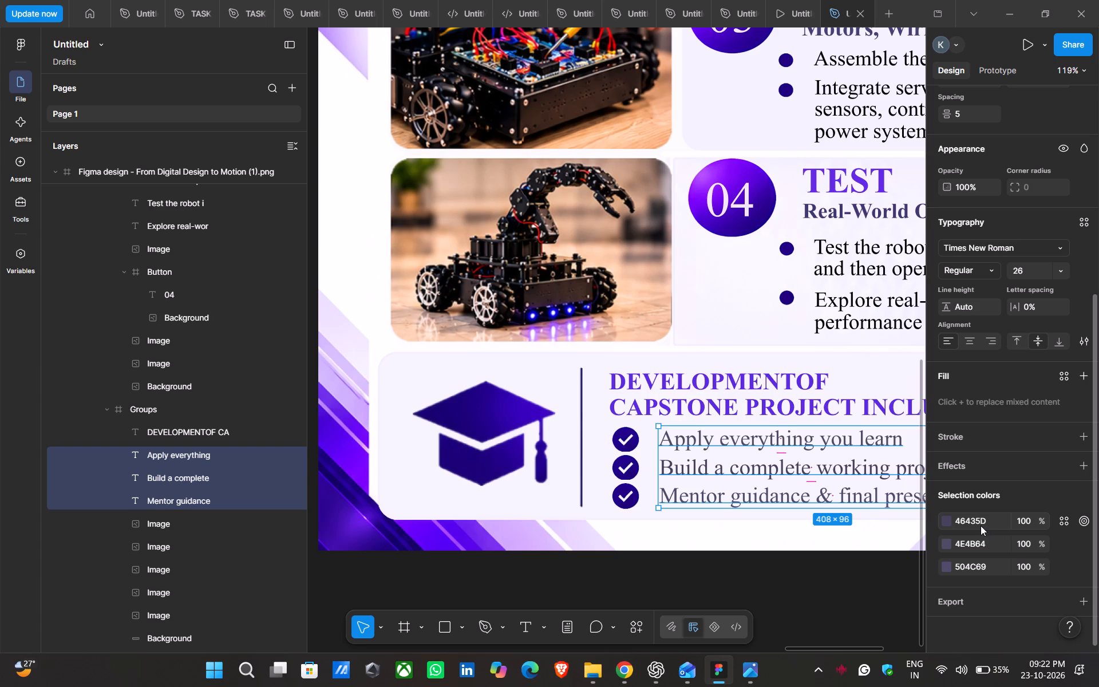
triple_click(996, 519)
left_click(996, 519)
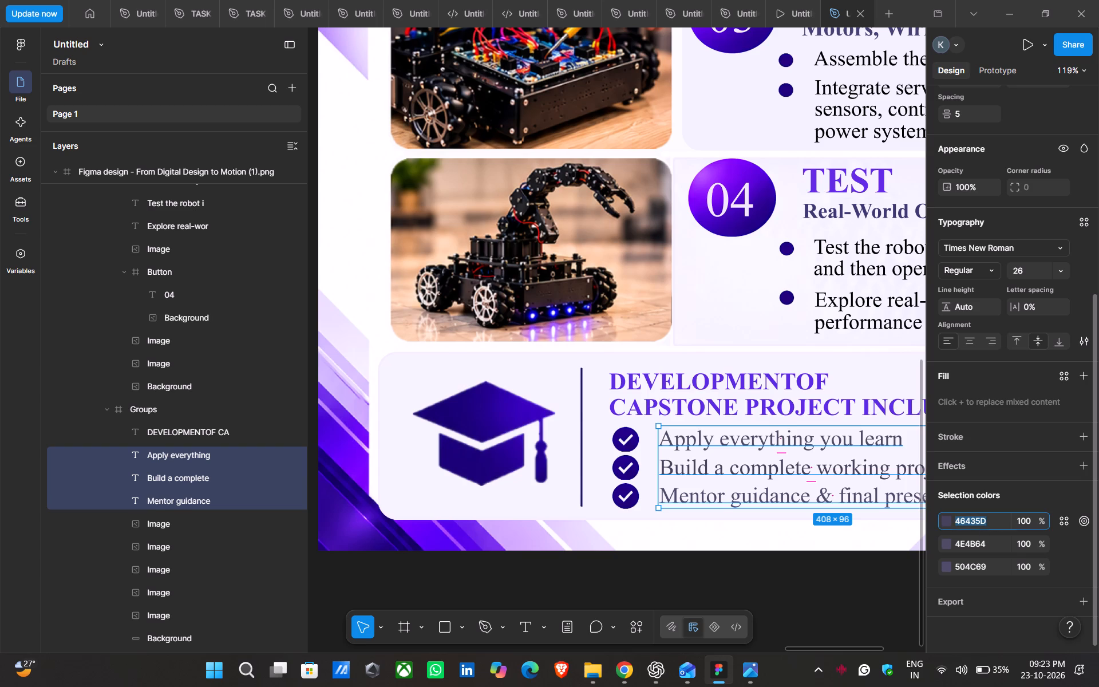
key("BackSpace")
type("00")
key("Return")
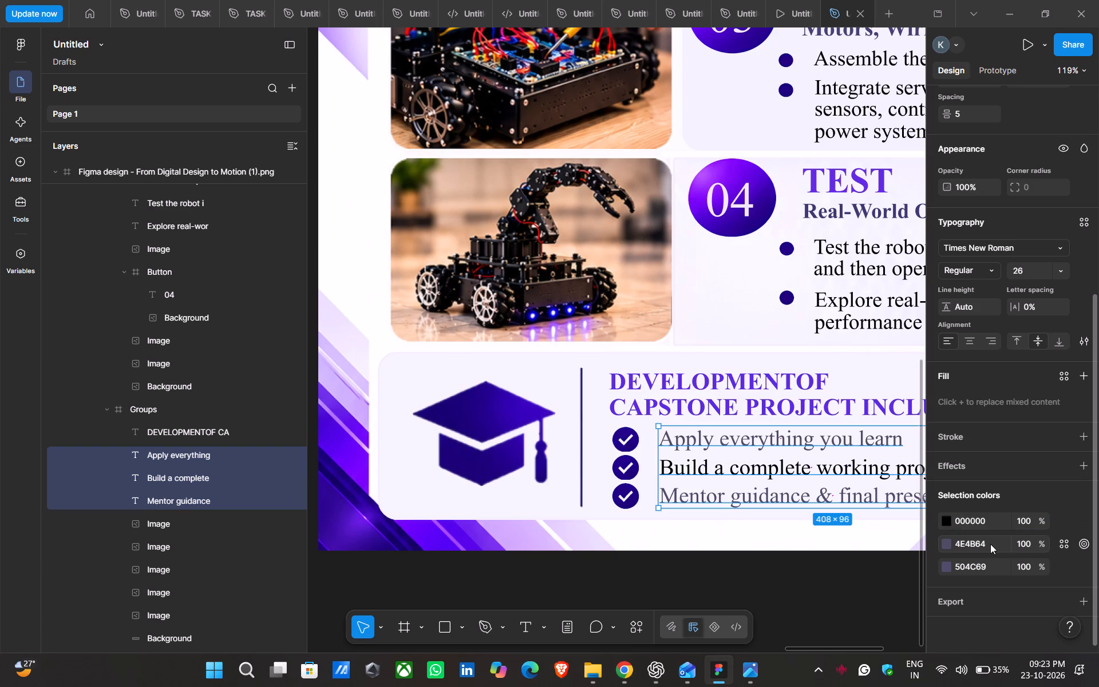
Set the two remaining non-black selection colours of the capstone checklist texts to 000000.
triple_click(978, 542)
left_click(978, 542)
key("BackSpace")
type("00")
key("Return")
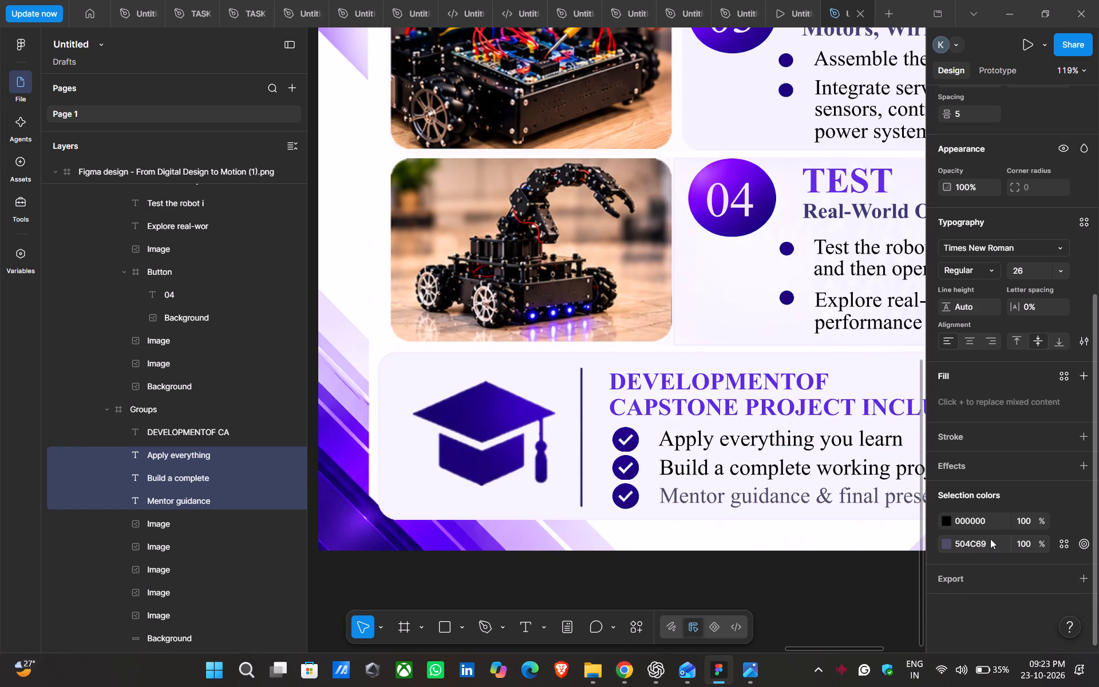
triple_click(977, 539)
key("BackSpace")
type("00")
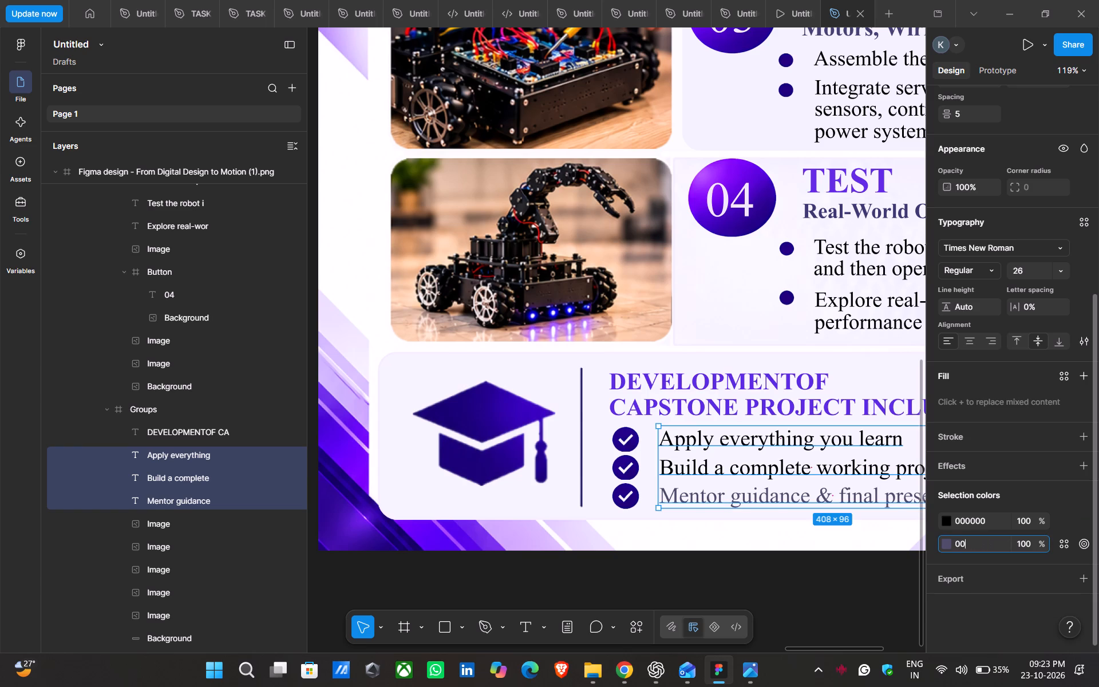
key("Return")
left_click(833, 575)
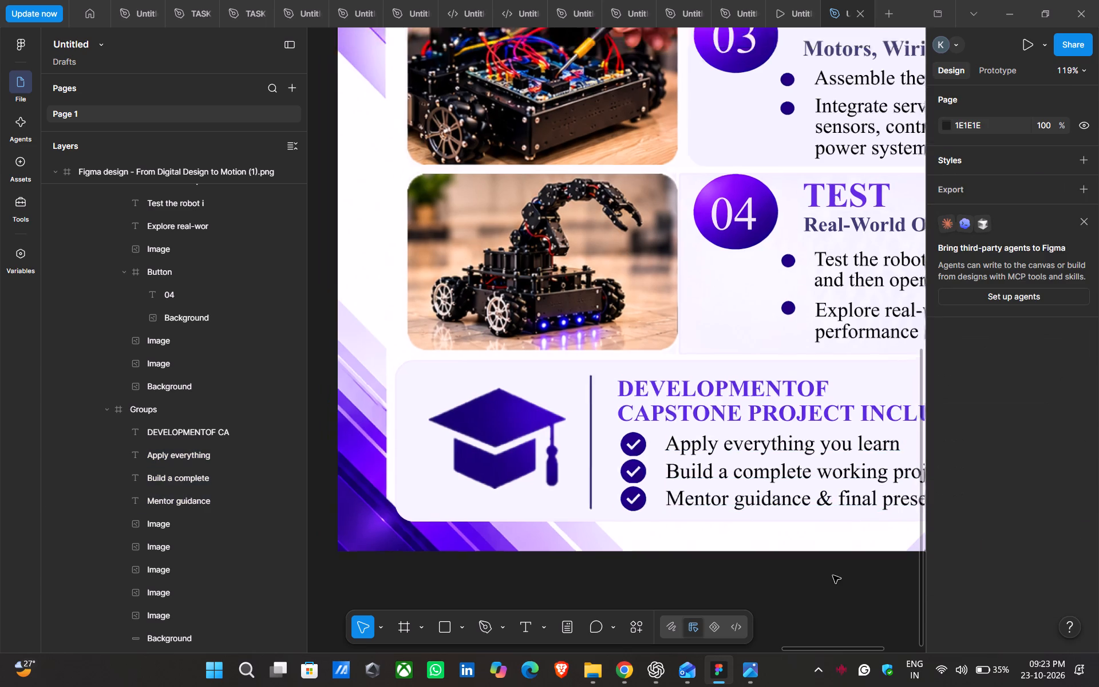
Set the fill of the "A hands-on robotics workshop" intro paragraph to 000000.
scroll(833, 575, "up", 1)
scroll(833, 575, "left", 1)
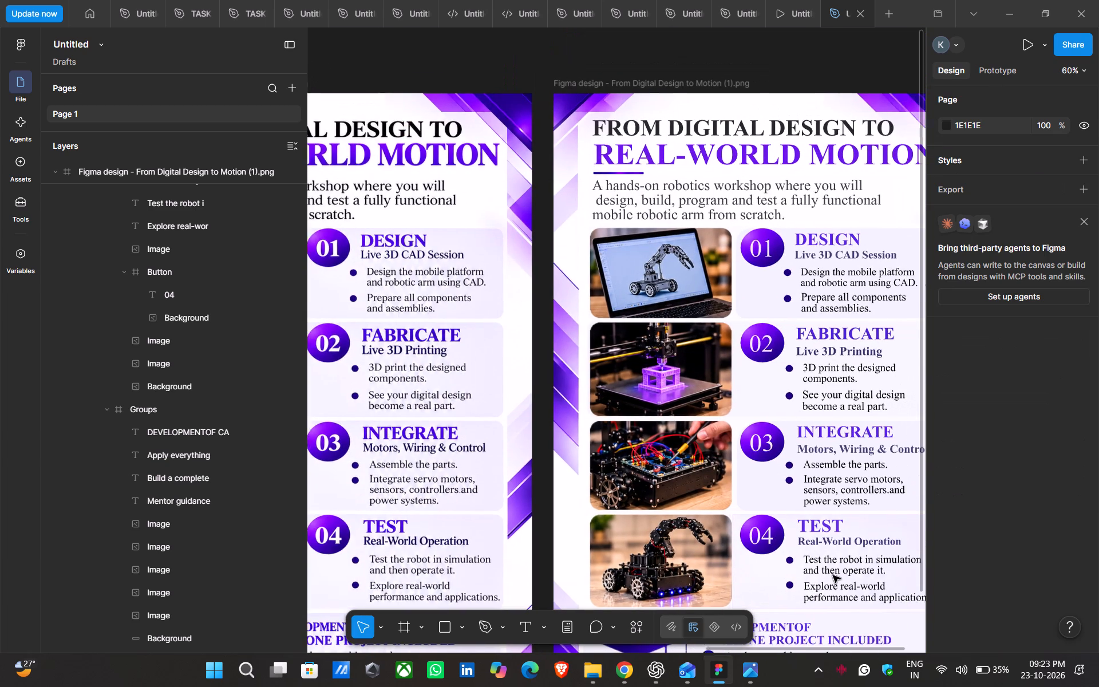
scroll(833, 575, "left", 1)
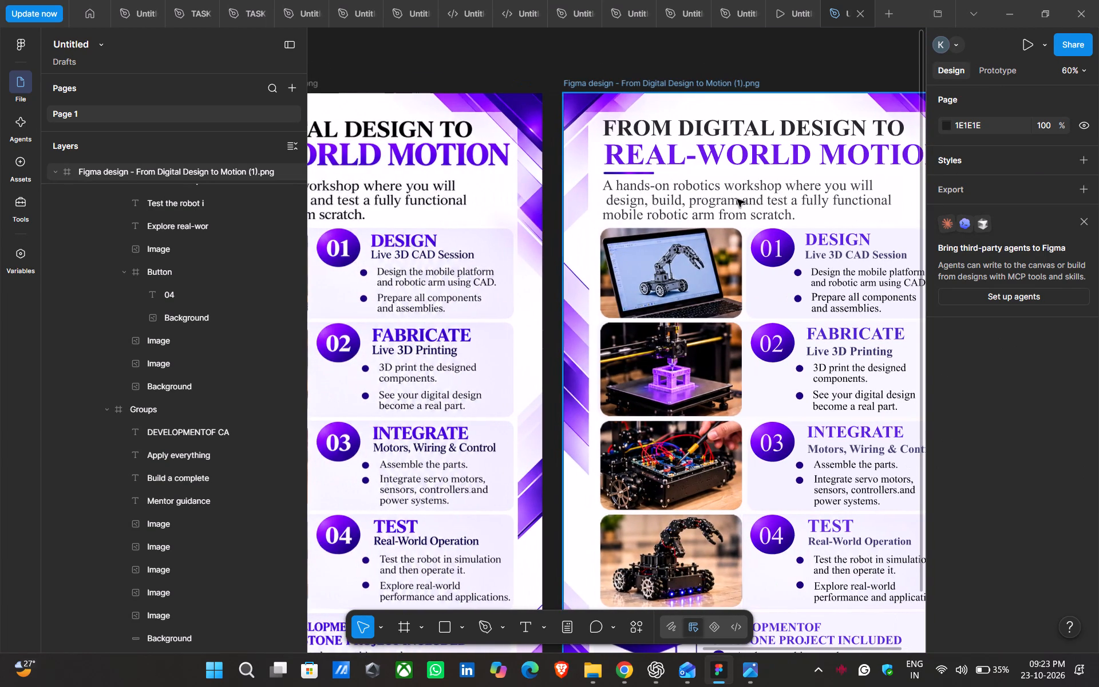
triple_click(737, 199)
left_click(737, 199)
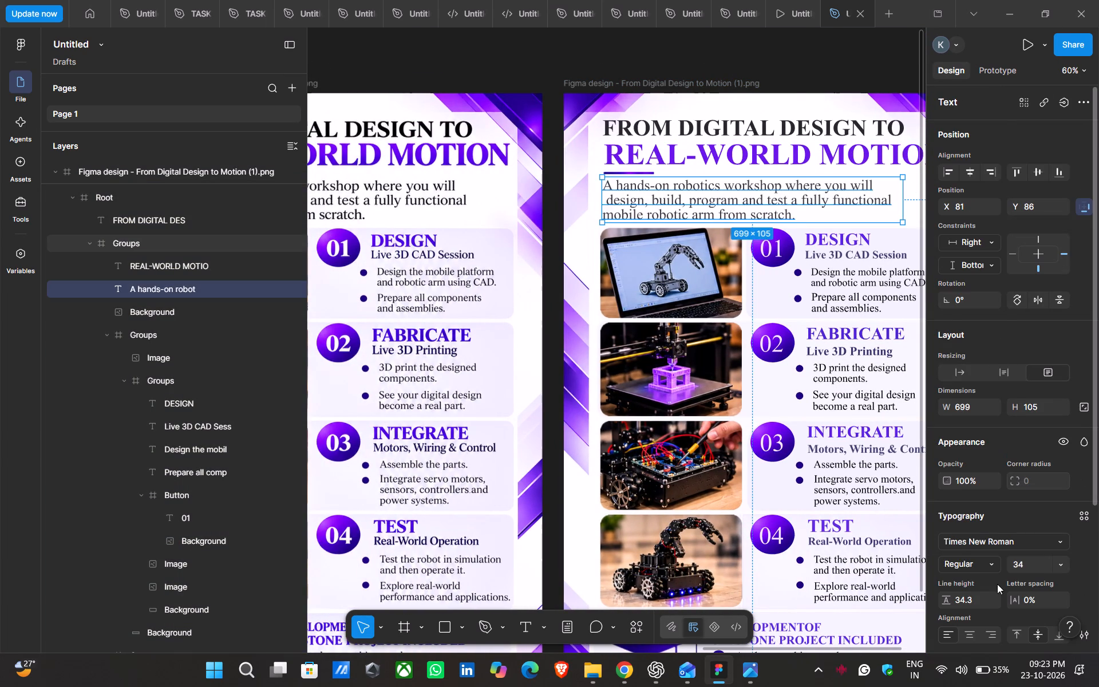
scroll(997, 584, "down", 5)
left_click(942, 507)
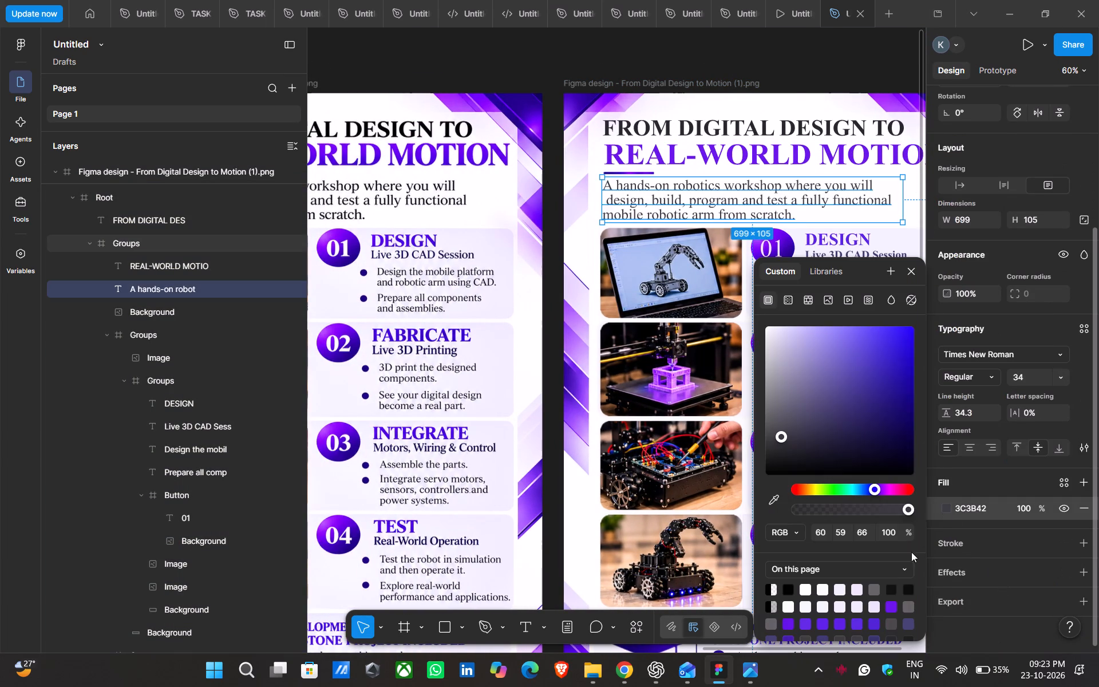
left_click(790, 591)
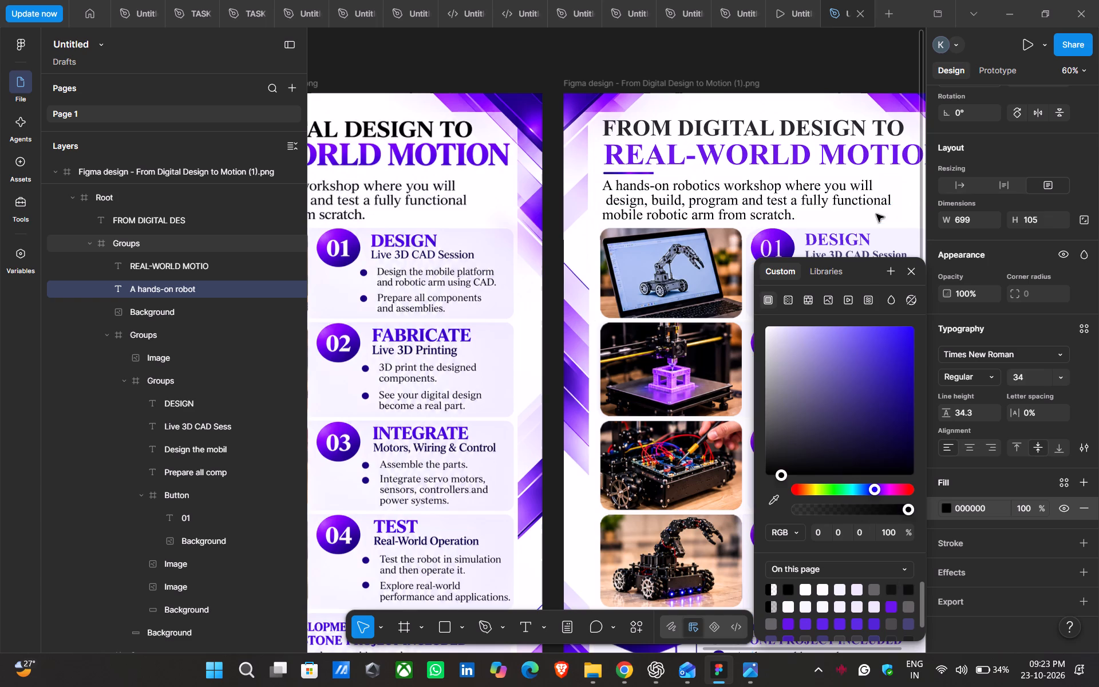
scroll(852, 104, "up", 1)
left_click(826, 98)
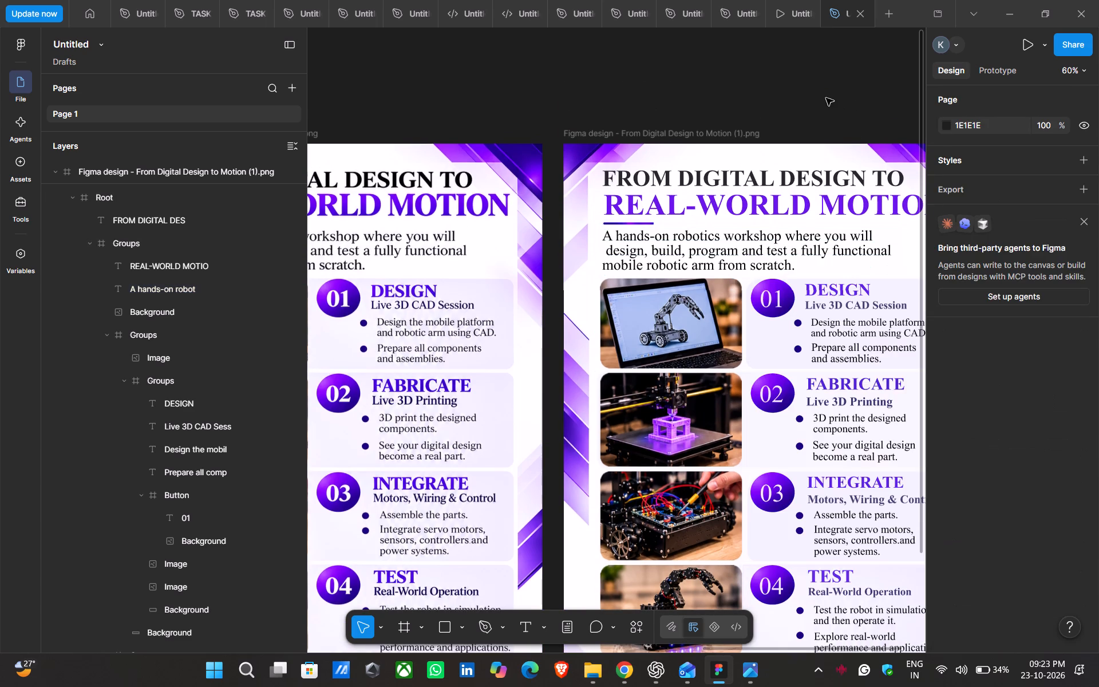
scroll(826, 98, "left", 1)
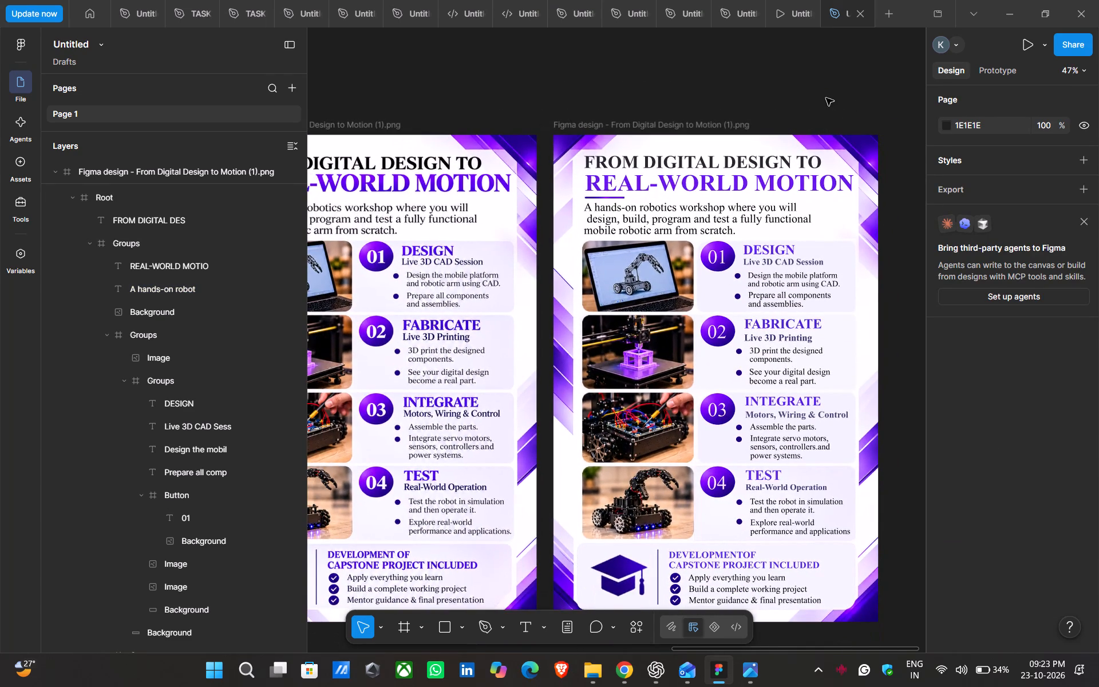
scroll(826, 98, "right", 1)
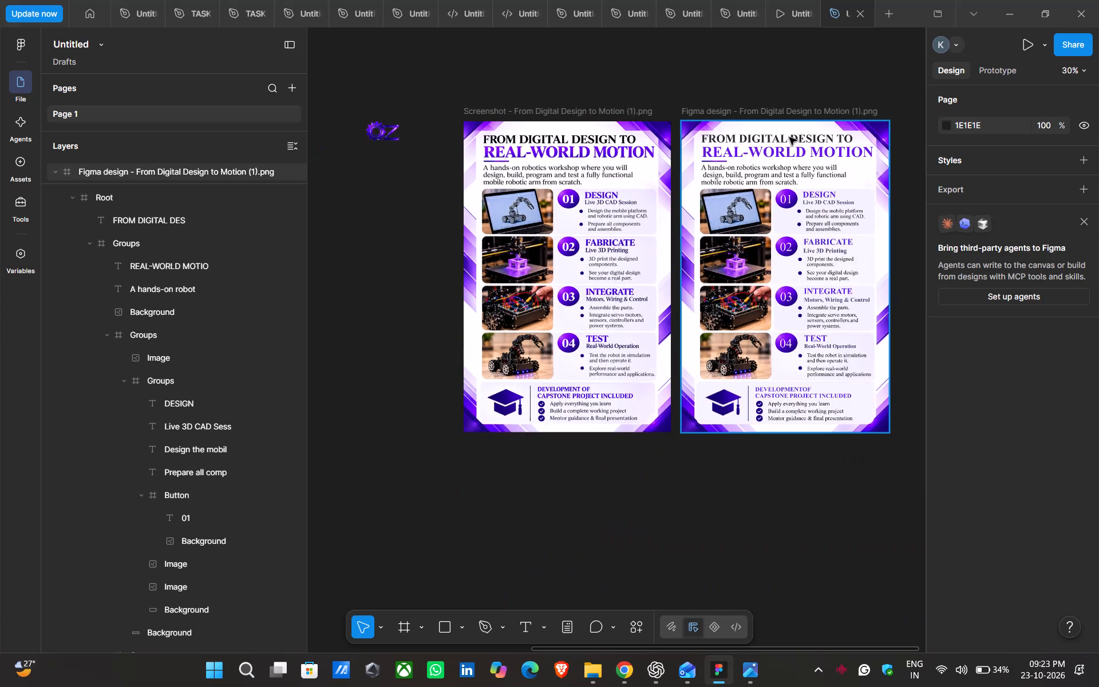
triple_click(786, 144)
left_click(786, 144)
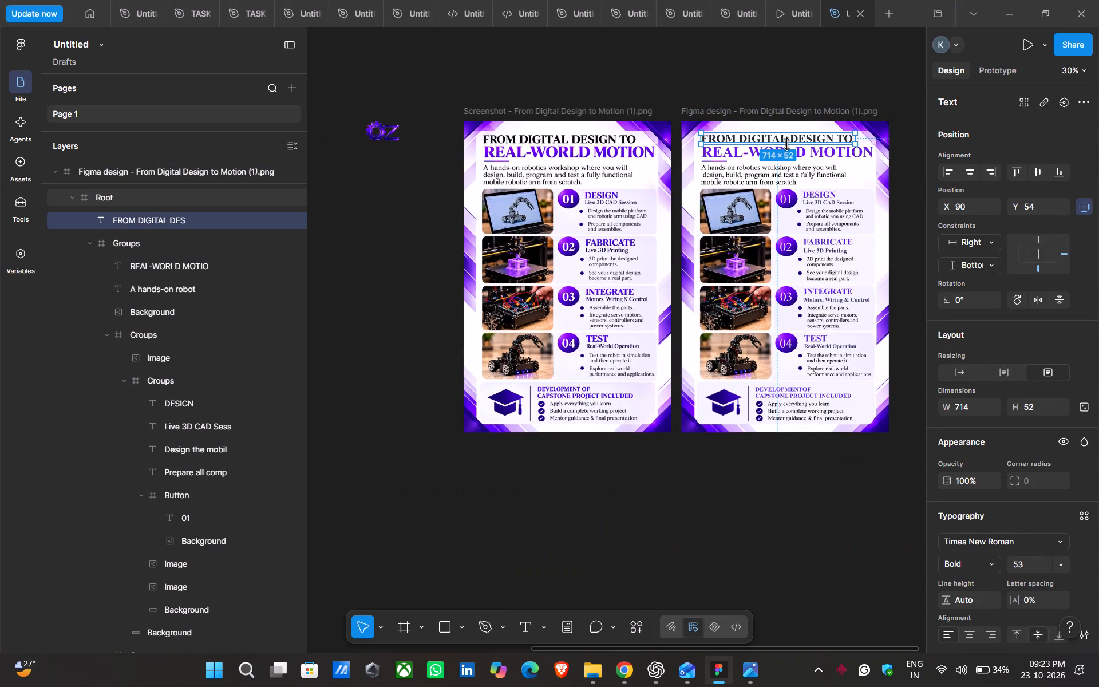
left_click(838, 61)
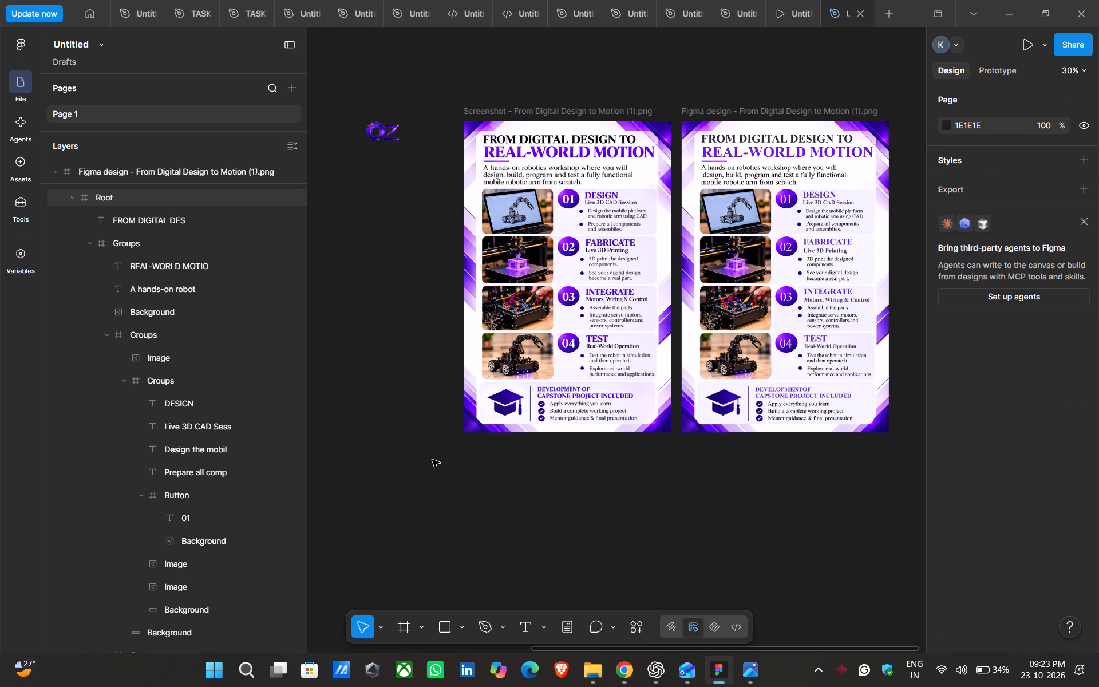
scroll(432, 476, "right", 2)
Switch to the browser, download the resized Robotics Workshop Learning Guide image from iLoveIMG, and return to Figma.
key("alt+Tab")
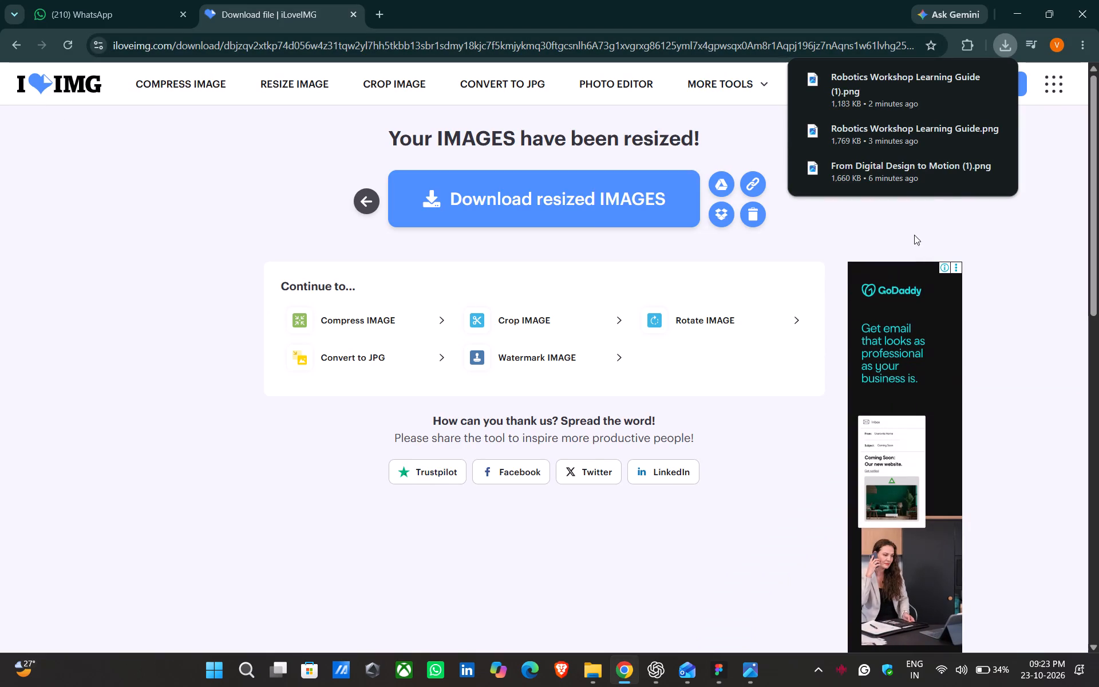
left_click(566, 199)
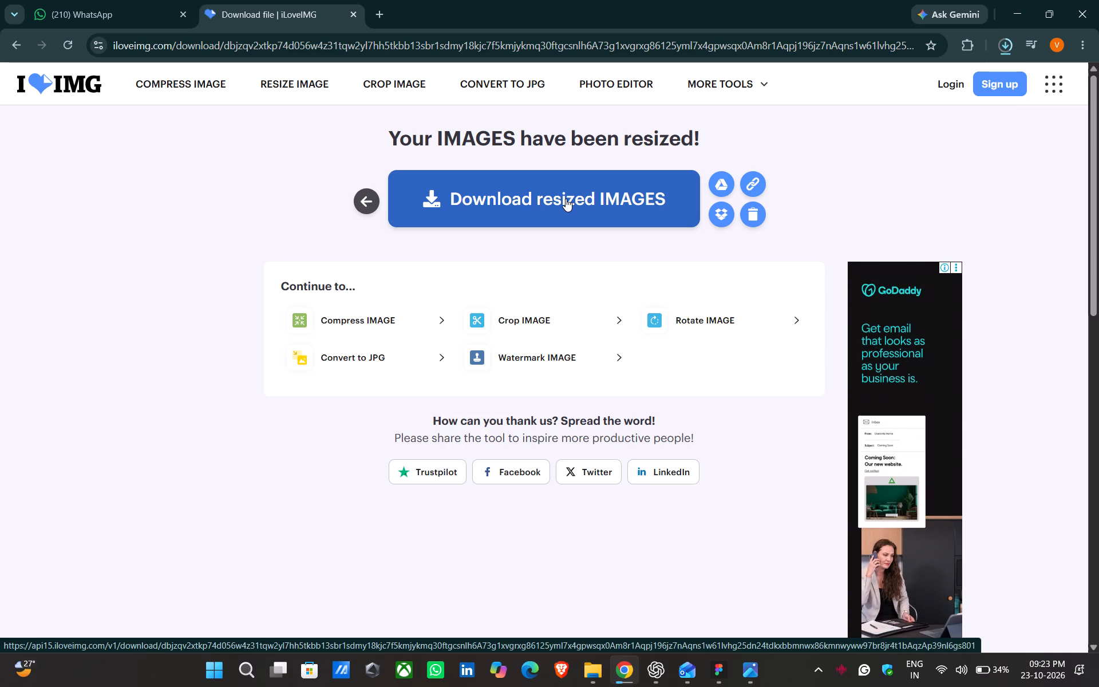
key("alt+Tab")
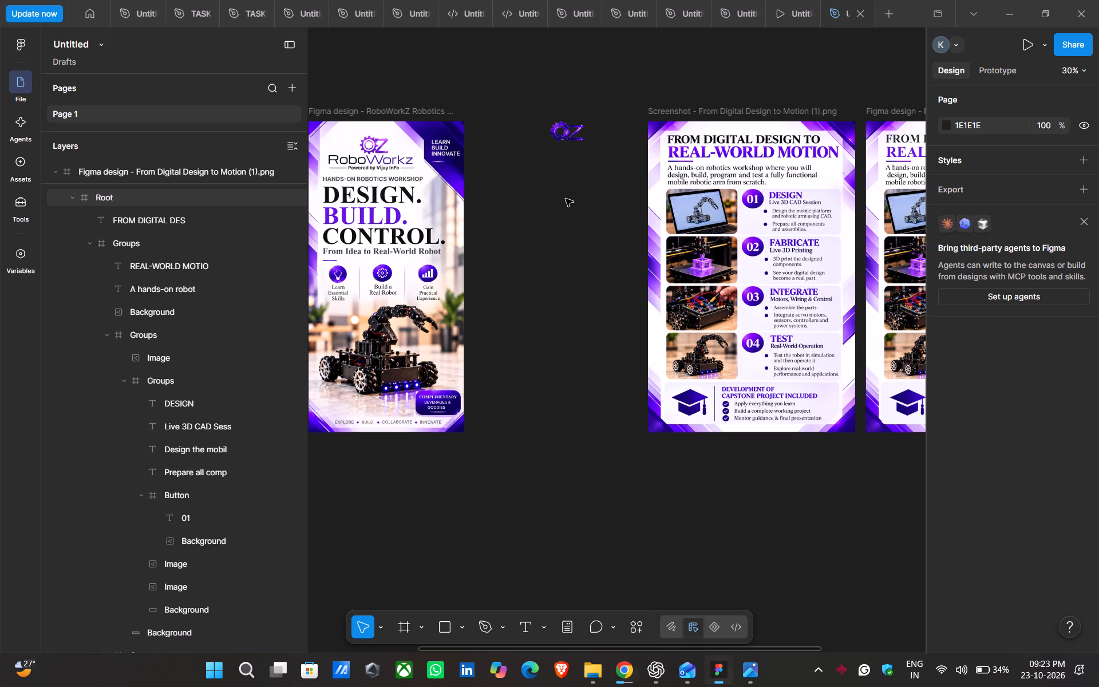
key("alt+Tab")
key("alt+Tab")
Run the Codia AI Design: Screenshot to Editable Figma Design plugin.
left_click(22, 45)
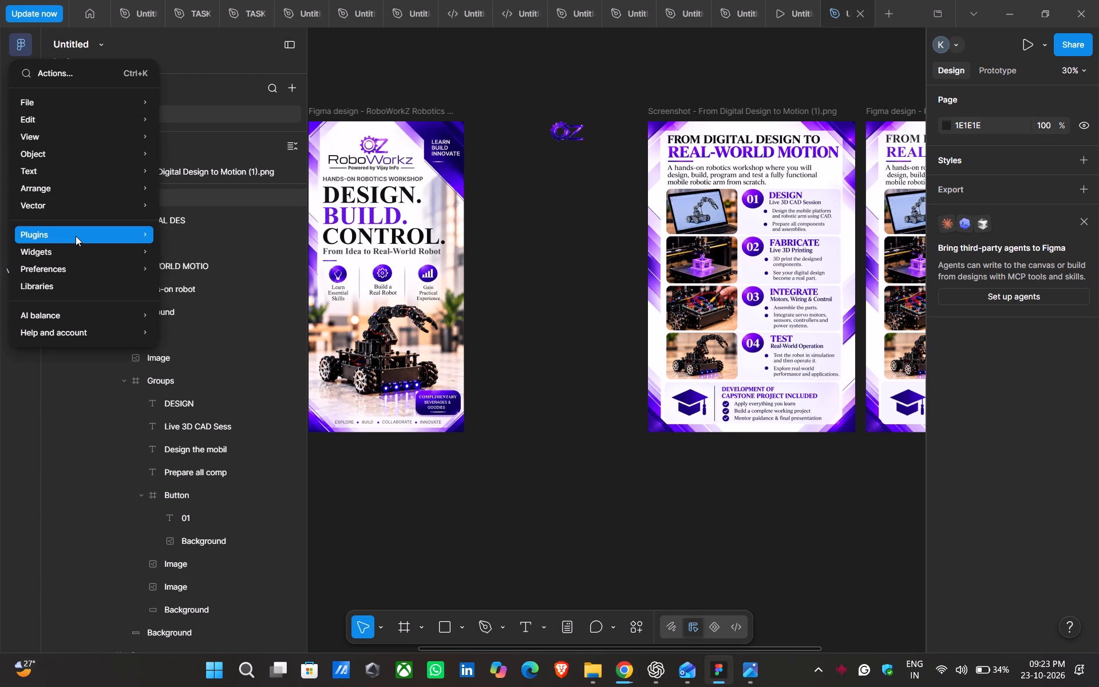
left_click(76, 236)
left_click(233, 229)
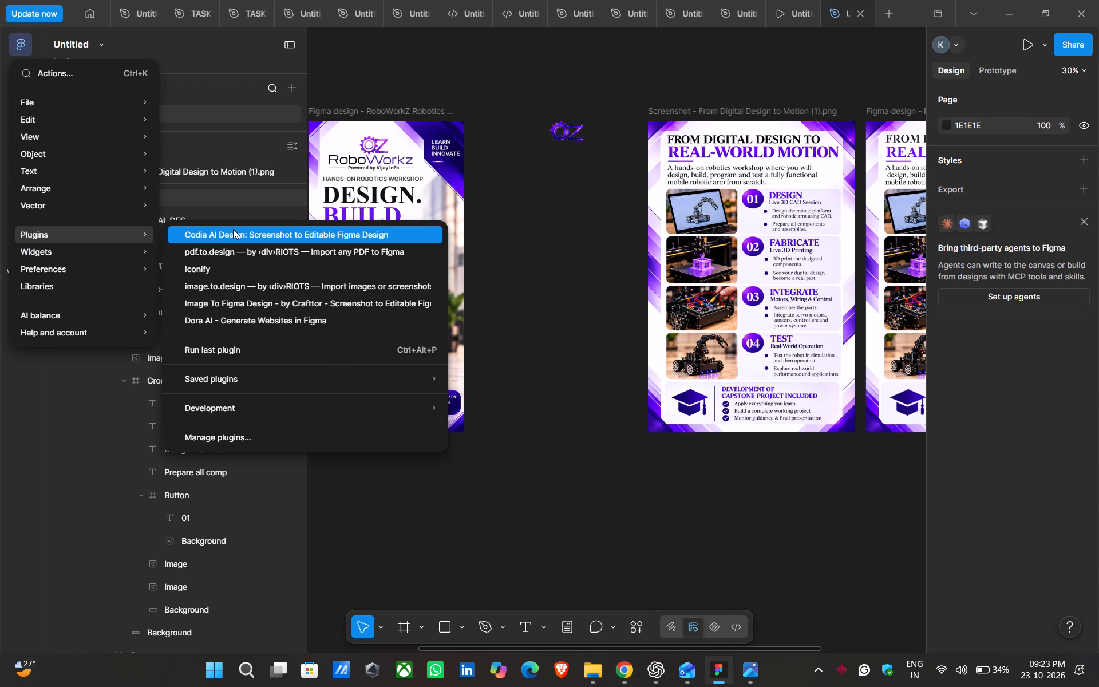
key("alt+Tab")
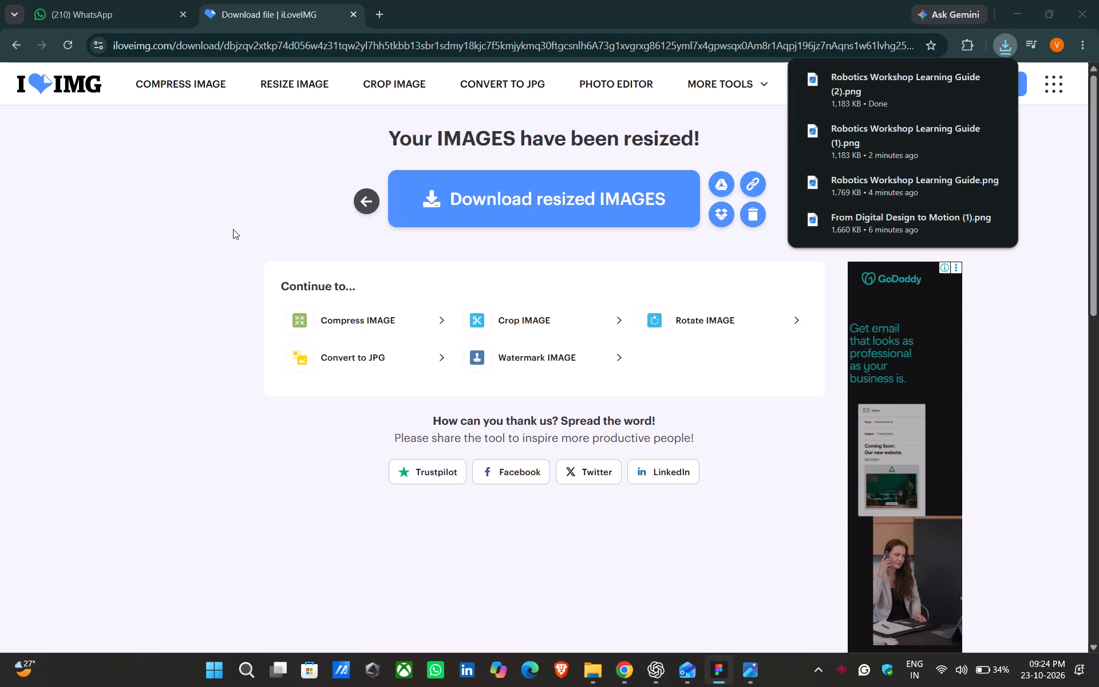
key("alt+Tab")
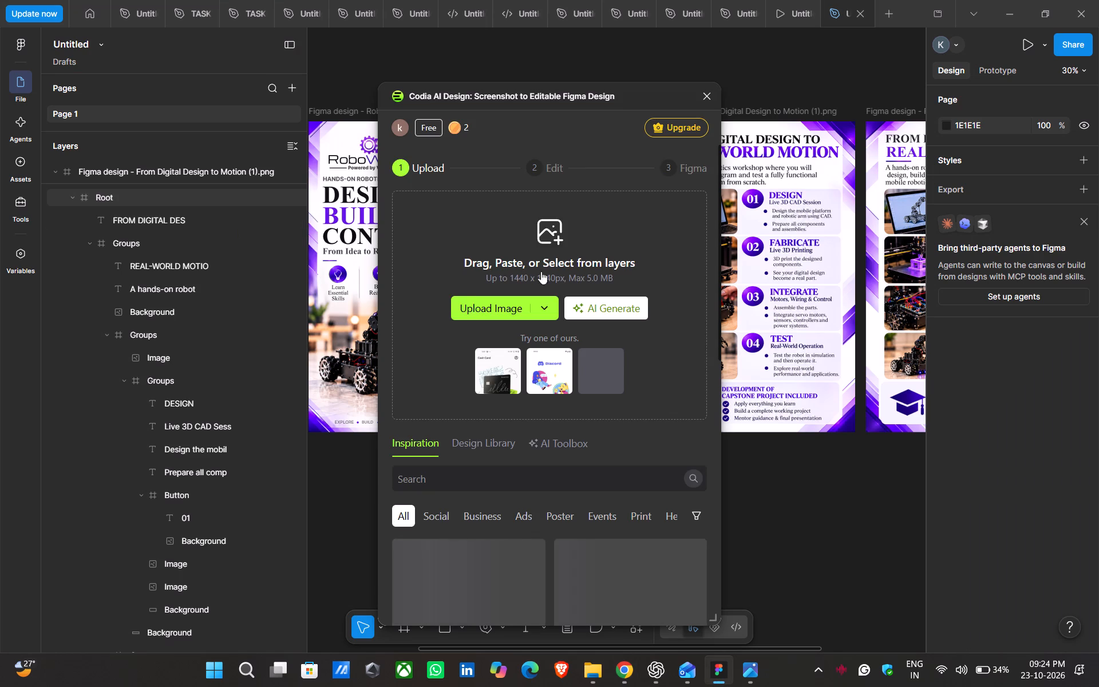
Upload "Robotics Workshop Learning Guide (2)" from Downloads to the plugin and start its conversion to a Figma design.
left_click(464, 311)
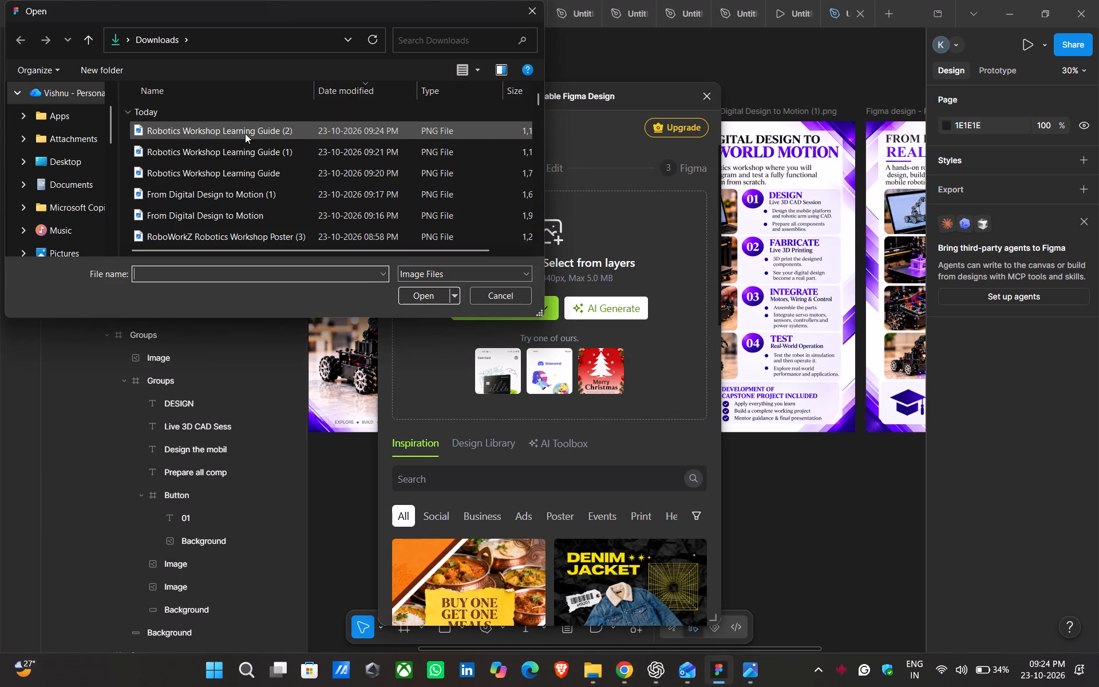
left_click(259, 130)
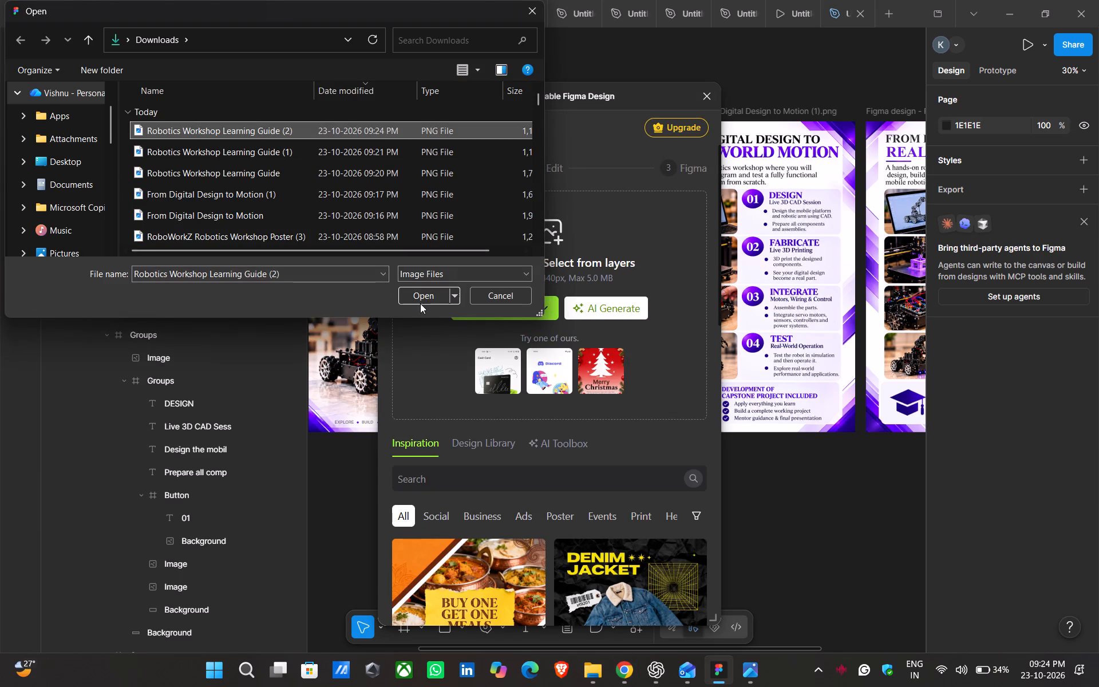
left_click(420, 294)
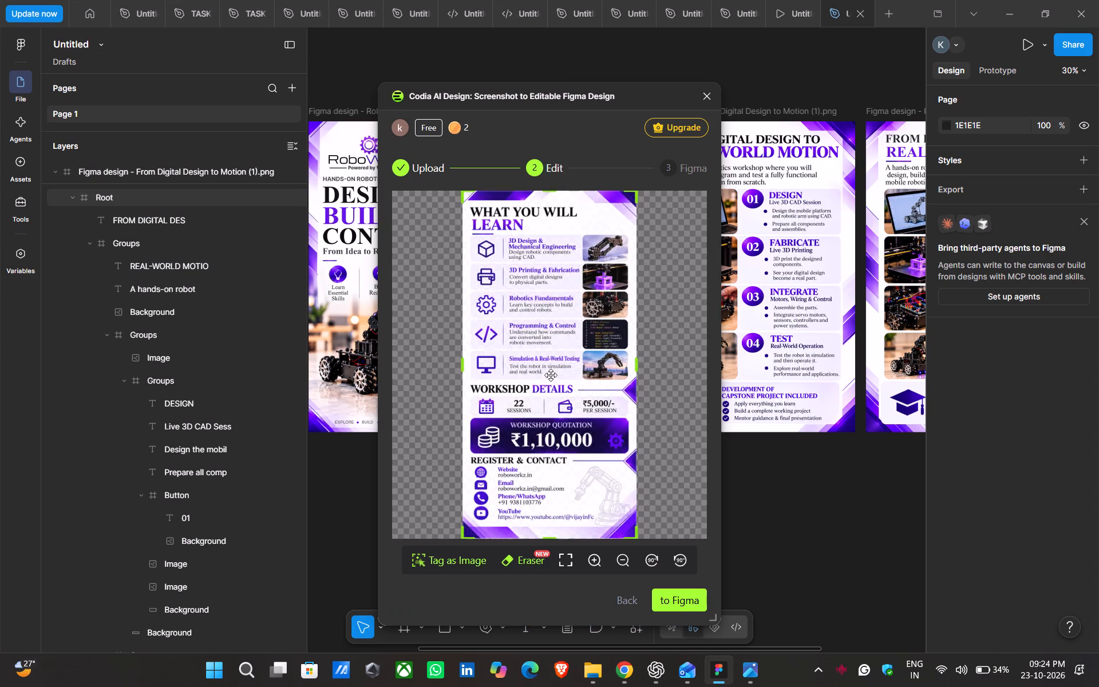
scroll(551, 375, "down", 1)
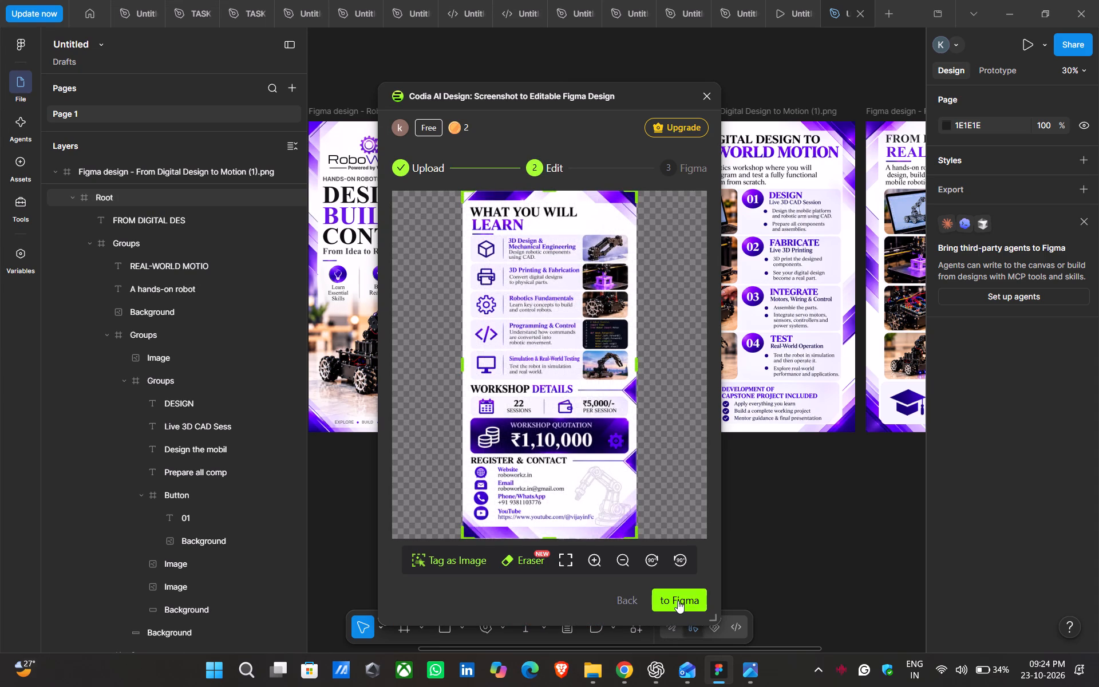
left_click(678, 601)
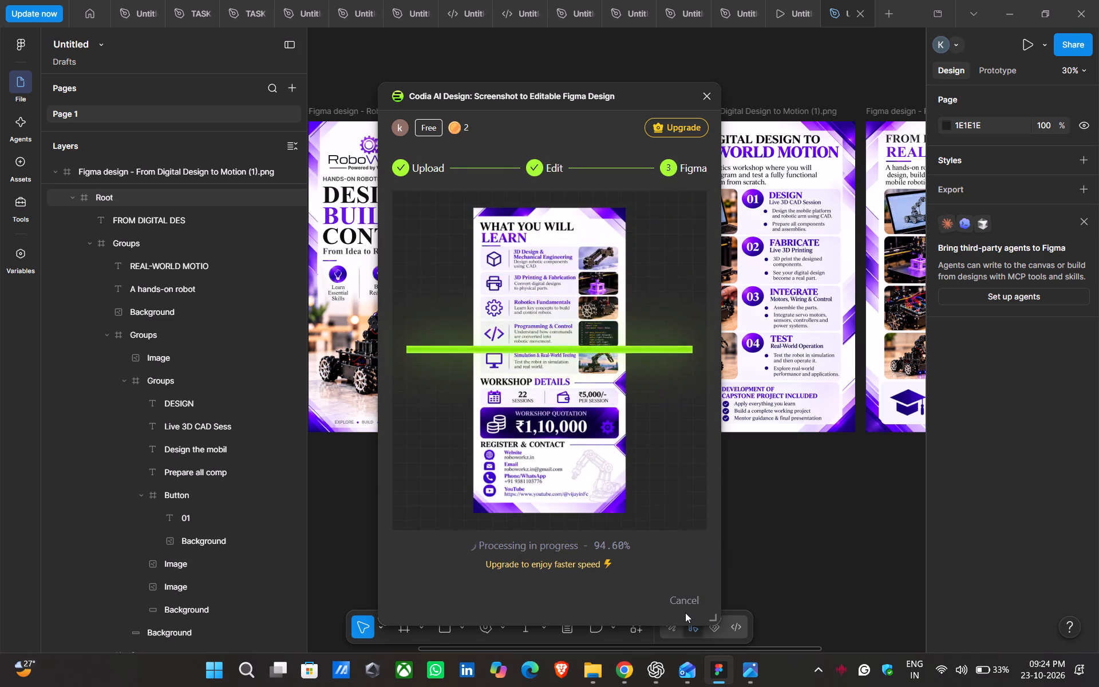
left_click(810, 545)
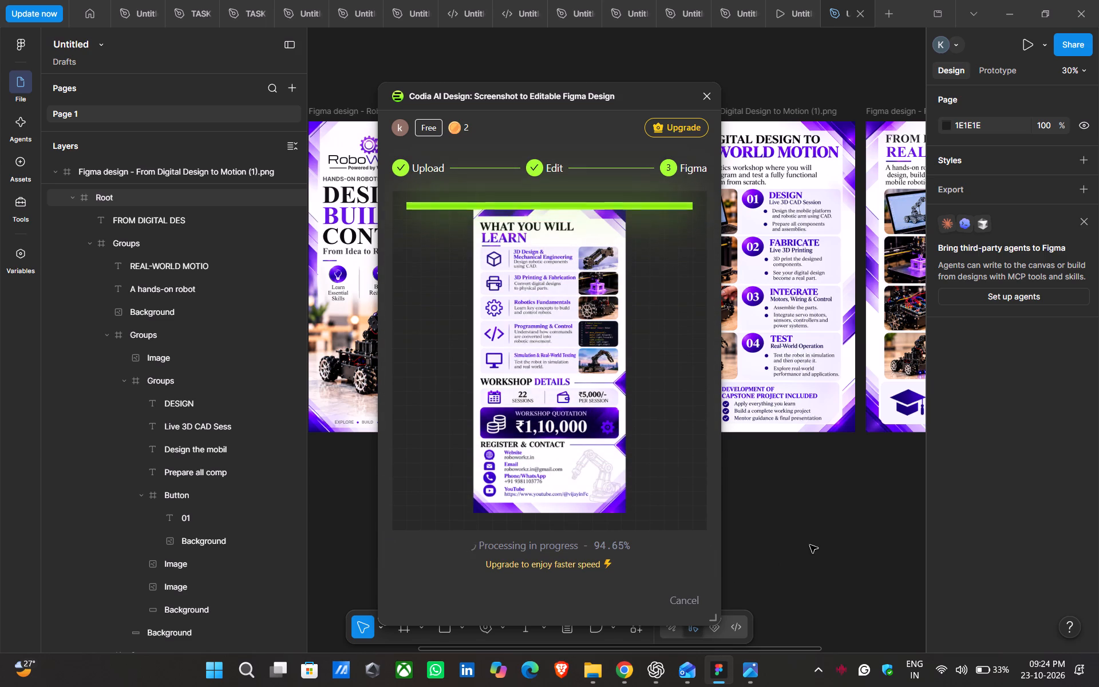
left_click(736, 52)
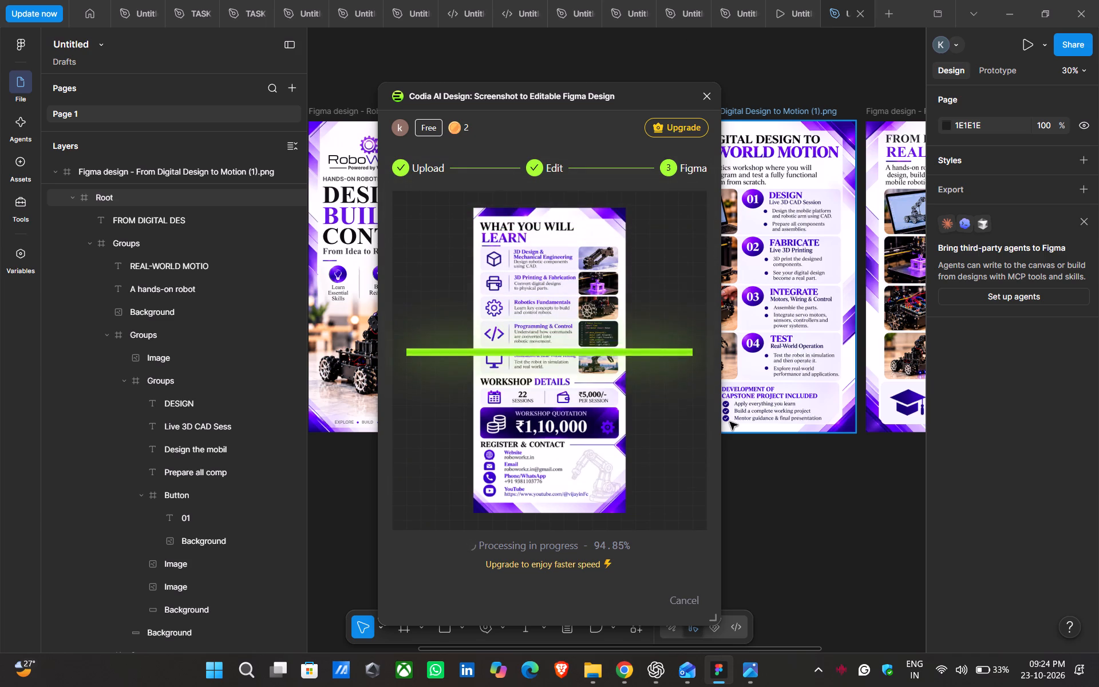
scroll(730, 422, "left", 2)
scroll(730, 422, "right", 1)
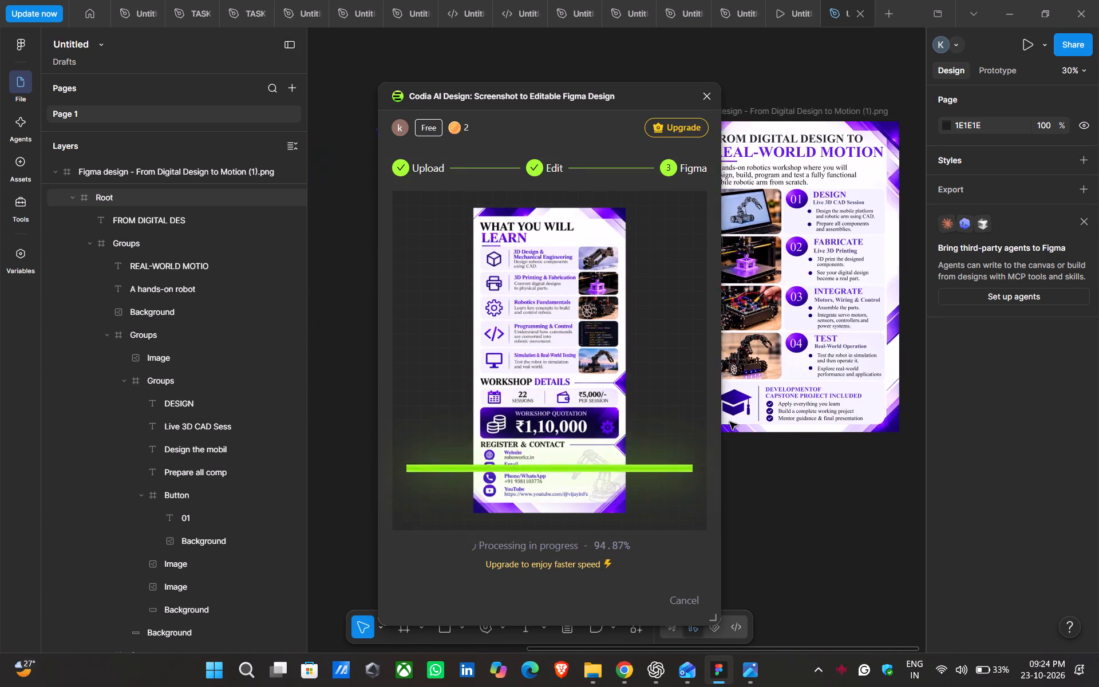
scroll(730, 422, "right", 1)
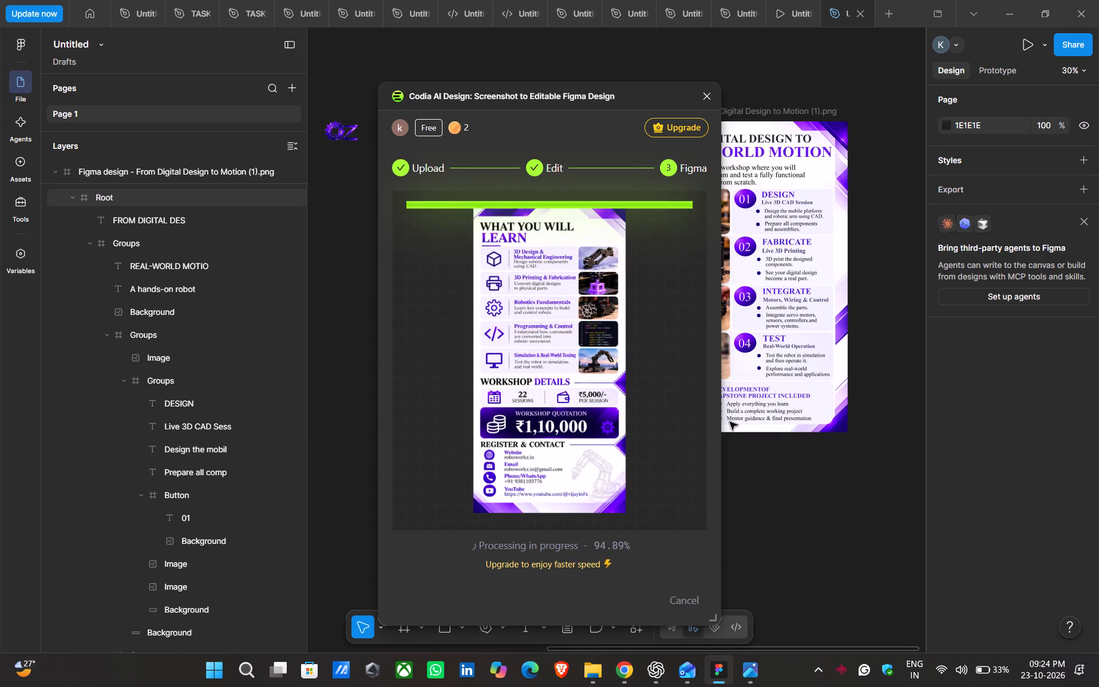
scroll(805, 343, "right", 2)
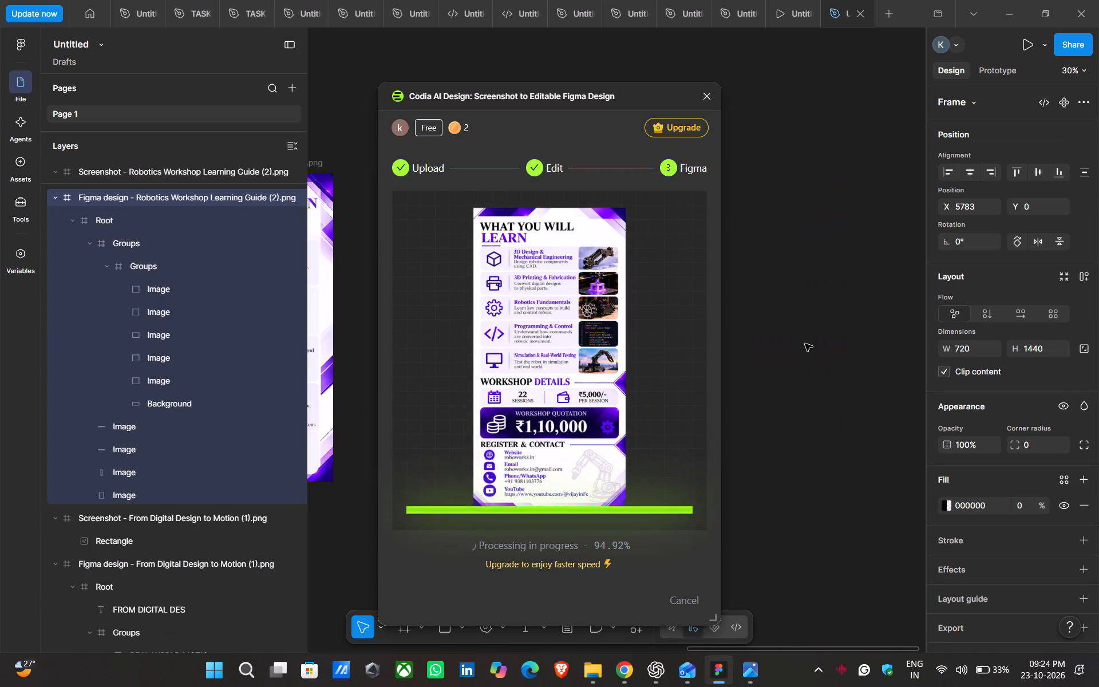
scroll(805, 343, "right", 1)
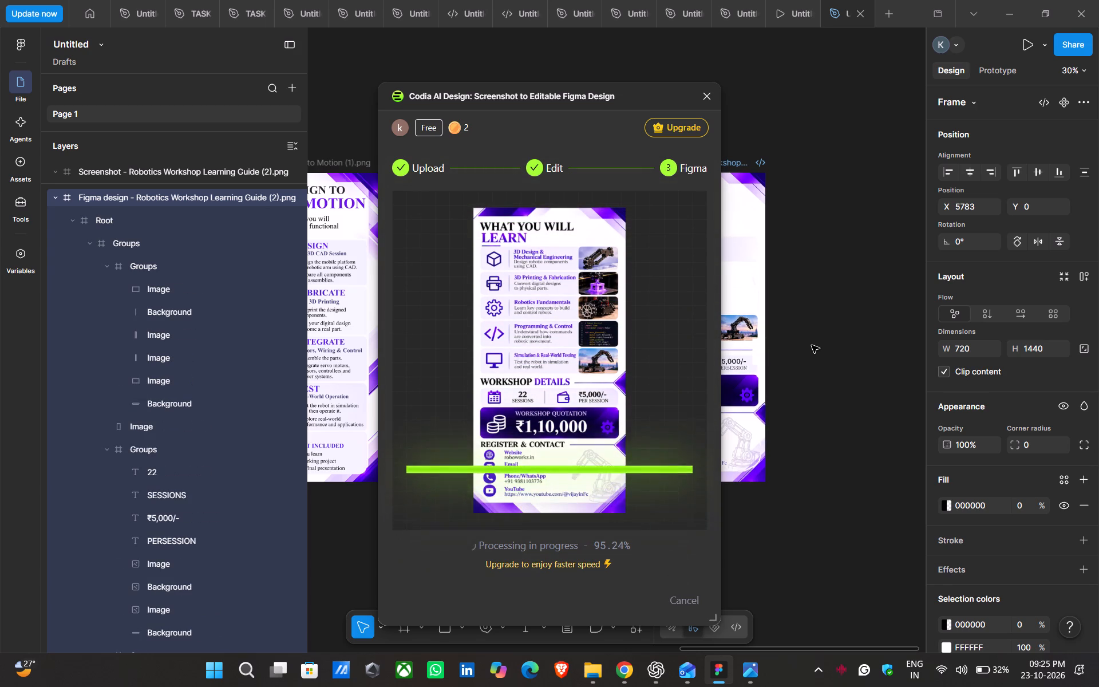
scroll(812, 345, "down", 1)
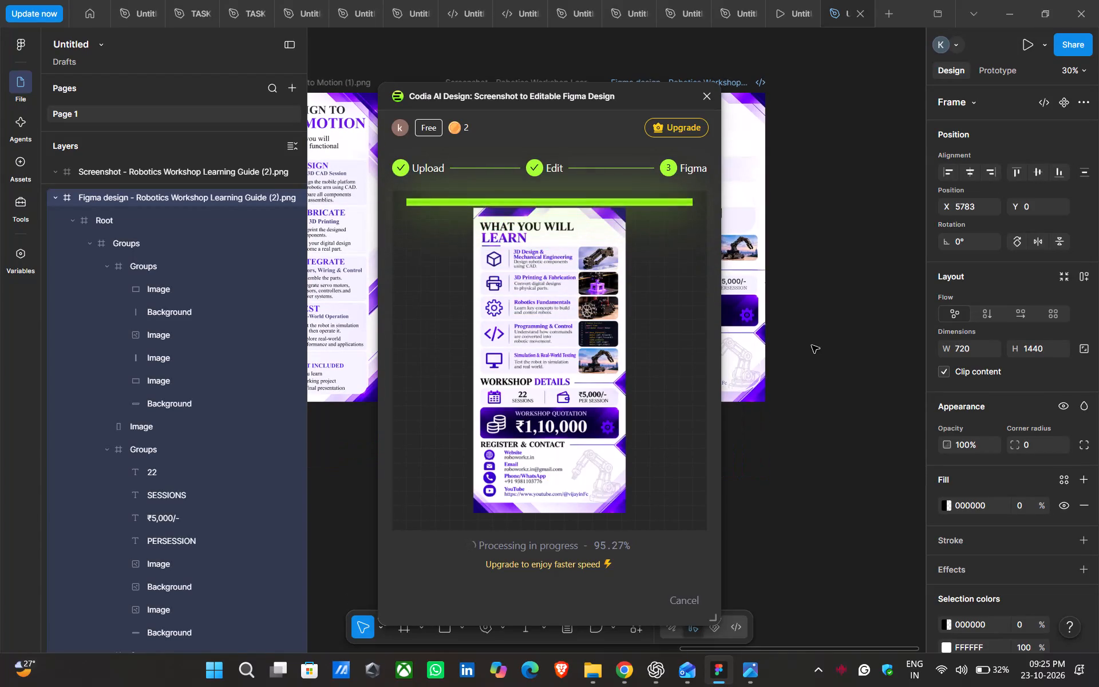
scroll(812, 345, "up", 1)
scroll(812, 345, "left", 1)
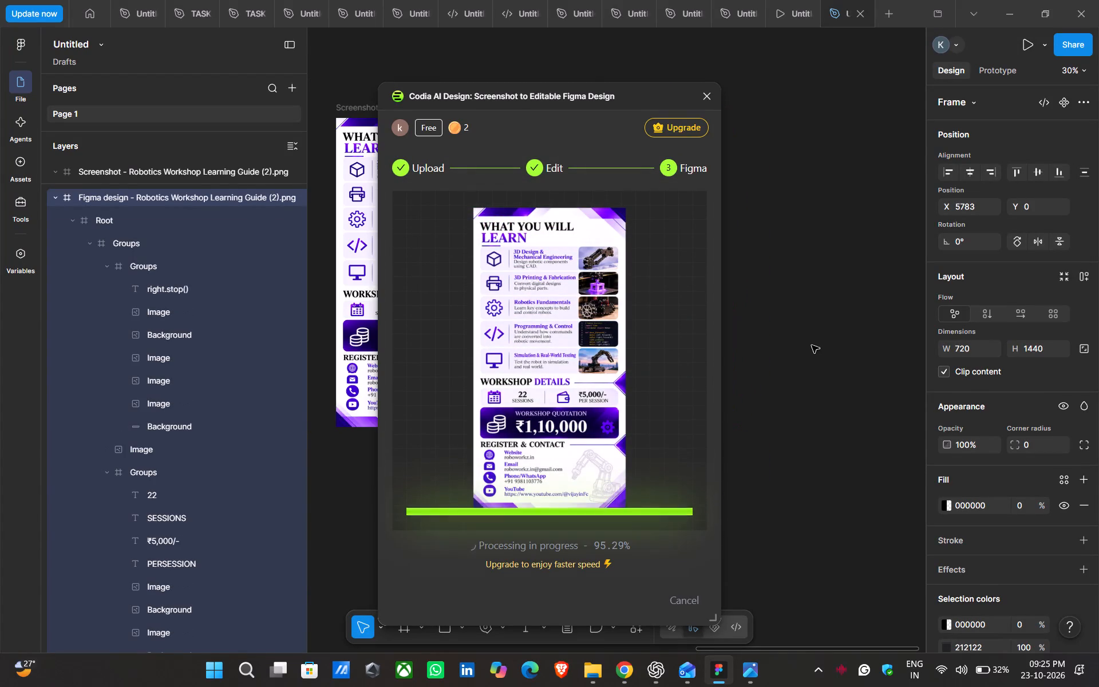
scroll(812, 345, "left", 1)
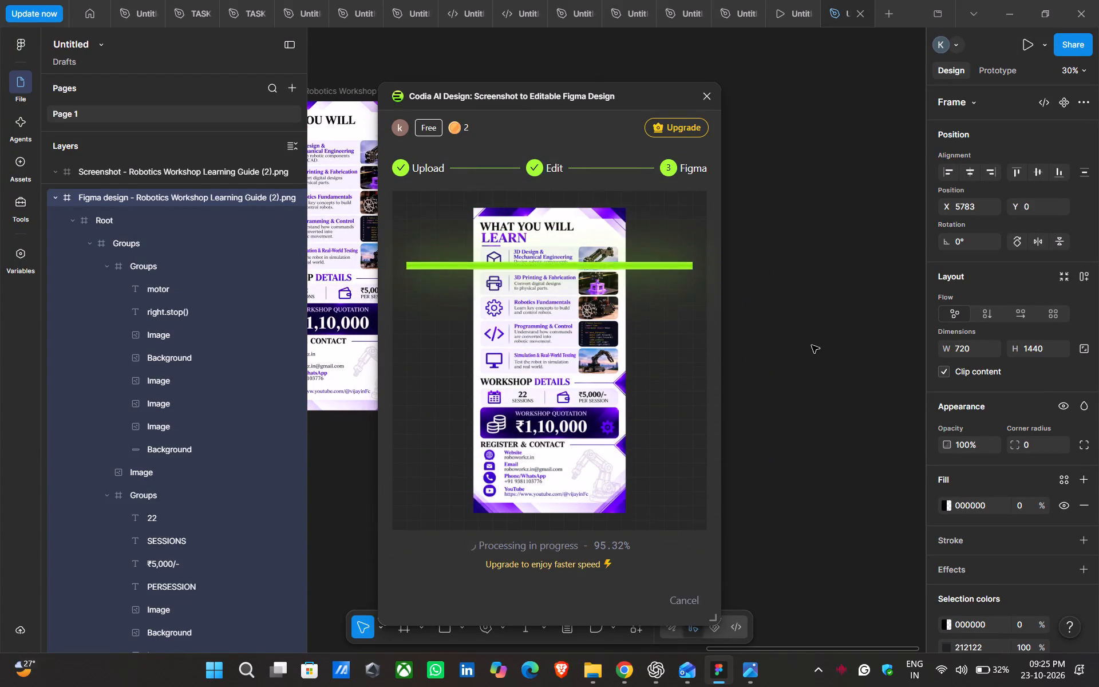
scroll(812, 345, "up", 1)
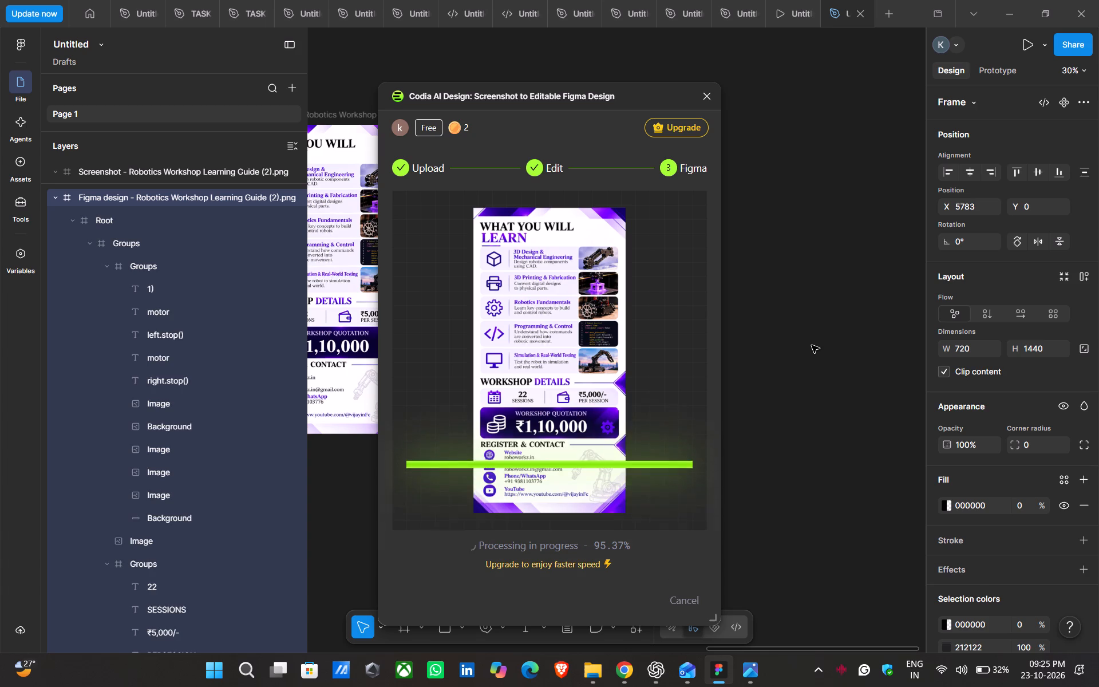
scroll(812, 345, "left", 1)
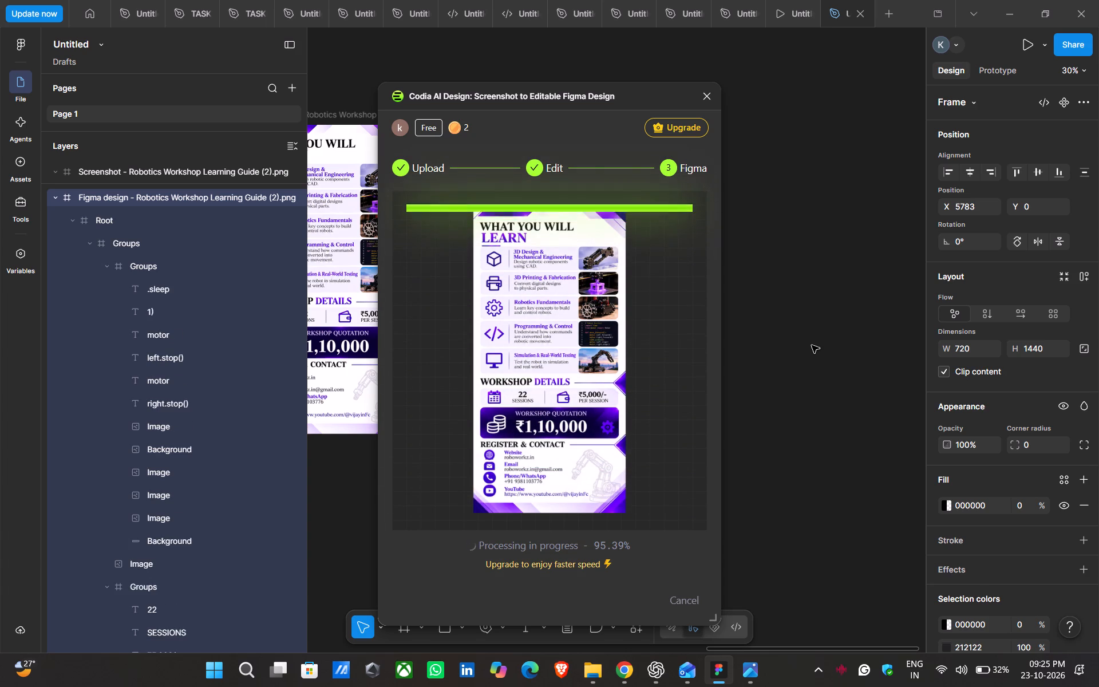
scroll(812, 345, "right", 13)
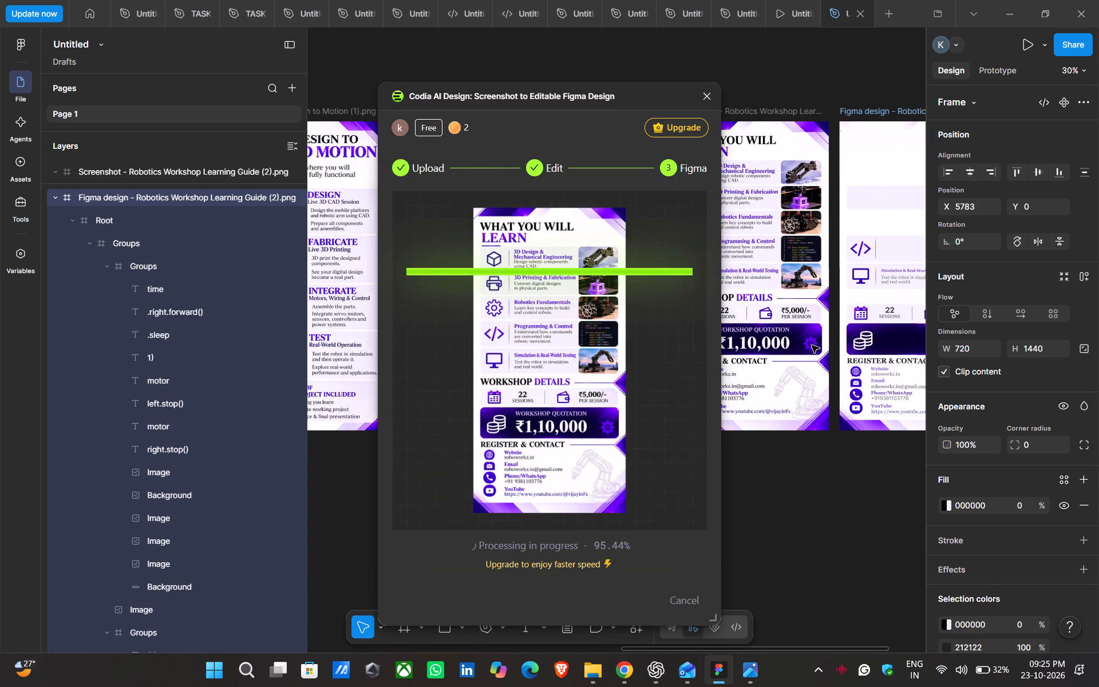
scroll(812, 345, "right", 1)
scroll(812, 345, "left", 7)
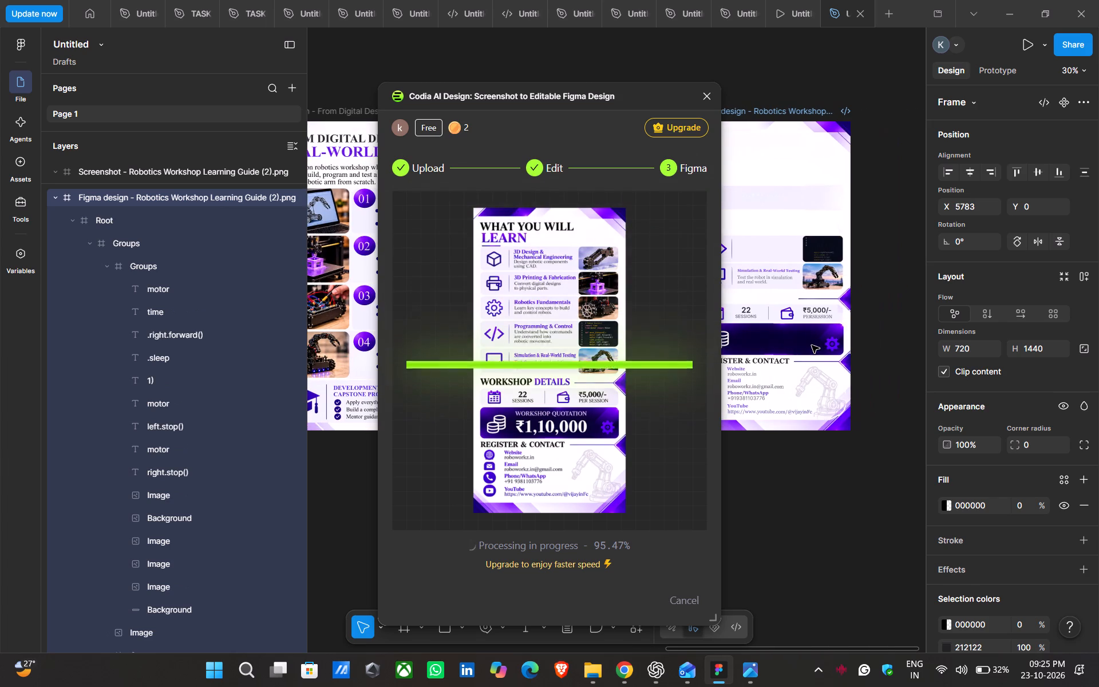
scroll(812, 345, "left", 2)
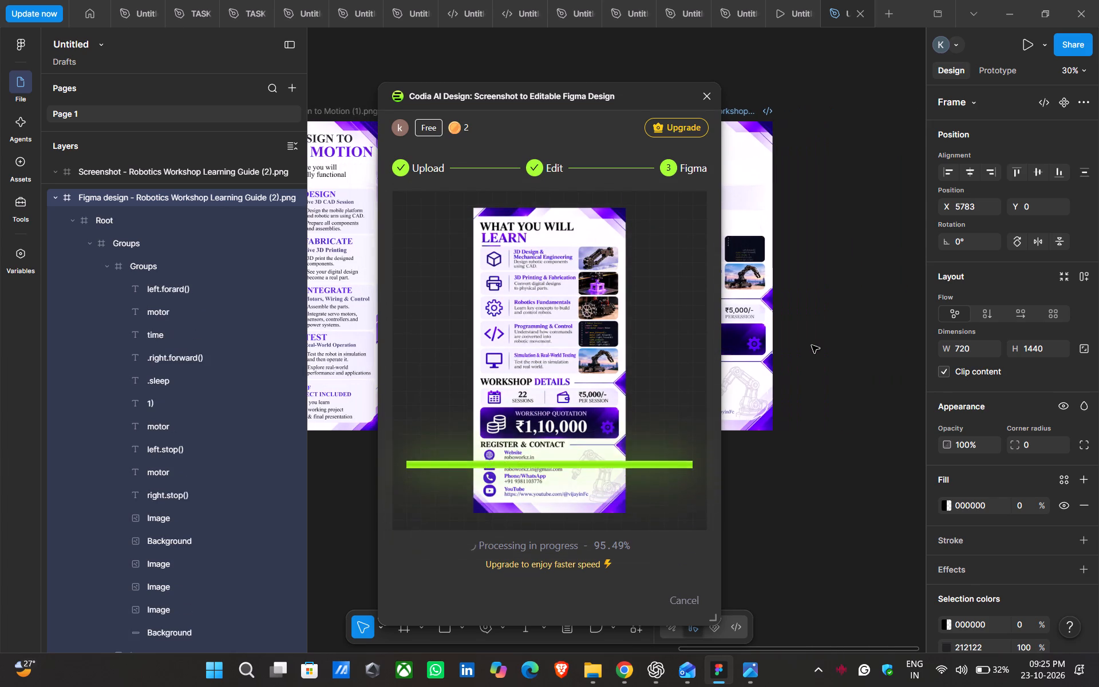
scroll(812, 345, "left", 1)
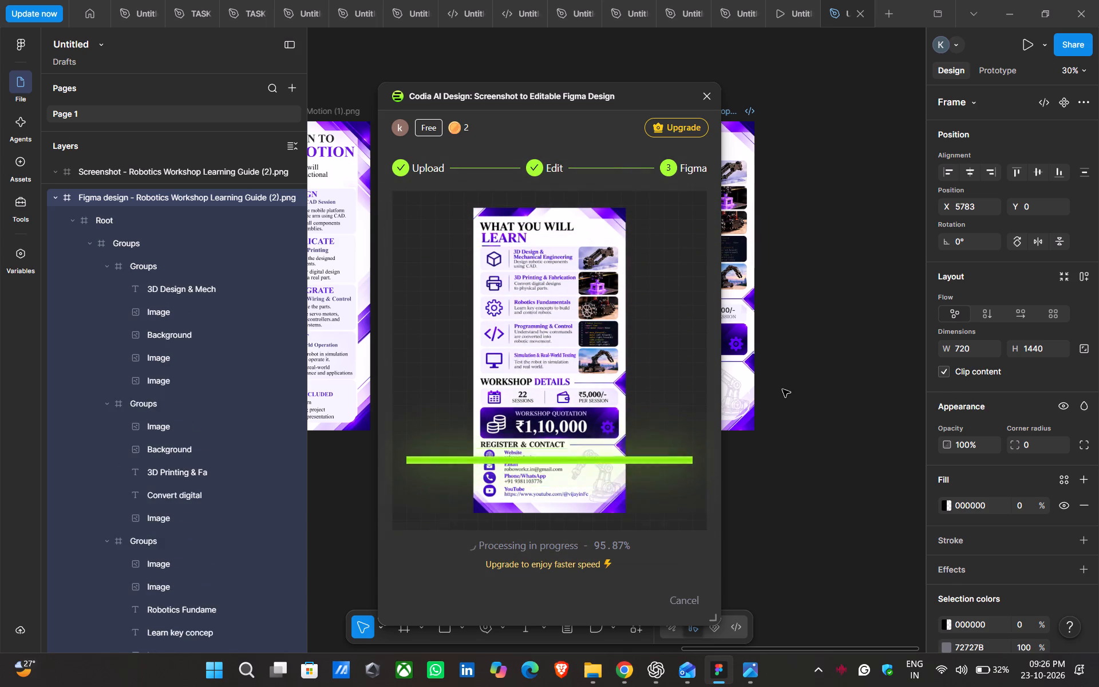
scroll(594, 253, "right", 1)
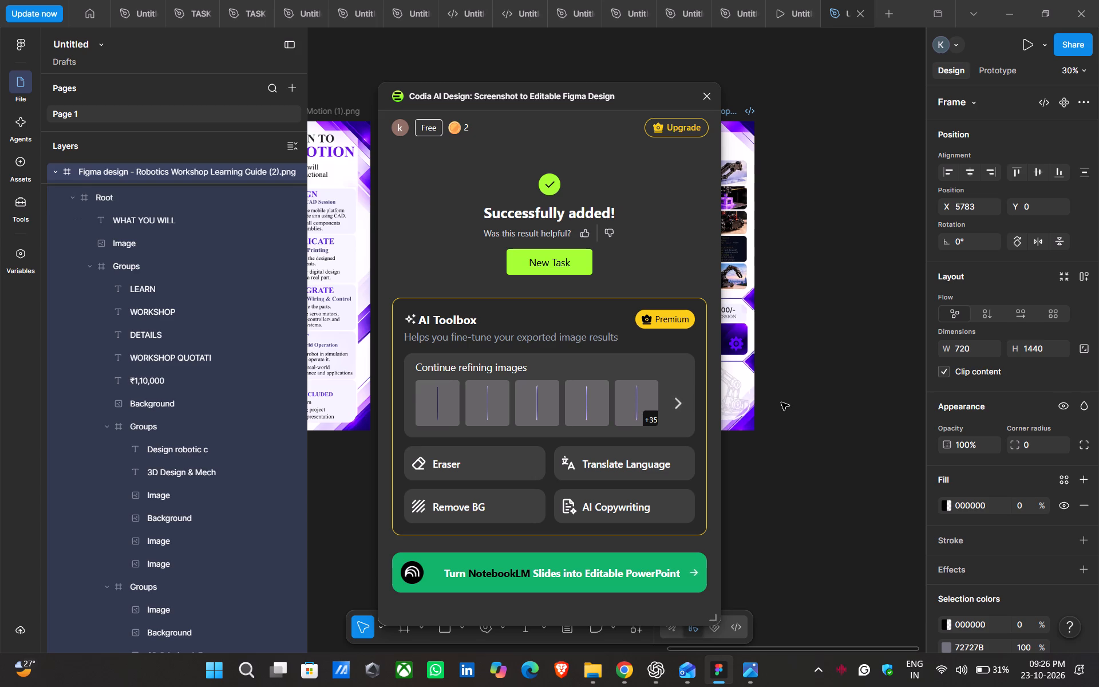
Close the Codia AI Design plugin and compare the converted Robotics Workshop Learning Guide with its original screenshot.
left_click(711, 104)
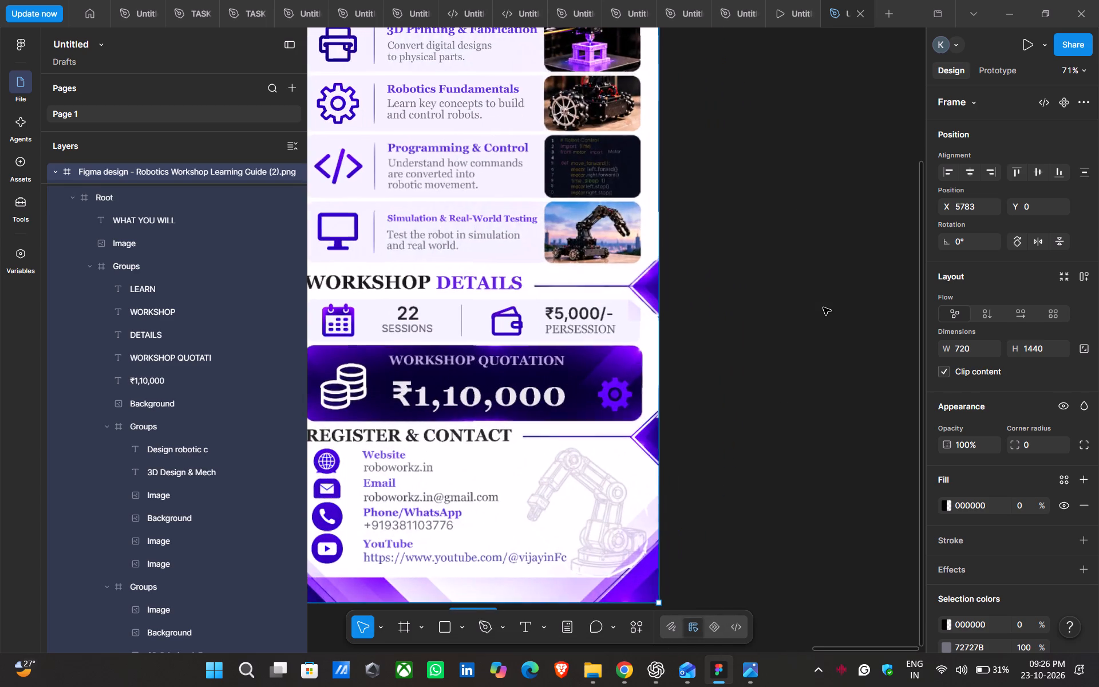
scroll(823, 307, "right", 6)
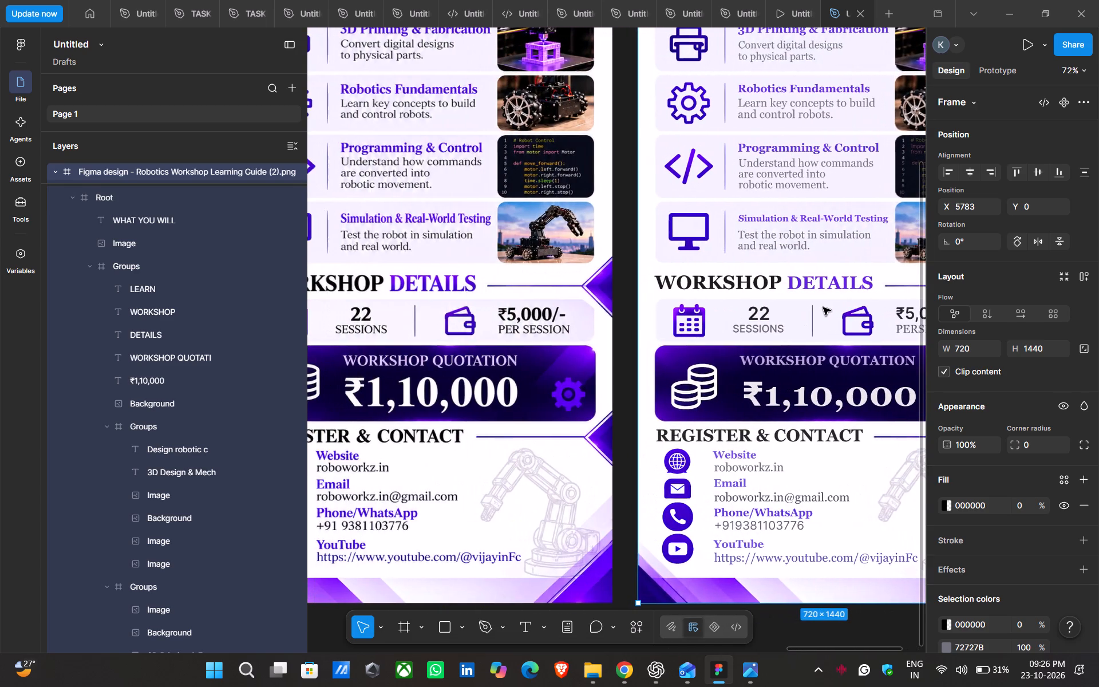
scroll(698, 354, "left", 1)
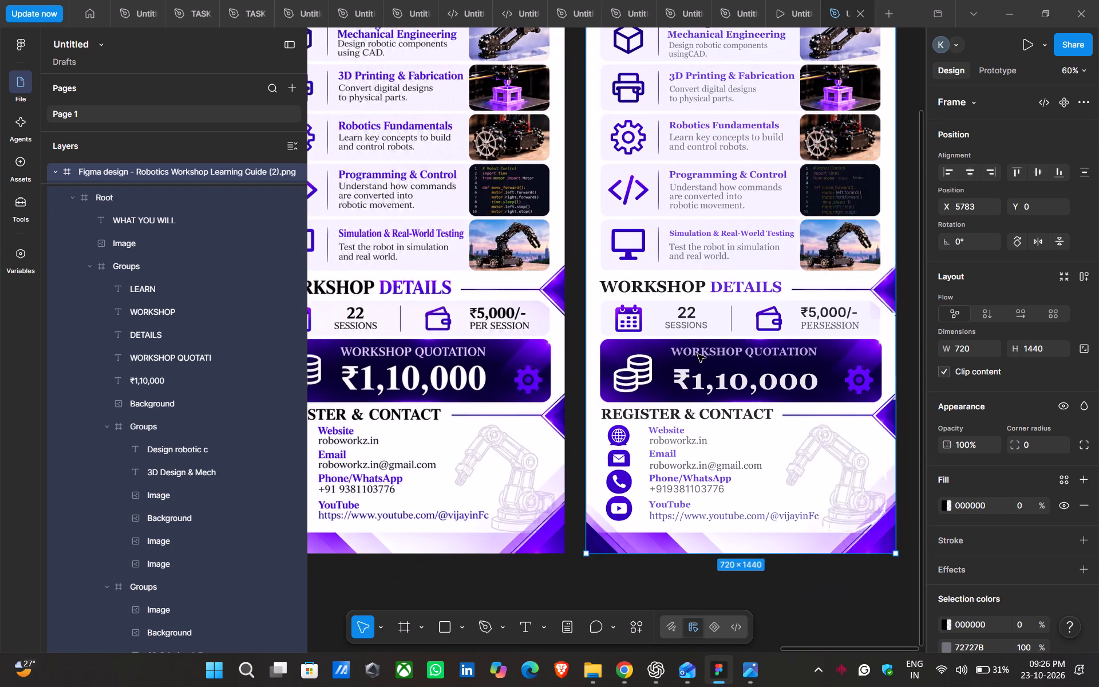
double_click(721, 357)
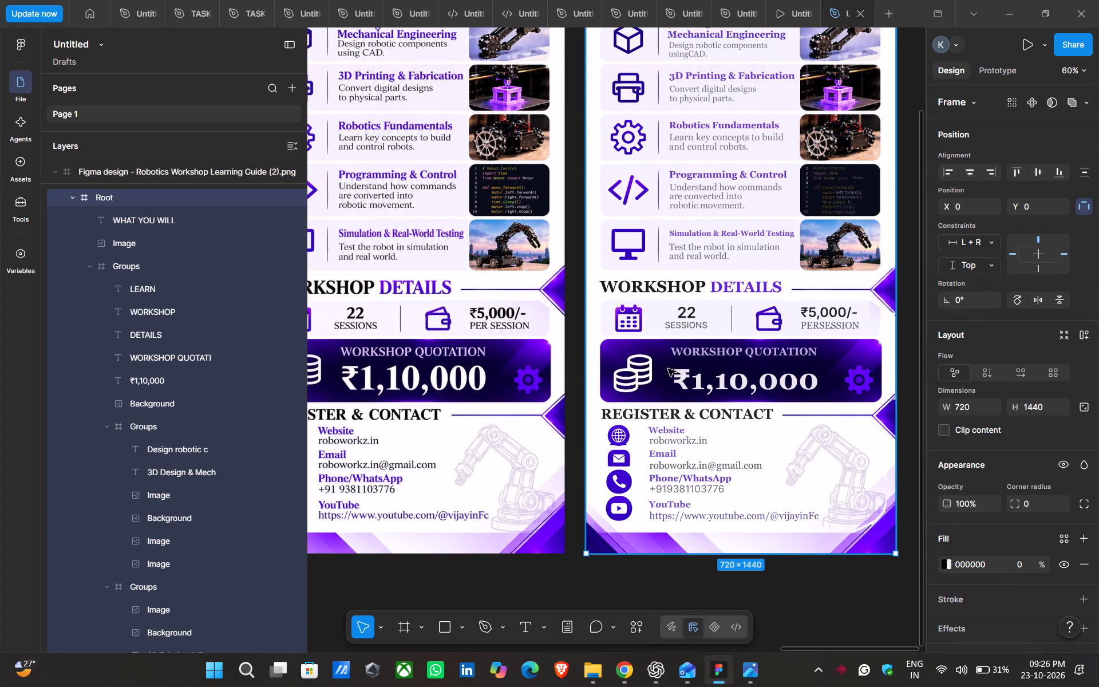
left_click(847, 609)
scroll(847, 609, "up", 1)
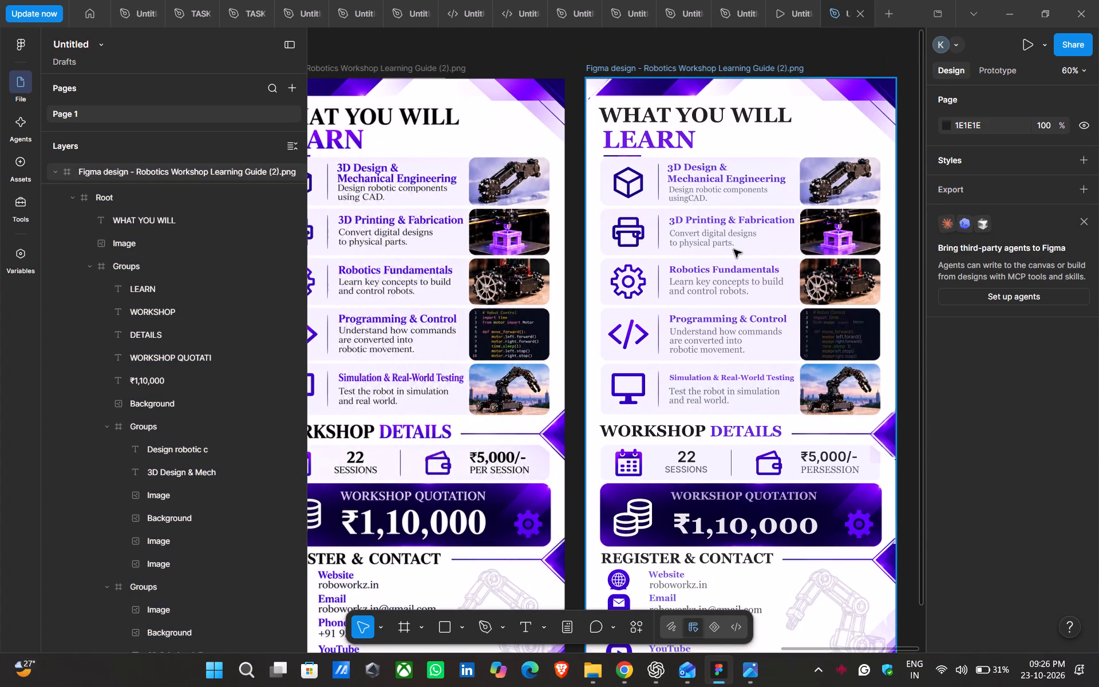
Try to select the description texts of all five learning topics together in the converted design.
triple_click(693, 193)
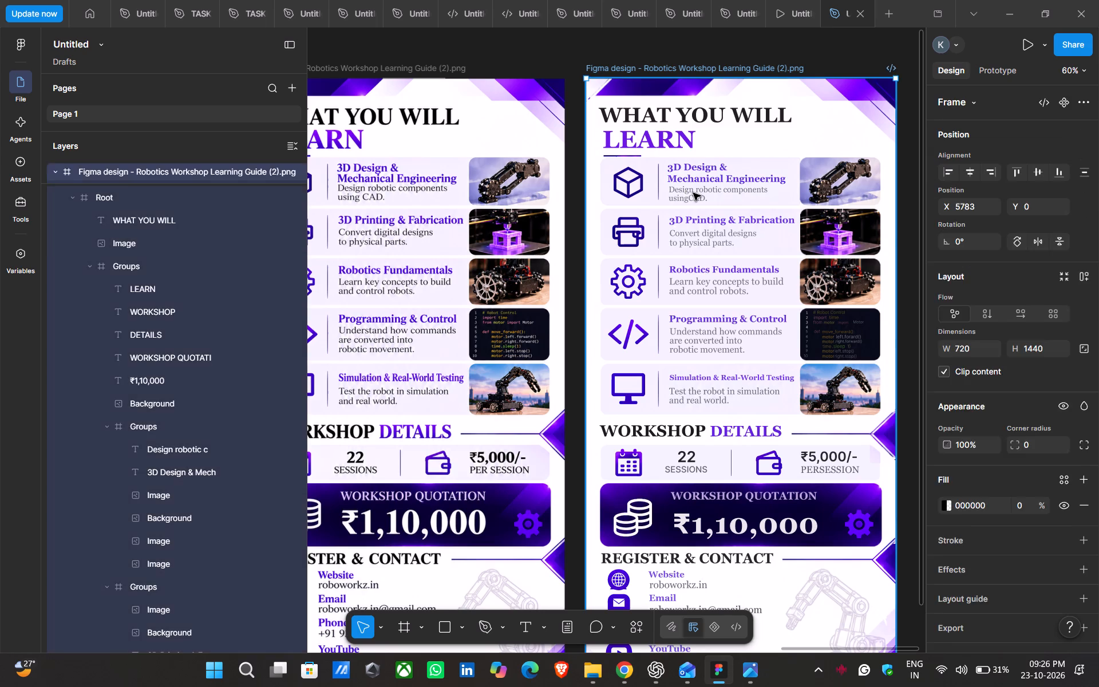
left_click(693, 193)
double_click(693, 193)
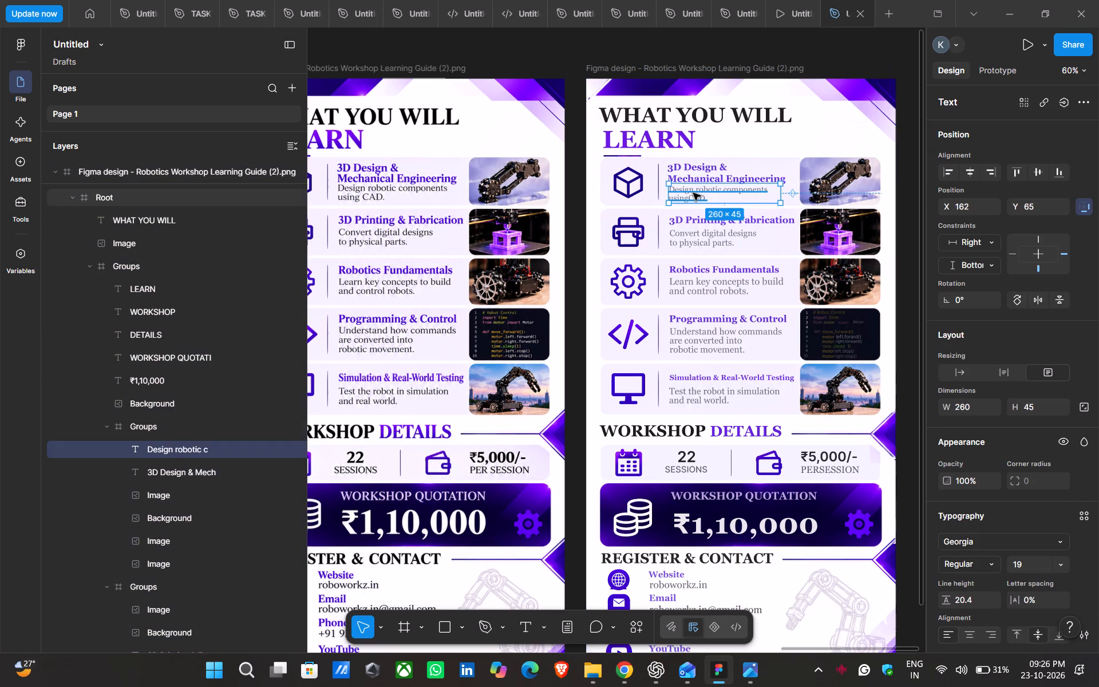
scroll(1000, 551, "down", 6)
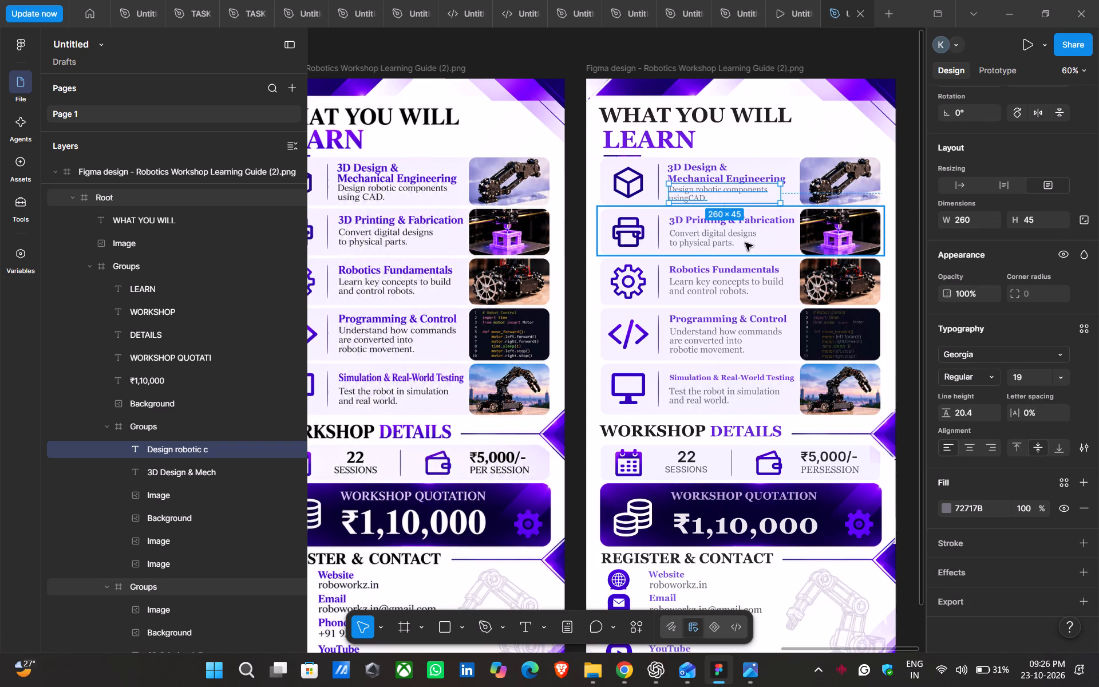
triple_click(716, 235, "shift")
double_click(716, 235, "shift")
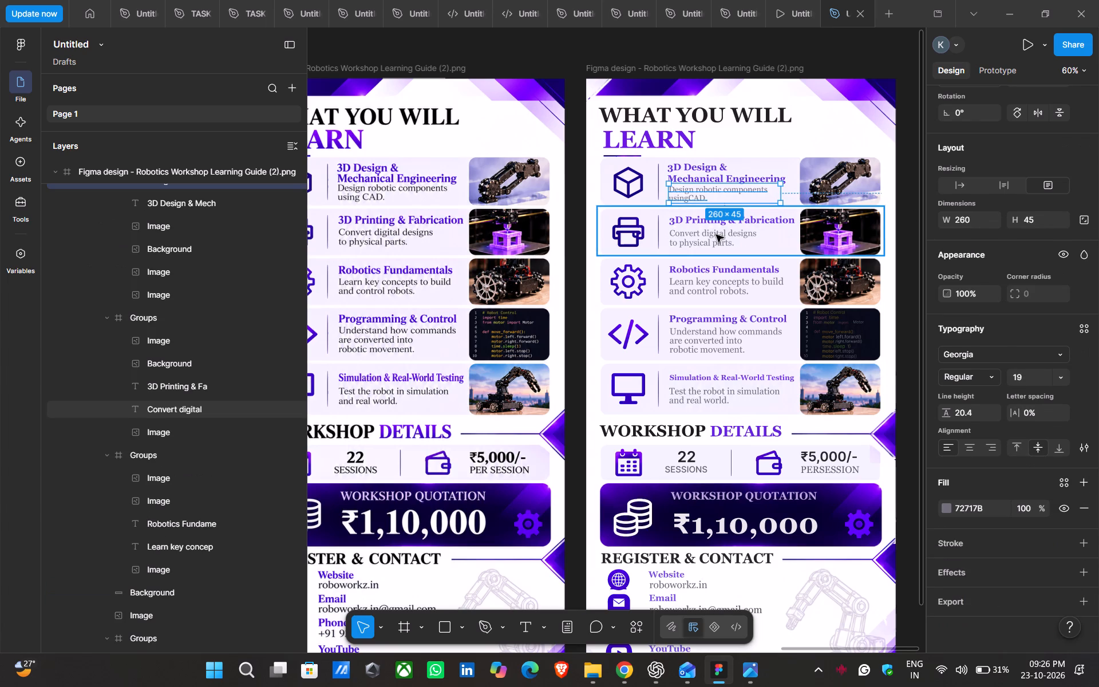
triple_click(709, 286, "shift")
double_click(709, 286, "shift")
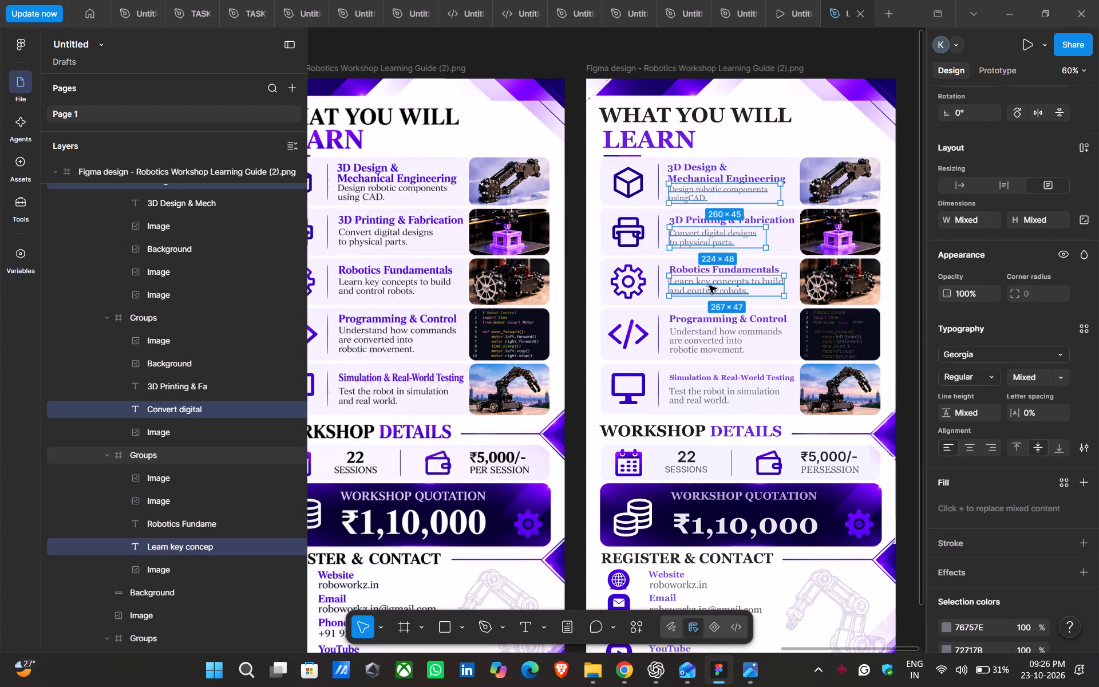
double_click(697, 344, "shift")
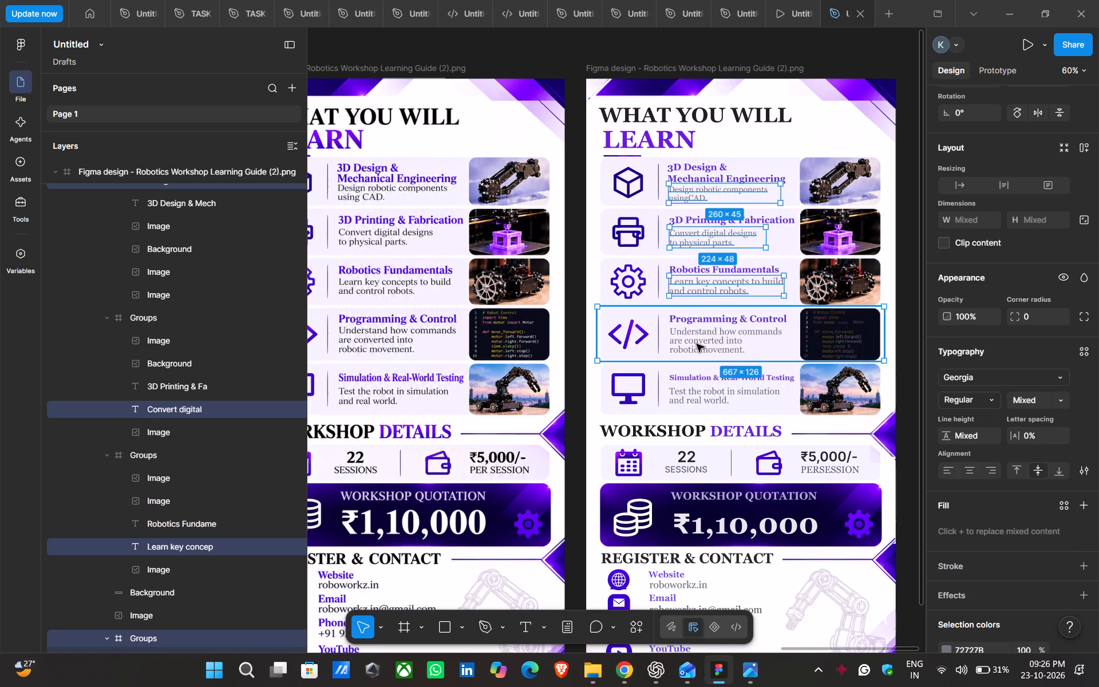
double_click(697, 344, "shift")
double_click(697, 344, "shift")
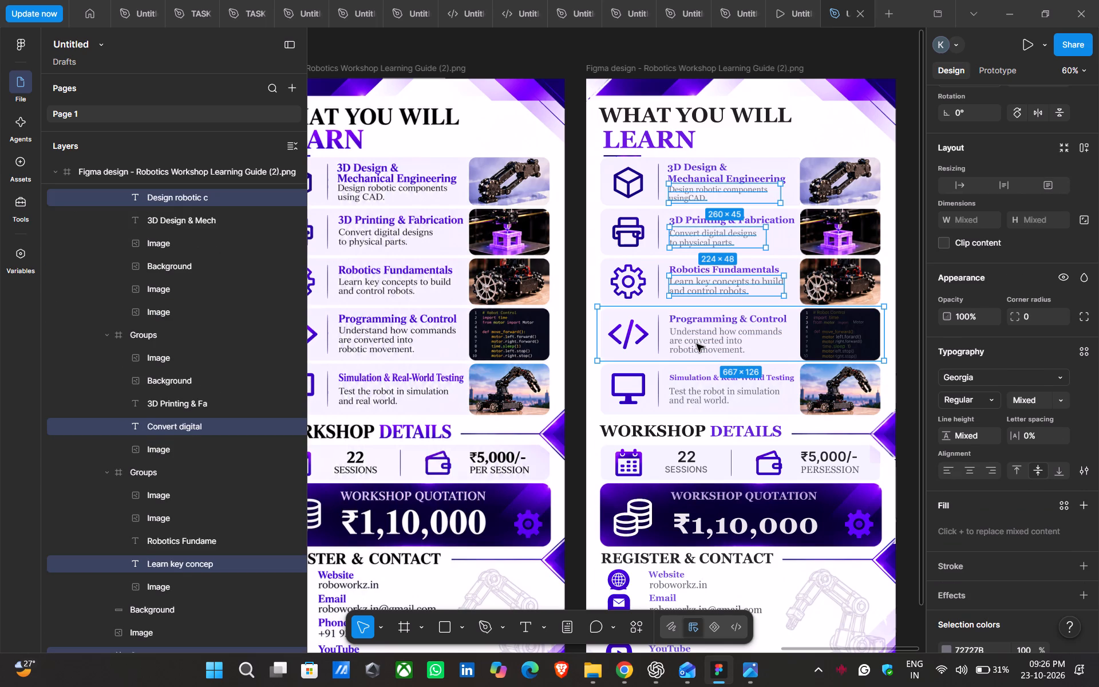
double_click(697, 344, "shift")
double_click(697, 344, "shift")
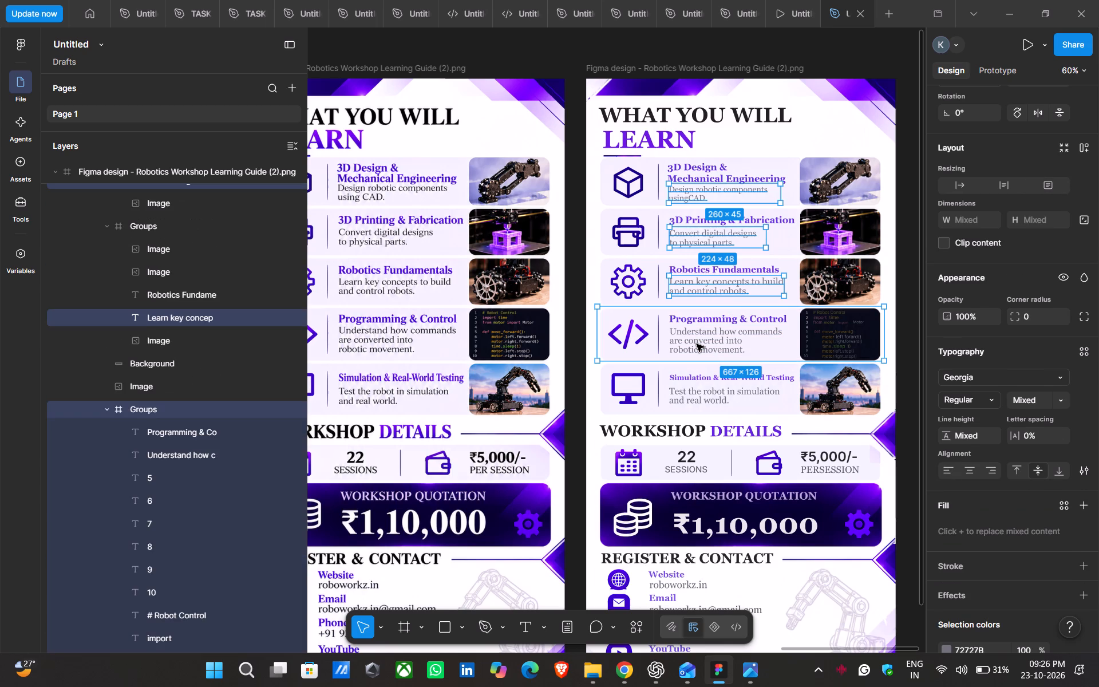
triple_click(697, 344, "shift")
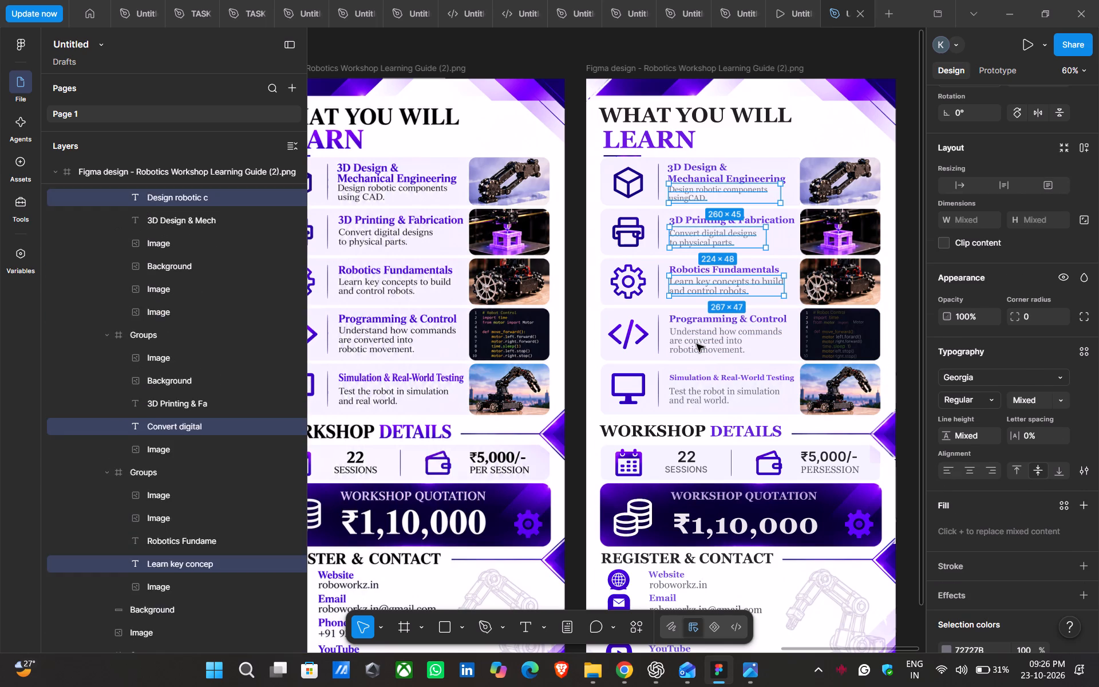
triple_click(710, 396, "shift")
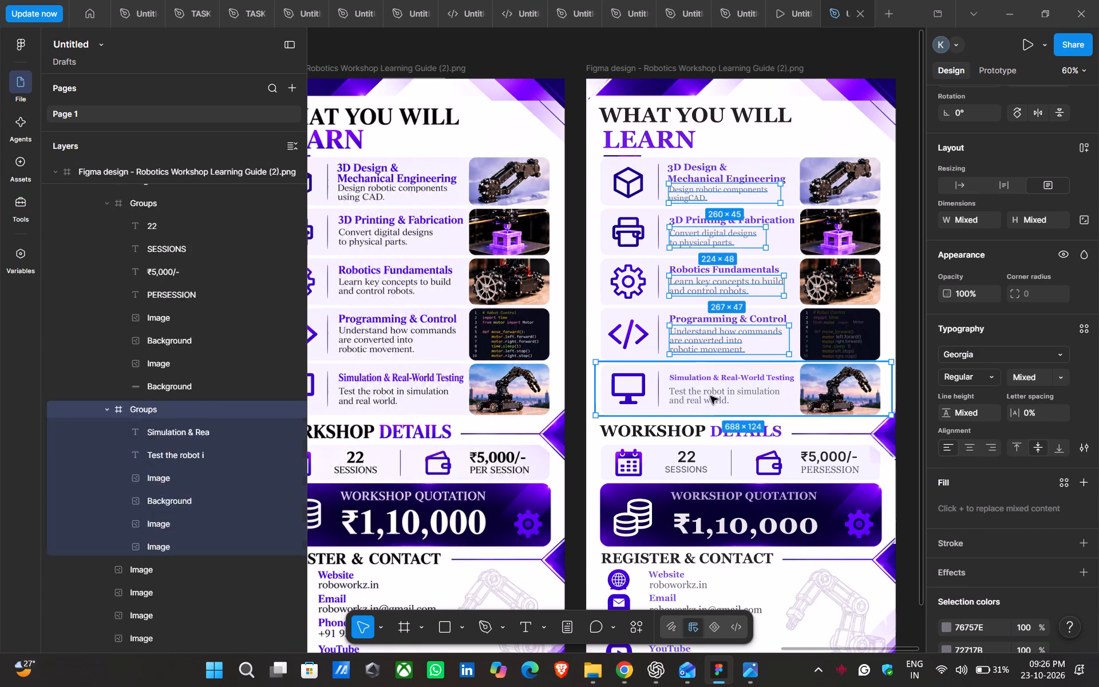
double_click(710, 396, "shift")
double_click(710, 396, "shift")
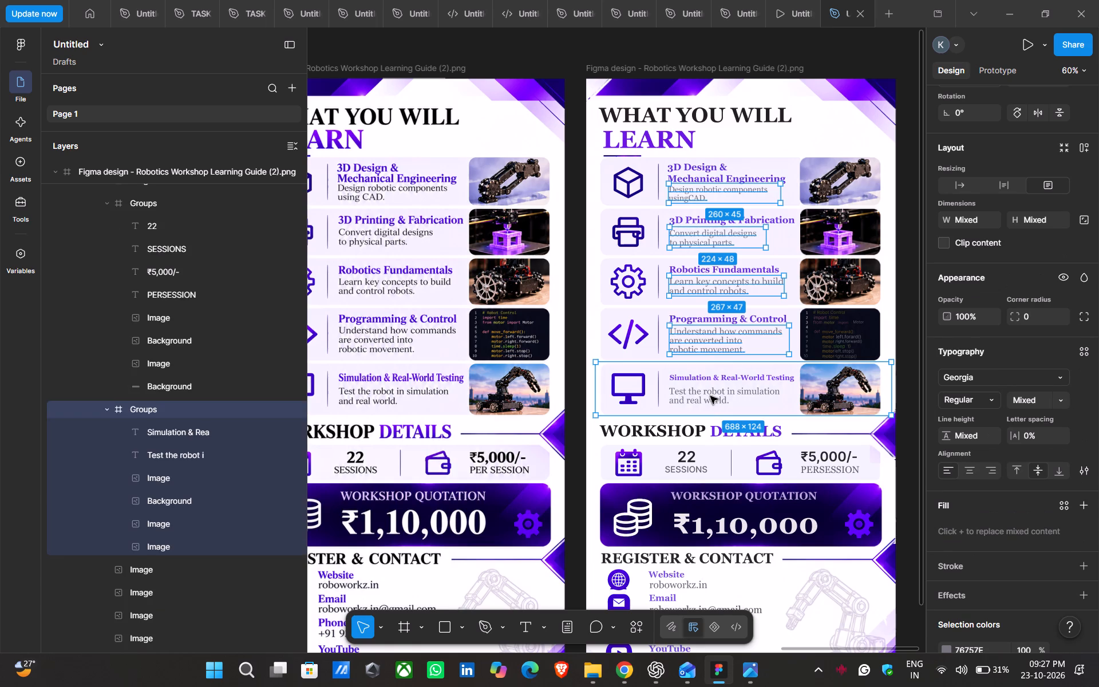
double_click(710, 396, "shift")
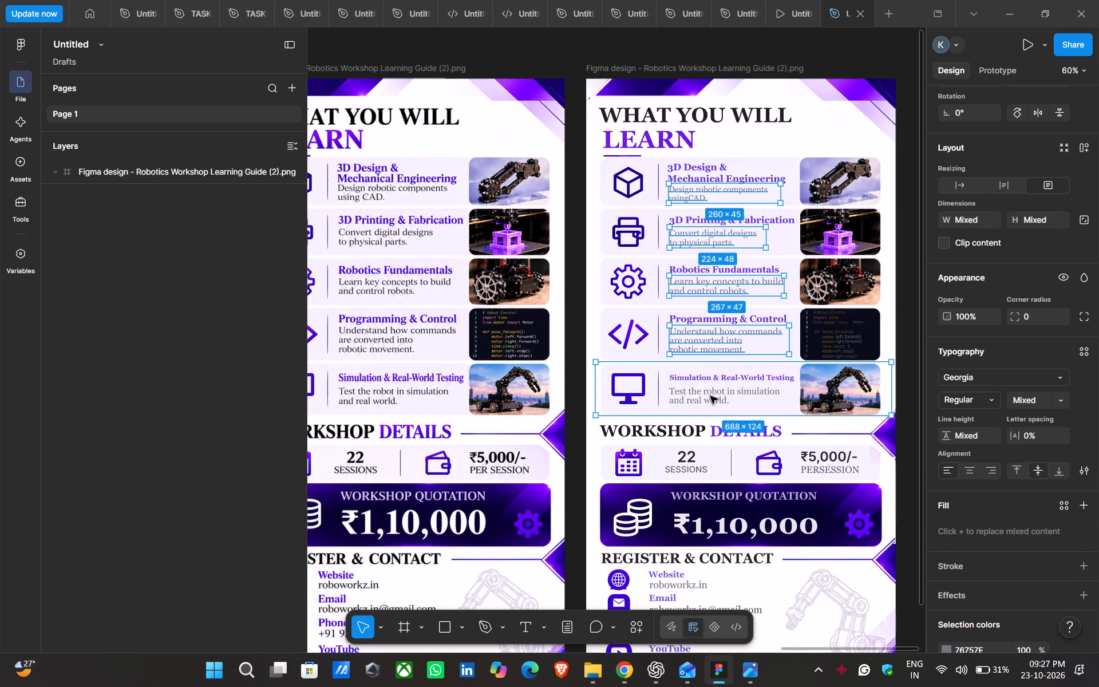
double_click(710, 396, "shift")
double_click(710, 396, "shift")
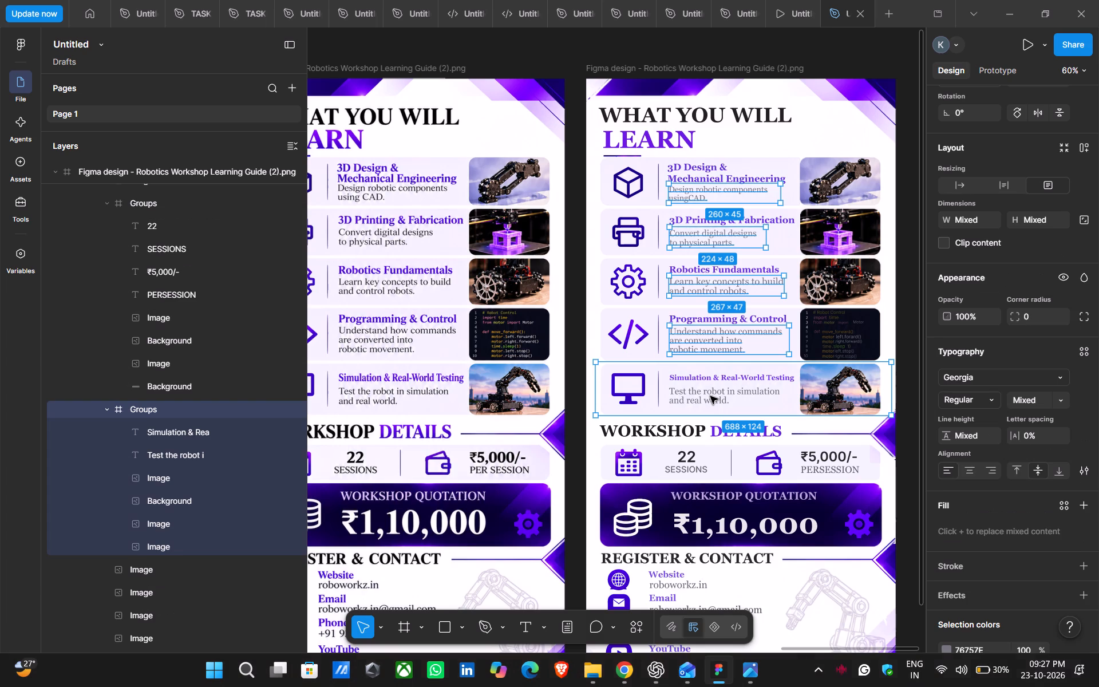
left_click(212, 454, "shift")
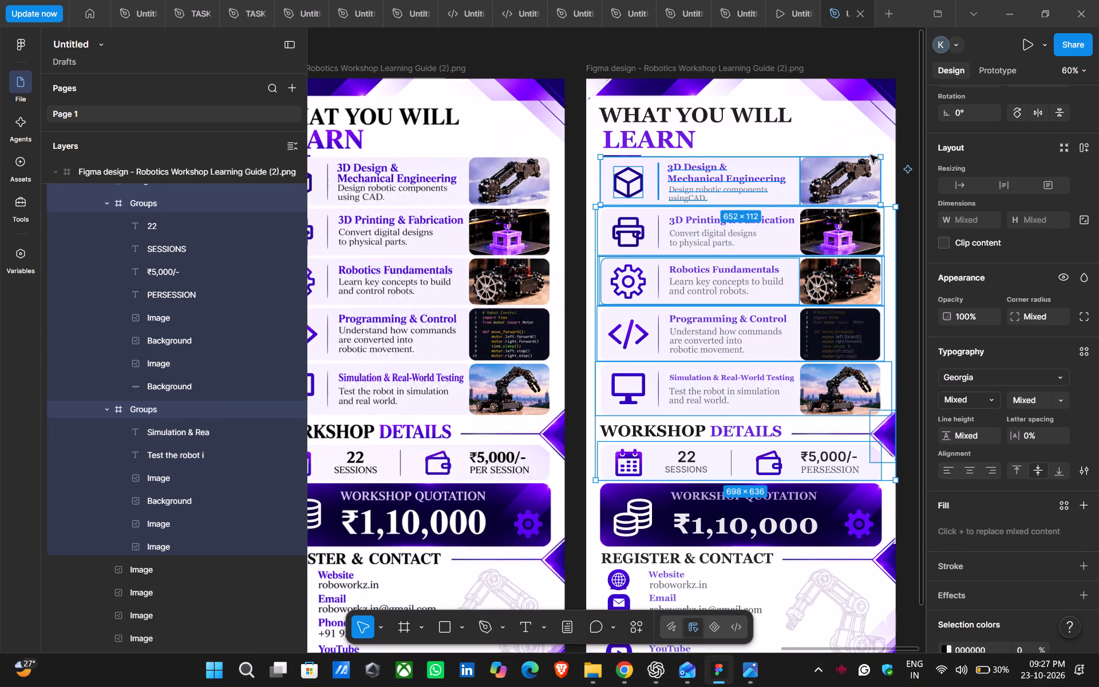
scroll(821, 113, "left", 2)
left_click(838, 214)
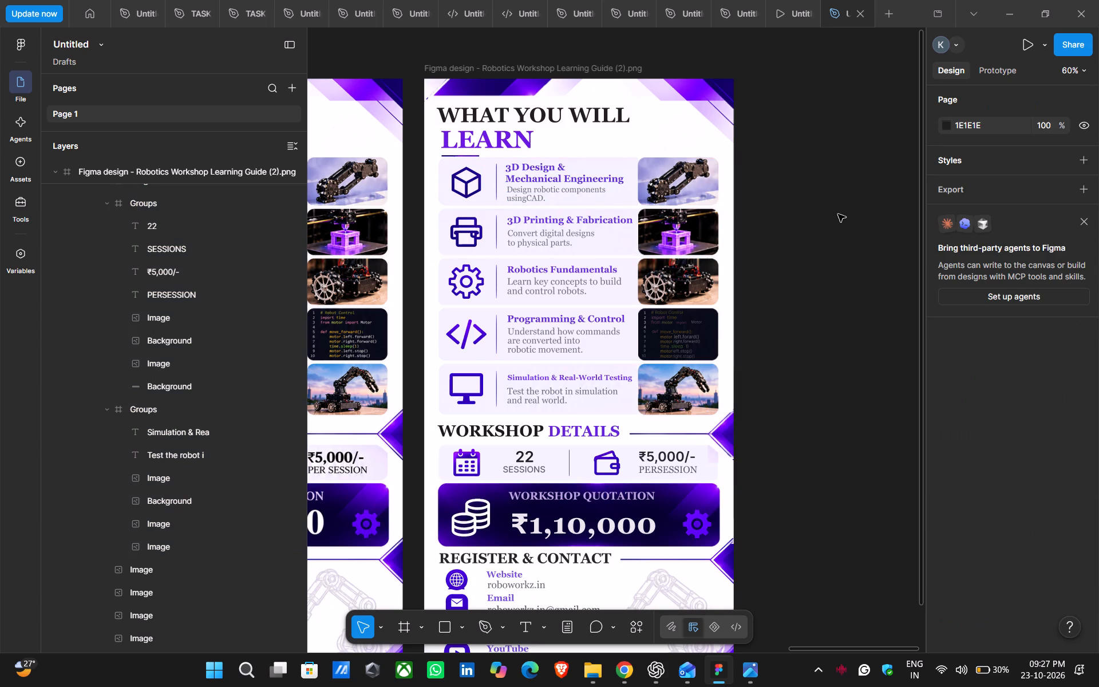
Select the "Design robotic components" description under 3D Design & Mechanical Engineering in the converted design.
double_click(547, 188)
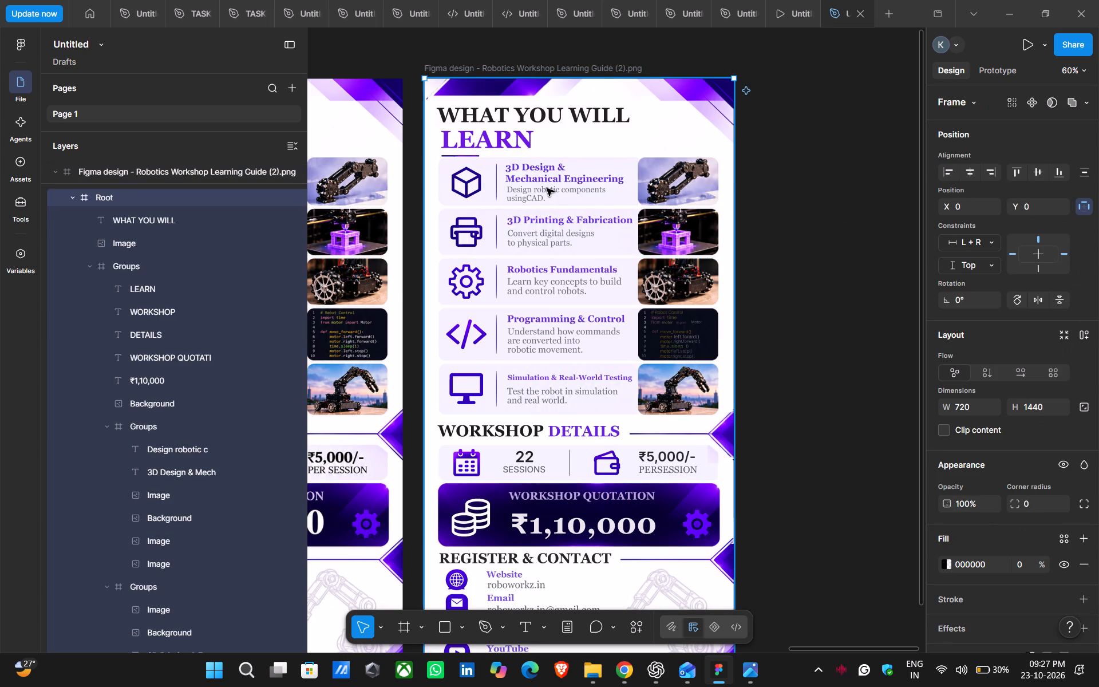
double_click(547, 188)
triple_click(547, 188)
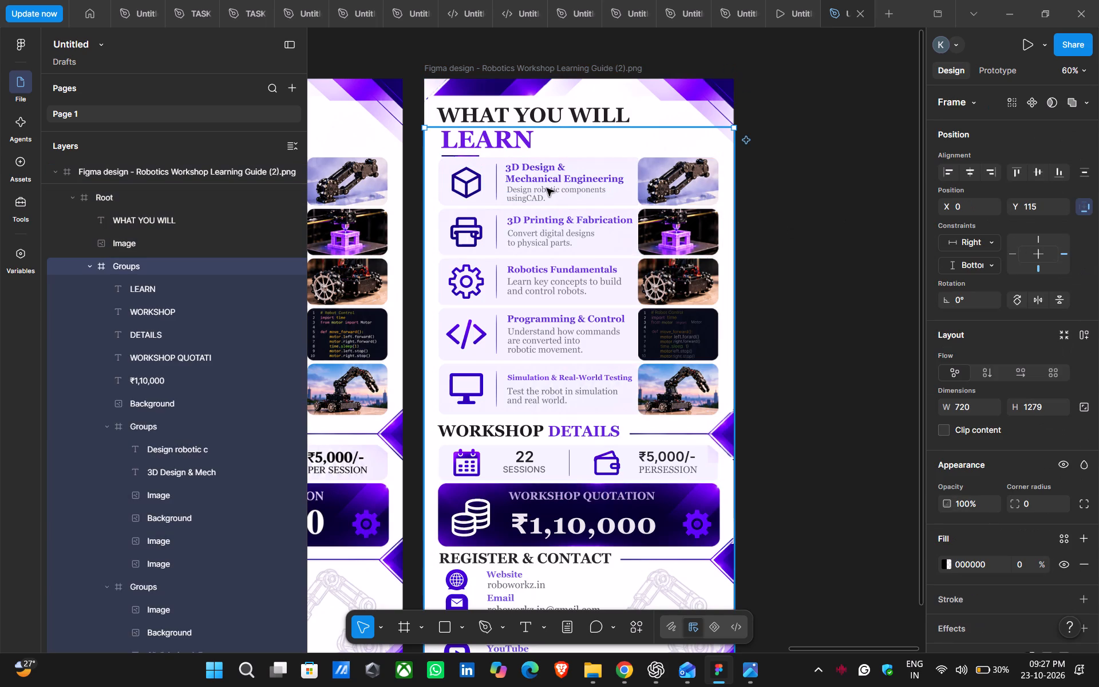
double_click(547, 188)
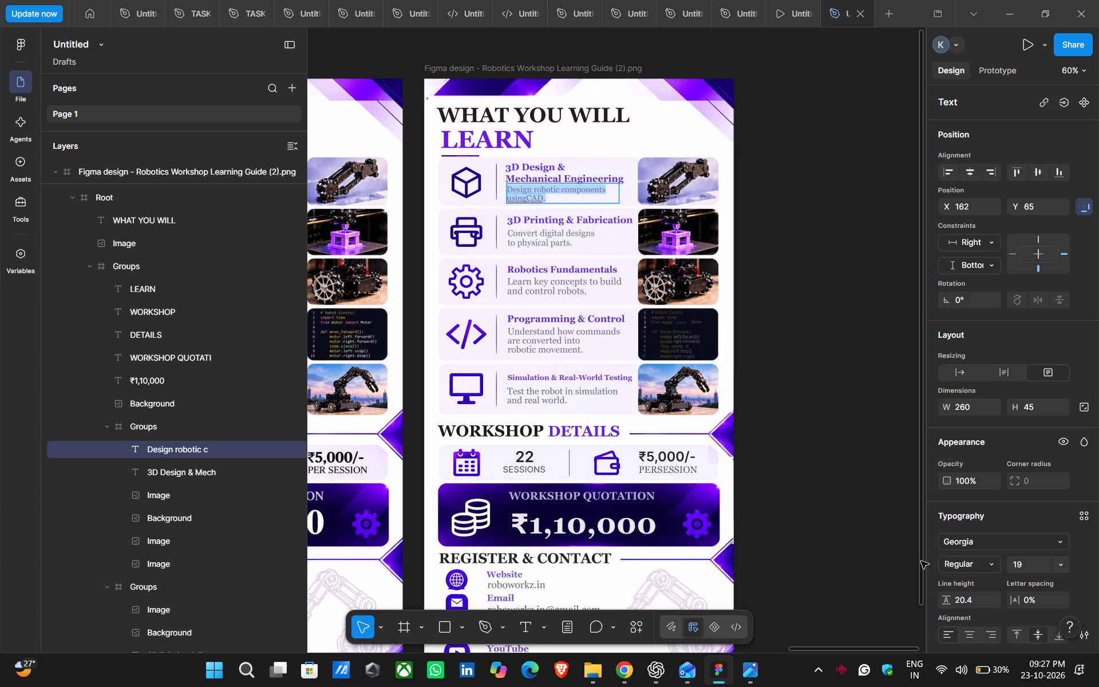
right_click_drag(851, 658, 374, 686)
right_click_drag(374, 686, 355, 686)
left_click(836, 321)
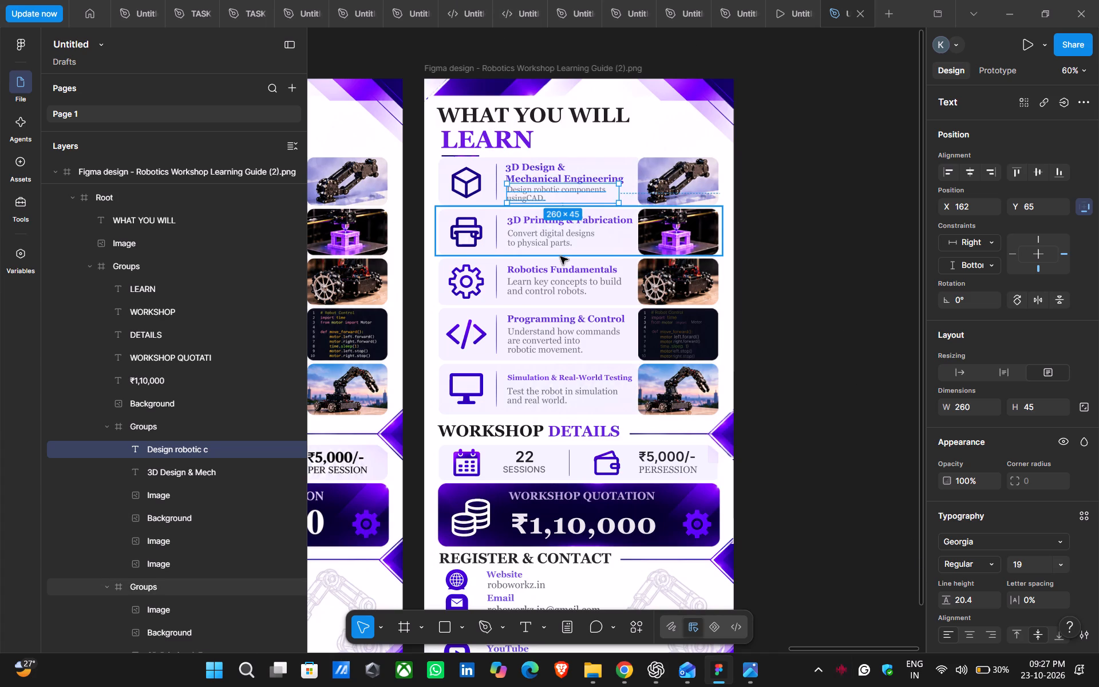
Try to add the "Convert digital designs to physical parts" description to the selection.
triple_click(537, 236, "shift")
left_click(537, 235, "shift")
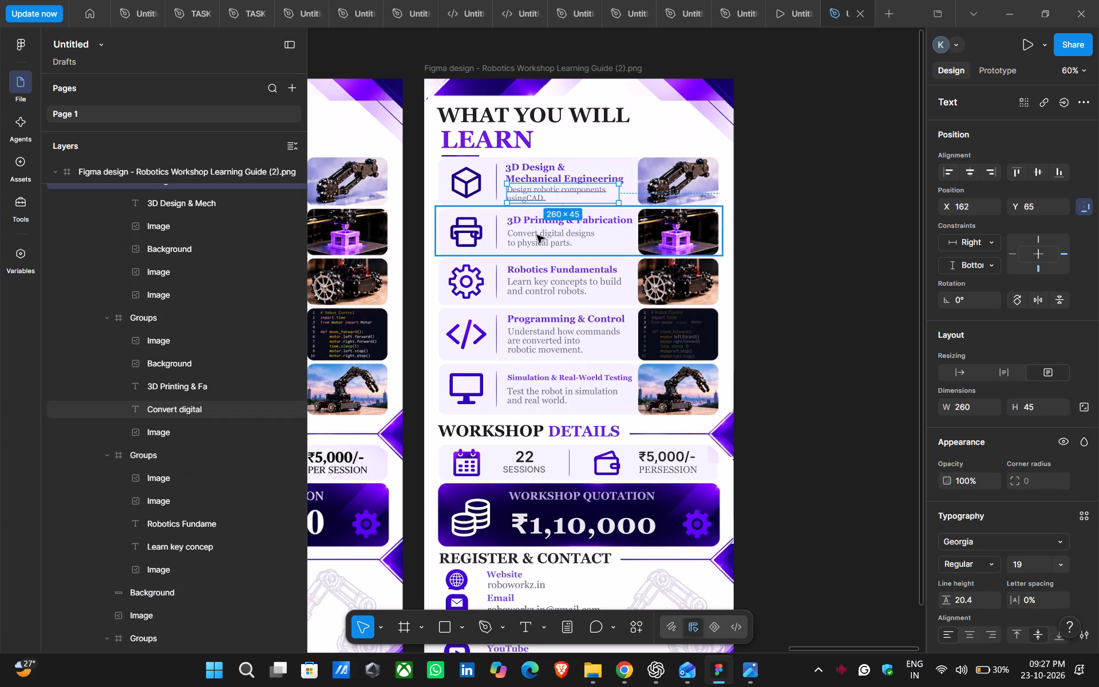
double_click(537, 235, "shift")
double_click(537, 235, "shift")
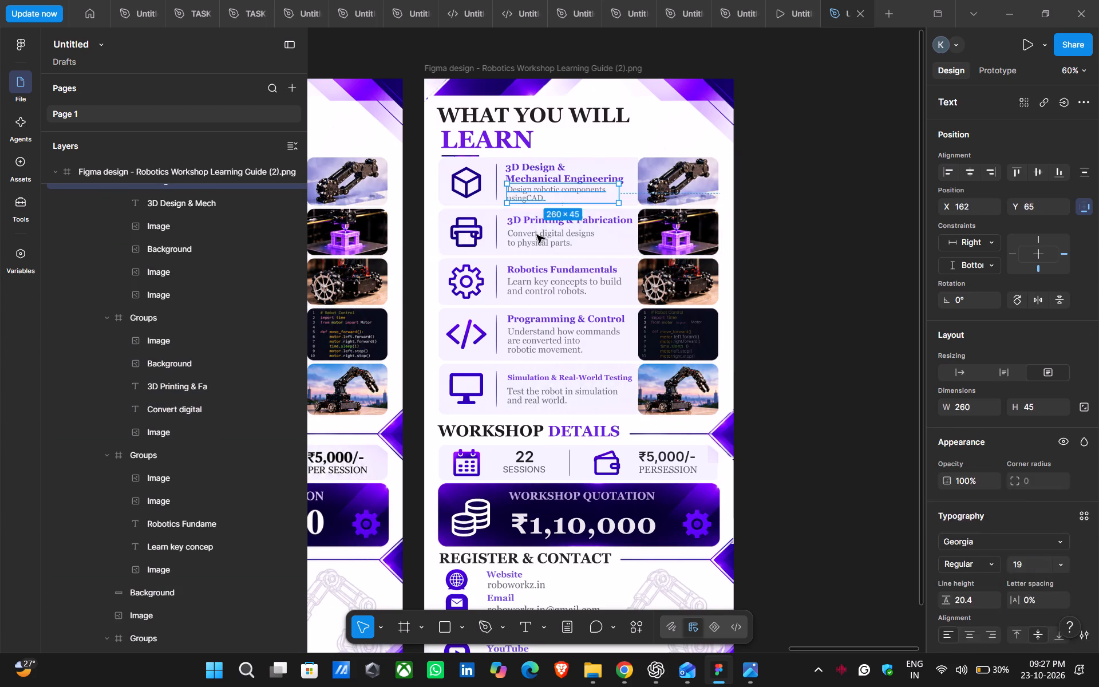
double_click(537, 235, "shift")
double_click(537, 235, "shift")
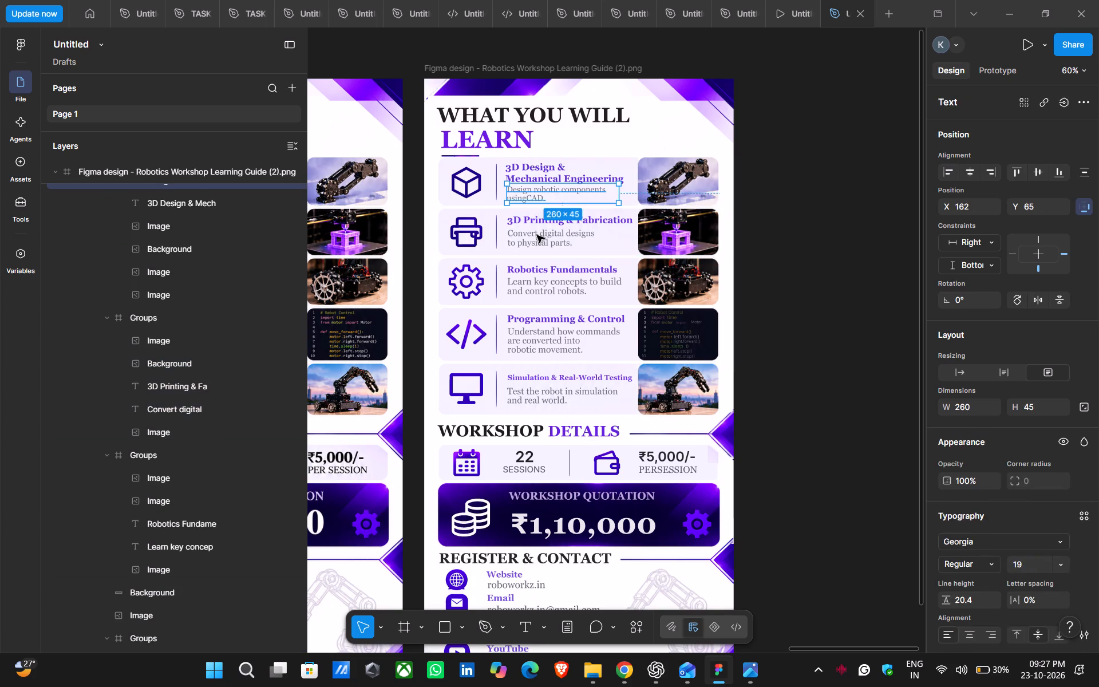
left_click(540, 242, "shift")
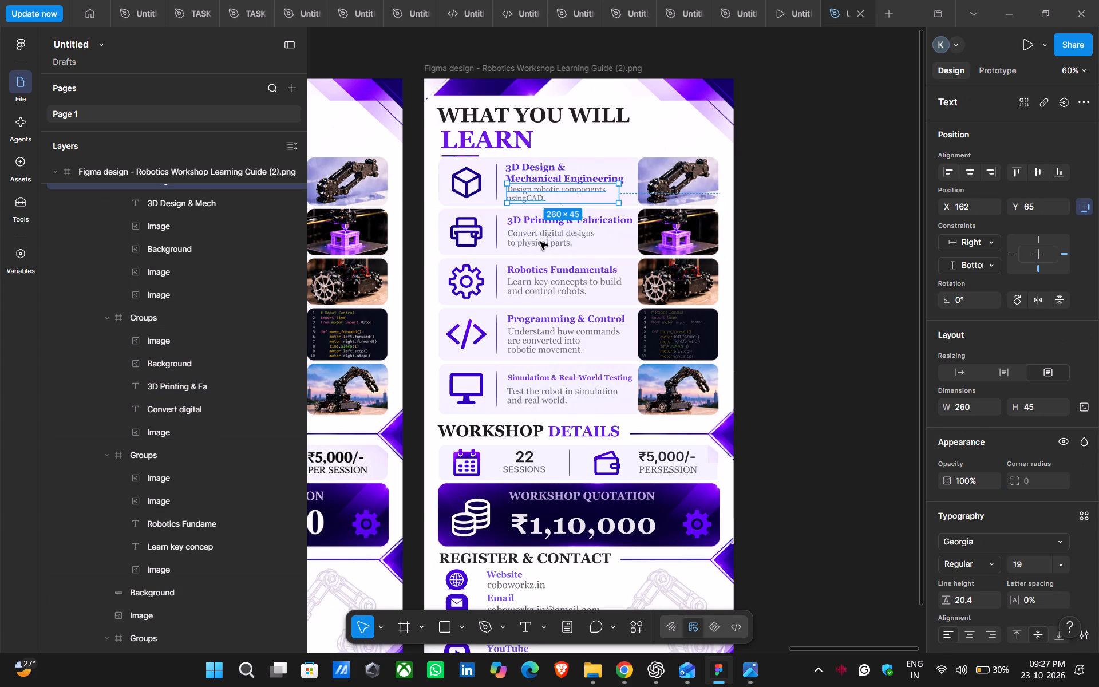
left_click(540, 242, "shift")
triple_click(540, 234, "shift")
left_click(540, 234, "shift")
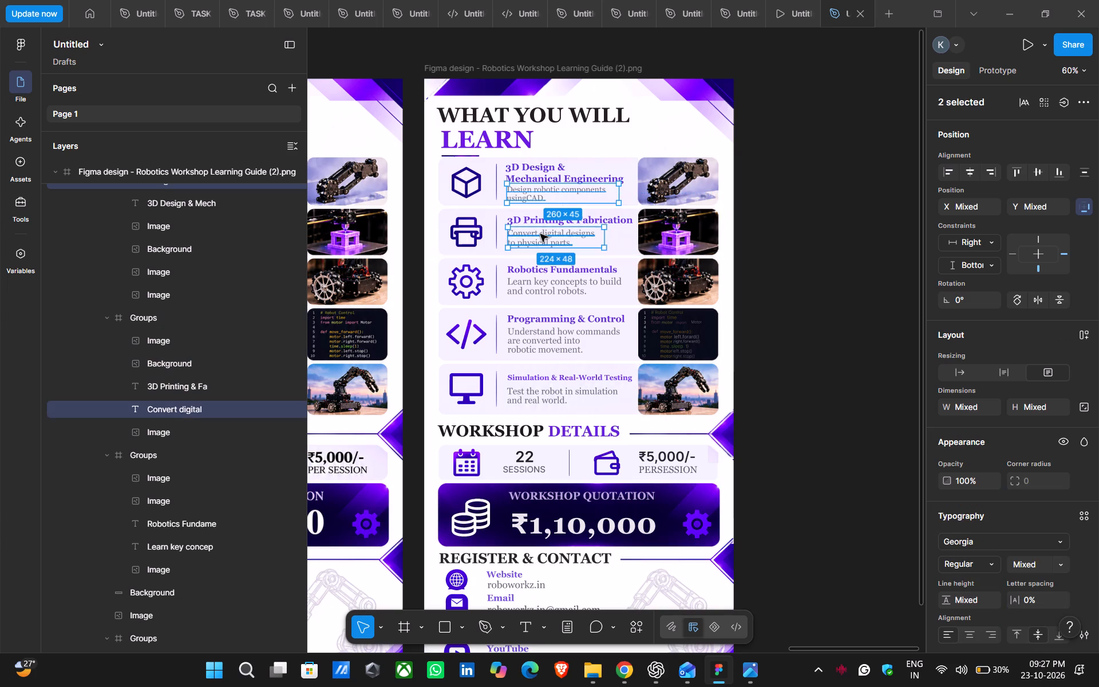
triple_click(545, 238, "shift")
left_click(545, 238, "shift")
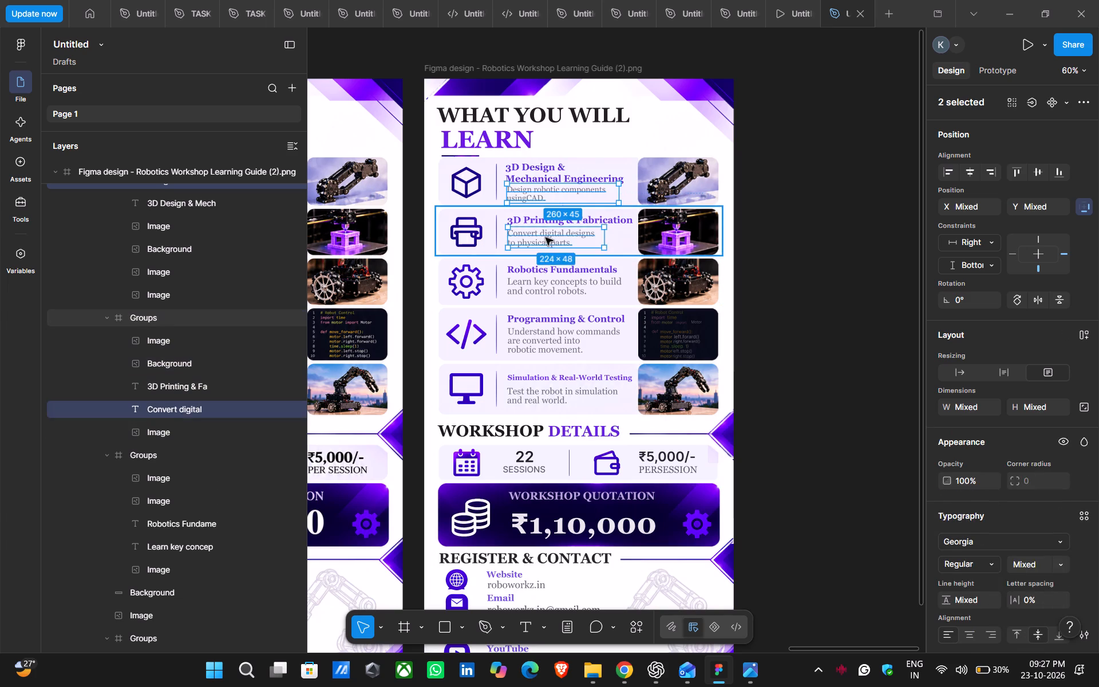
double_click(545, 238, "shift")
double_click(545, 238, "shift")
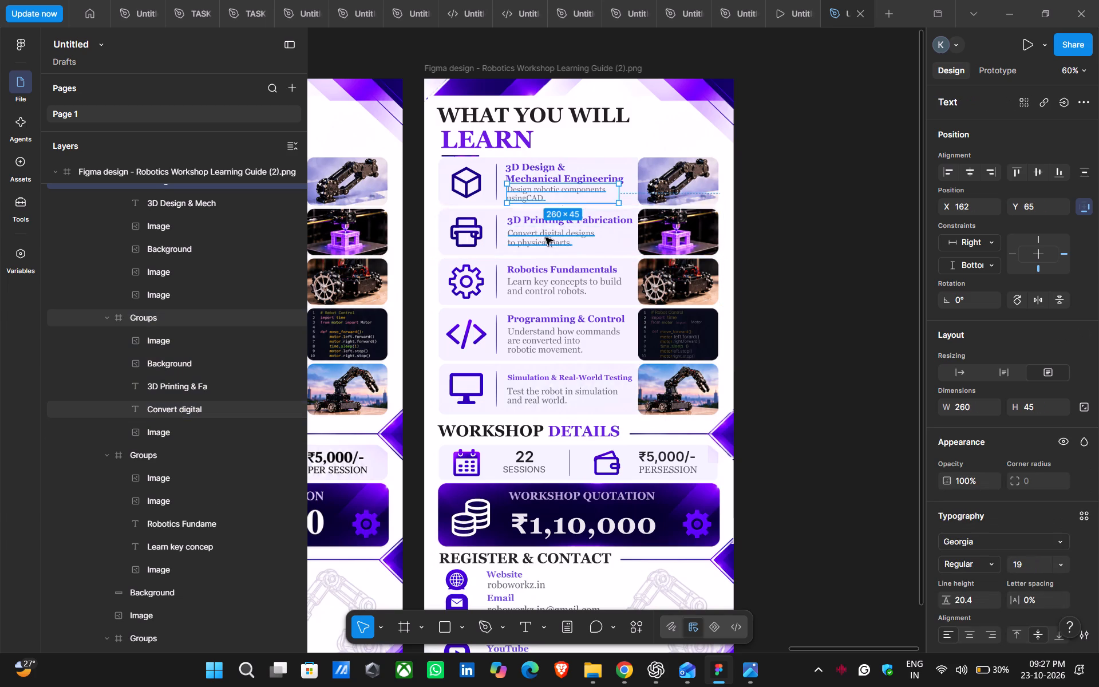
Set the fill colour of the "Design robotic components" description to black, 000000.
scroll(1009, 566, "down", 4)
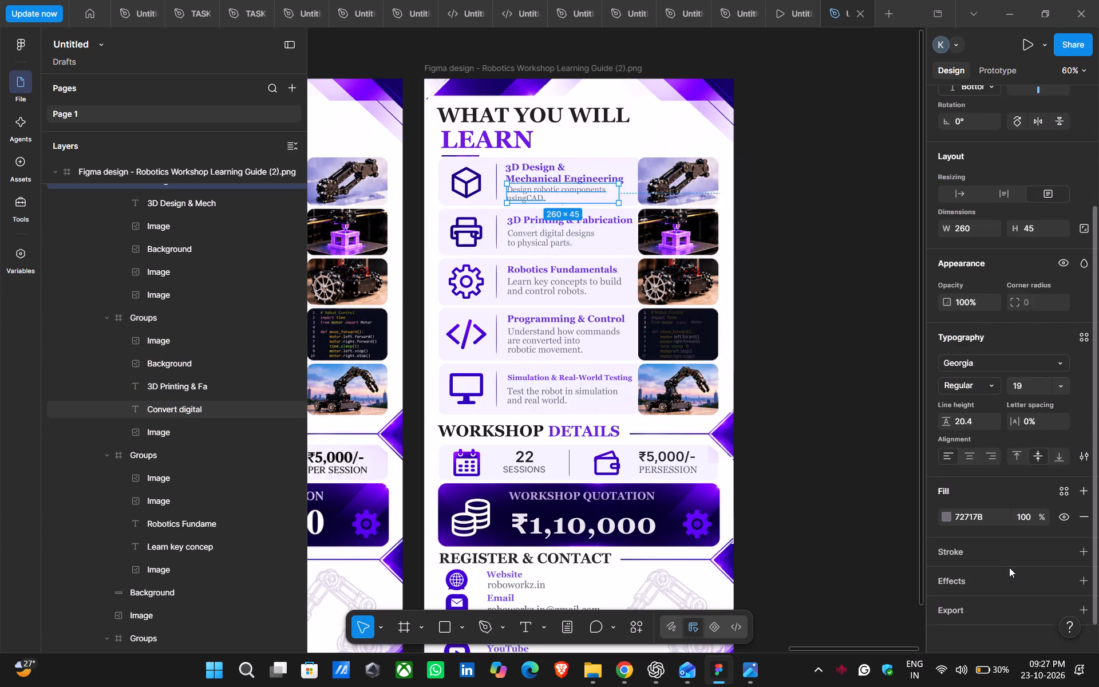
double_click(986, 510)
key("BackSpace")
key("BackSpace")
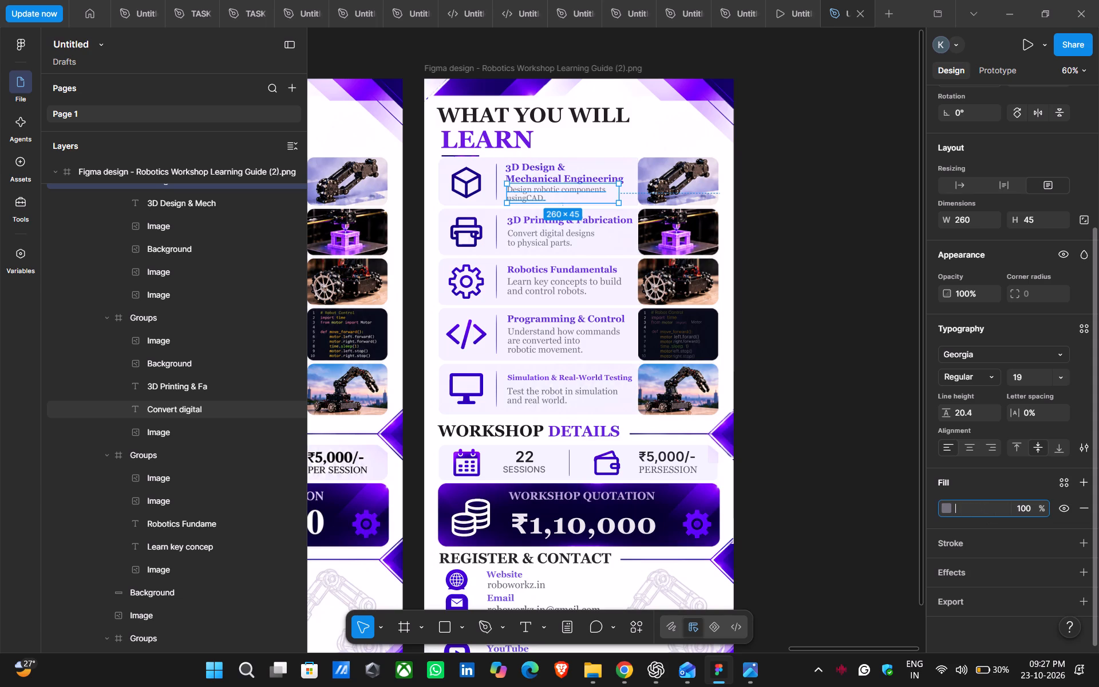
type("00")
key("Return")
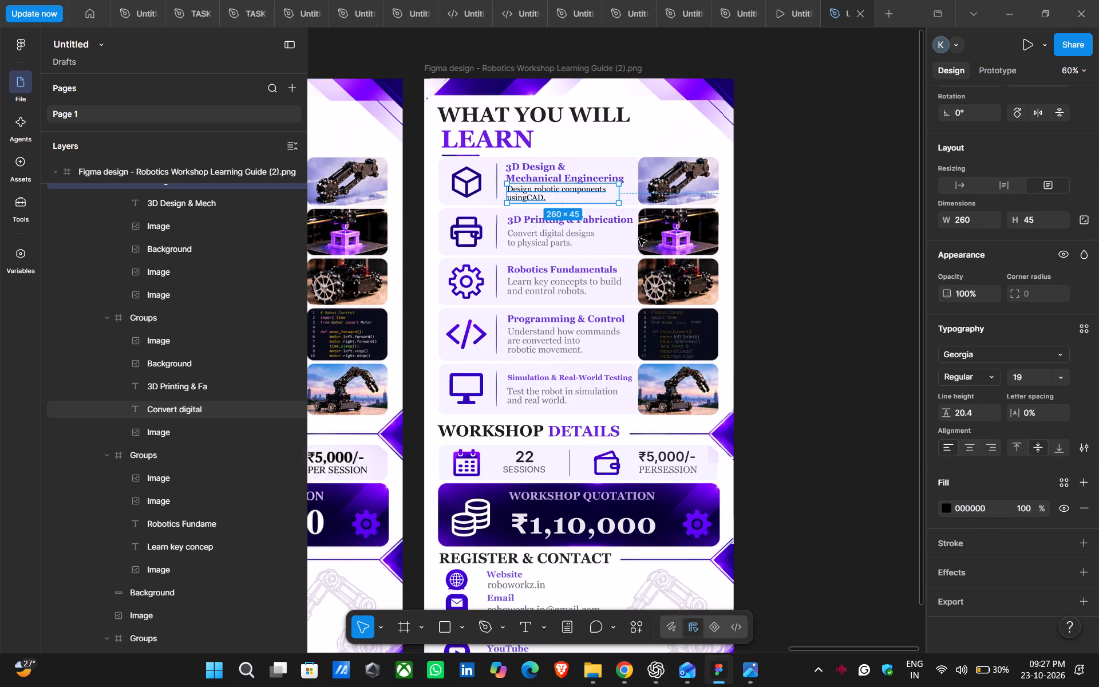
Set the fill colour of the "Convert digital designs to physical parts" description to black, 000000.
triple_click(543, 217)
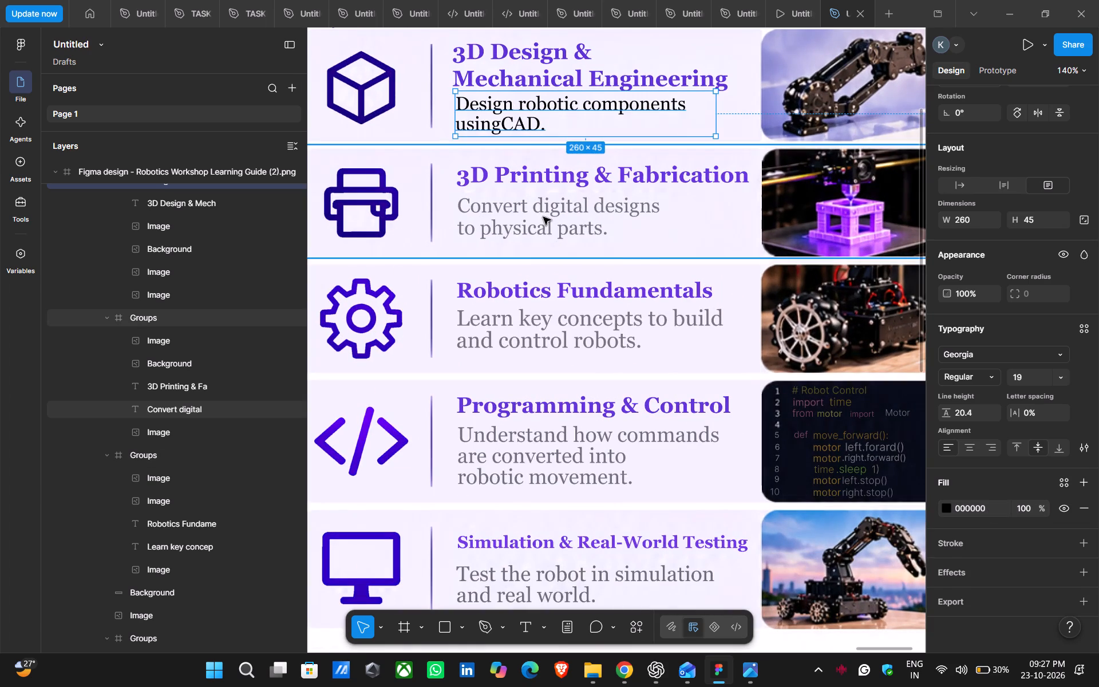
left_click(543, 217)
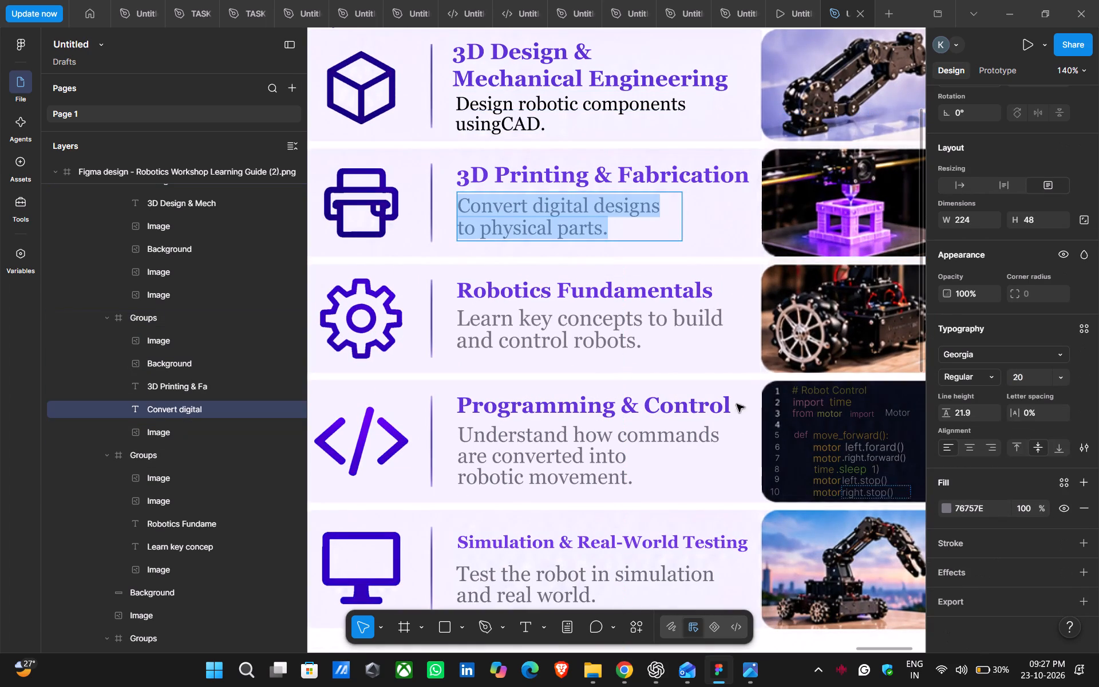
left_click(691, 326, "shift")
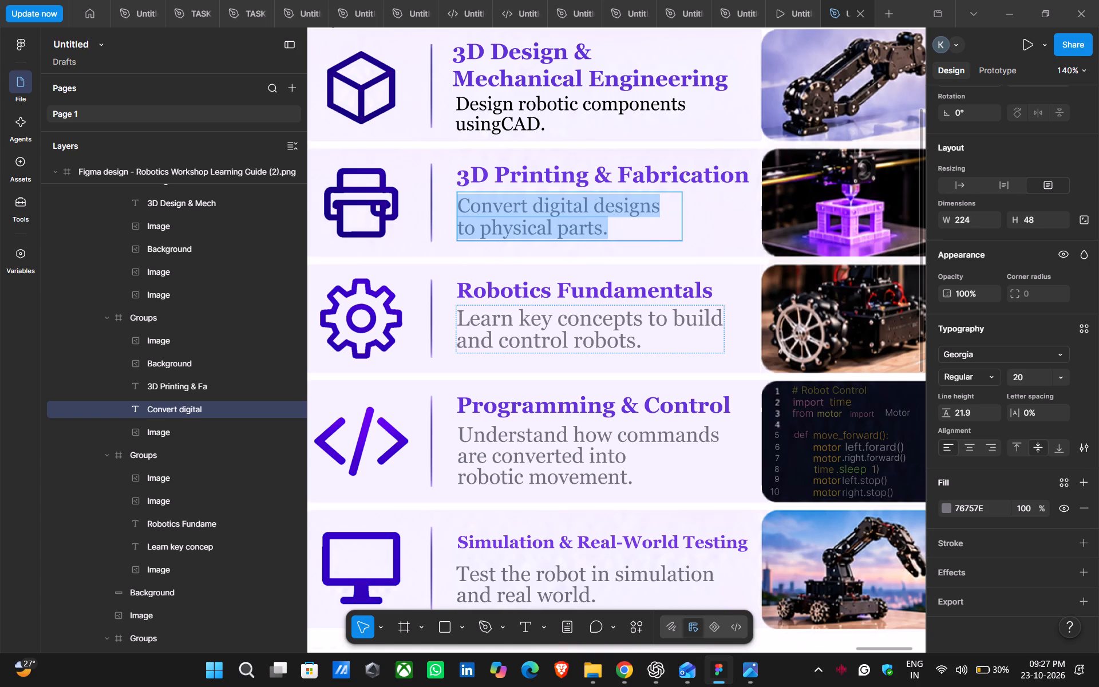
left_click(566, 228, "shift")
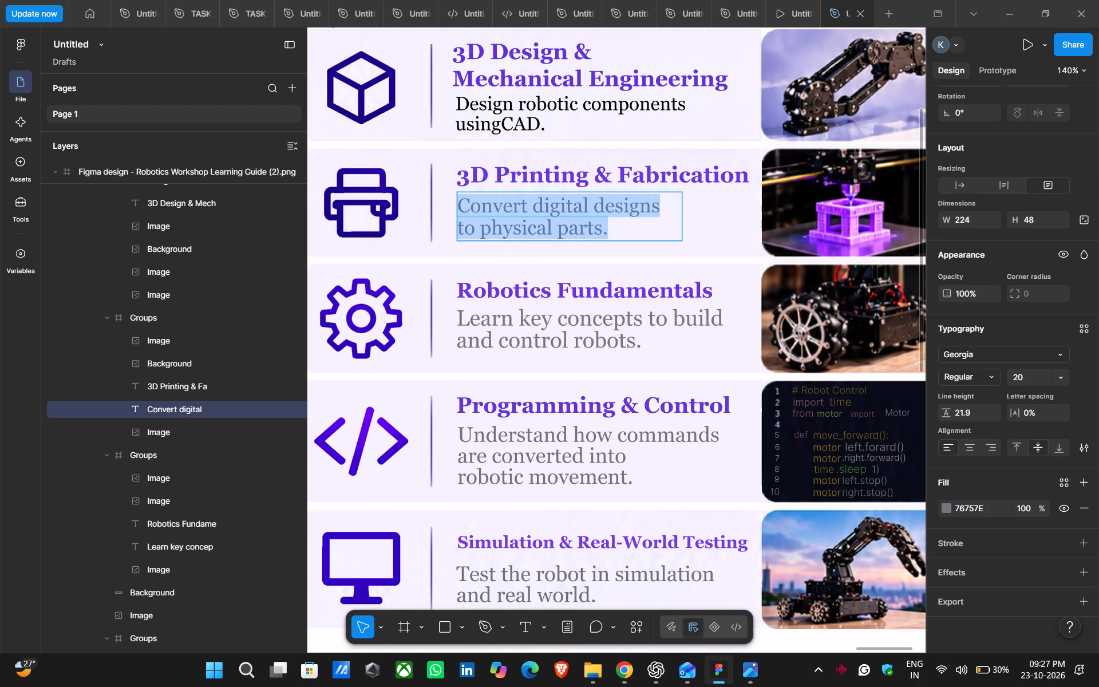
double_click(993, 503)
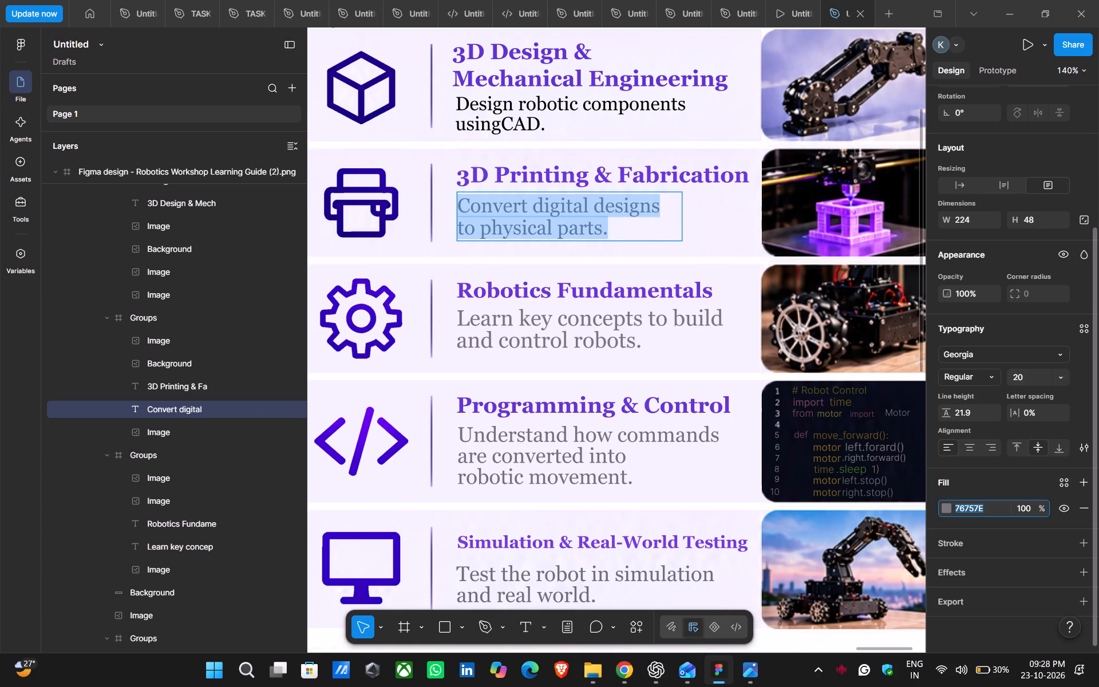
key("BackSpace")
type("00")
key("Return")
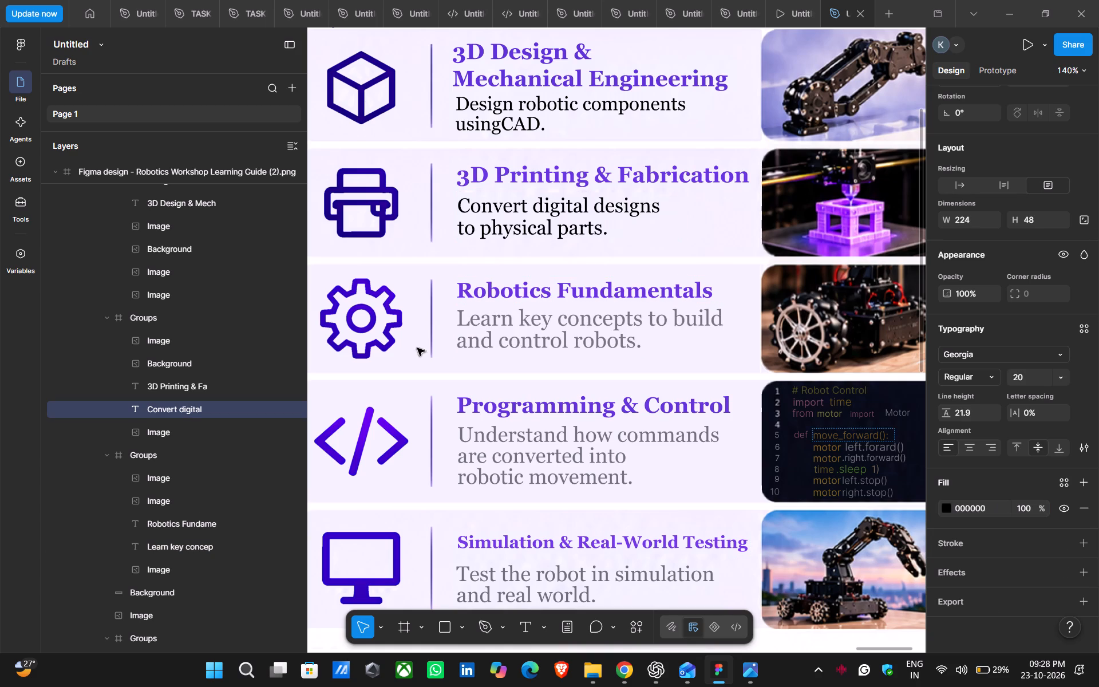
Set the fill colour of the whole "Learn key concepts to build and control robots" description to black, 000000.
left_click(595, 343)
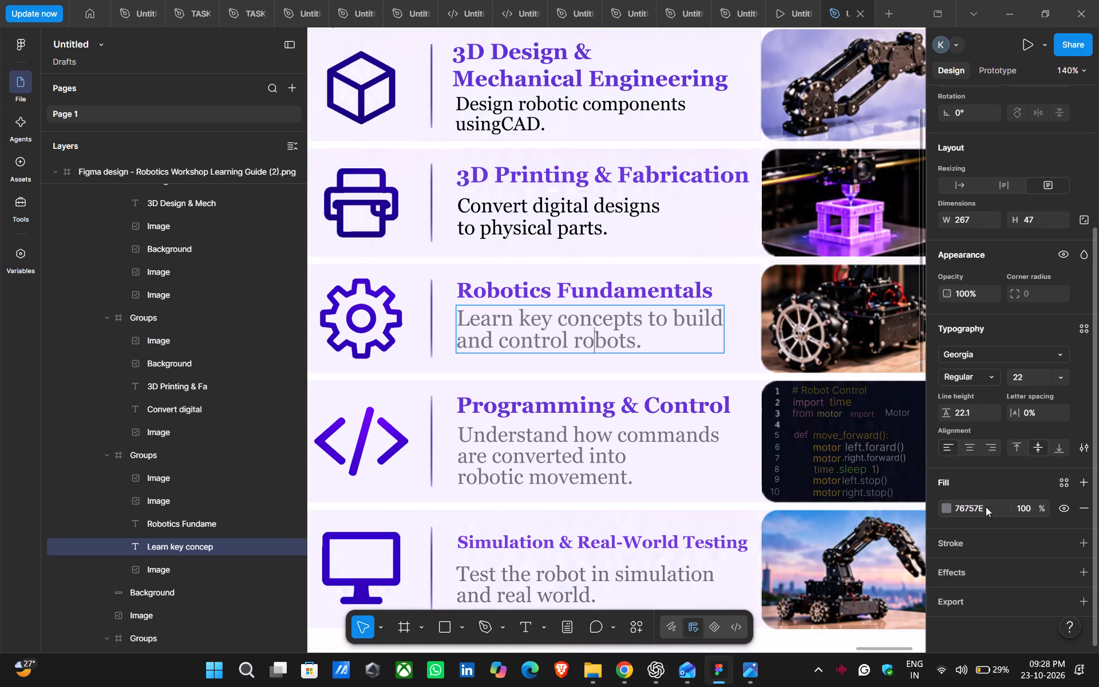
double_click(987, 507)
key("BackSpace")
key("BackSpace")
type("00")
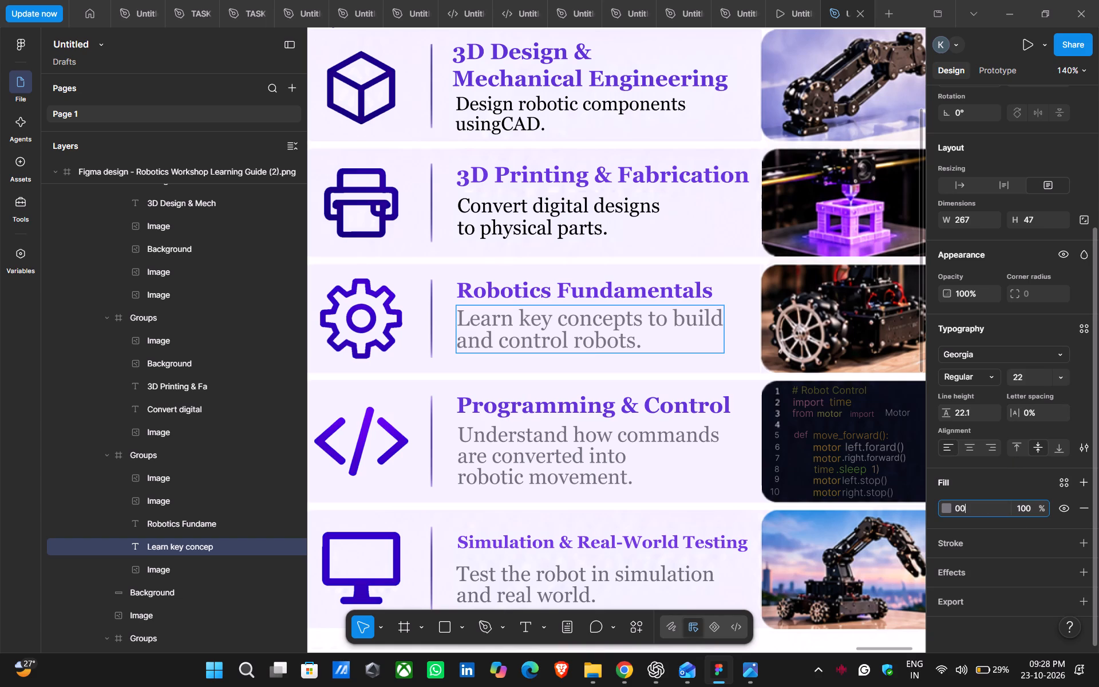
key("Return")
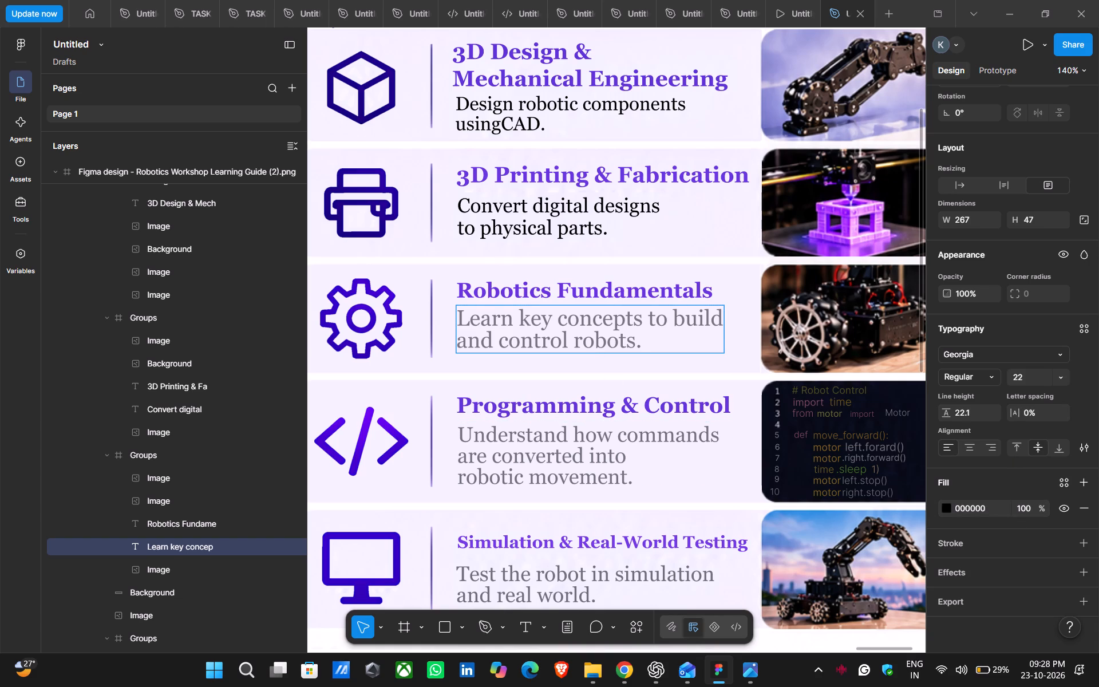
key("ctrl+a")
double_click(999, 509)
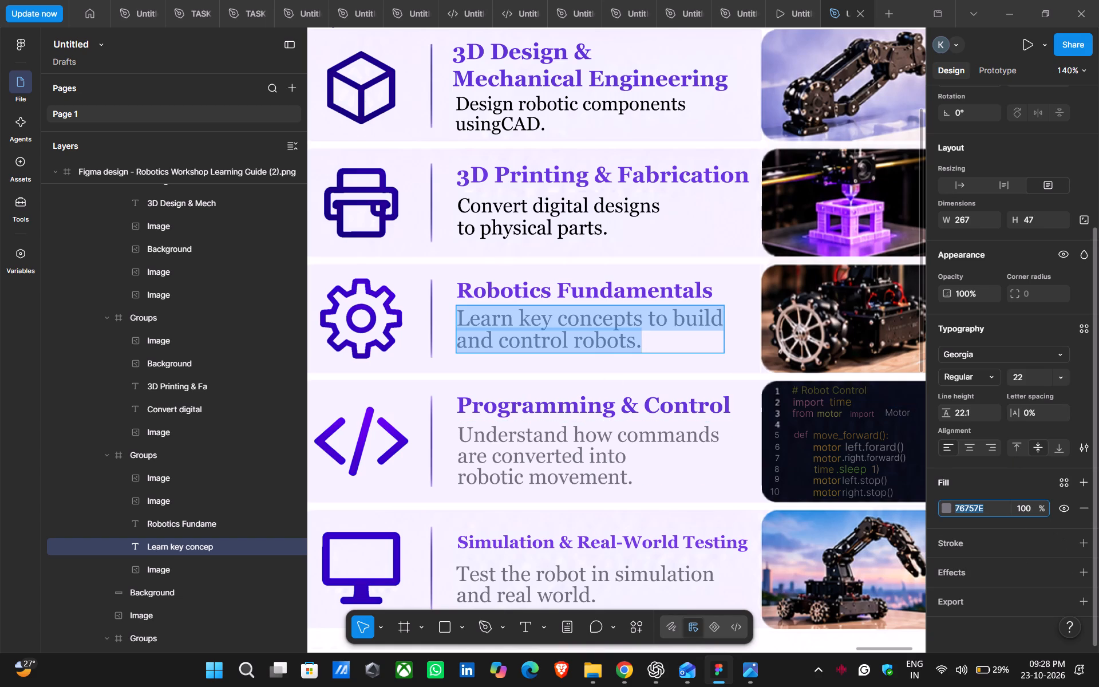
key("BackSpace")
type("00")
key("Return")
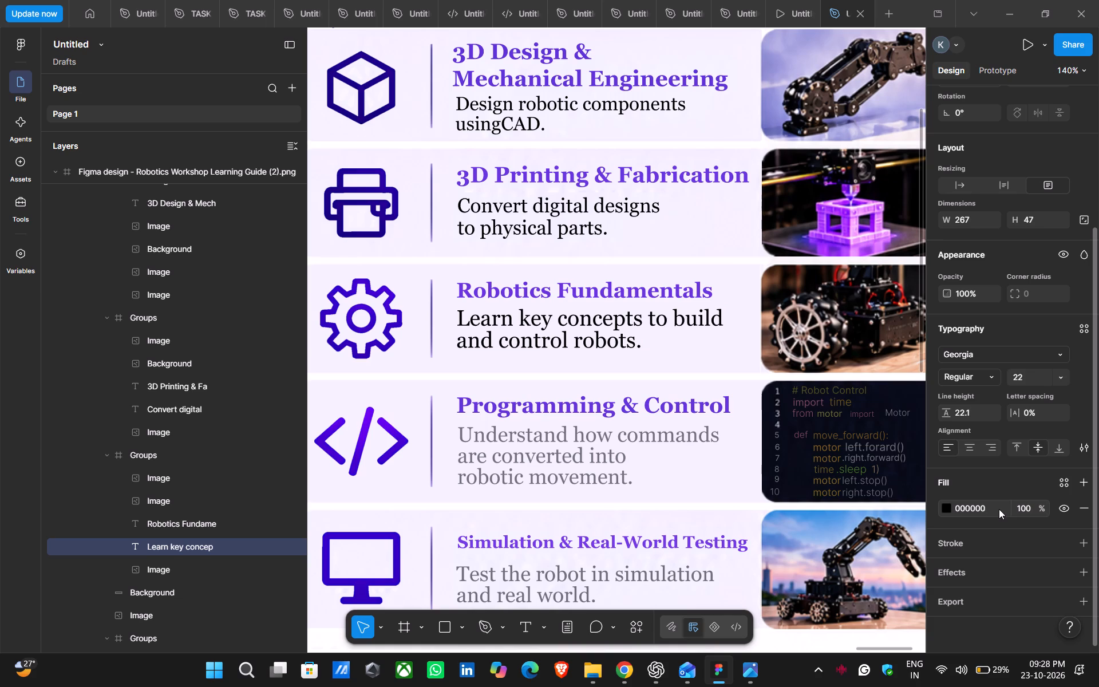
Set the fill colour of the "Understand how commands" description under Programming & Control to black, 000000.
triple_click(598, 464)
left_click(598, 464)
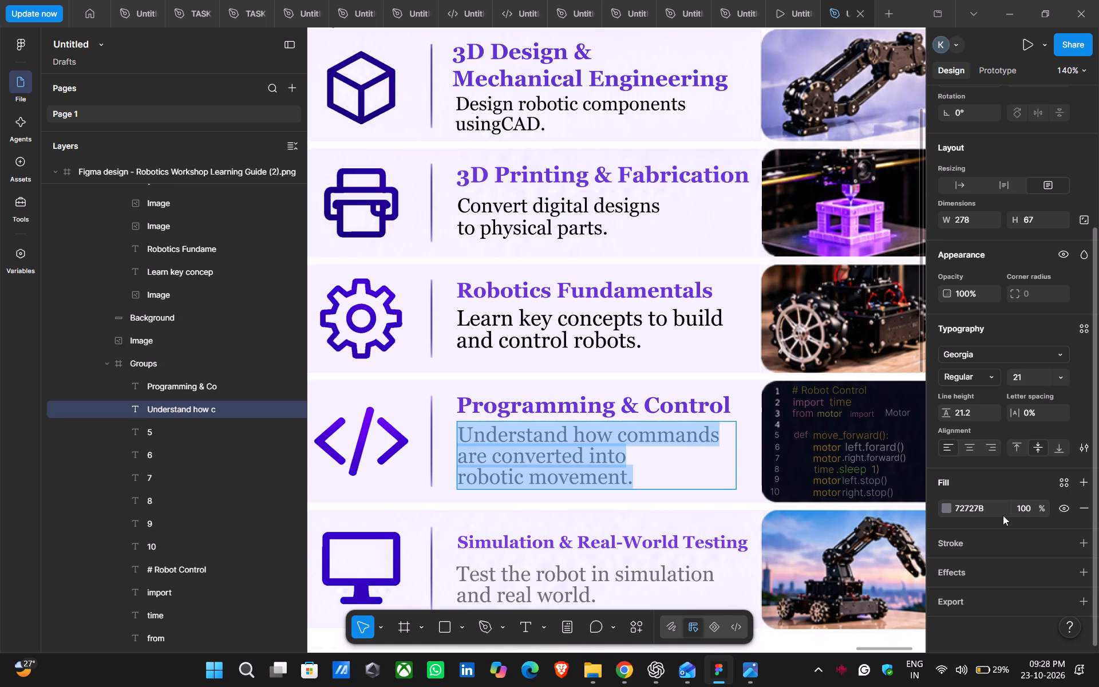
double_click(988, 507)
key("BackSpace")
type("00")
key("Return")
Set the fill colour of the "Test the robot in simulation and real world" description to black, 000000.
scroll(457, 451, "down", 3)
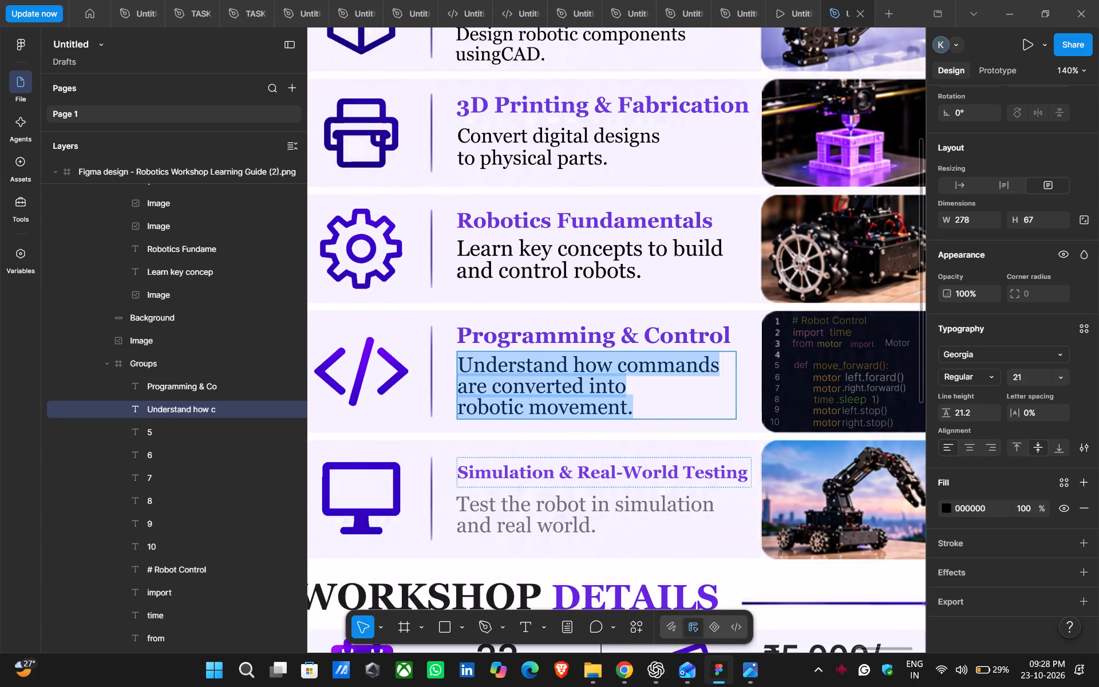
triple_click(555, 513)
left_click(555, 513)
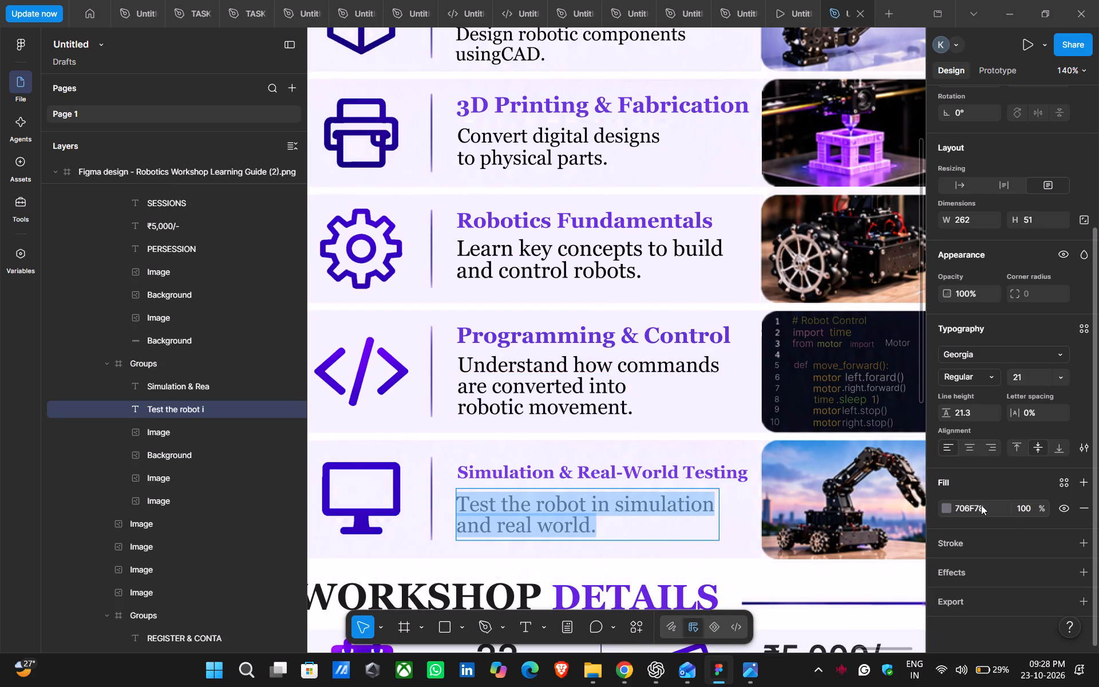
double_click(986, 512)
key("BackSpace")
type("00")
key("Return")
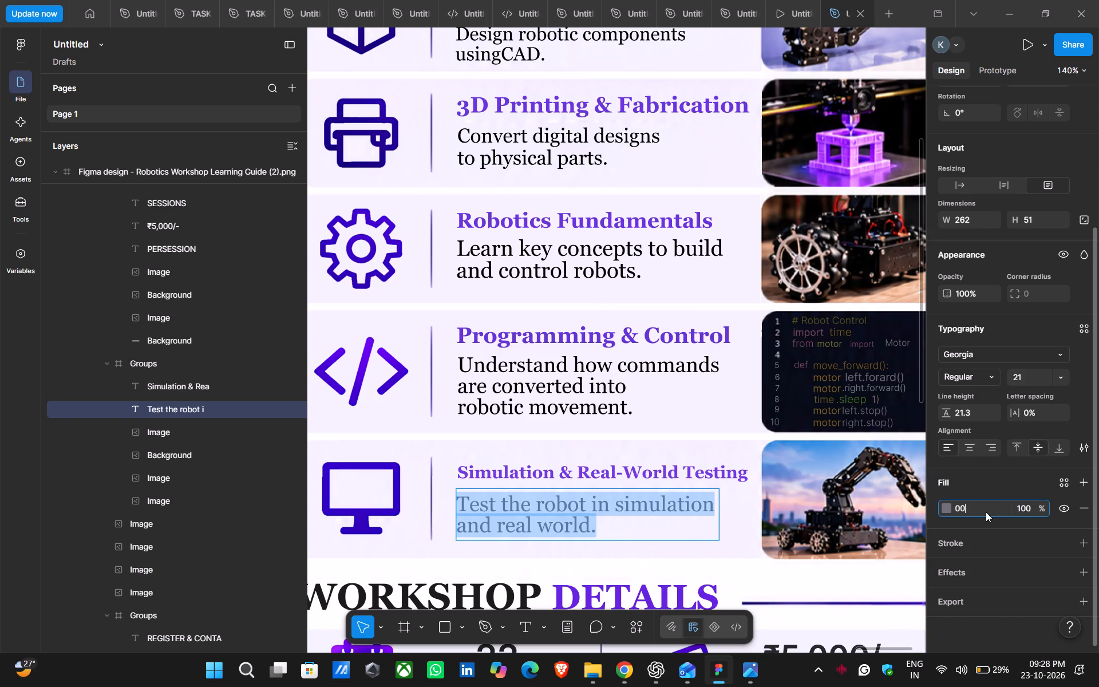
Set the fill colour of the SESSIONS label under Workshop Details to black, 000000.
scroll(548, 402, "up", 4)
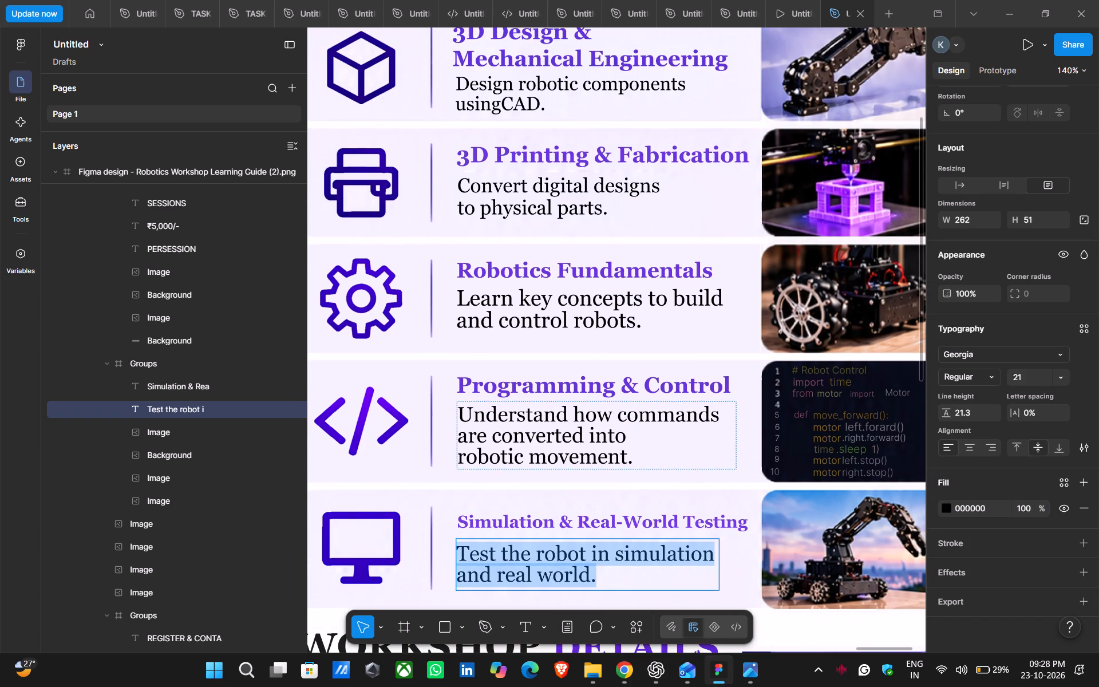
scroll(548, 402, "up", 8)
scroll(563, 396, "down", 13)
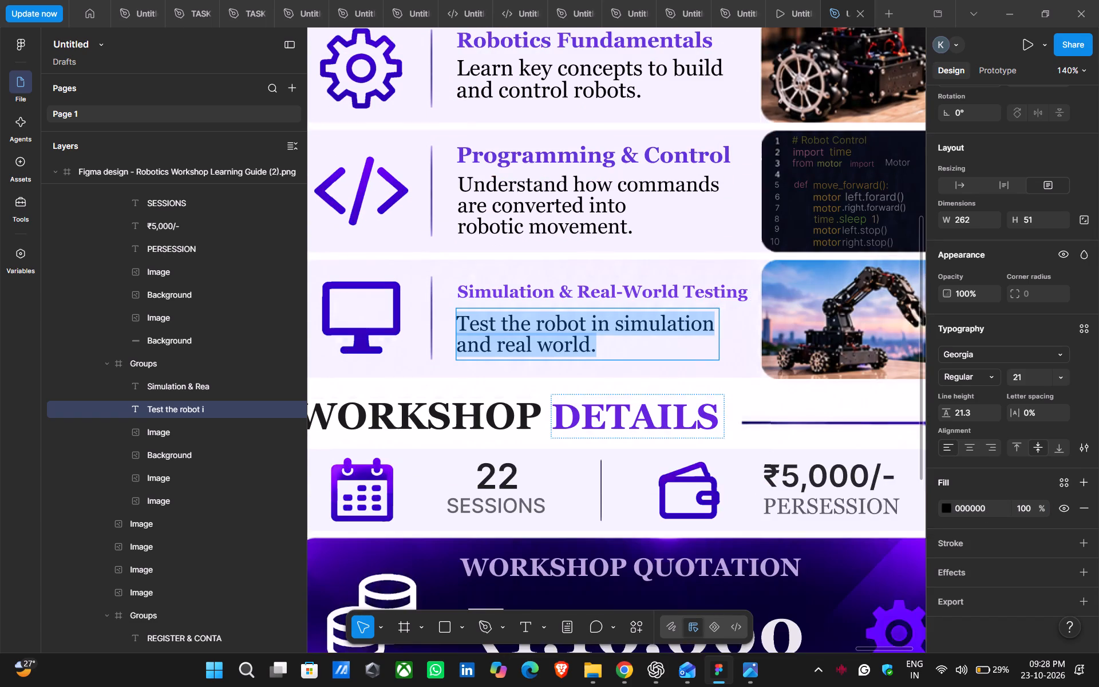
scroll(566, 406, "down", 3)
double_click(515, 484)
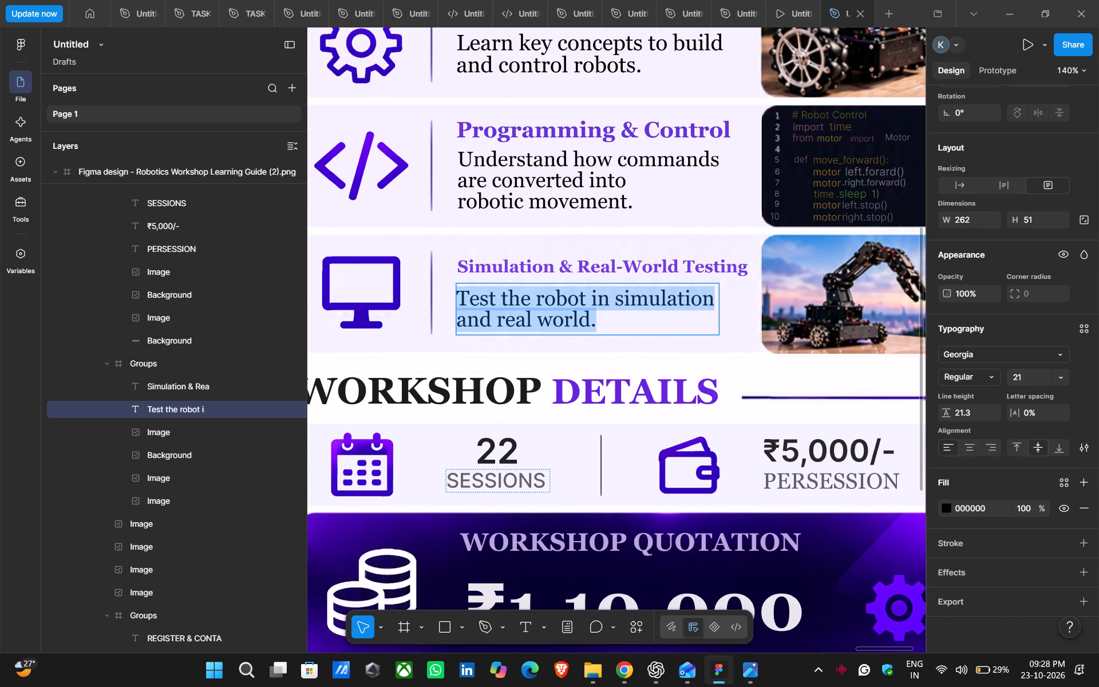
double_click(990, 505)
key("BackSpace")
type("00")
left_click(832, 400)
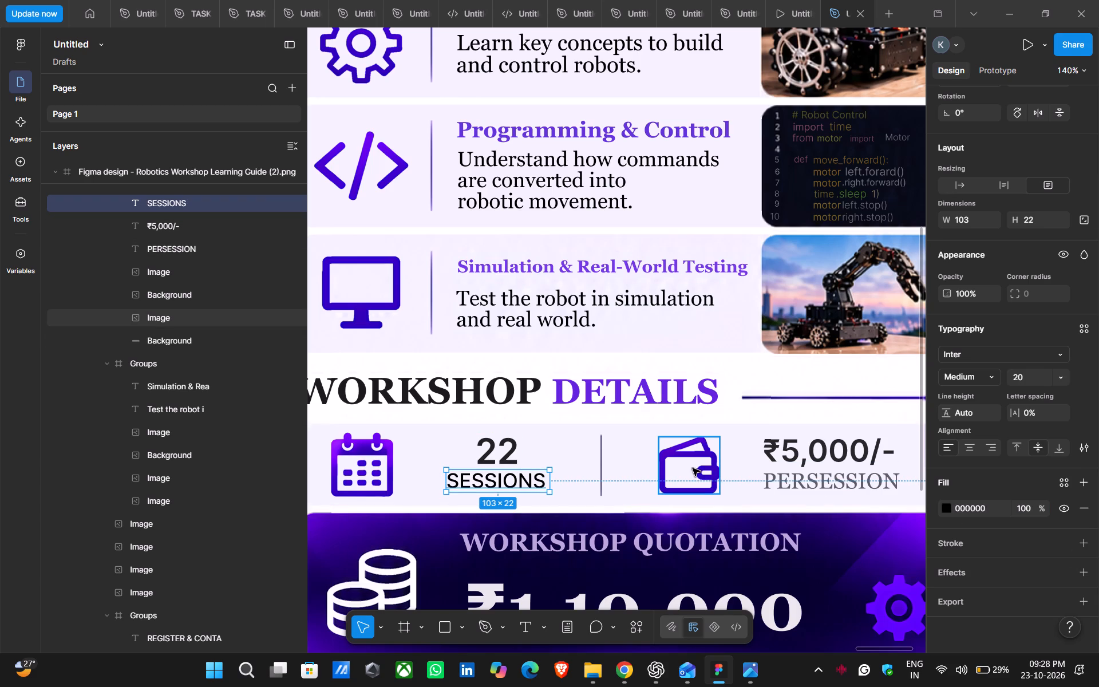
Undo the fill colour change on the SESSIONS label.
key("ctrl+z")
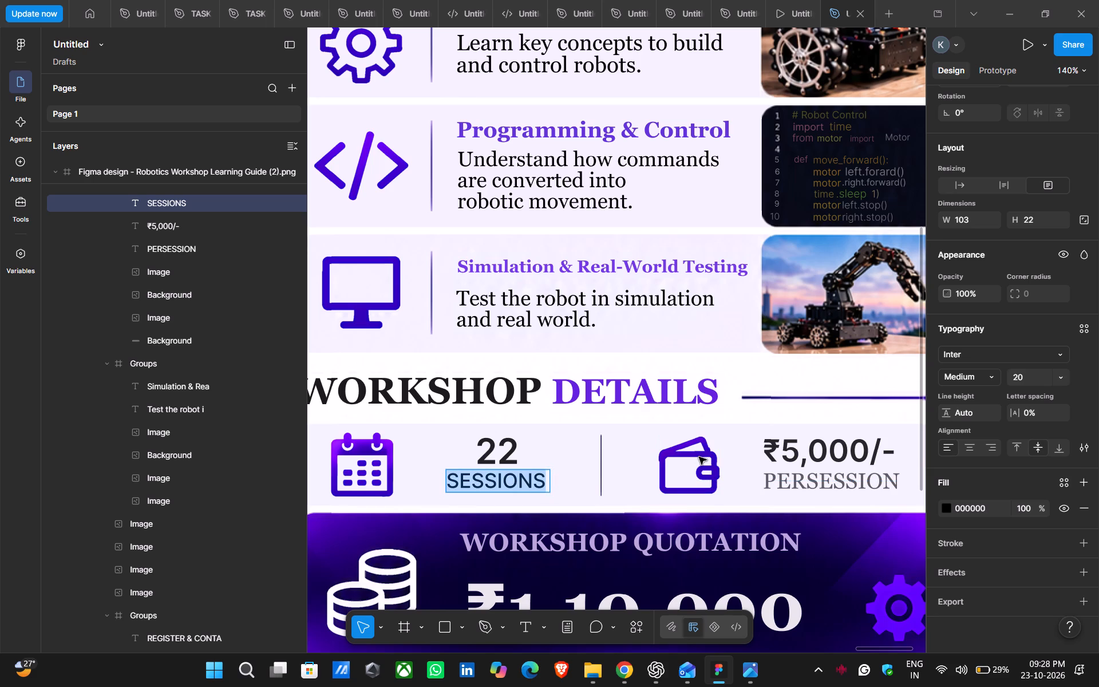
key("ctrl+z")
Set the font weight of the number 22 above SESSIONS in the converted design to Extra Bold.
scroll(699, 457, "down", 1)
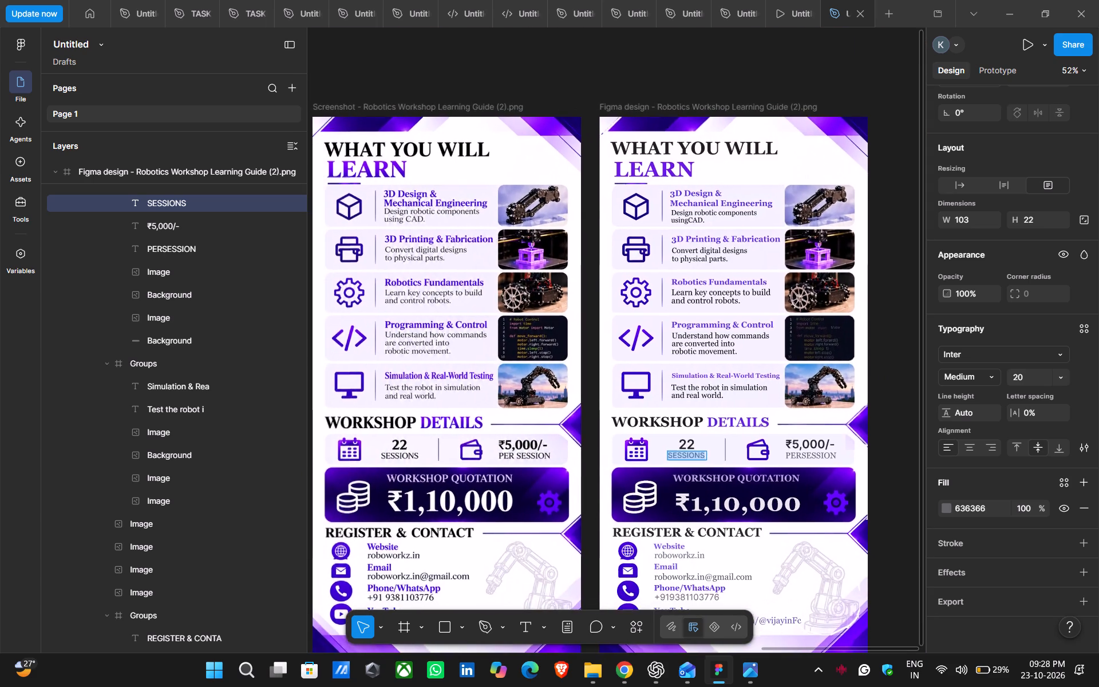
scroll(699, 457, "down", 1)
scroll(630, 416, "right", 1)
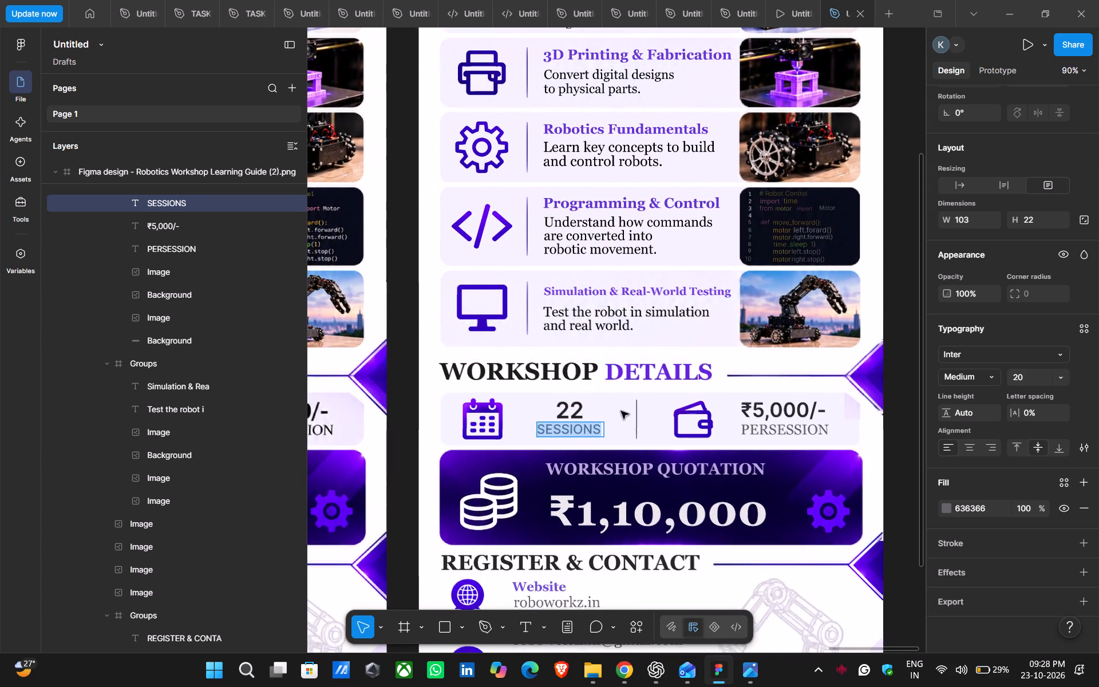
scroll(621, 411, "right", 1)
left_click(580, 411)
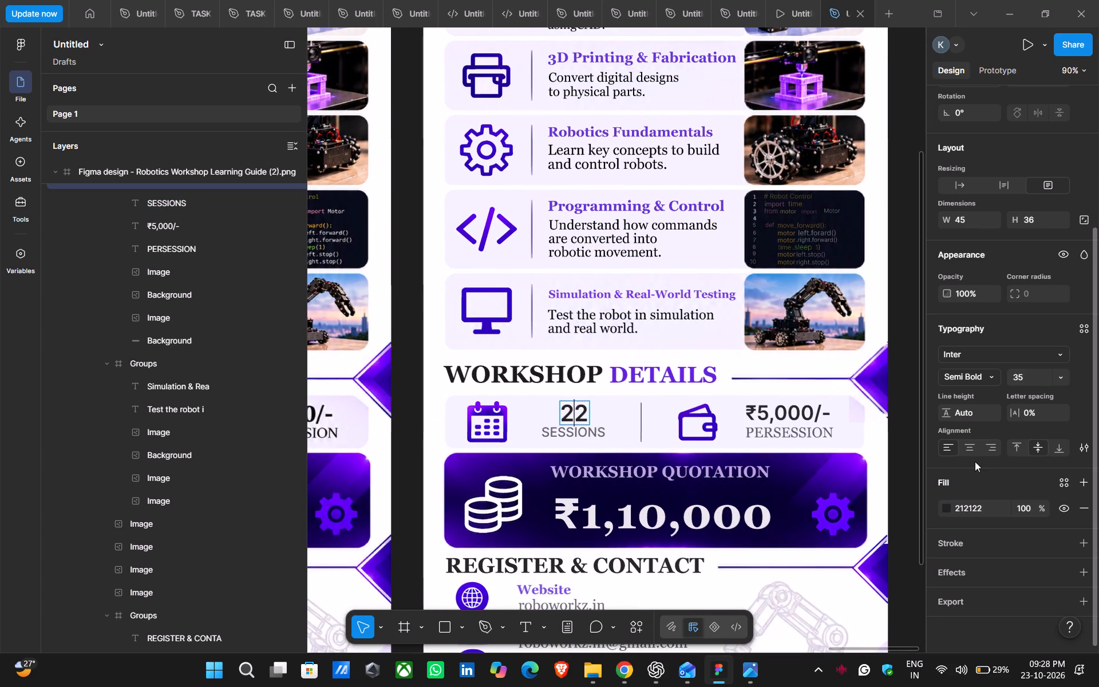
left_click(991, 379)
left_click(990, 394)
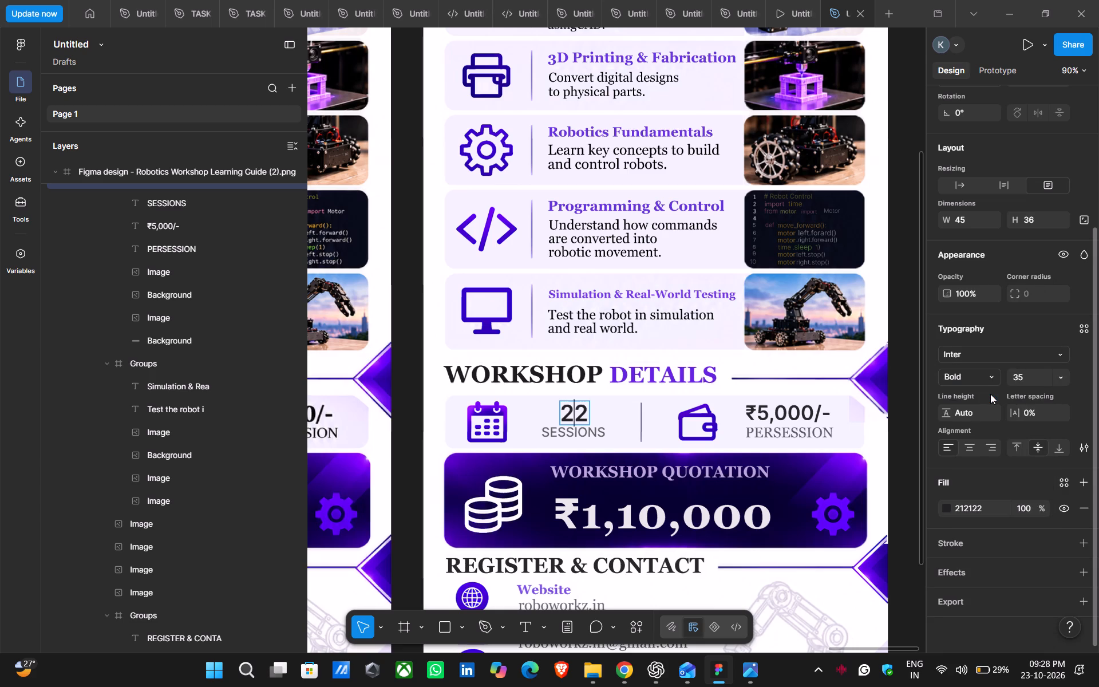
left_click(983, 378)
left_click(990, 392)
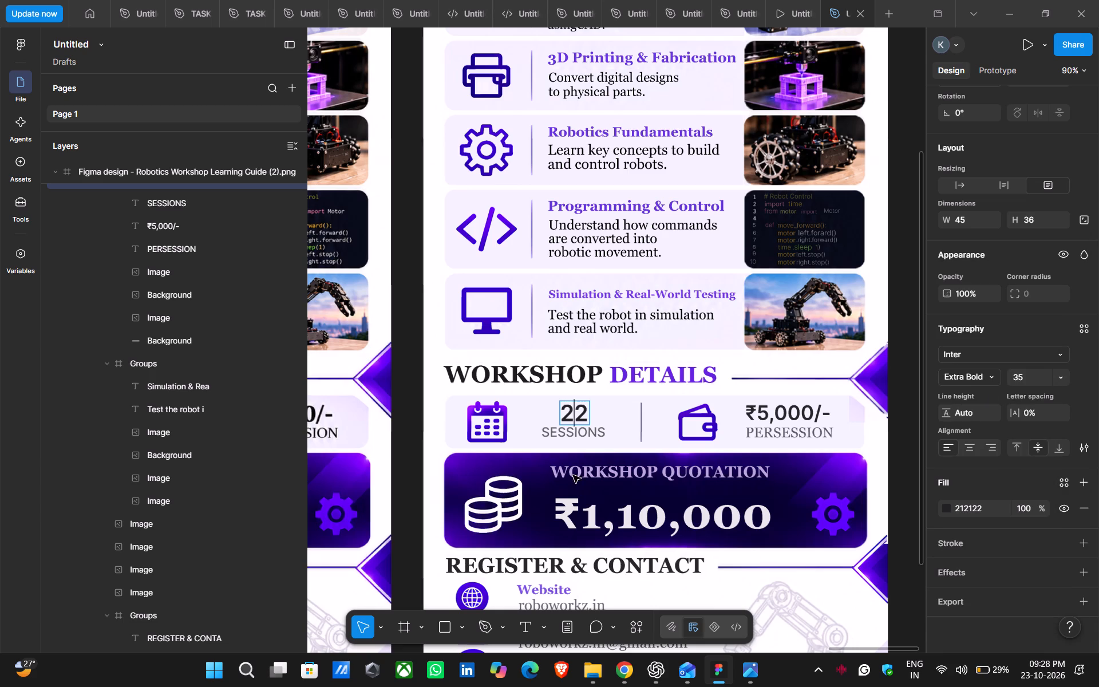
key("ctrl+a")
left_click(990, 374)
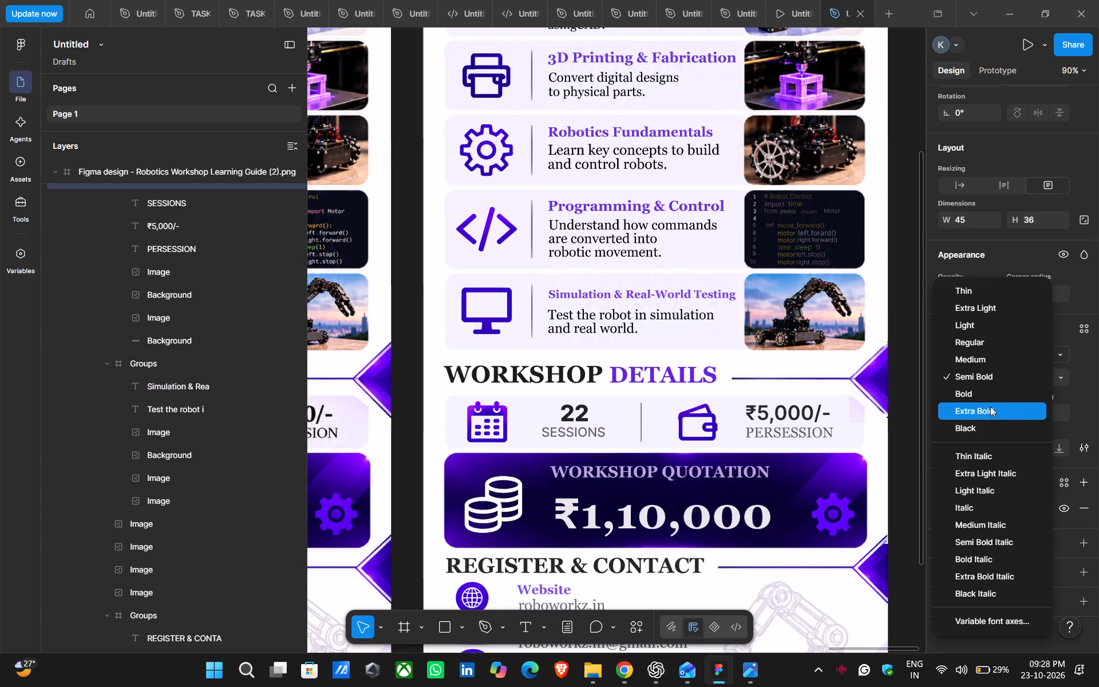
left_click(990, 406)
Set the font weight of the ₹5,000/- price under Workshop Details to Extra Bold.
triple_click(795, 415)
left_click(795, 414)
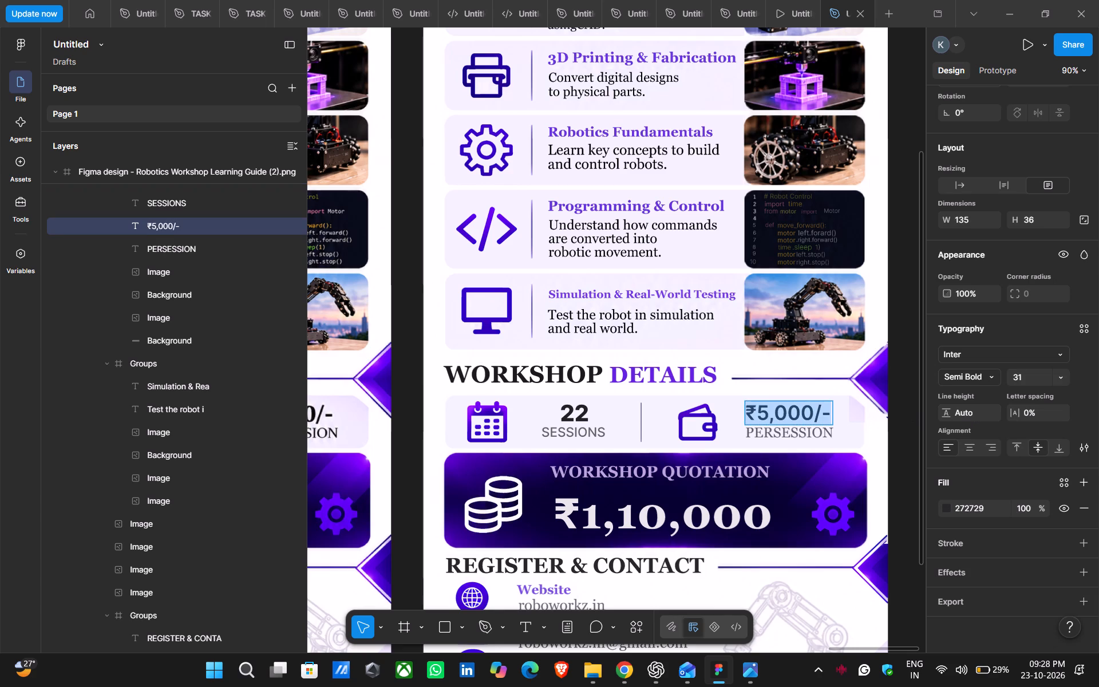
left_click(991, 380)
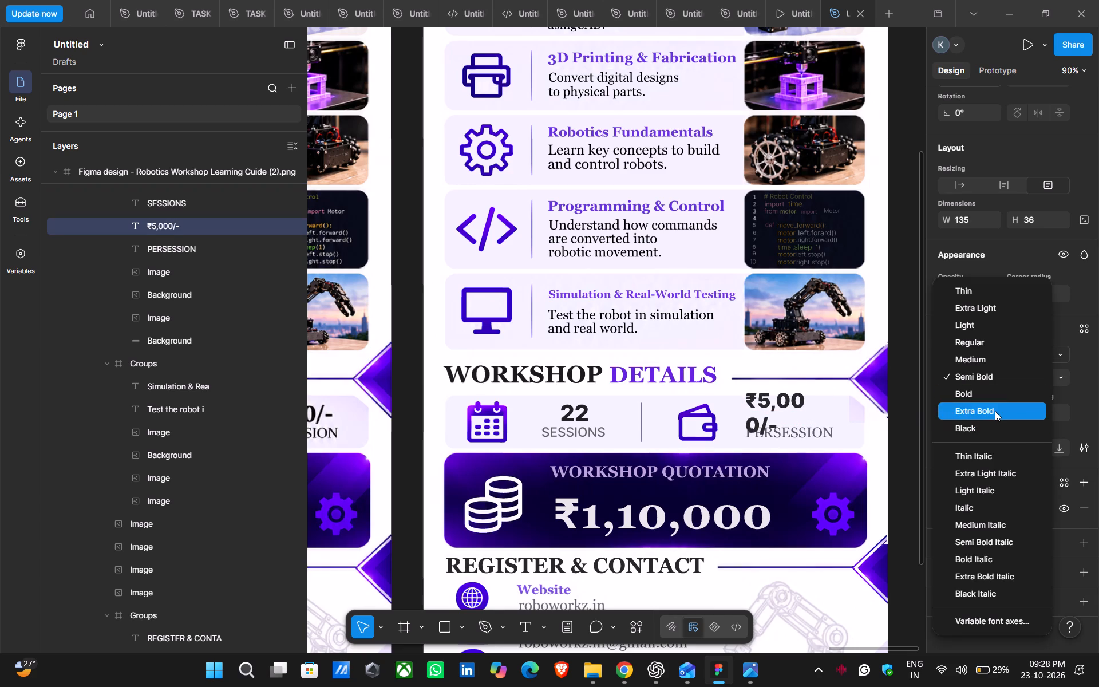
left_click(995, 410)
Widen the ₹5,000/- text box to about 148 so the price fits on a single line.
left_click(757, 409)
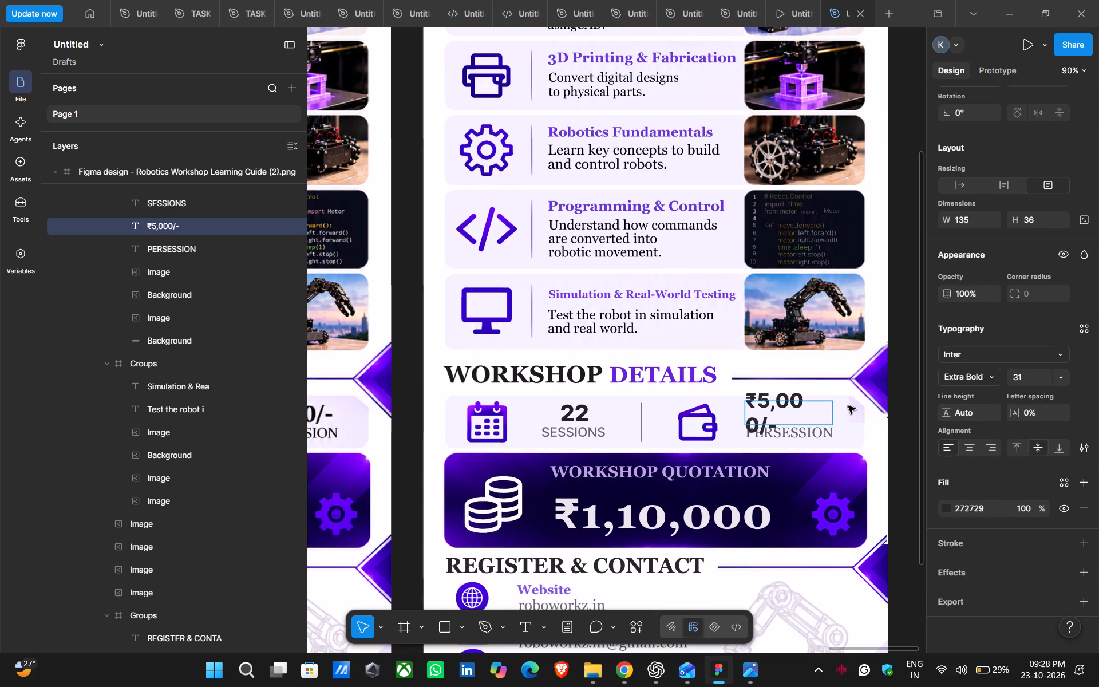
left_click(825, 414)
left_click(845, 416)
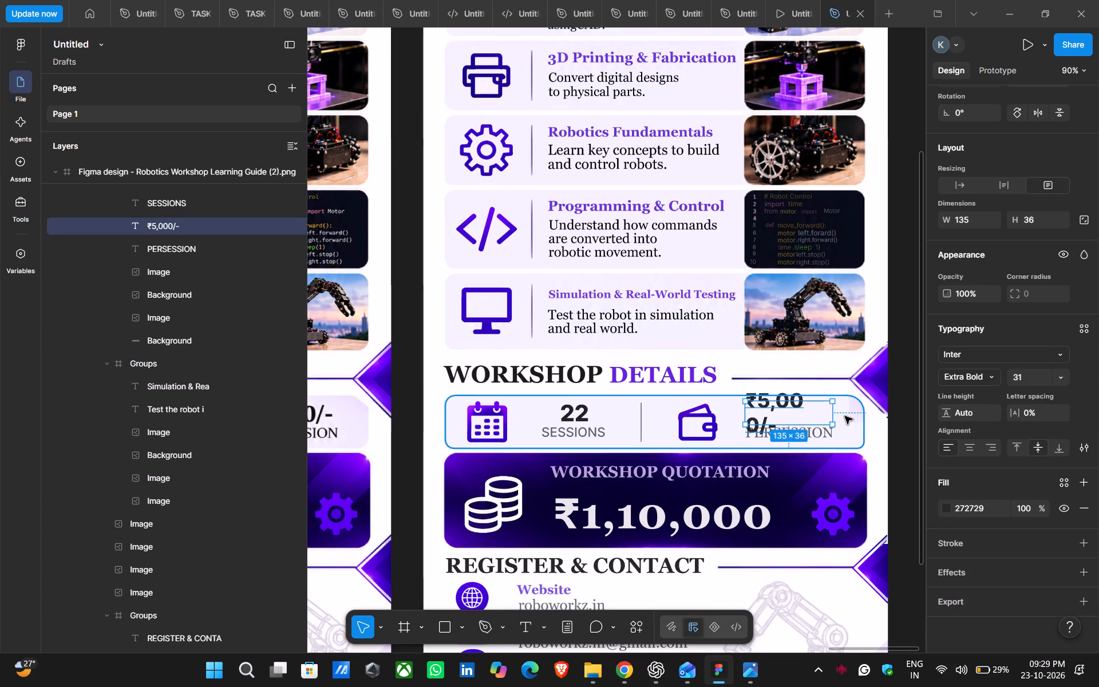
left_click_drag(831, 413, 840, 412)
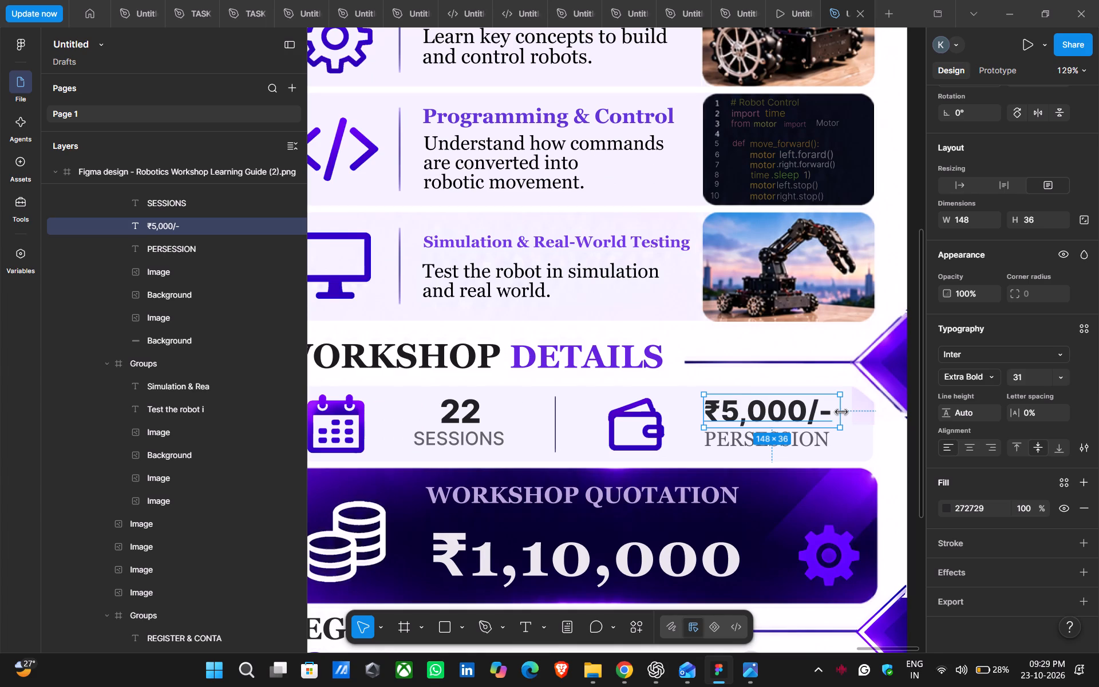
scroll(765, 362, "right", 1)
scroll(765, 362, "left", 1)
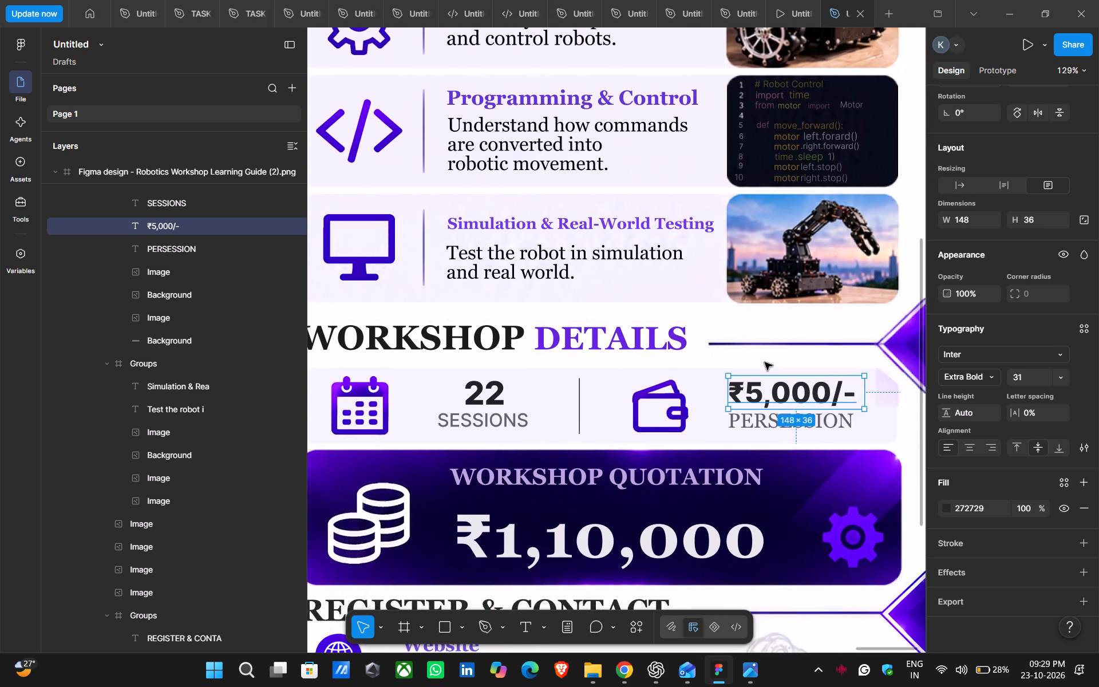
left_click(898, 412)
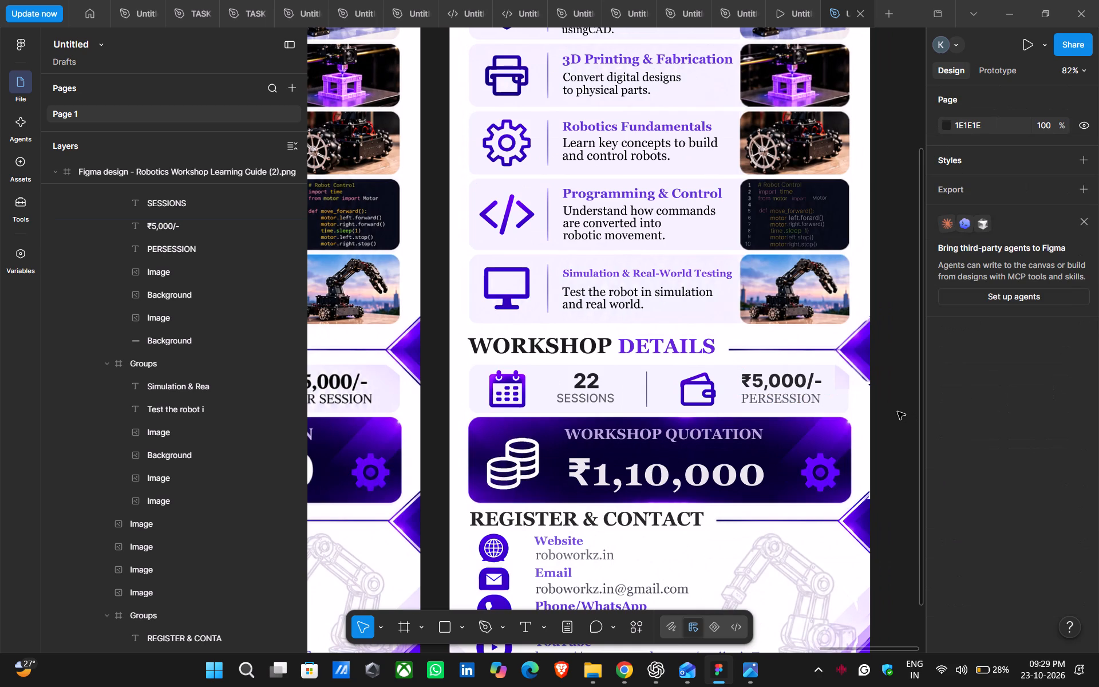
scroll(666, 422, "right", 1)
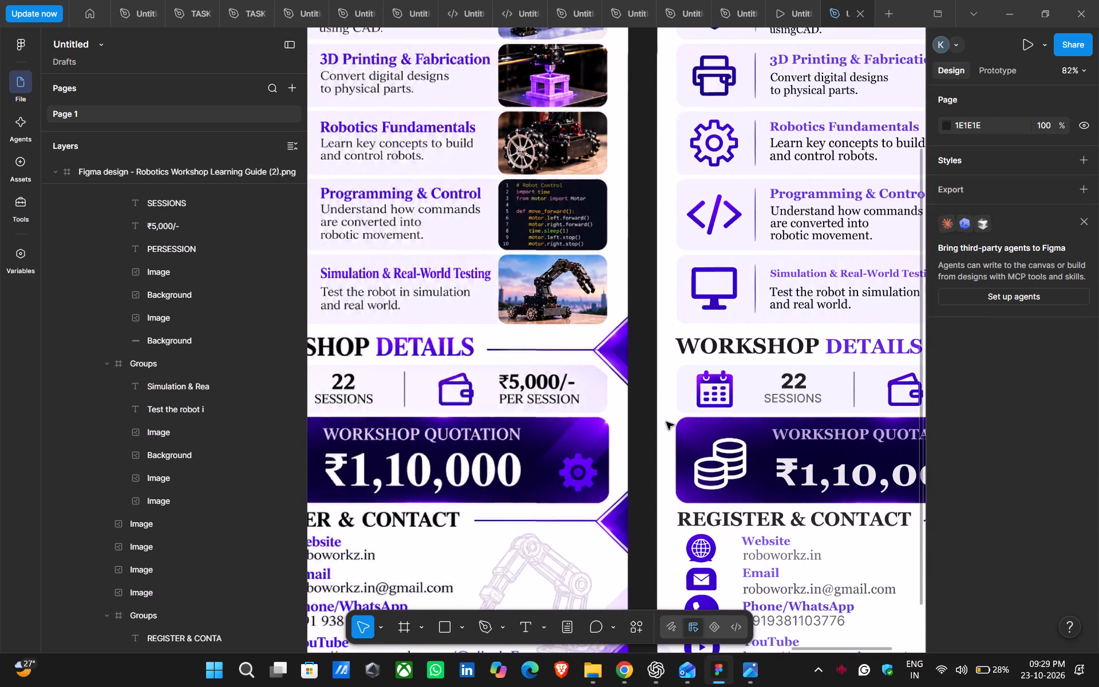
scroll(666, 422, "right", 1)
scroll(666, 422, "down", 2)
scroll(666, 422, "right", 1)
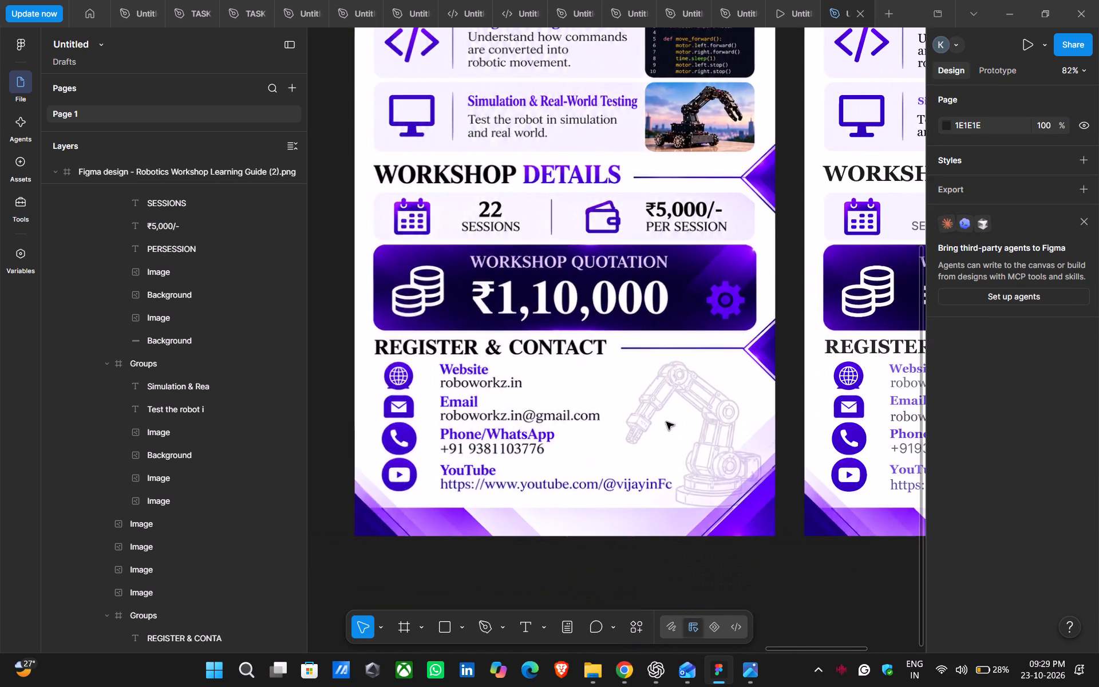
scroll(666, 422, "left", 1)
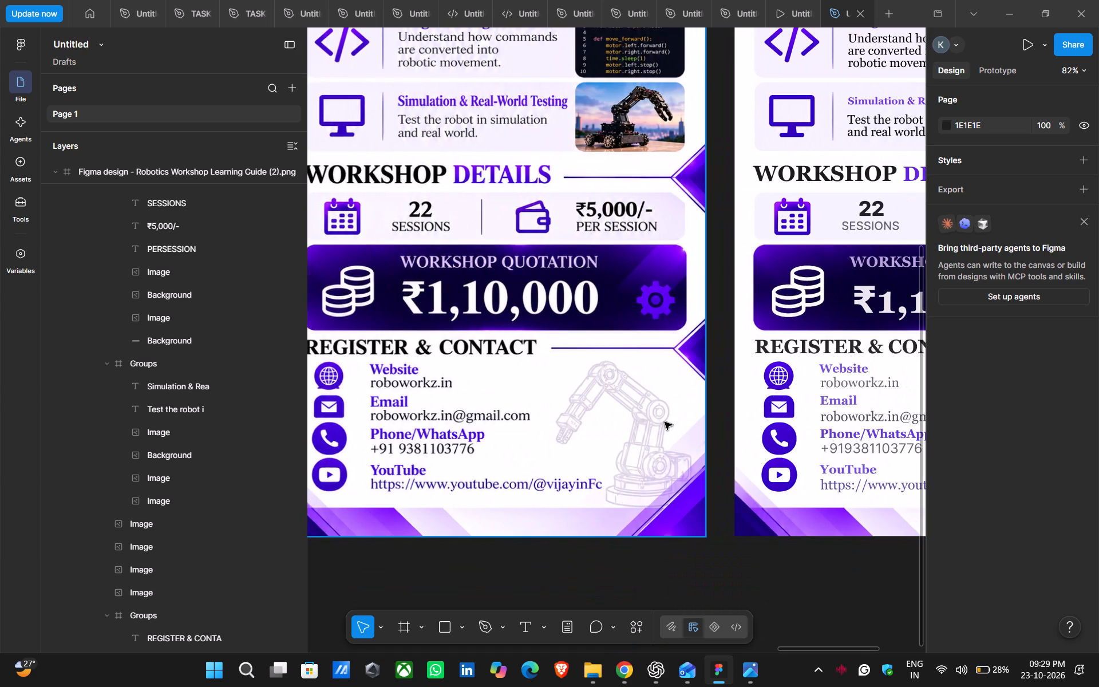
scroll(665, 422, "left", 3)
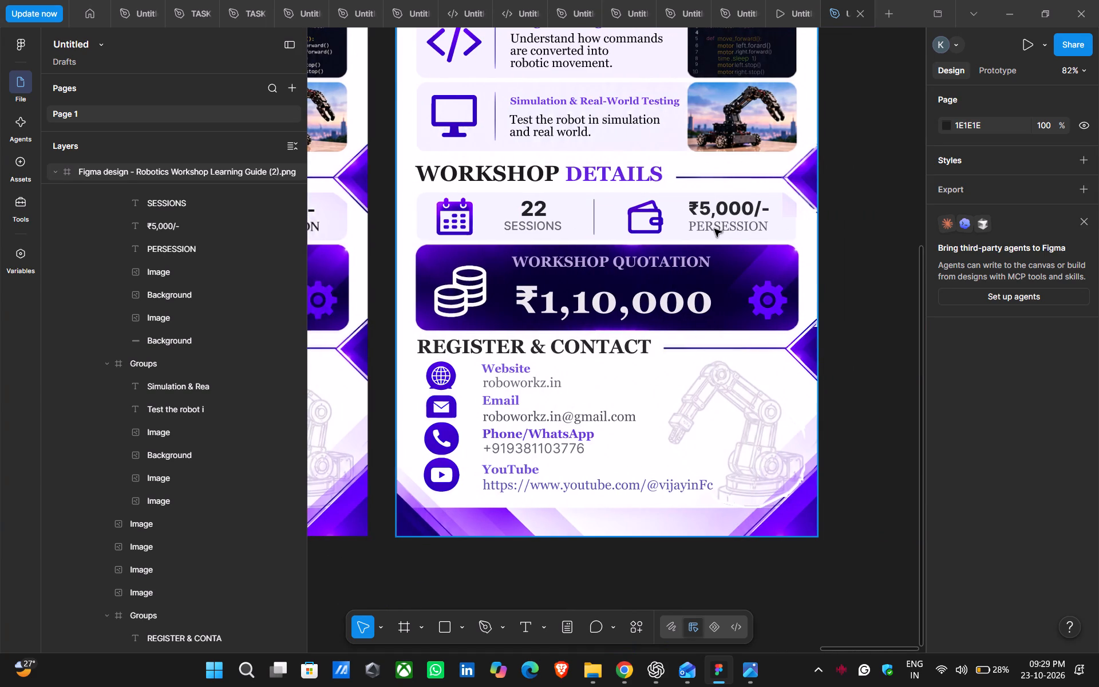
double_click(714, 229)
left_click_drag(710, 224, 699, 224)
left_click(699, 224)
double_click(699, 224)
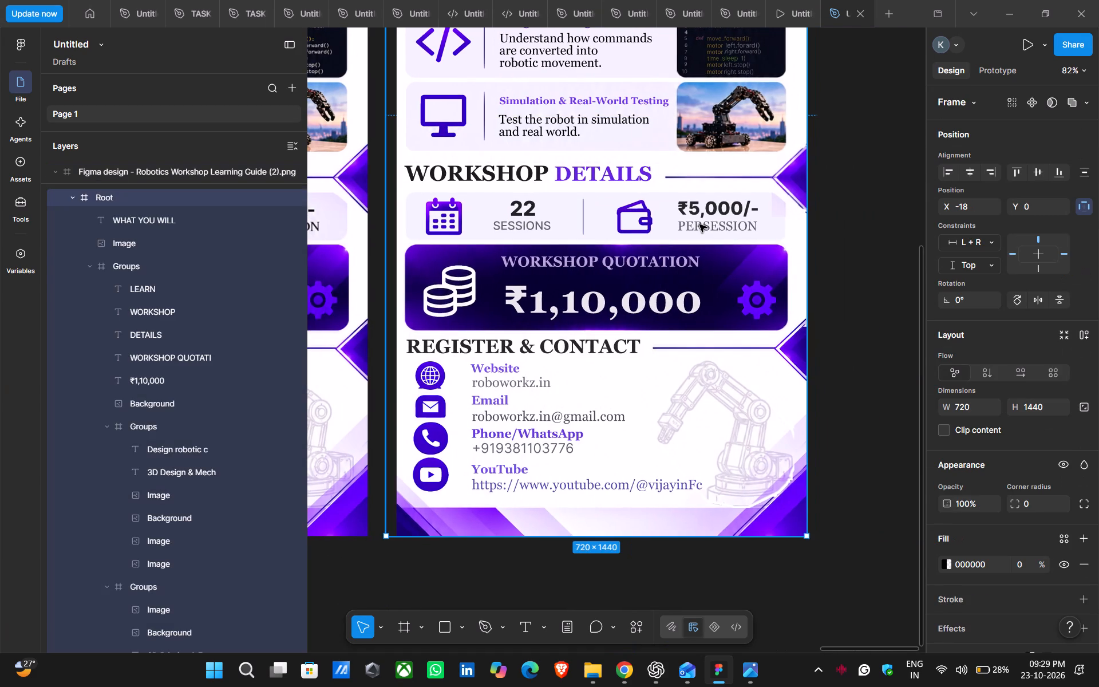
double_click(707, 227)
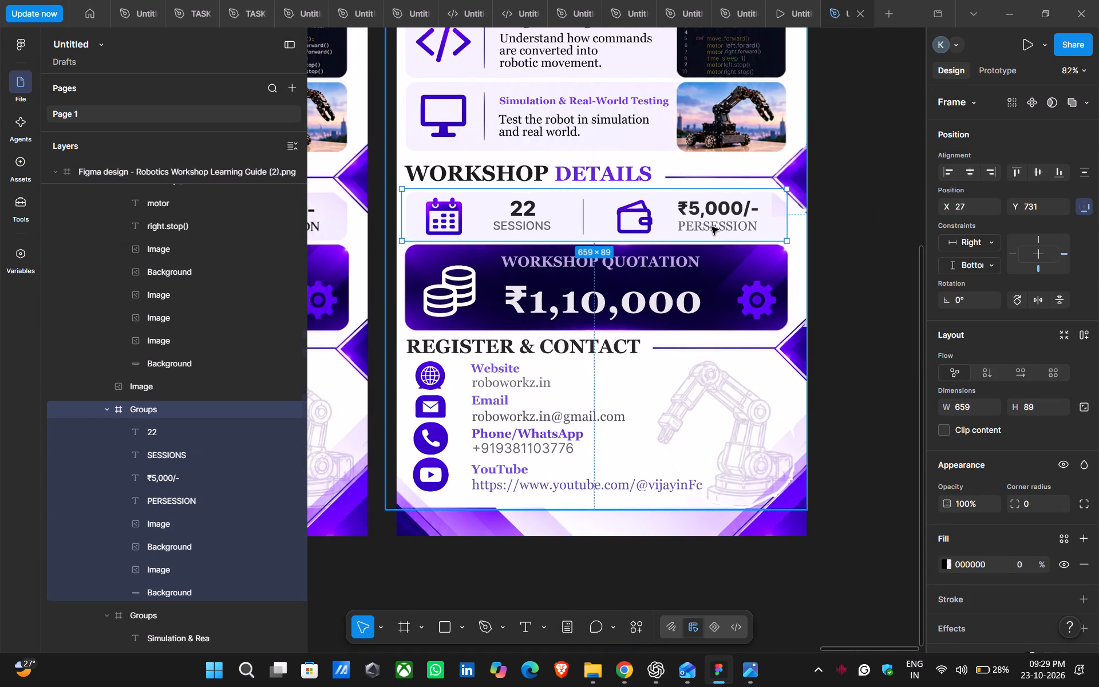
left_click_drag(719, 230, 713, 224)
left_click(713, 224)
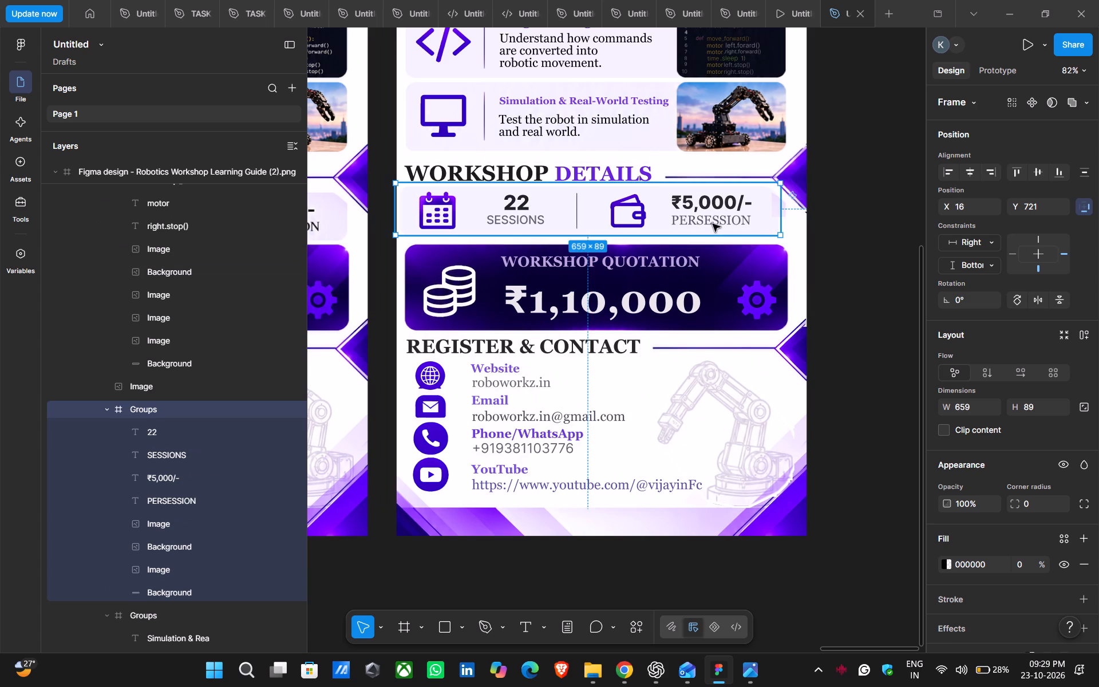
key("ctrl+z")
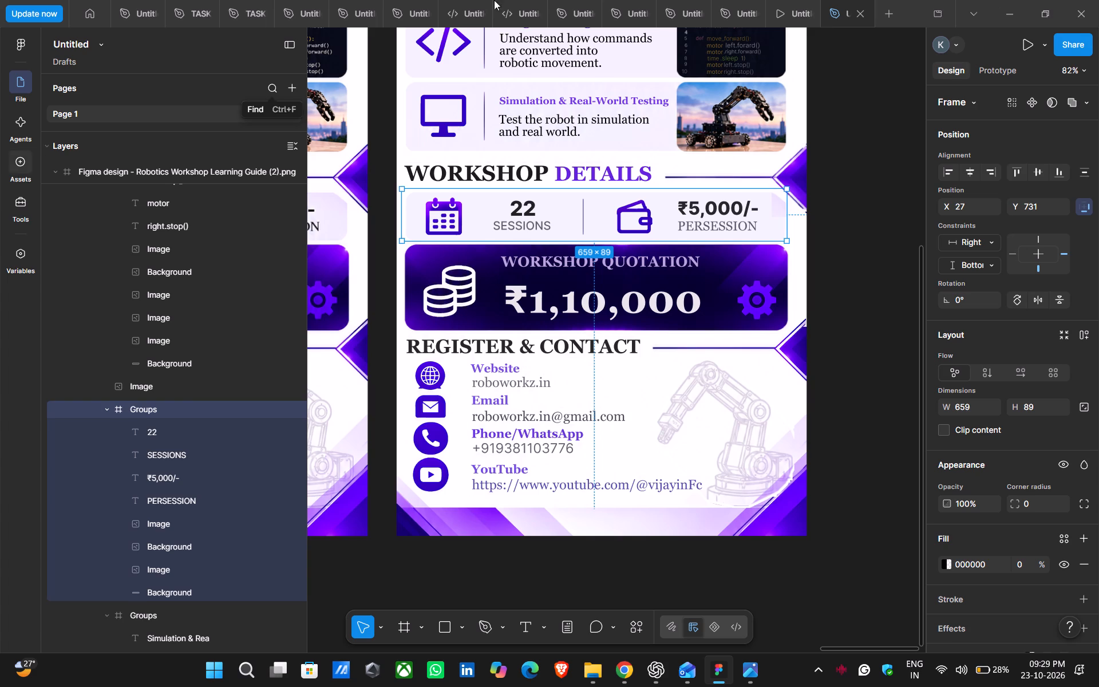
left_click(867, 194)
Insert a space in the PERSESSION label under ₹5,000/- so it reads PER SESSION.
triple_click(709, 230)
double_click(709, 230)
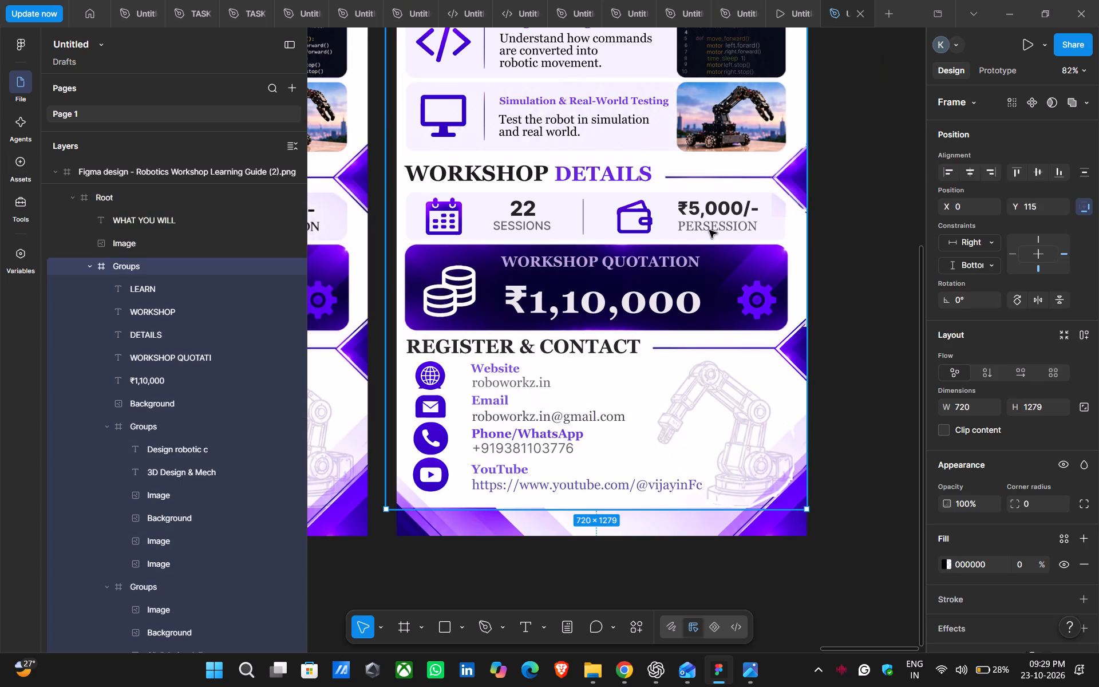
triple_click(709, 228)
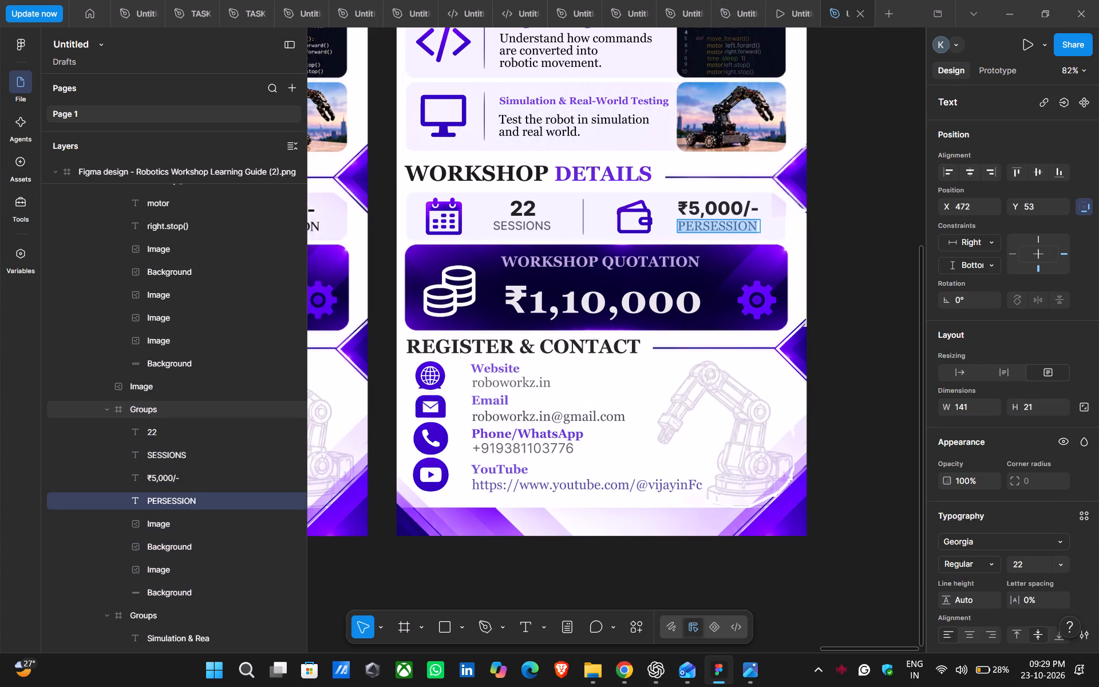
left_click(709, 228)
left_click(705, 227)
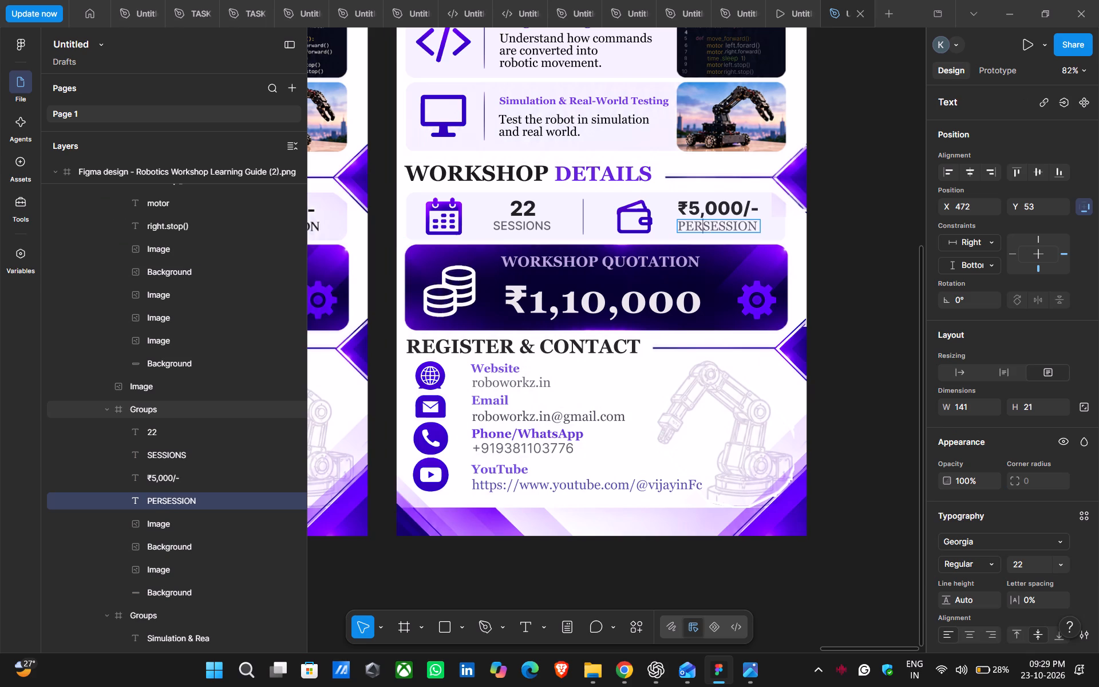
key("space")
left_click(740, 221)
Widen the PER SESSION text box to about 167 so the label fits on a single line.
triple_click(759, 225)
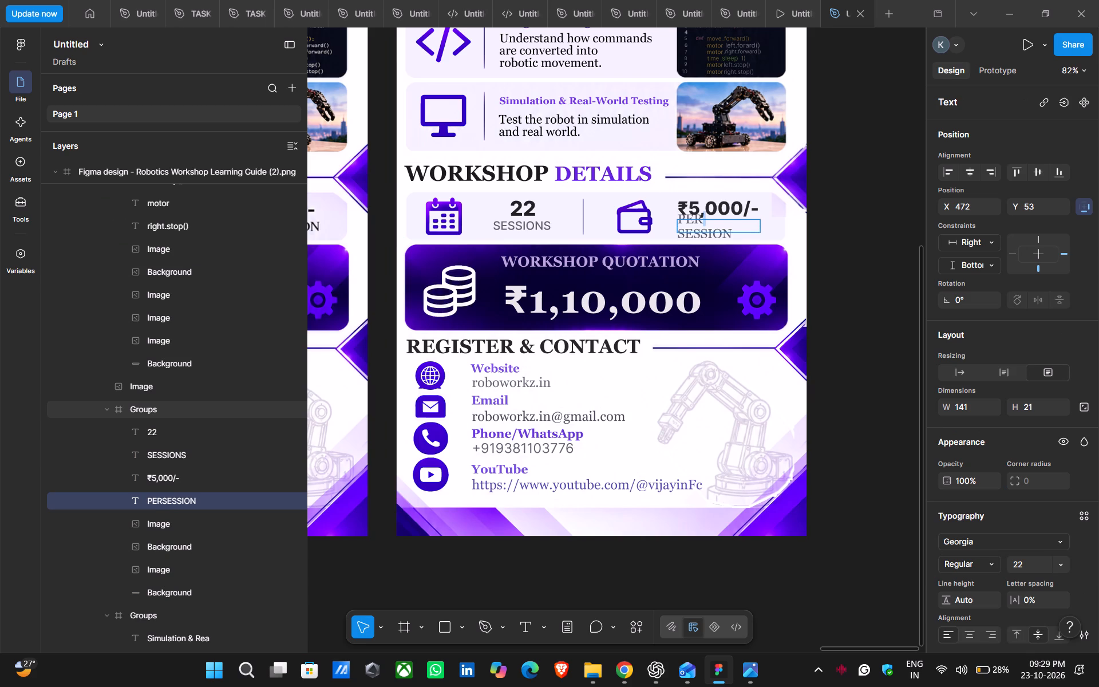
left_click(759, 225)
double_click(757, 223)
left_click(742, 224)
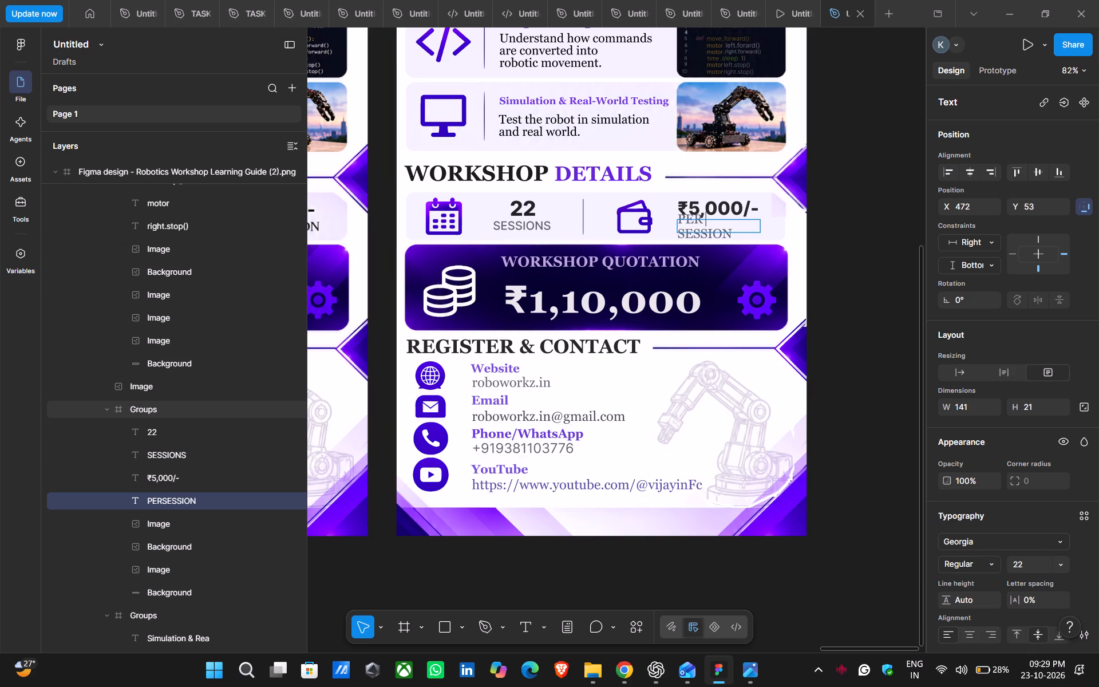
left_click(744, 223)
triple_click(732, 230)
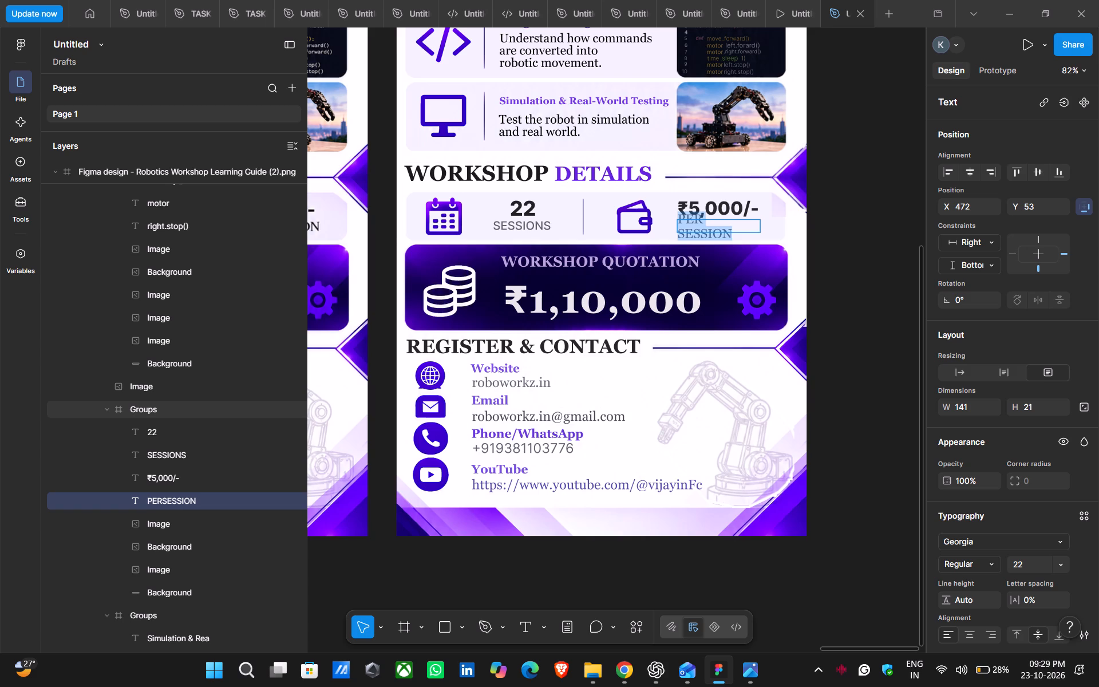
left_click(760, 228)
left_click(895, 204)
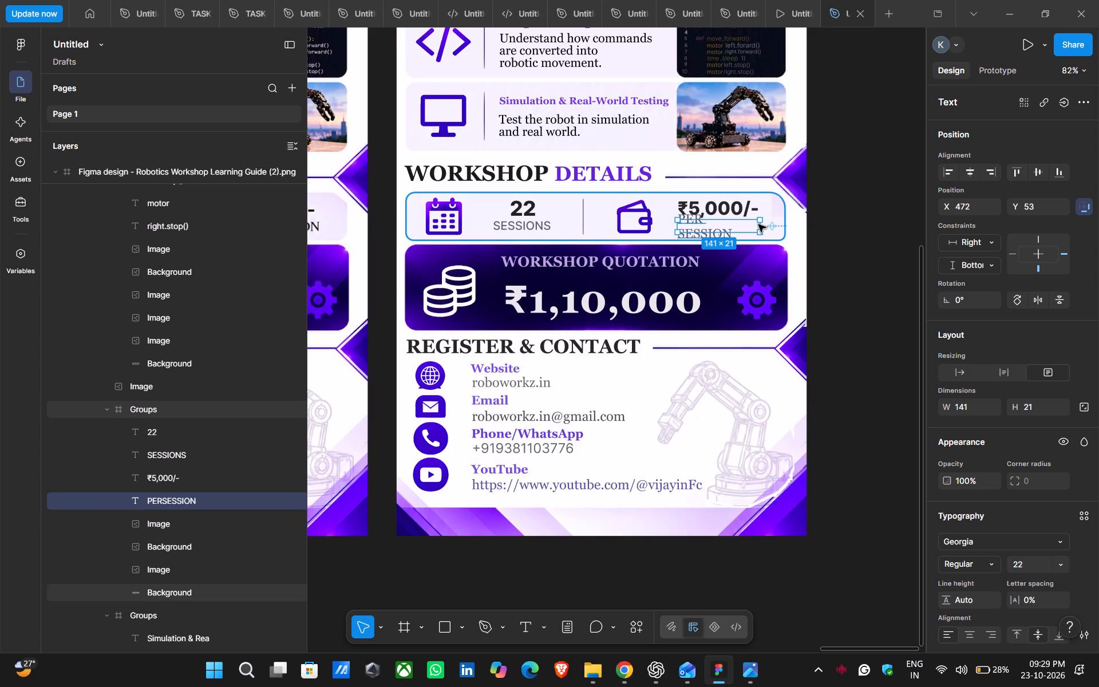
left_click_drag(761, 225, 776, 230)
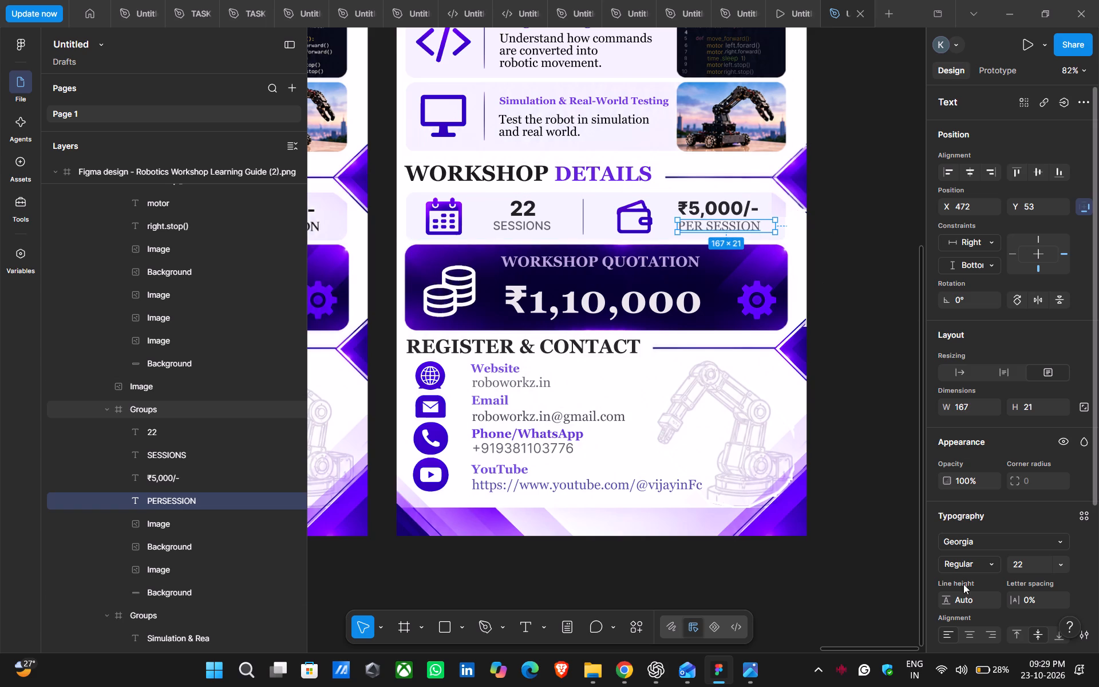
Change the font of the PER SESSION label to Times New Roman.
left_click(972, 536)
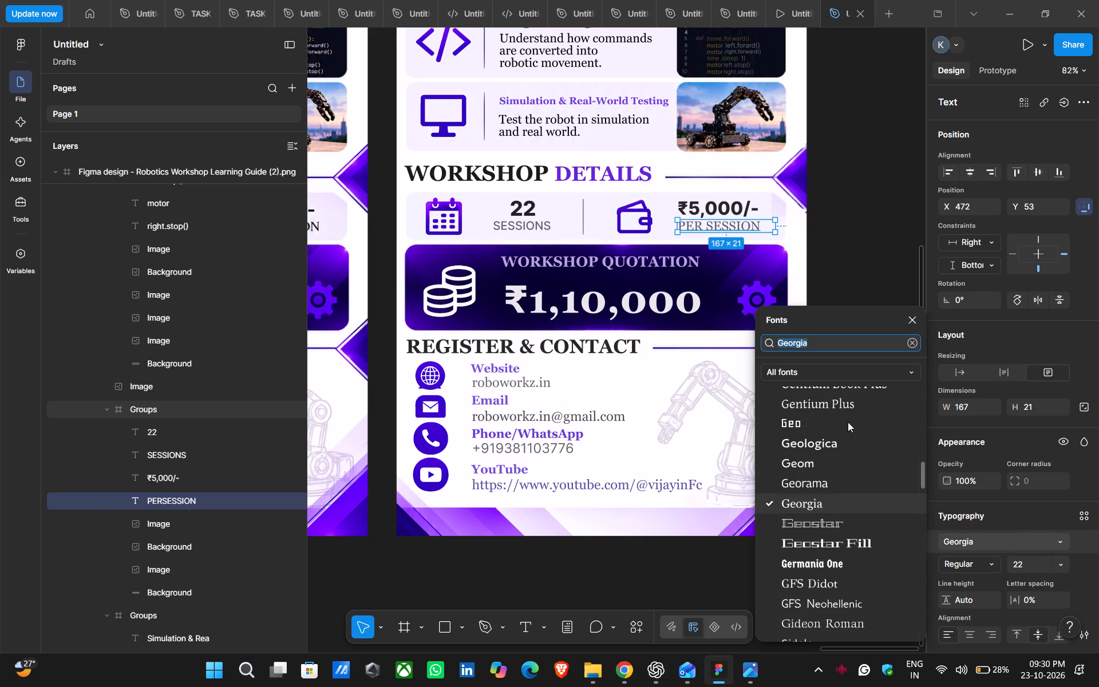
key("BackSpace")
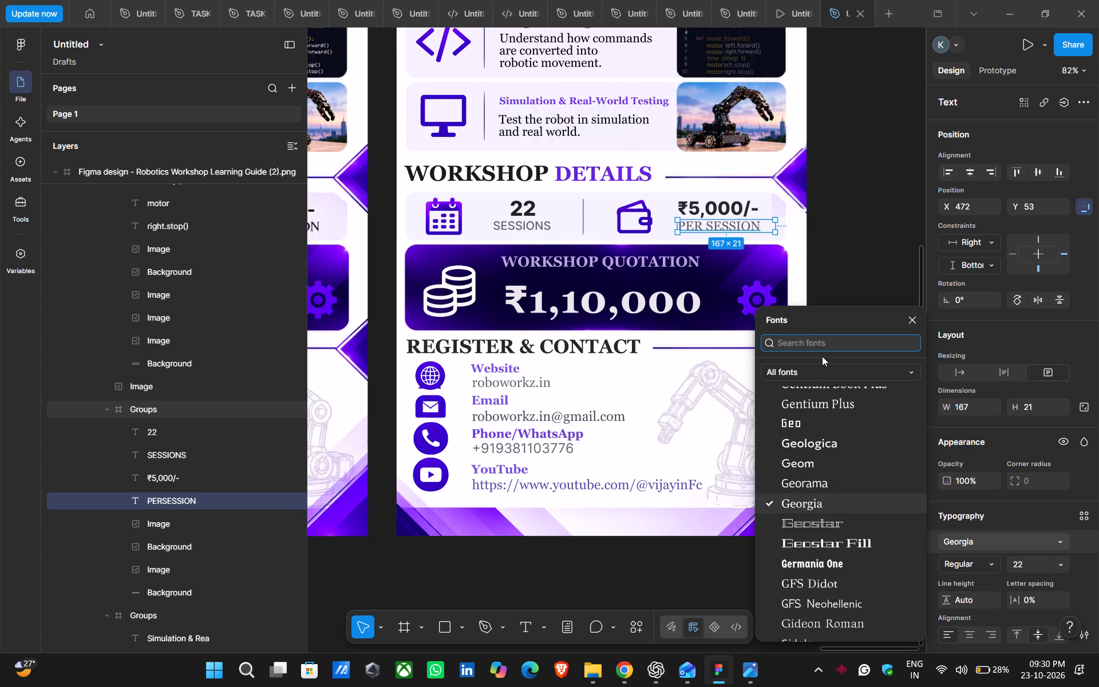
type("ti")
type("mr")
key("BackSpace")
left_click(839, 372)
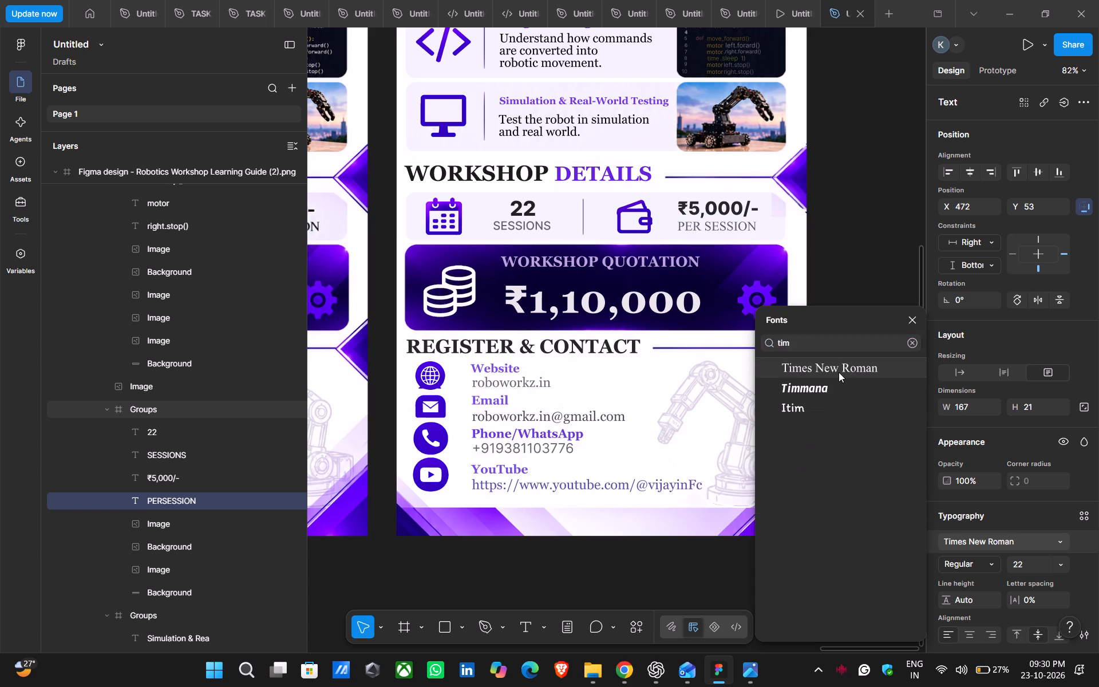
left_click(864, 356)
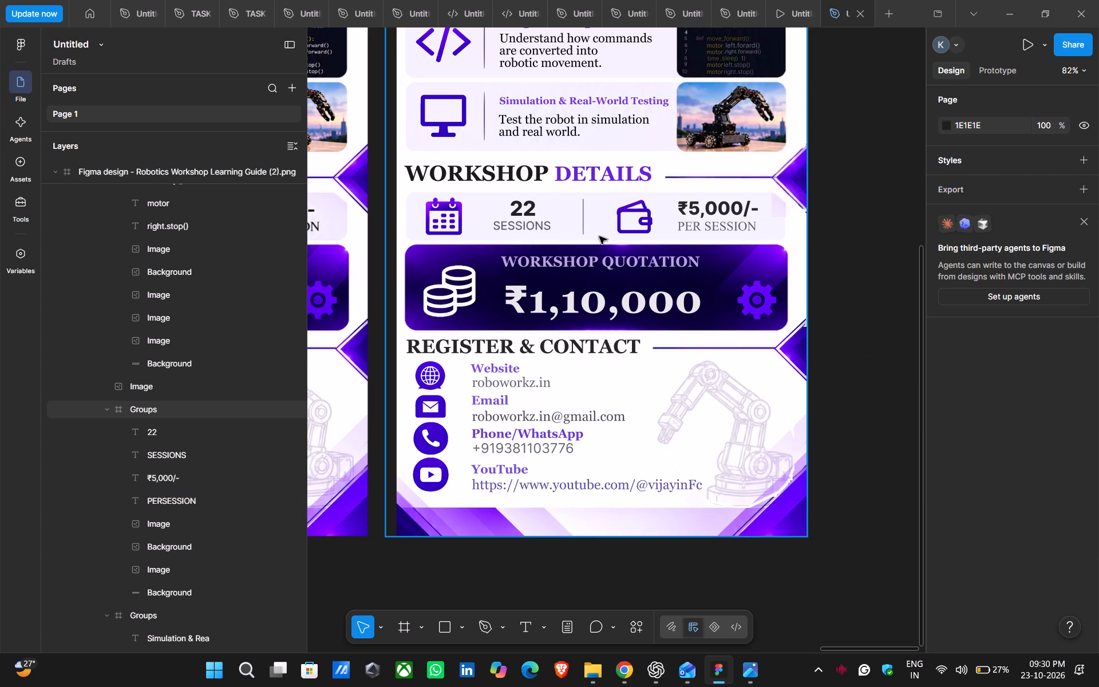
Change the font of the SESSIONS label under the number 22 to Times New Roman.
triple_click(524, 226)
double_click(525, 225)
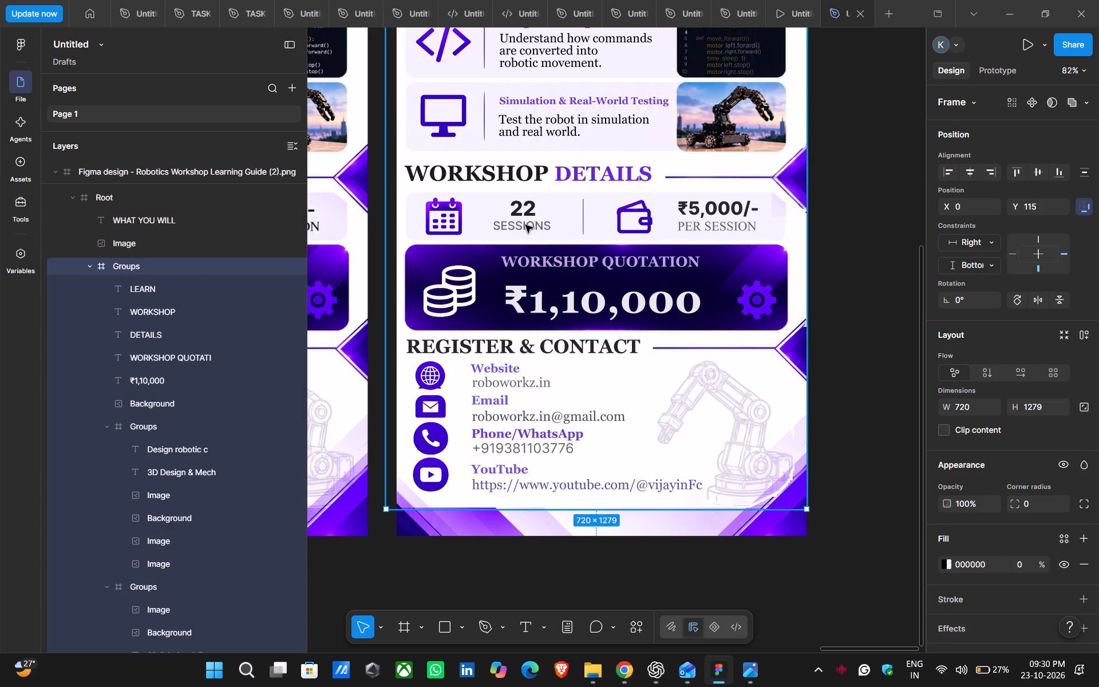
triple_click(525, 225)
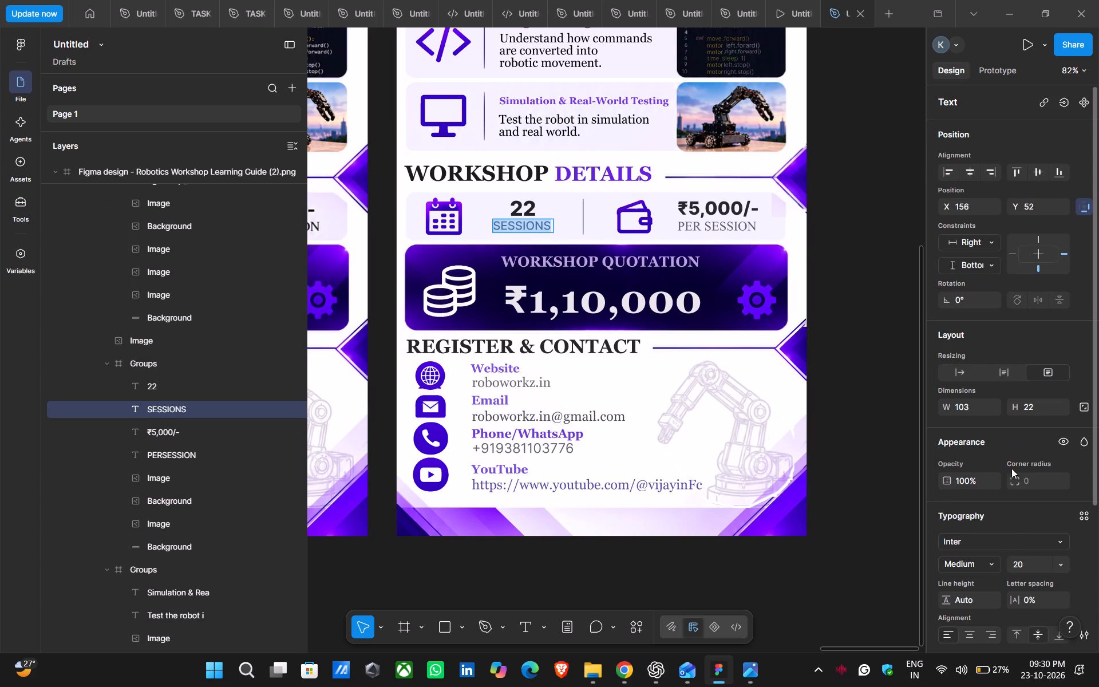
left_click(1011, 542)
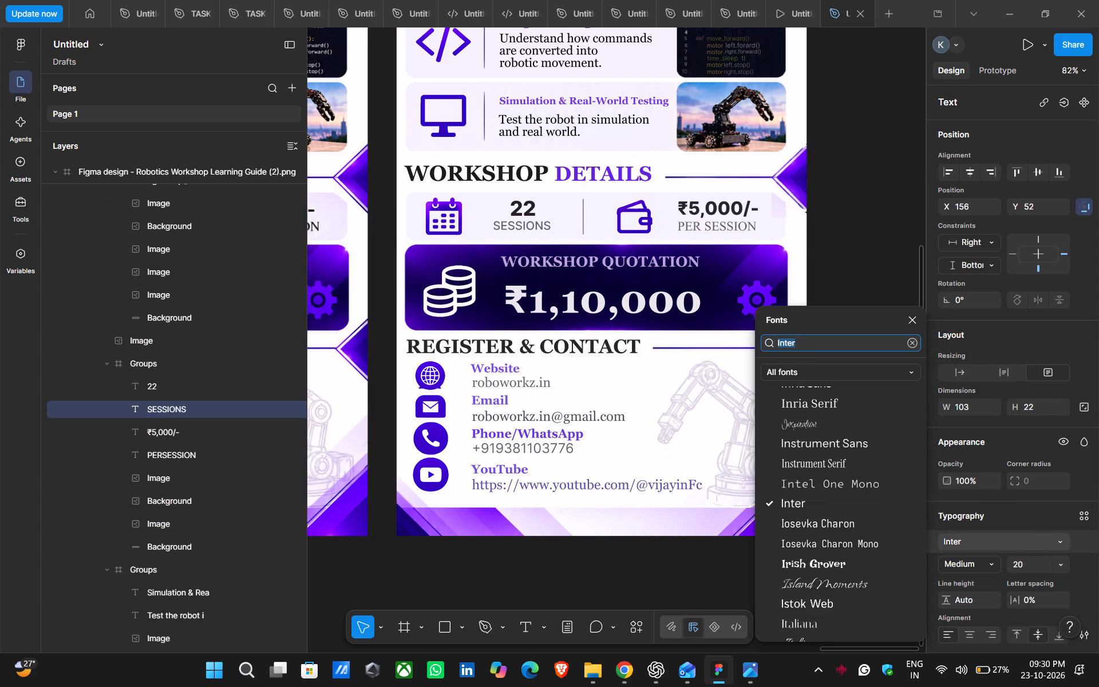
key("BackSpace")
type("tim")
left_click(825, 366)
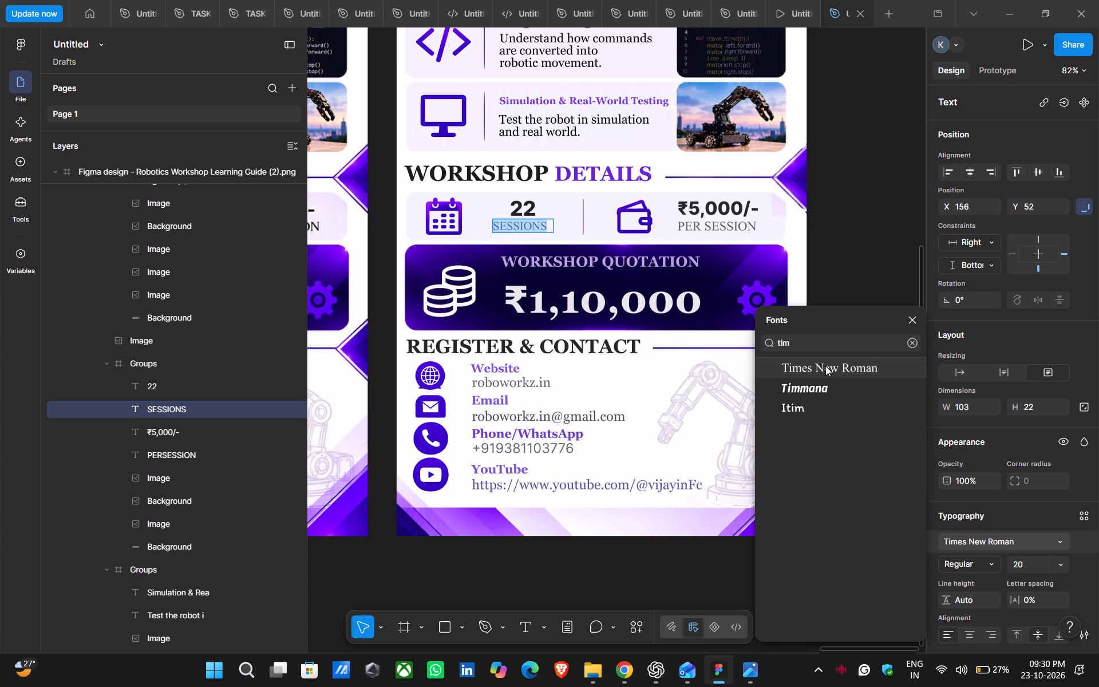
left_click(856, 227)
left_click(855, 230)
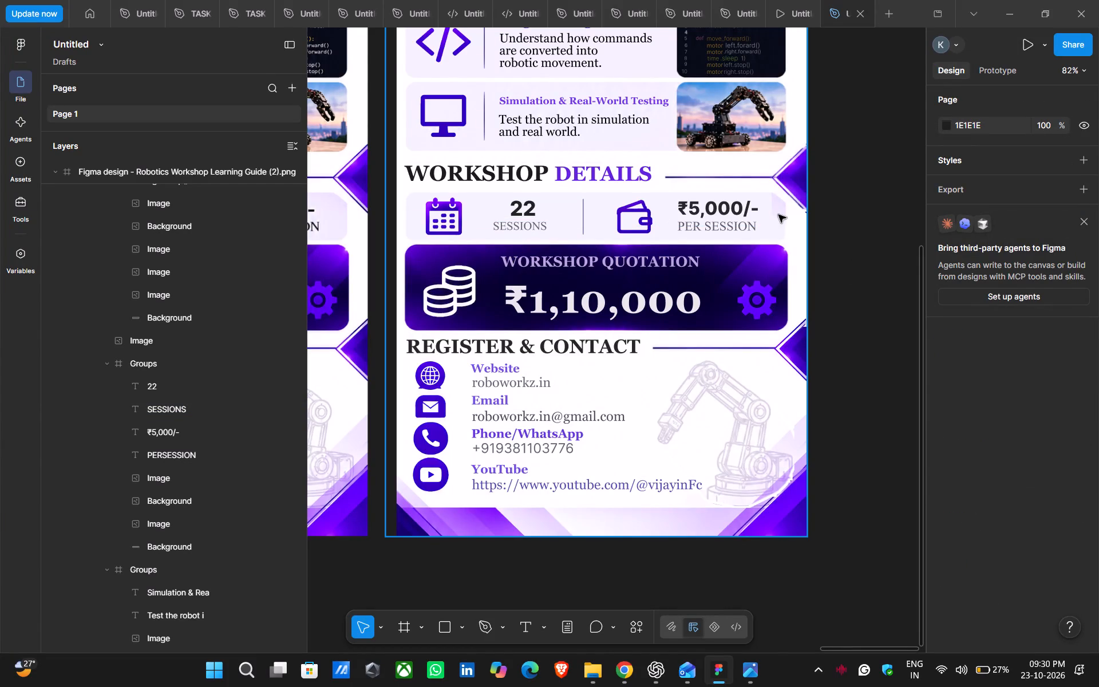
Set the font size of the SESSIONS label under the number 22 to 22, matching the PER SESSION label.
triple_click(749, 228)
triple_click(749, 228)
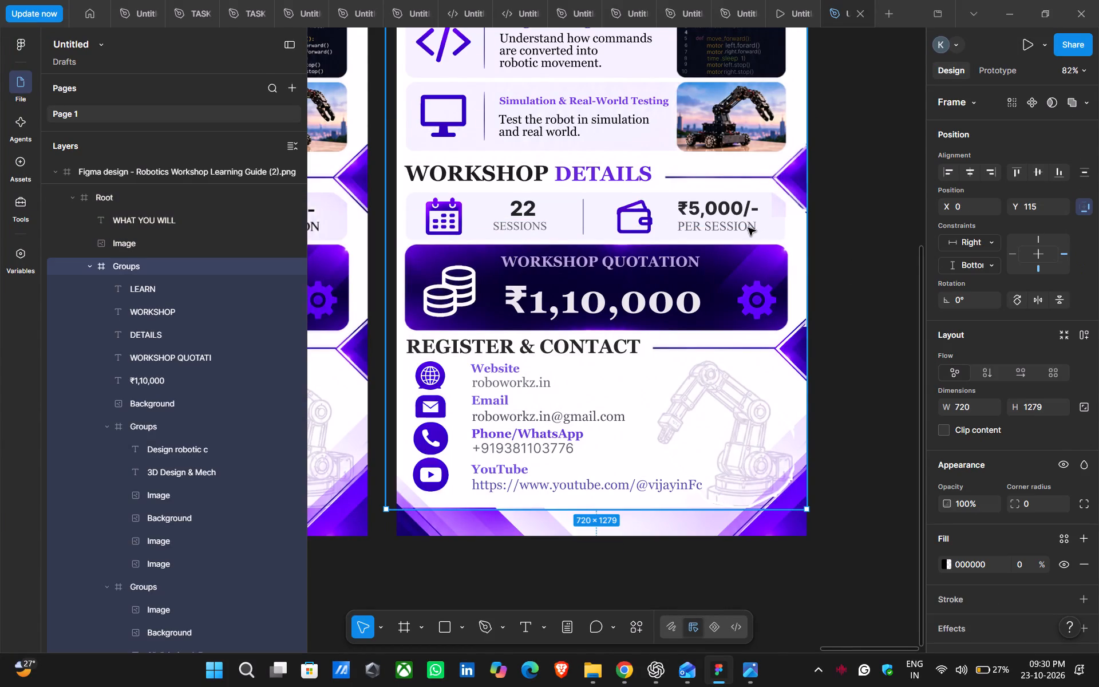
double_click(746, 228)
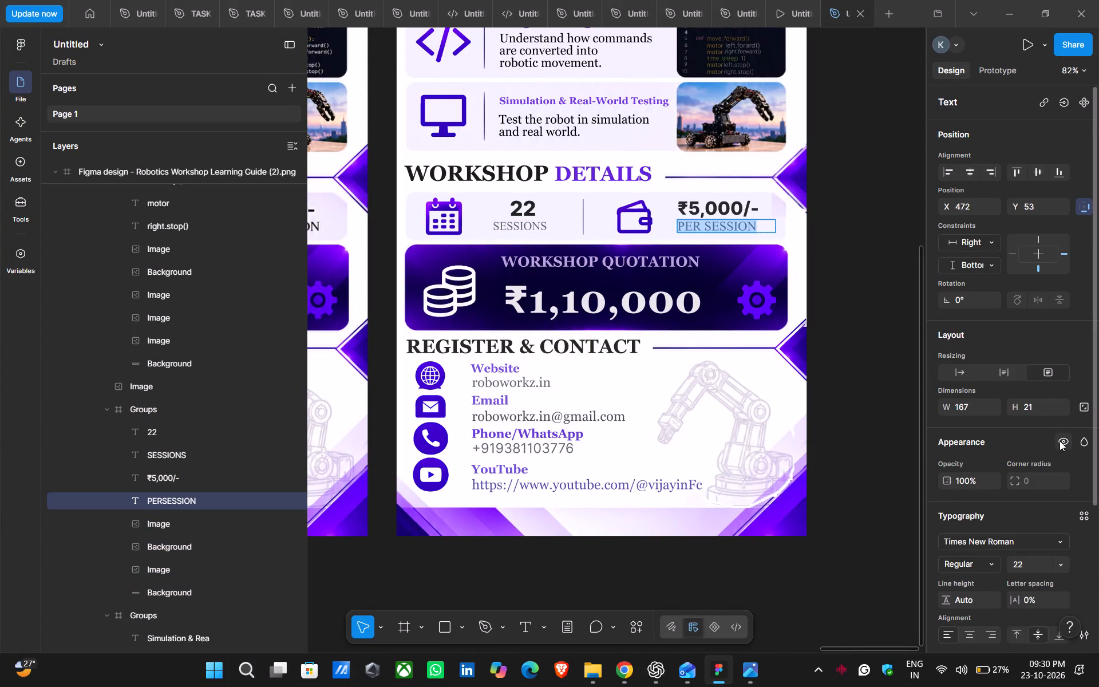
scroll(1060, 441, "down", 5)
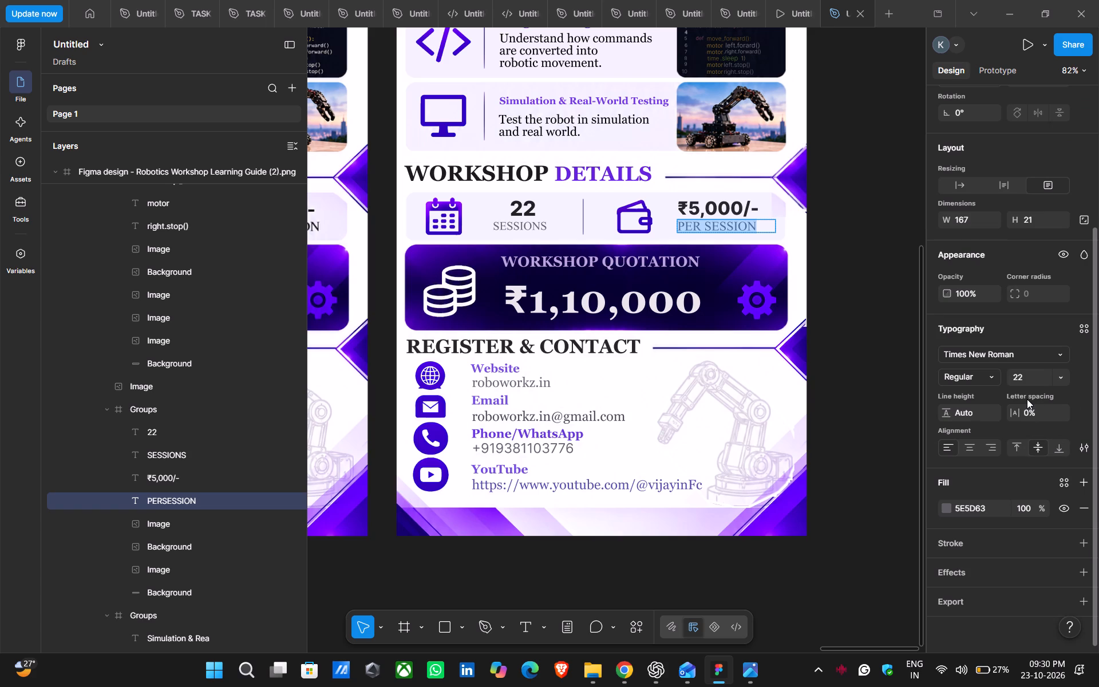
left_click(536, 230)
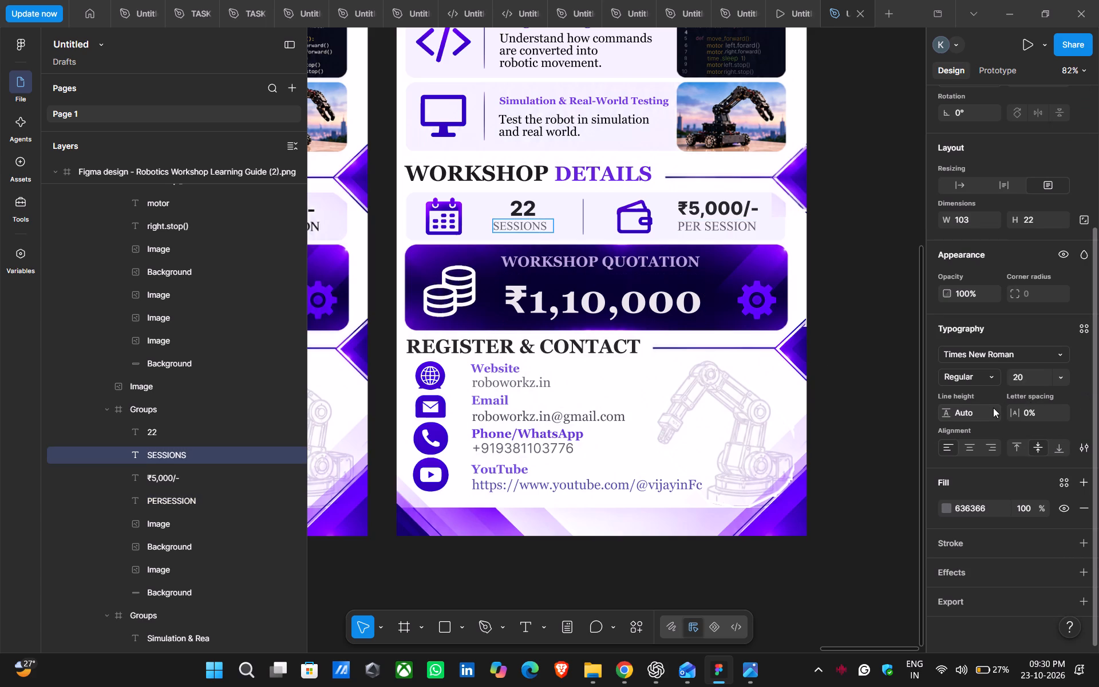
left_click(1064, 377)
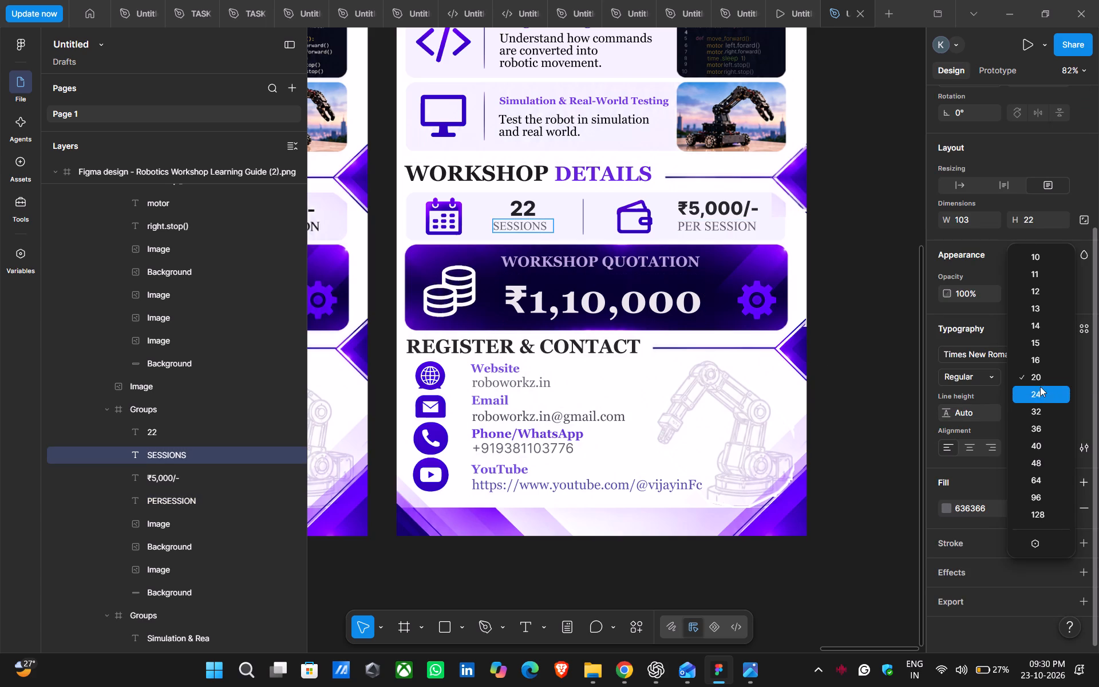
left_click(996, 389)
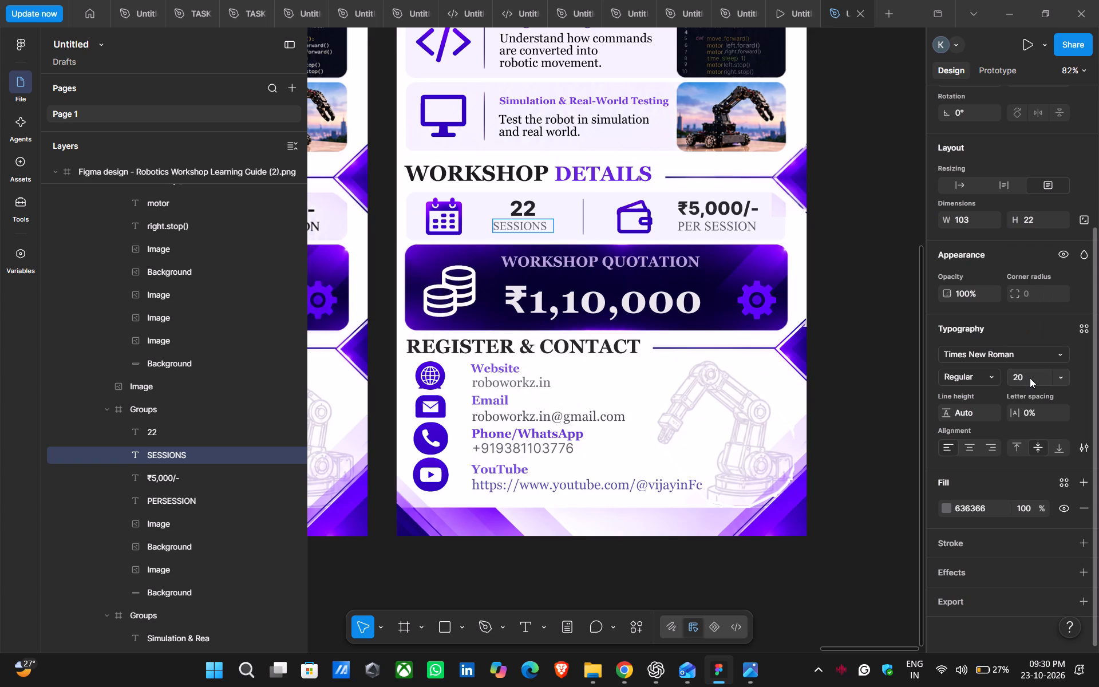
double_click(1030, 378)
key("BackSpace")
type("22")
triple_click(536, 227)
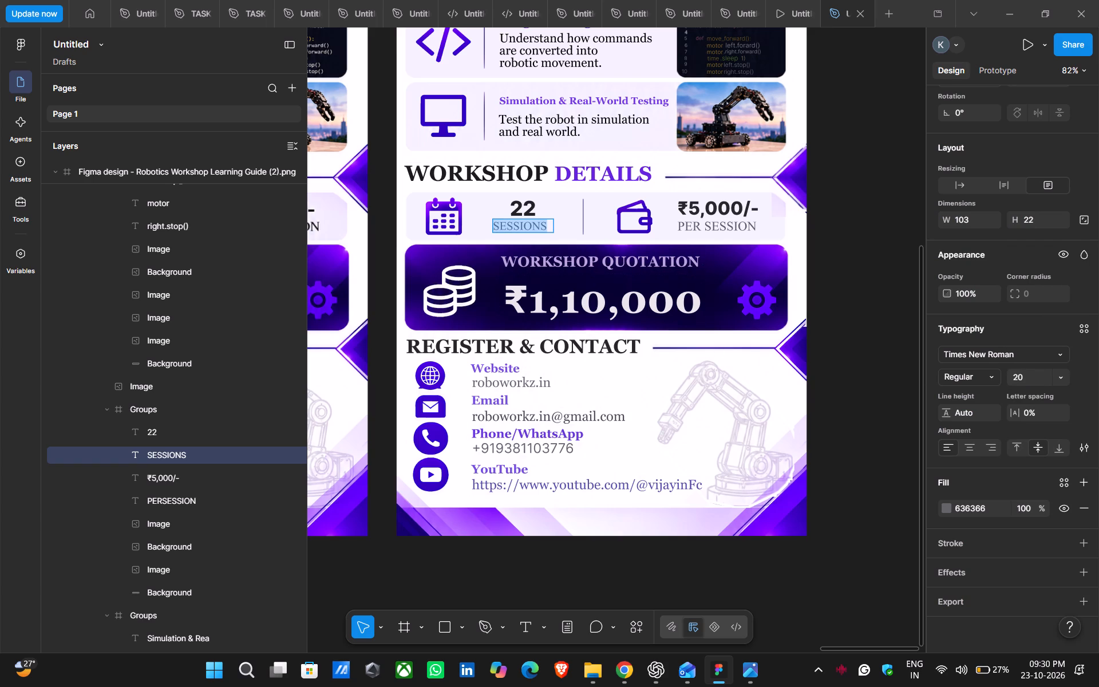
left_click(1034, 376)
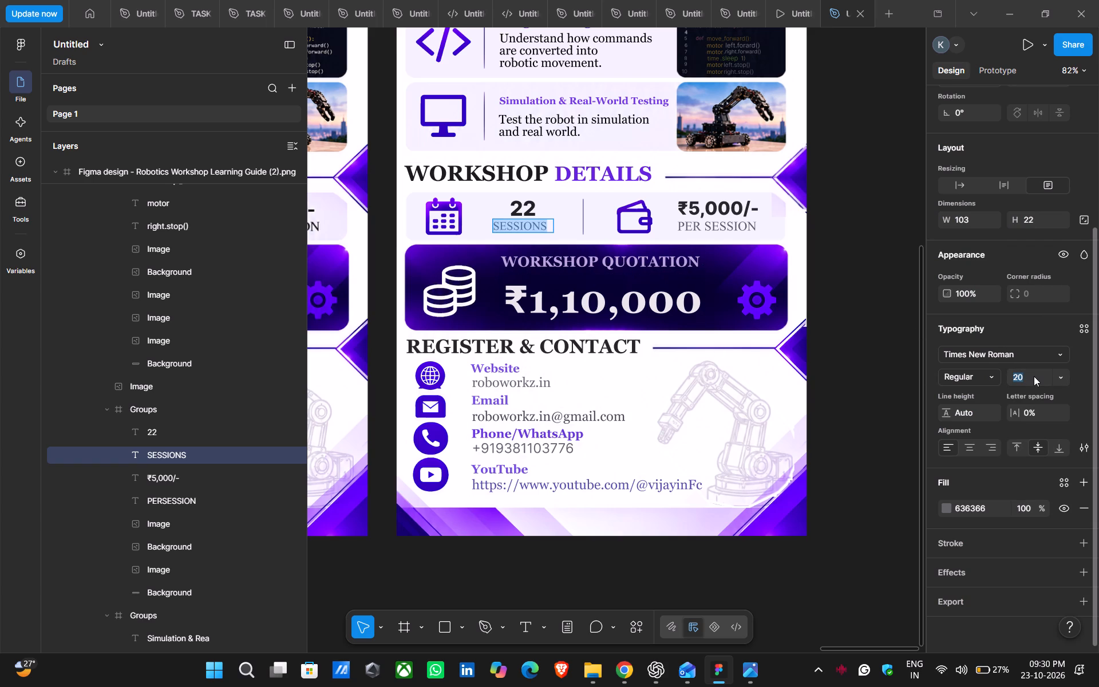
key("BackSpace")
type("22")
key("Return")
left_click(872, 322)
left_click(865, 339)
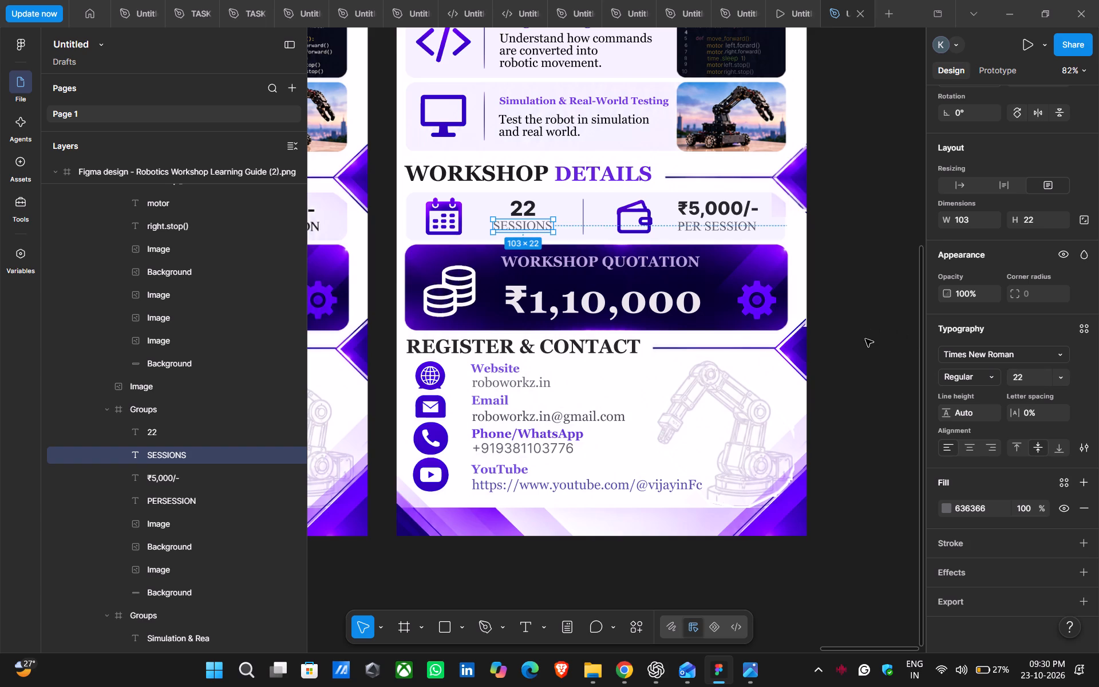
Increase the height of the WORKSHOP QUOTATION text box to about 78, lowering the heading towards the amount.
double_click(597, 271)
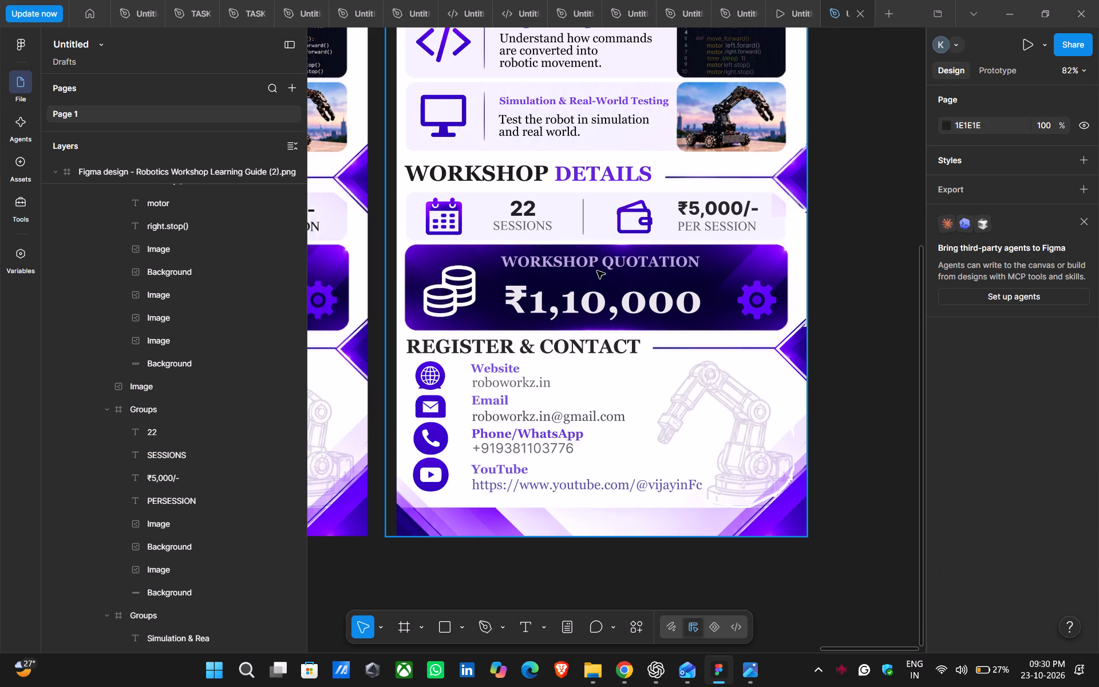
triple_click(597, 264)
left_click(597, 264)
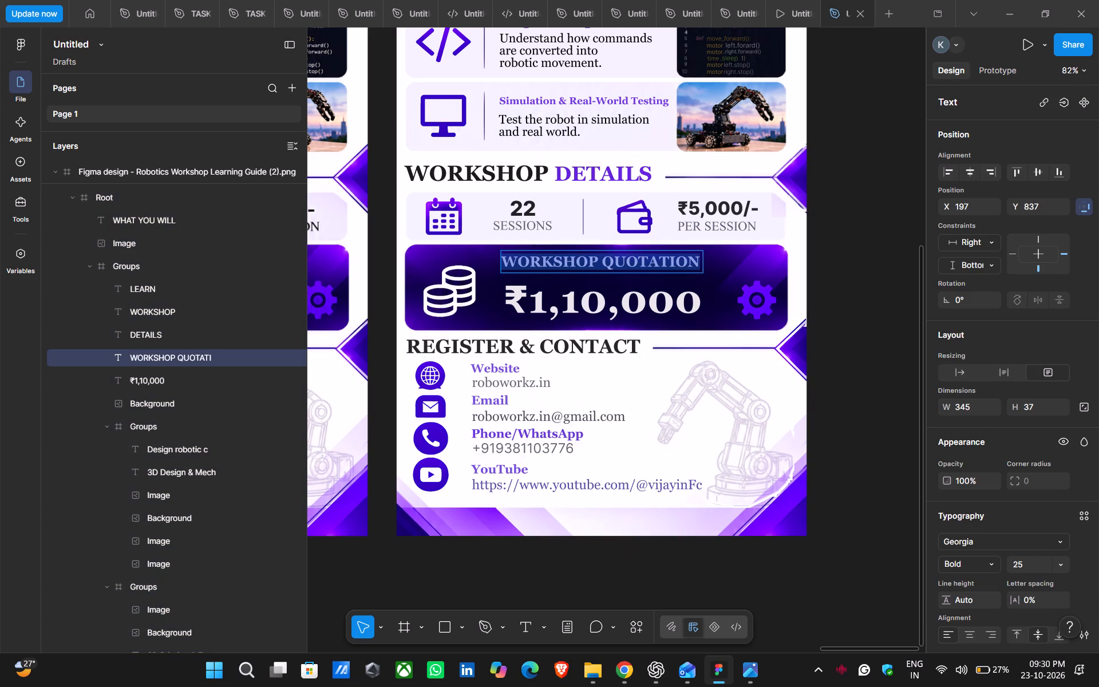
left_click(690, 273)
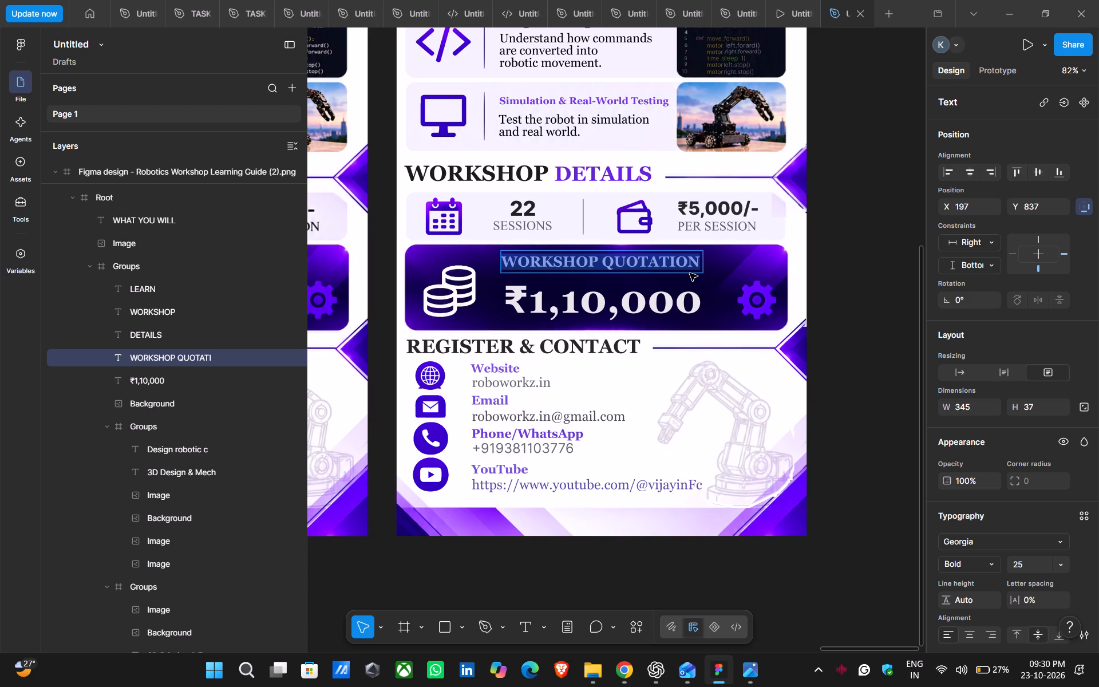
left_click(690, 273)
left_click(677, 274)
left_click_drag(645, 303, 645, 293)
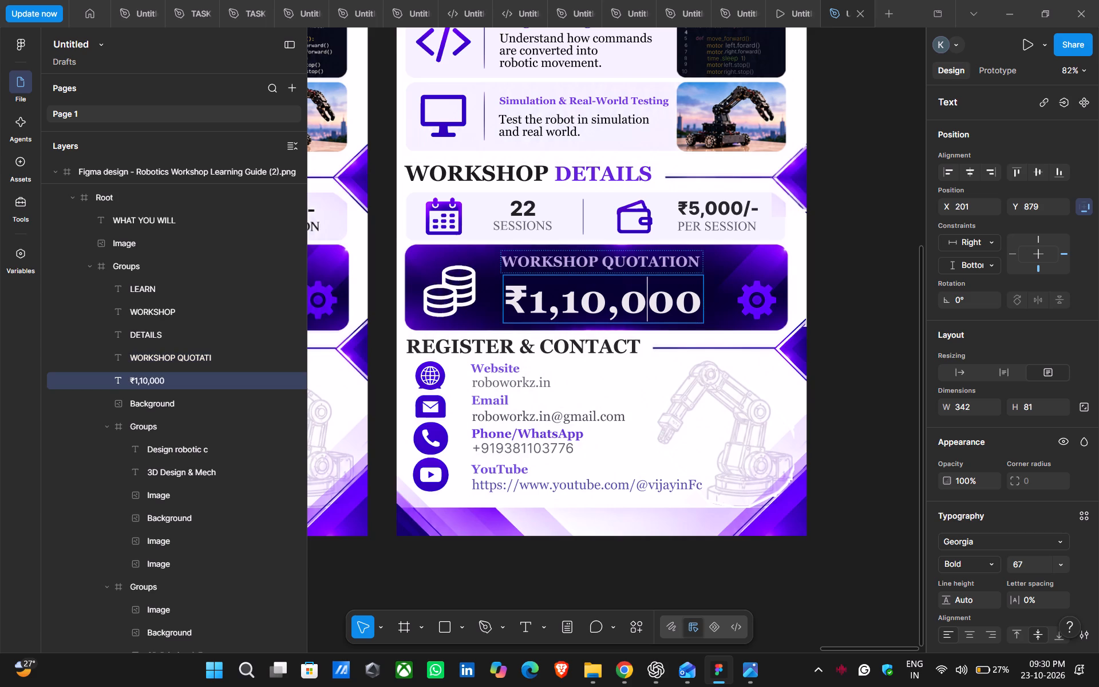
left_click_drag(649, 274, 649, 283)
left_click_drag(659, 272, 657, 284)
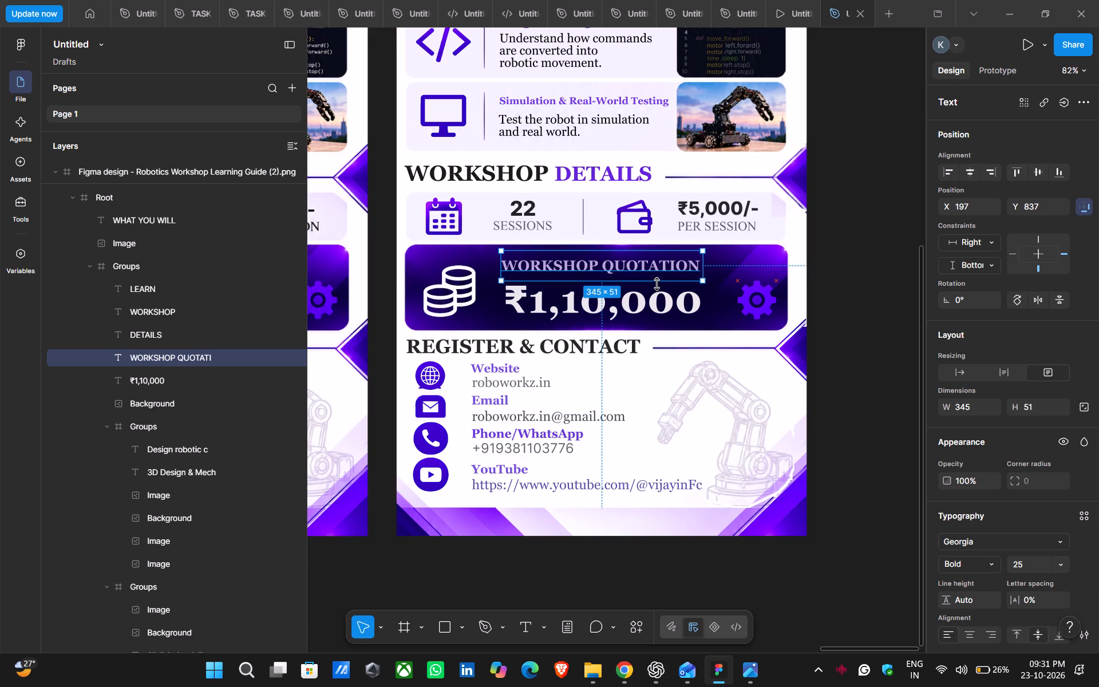
left_click_drag(657, 284, 654, 296)
Examine the font weight options of the WORKSHOP QUOTATION heading and the ₹1,10,000 amount.
scroll(963, 443, "down", 2)
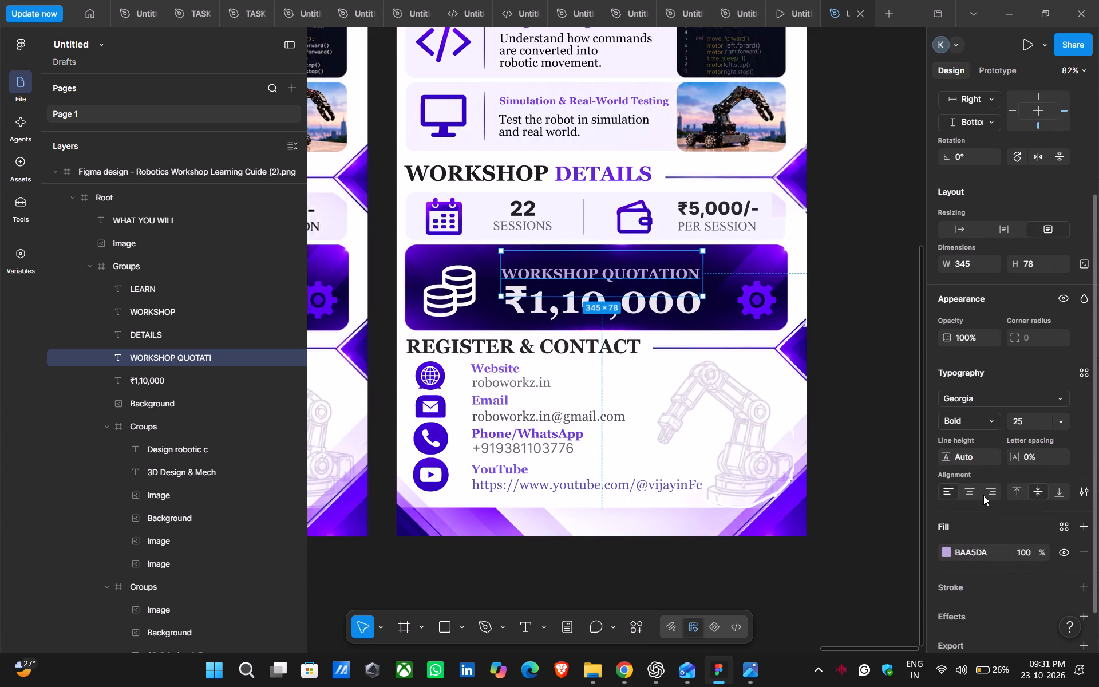
left_click(969, 424)
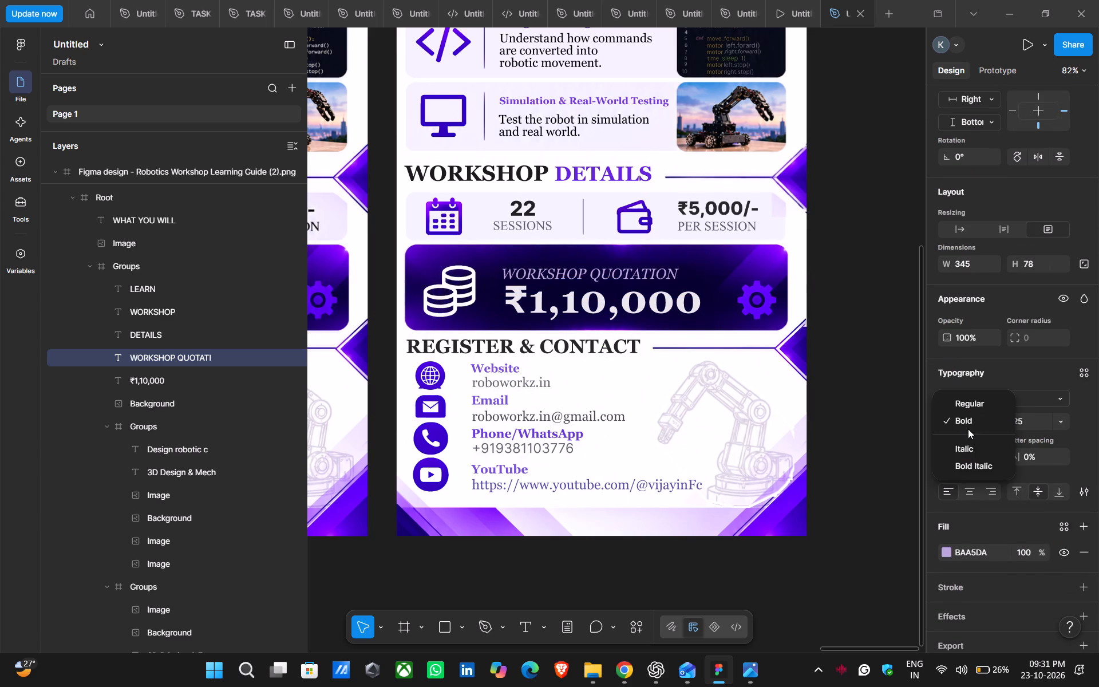
left_click(968, 424)
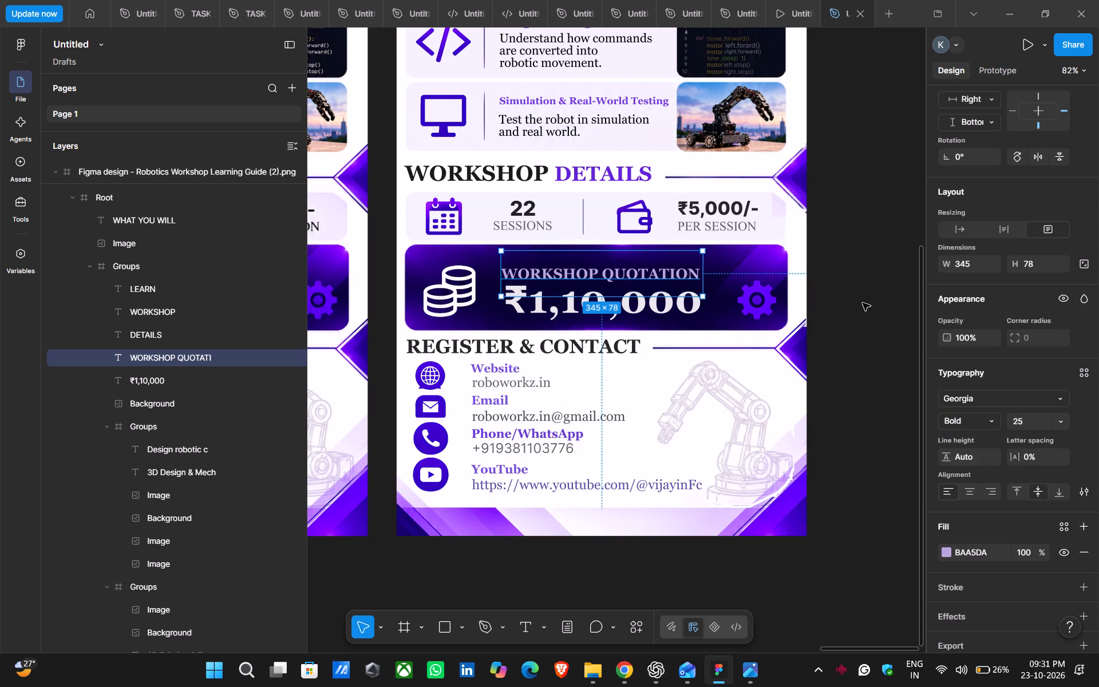
left_click(863, 303)
triple_click(628, 302)
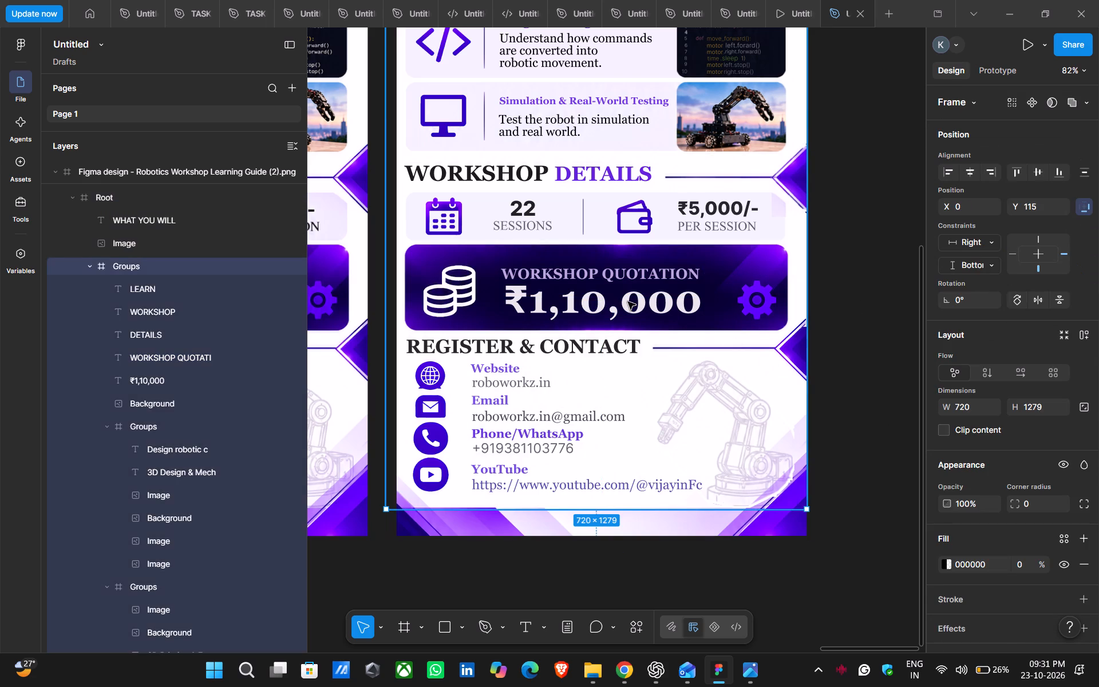
double_click(627, 305)
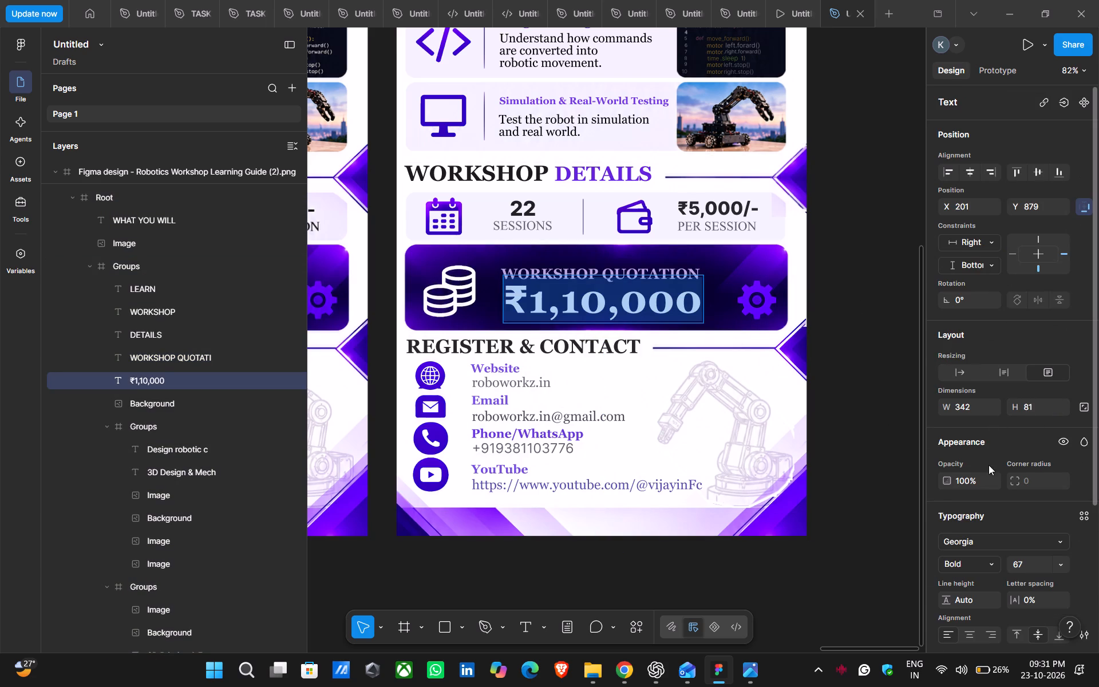
scroll(988, 467, "down", 2)
left_click(966, 416)
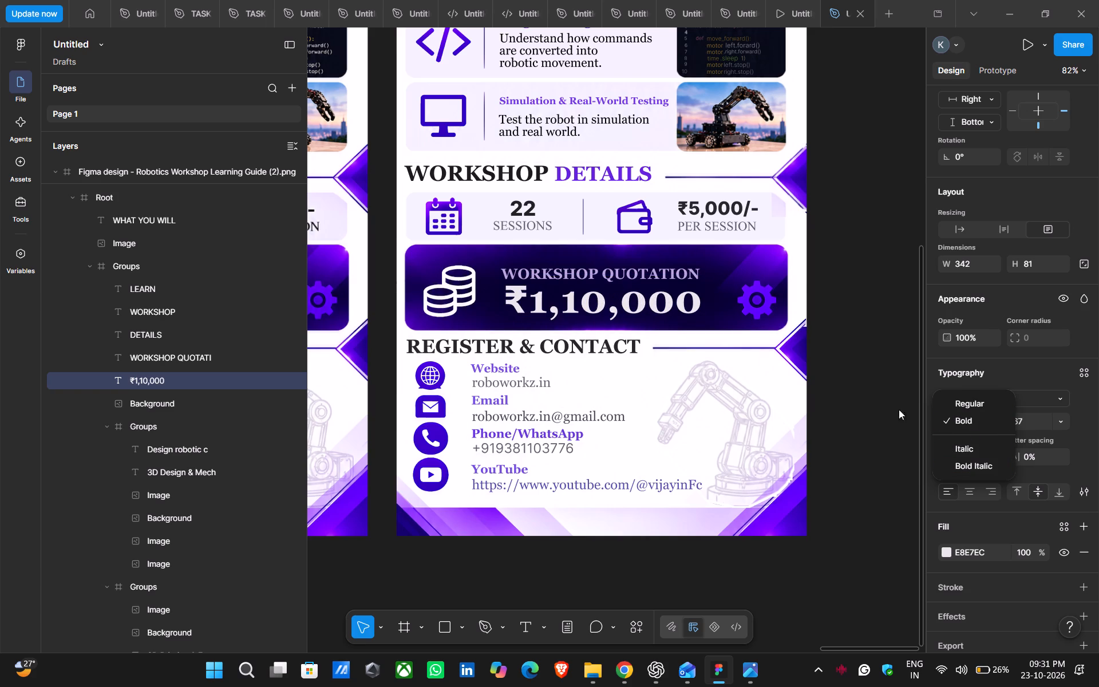
left_click(874, 399)
left_click(867, 416)
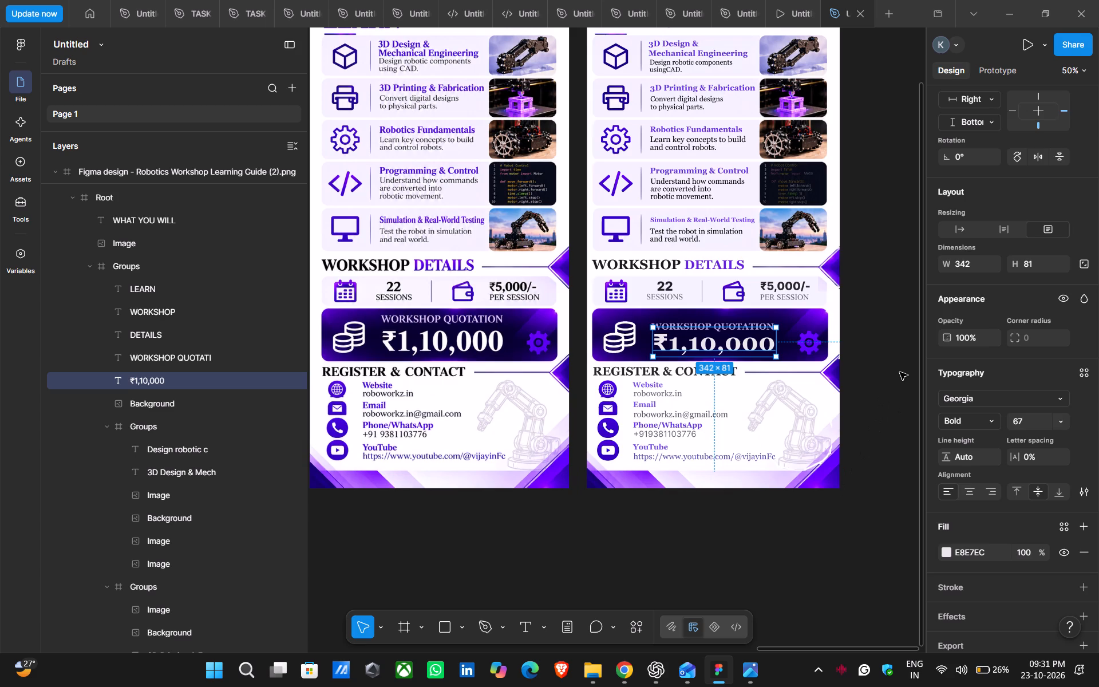
Move the WORKSHOP QUOTATION heading slightly up and across to about X 205, Y 827 within the quotation banner.
left_click(900, 372)
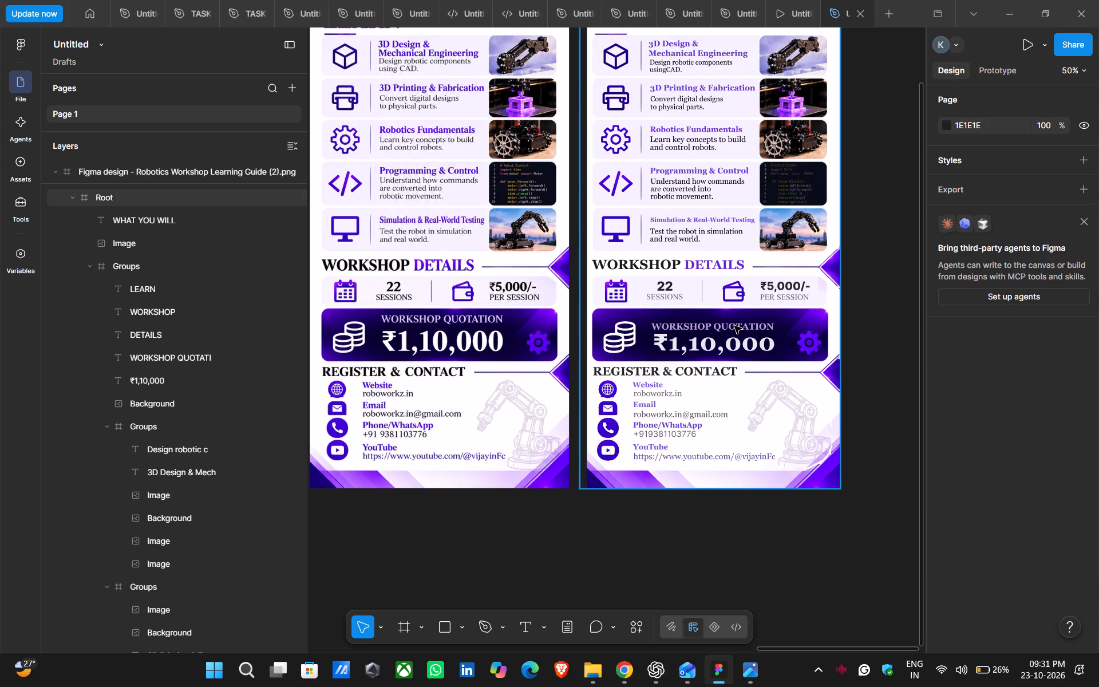
double_click(734, 326)
triple_click(734, 326)
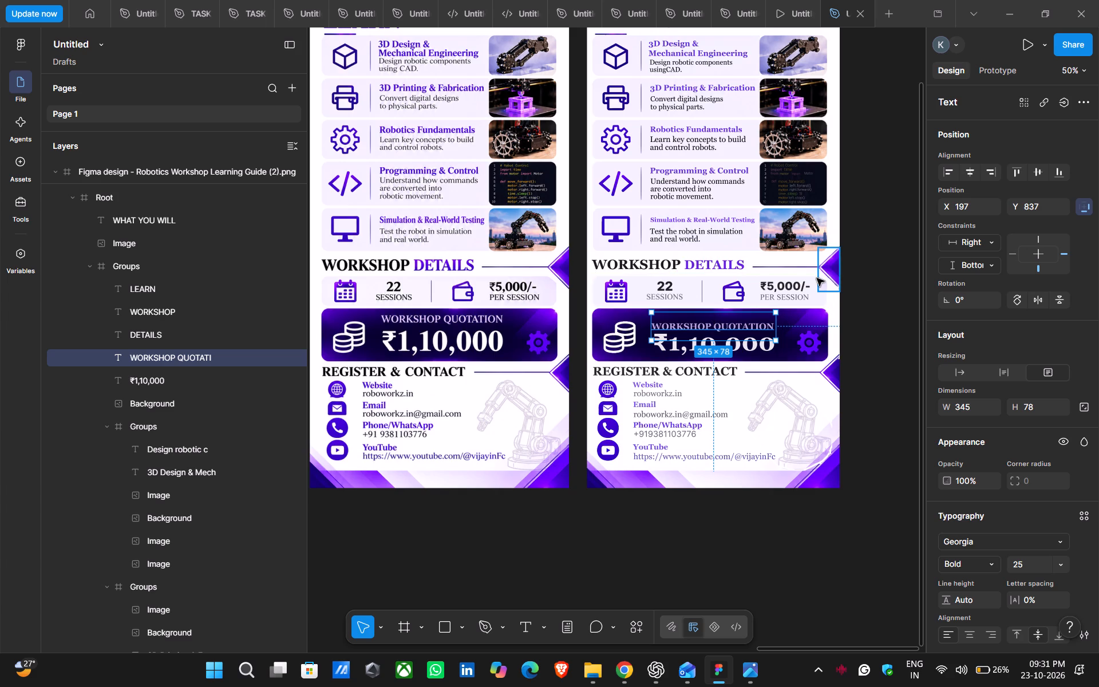
left_click(738, 326)
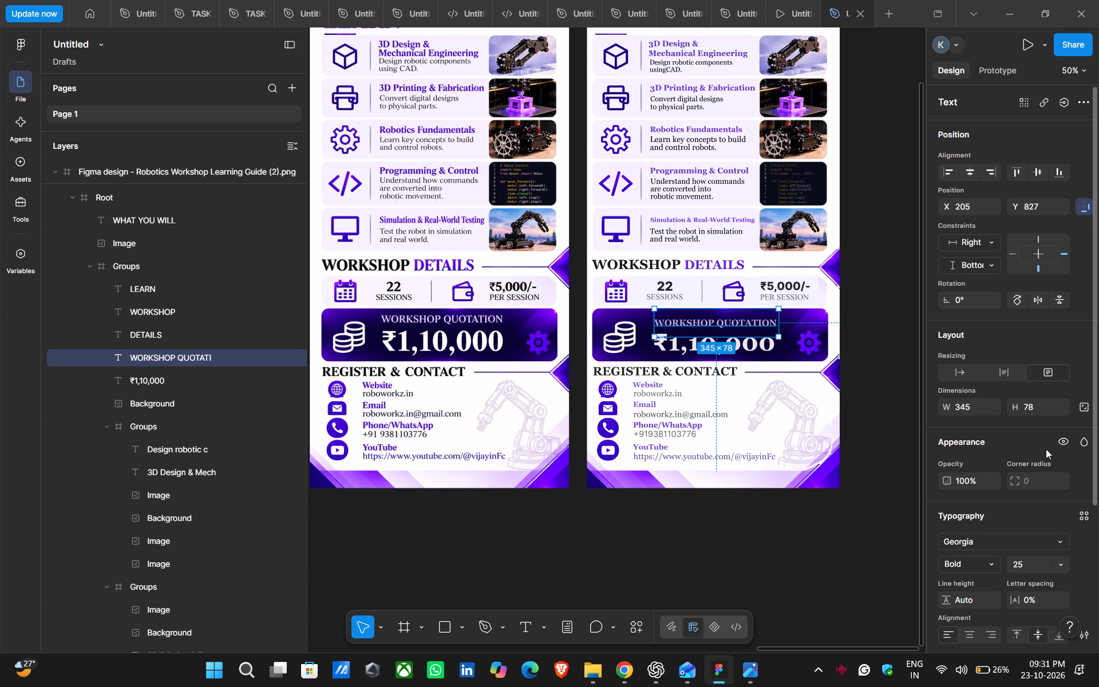
Set the font size of the WORKSHOP QUOTATION heading to 27.
scroll(1046, 449, "down", 3)
left_click(1057, 372)
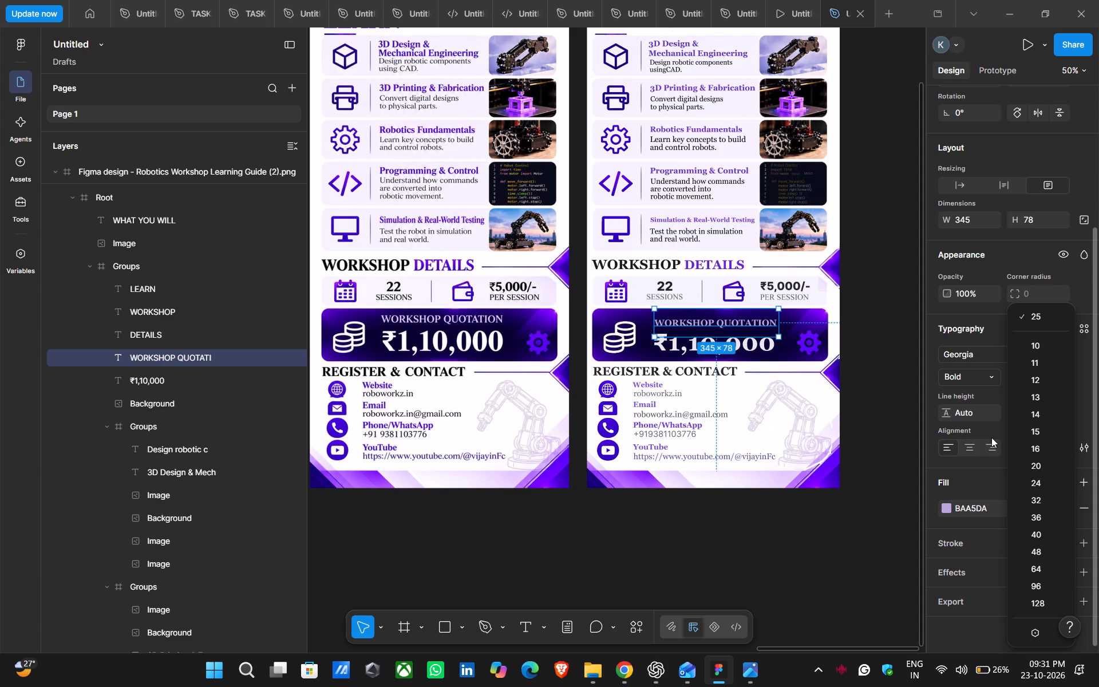
left_click(1082, 396)
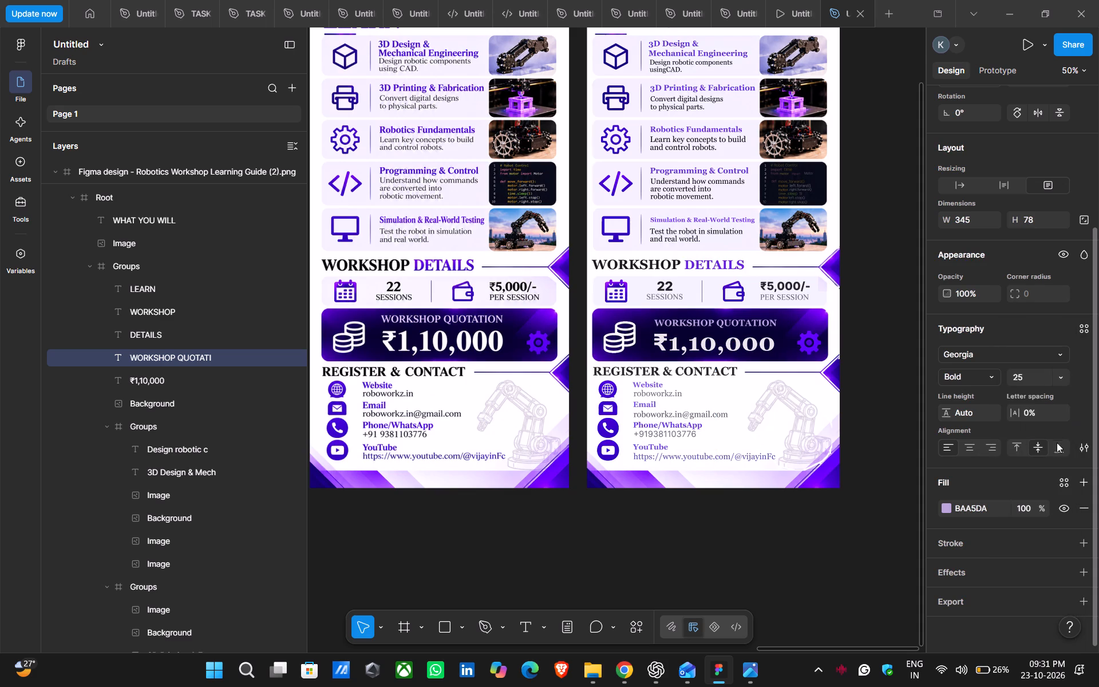
left_click(1033, 370)
left_click(1030, 377)
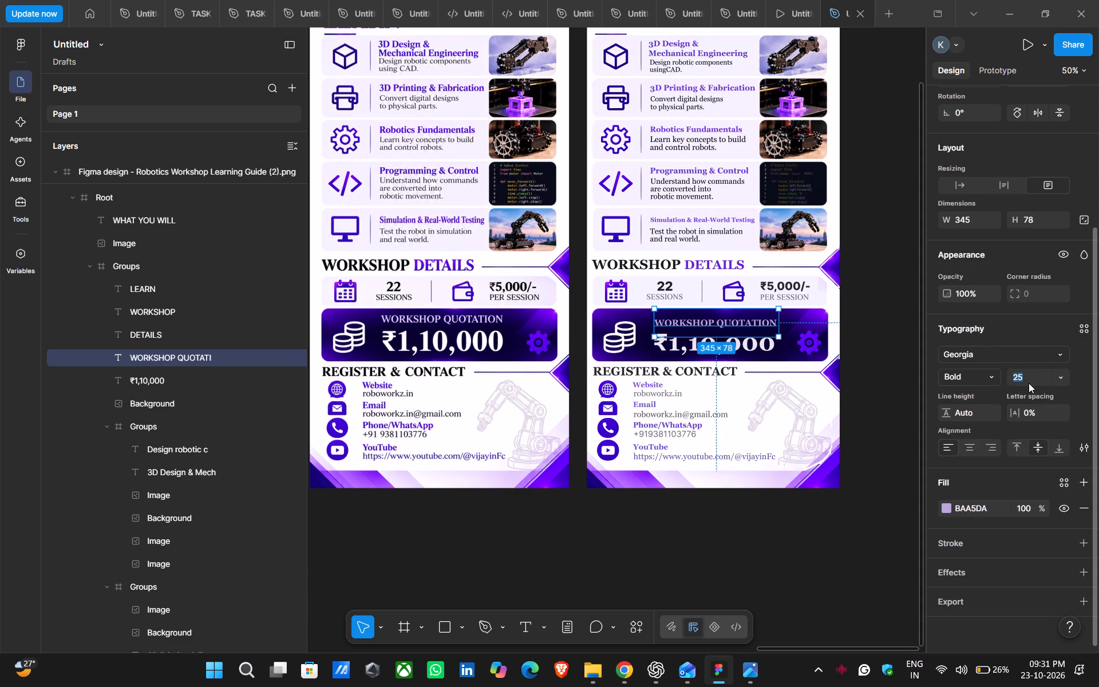
key("BackSpace")
type("27")
key("Return")
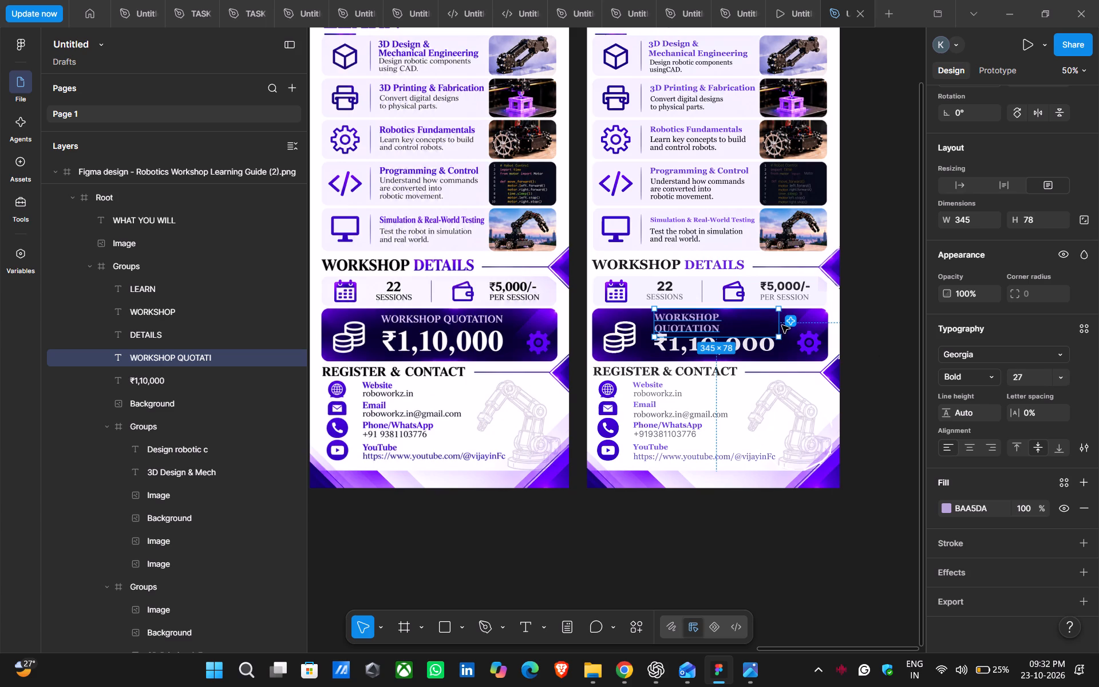
Widen the WORKSHOP QUOTATION text box so the heading fits on a single line.
left_click_drag(778, 325, 807, 325)
left_click(836, 341)
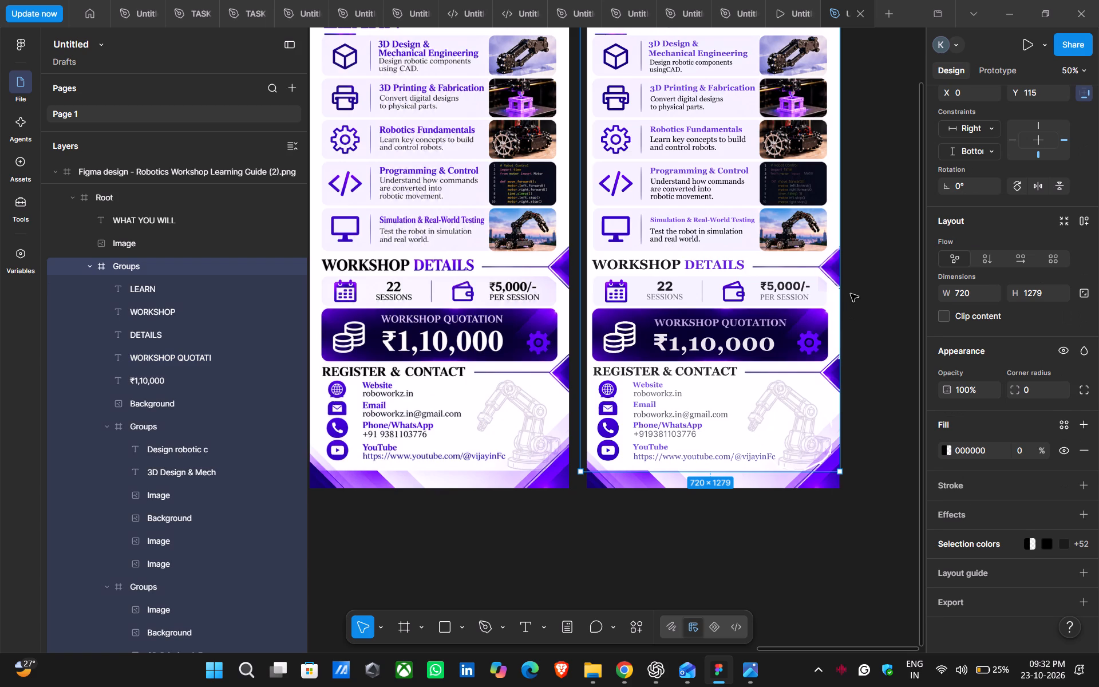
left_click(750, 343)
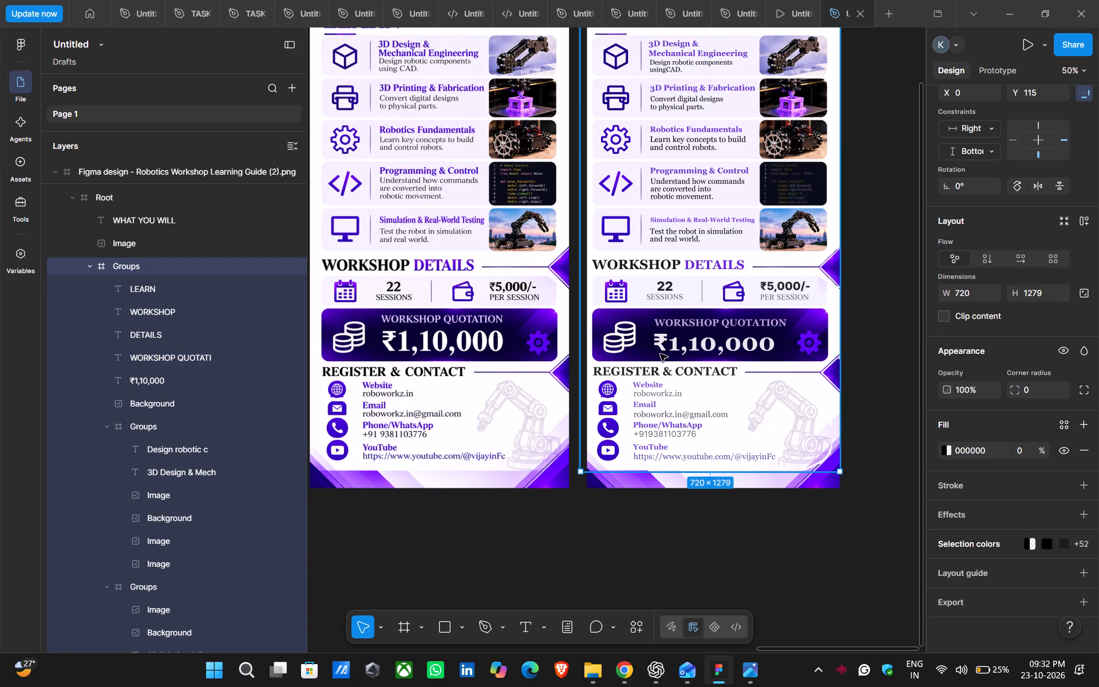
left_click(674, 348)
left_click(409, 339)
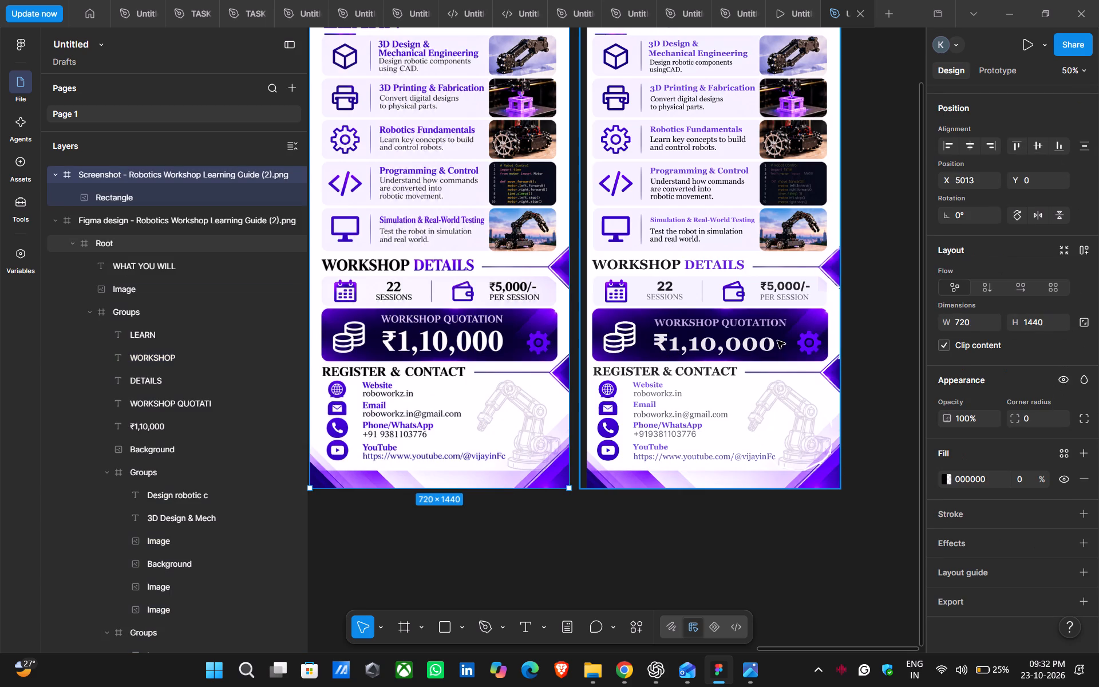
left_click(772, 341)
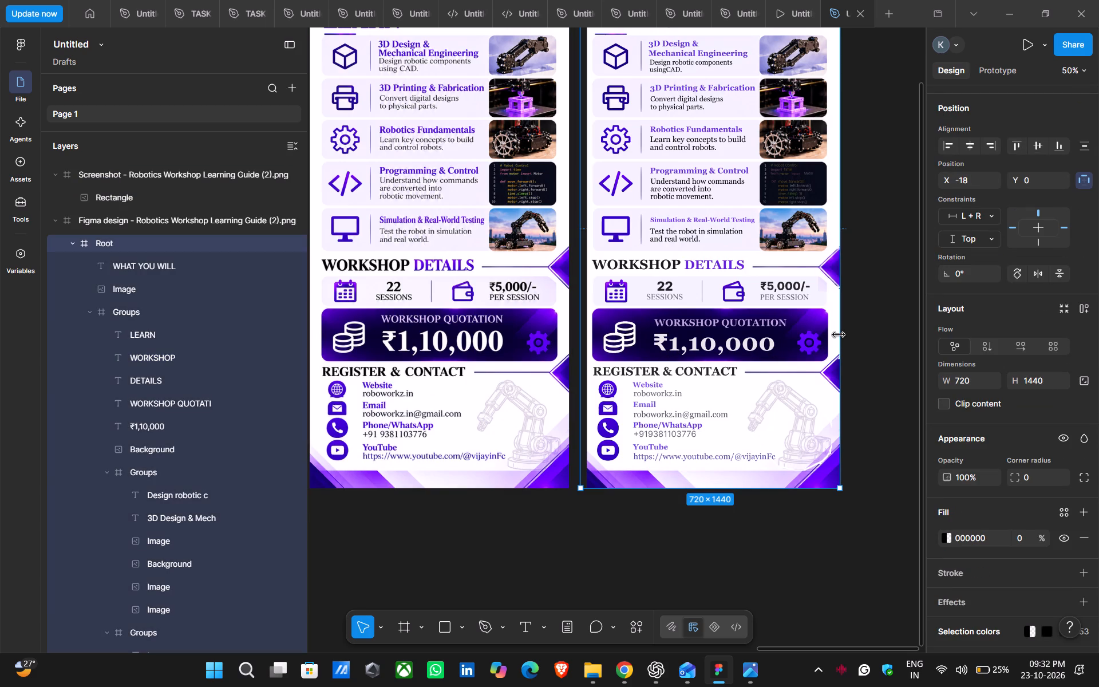
Set the font of the ₹1,10,000 amount in the quotation banner to Times New Roman.
left_click(871, 318)
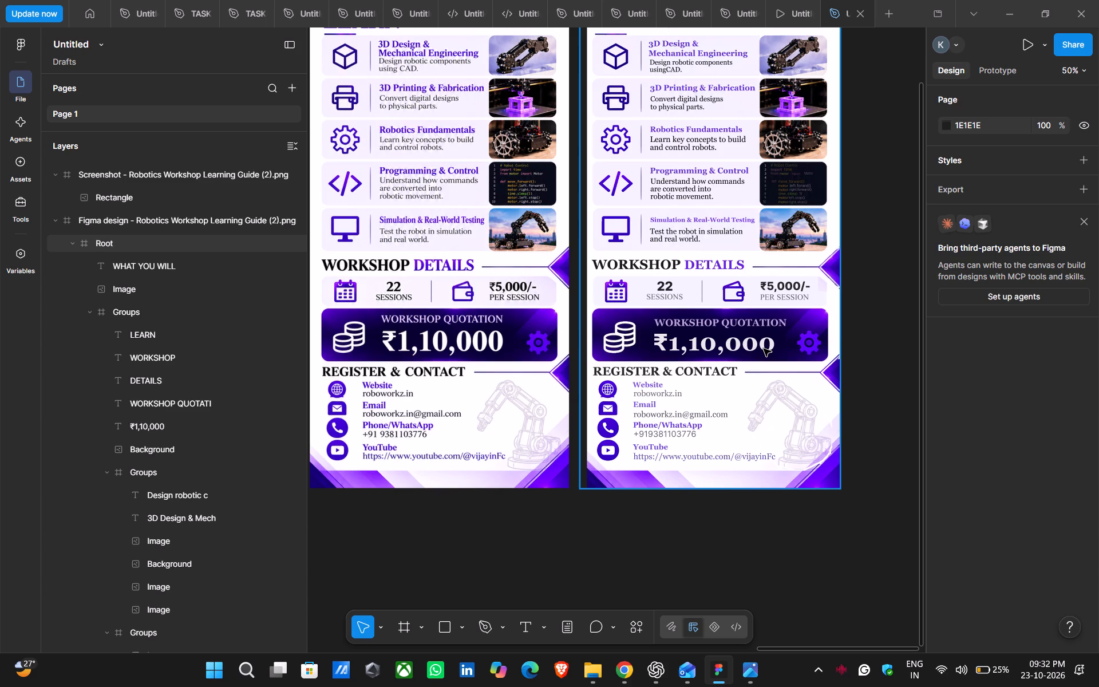
double_click(764, 349)
triple_click(758, 346)
left_click(758, 346)
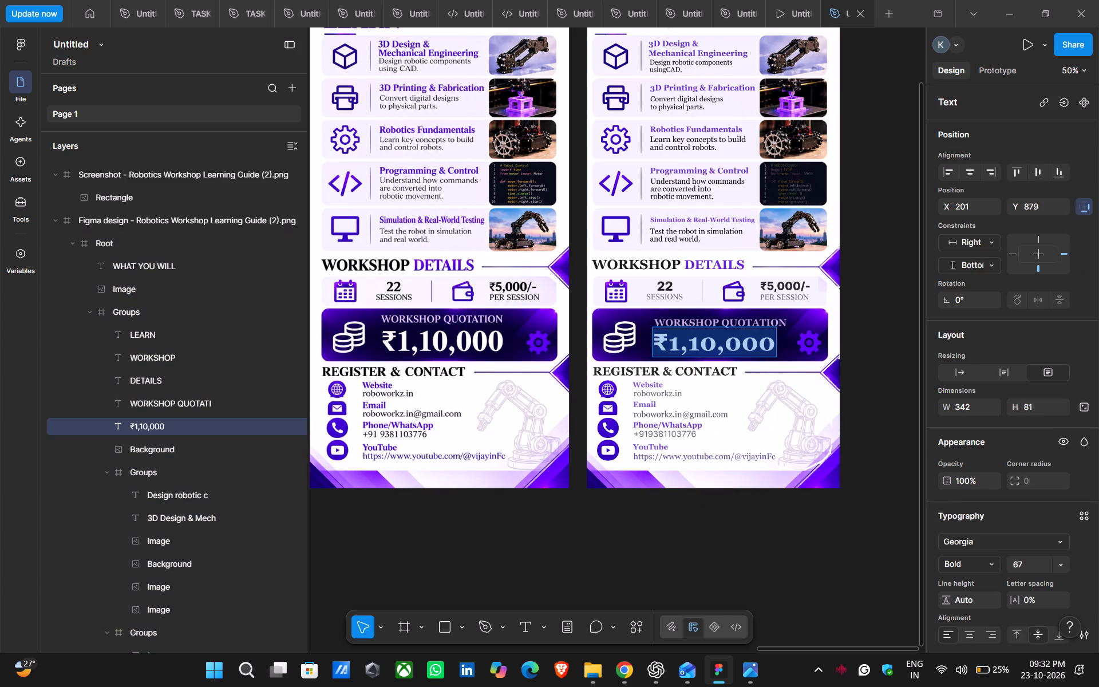
scroll(1006, 457, "down", 2)
left_click(994, 394)
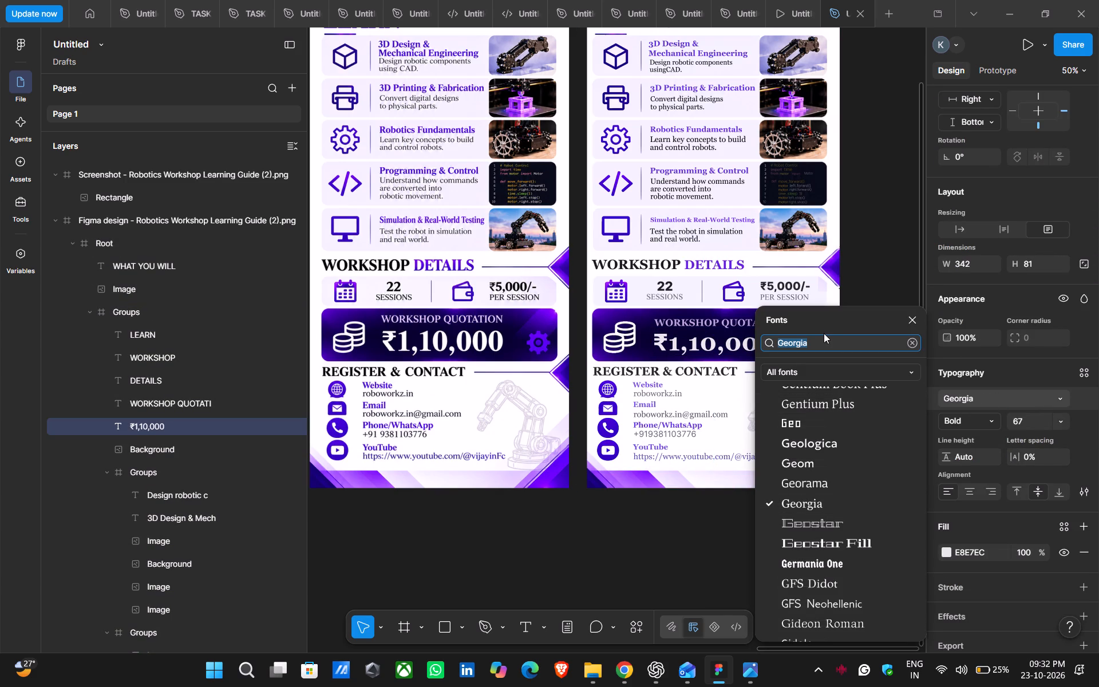
key("BackSpace")
type("tim")
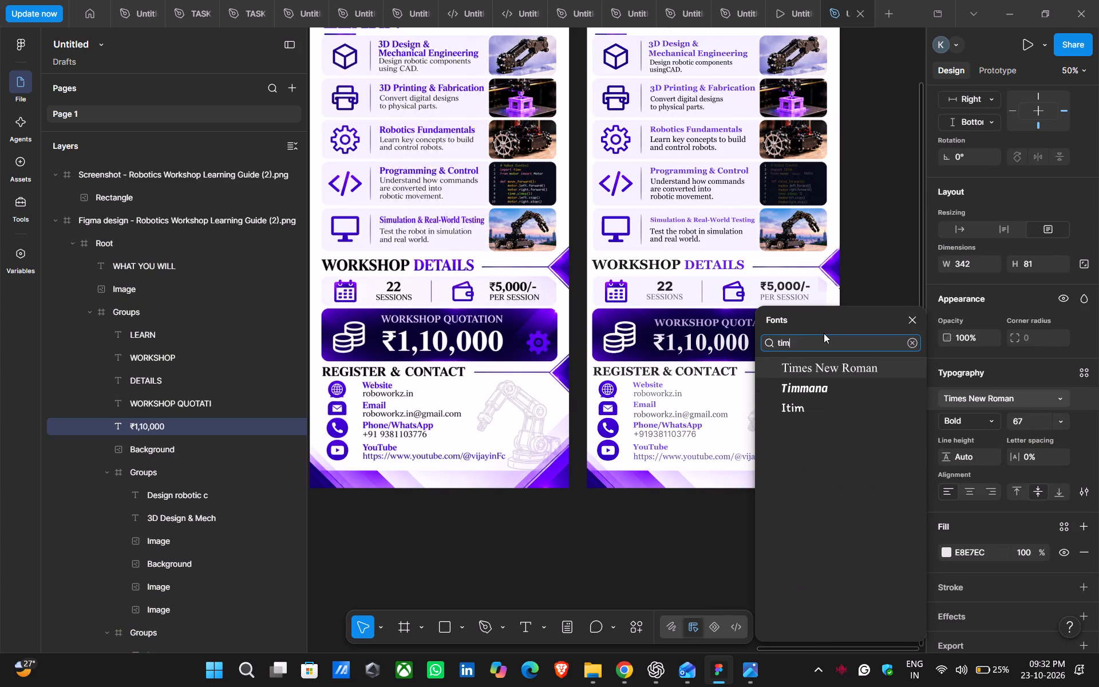
left_click(870, 370)
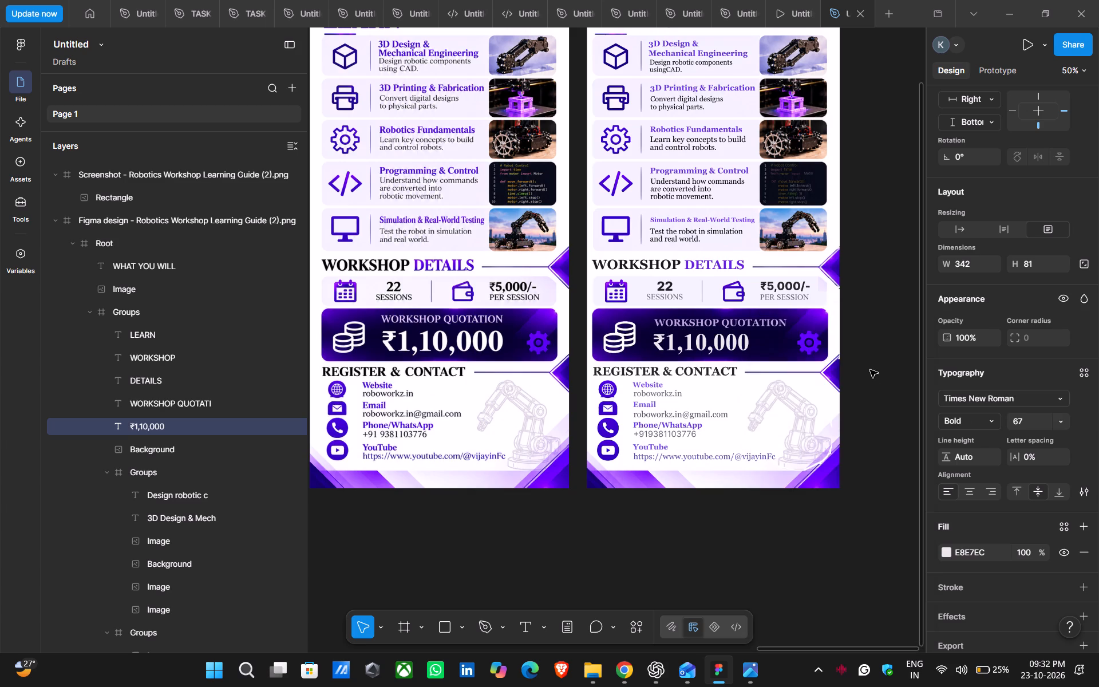
Examine the font weight setting of the ₹1,10,000 amount.
left_click(735, 342)
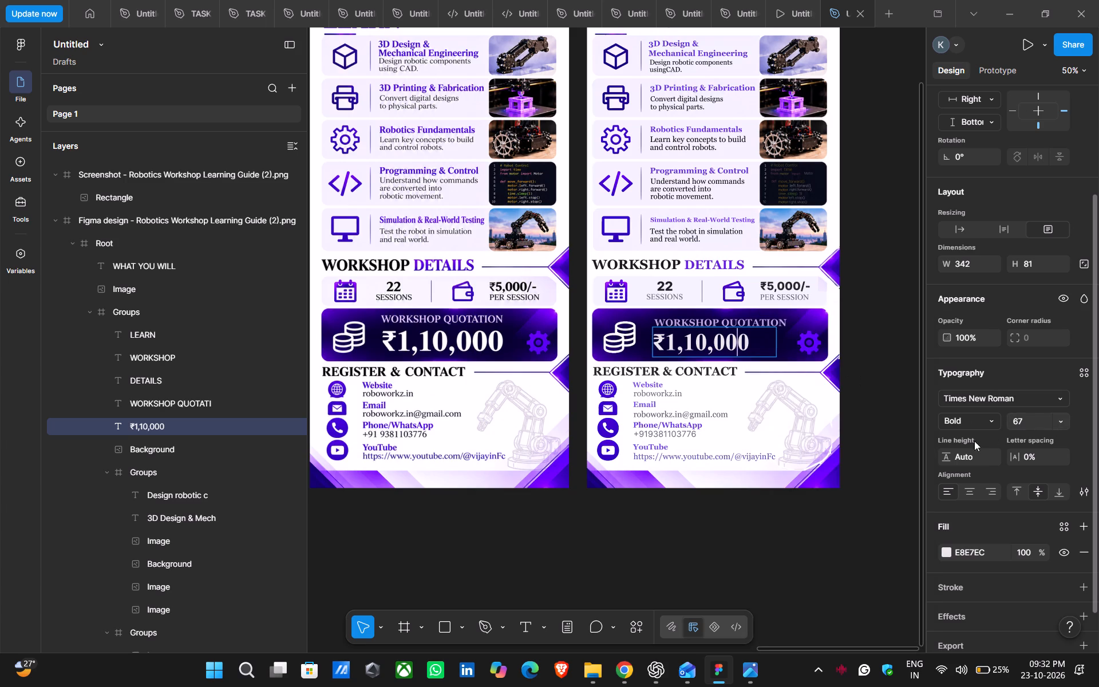
left_click(990, 421)
left_click(852, 469)
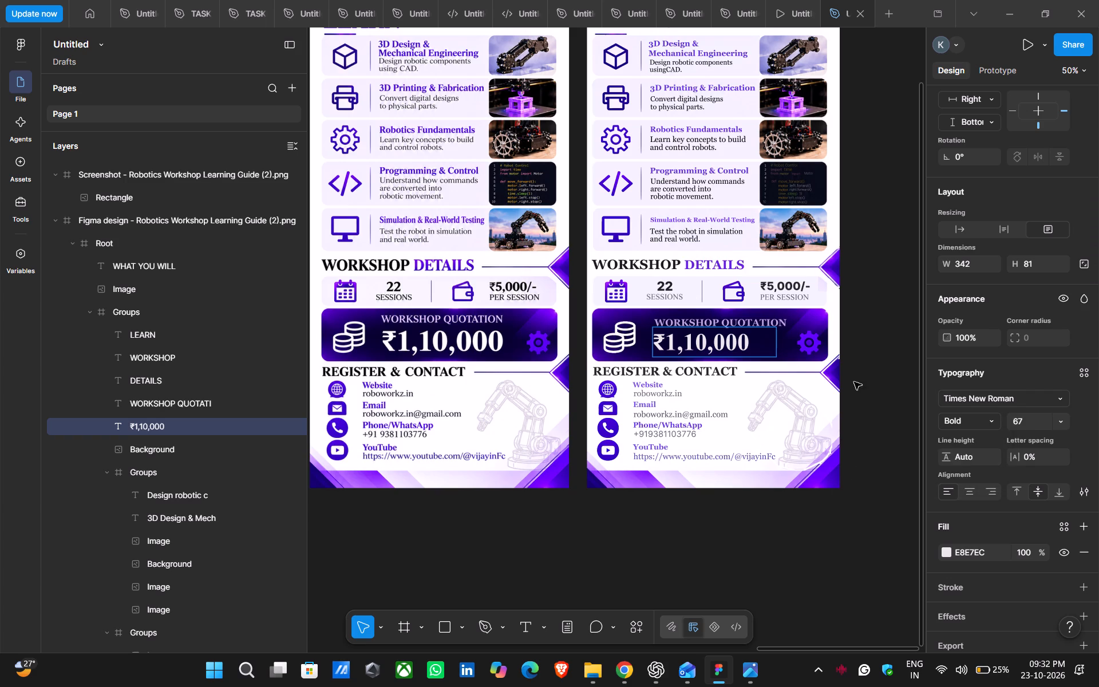
left_click(867, 394)
left_click(698, 349)
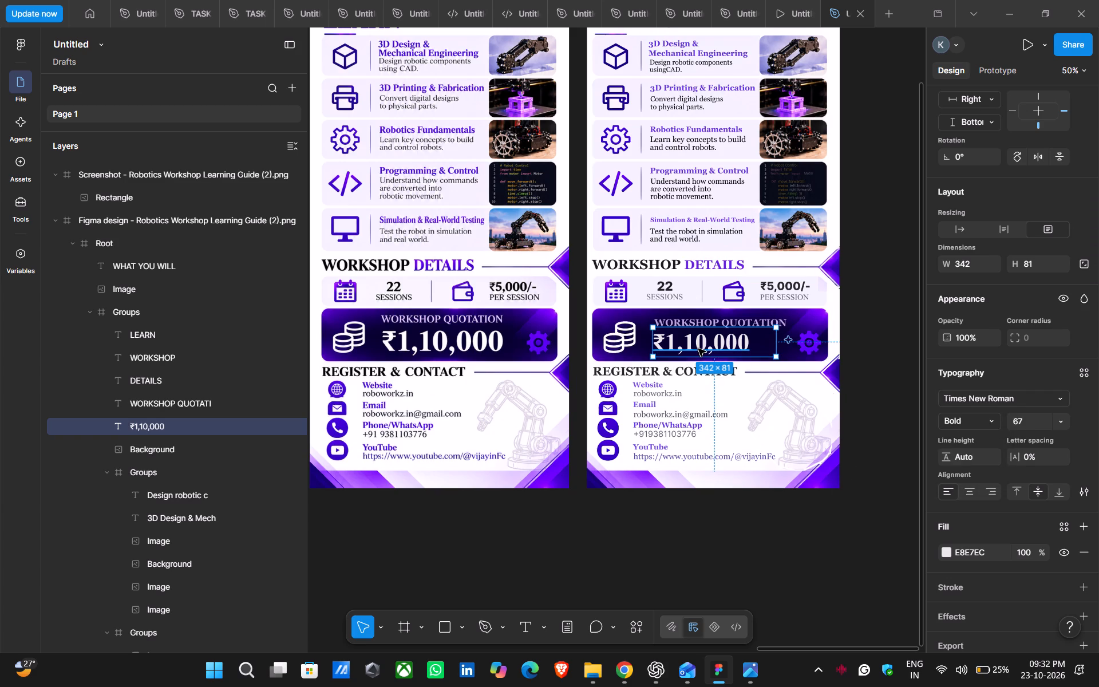
left_click(852, 411)
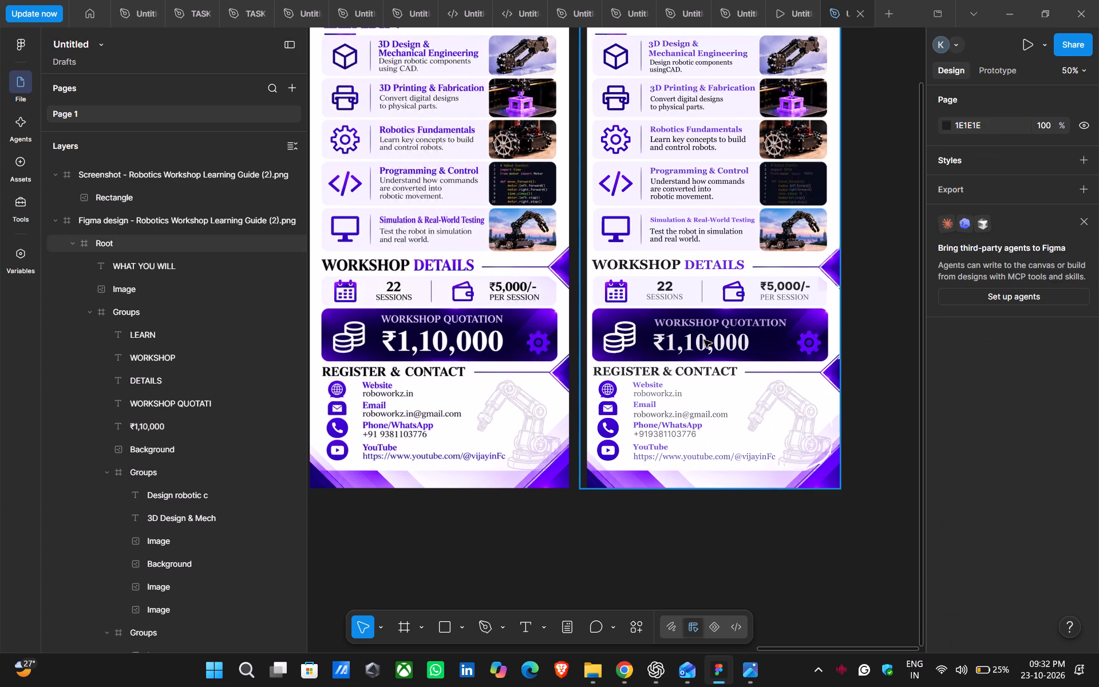
Move the ₹1,10,000 amount across so it sits roughly centred beneath the WORKSHOP QUOTATION heading.
left_click(704, 340)
double_click(704, 340)
triple_click(707, 345)
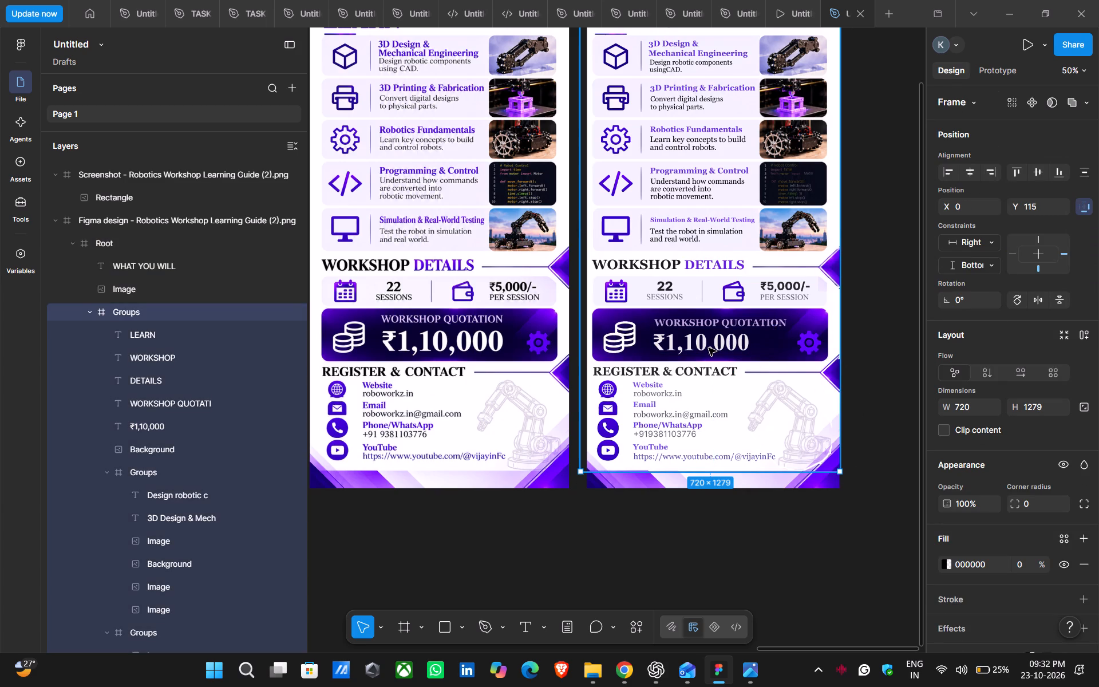
triple_click(709, 348)
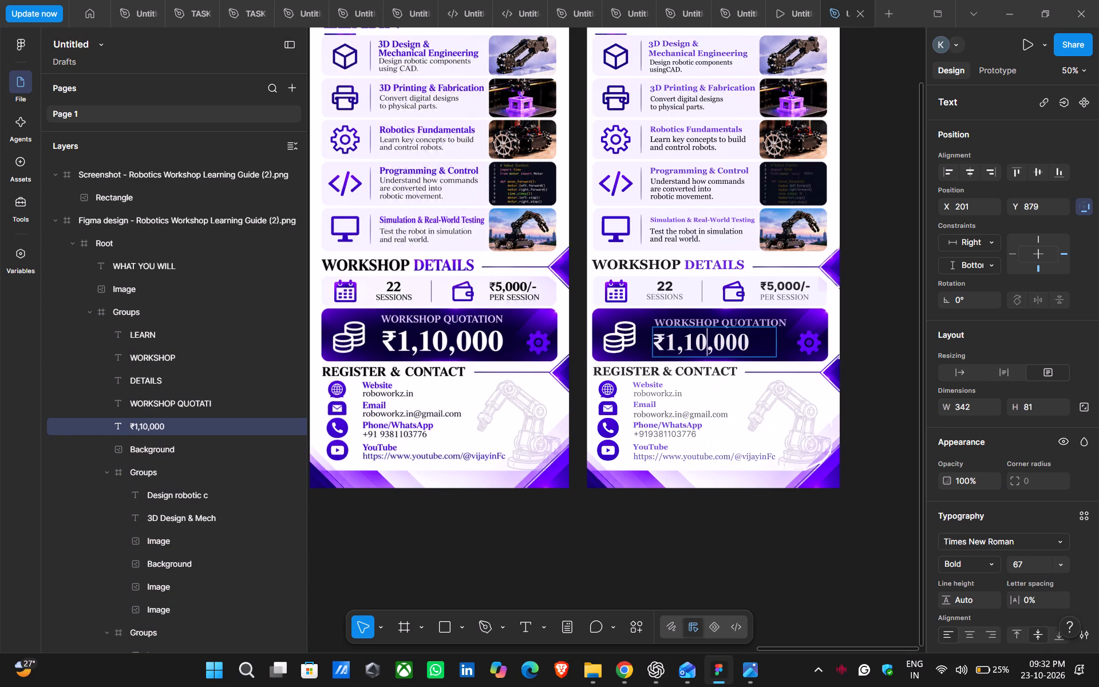
left_click(724, 526)
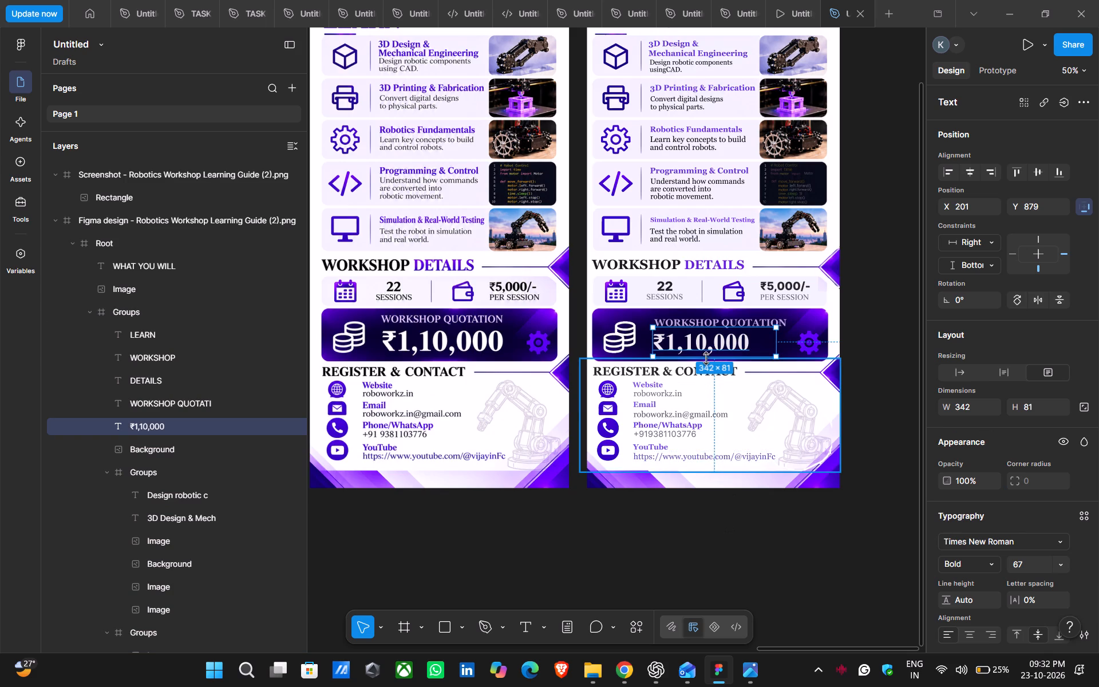
left_click_drag(702, 337, 711, 337)
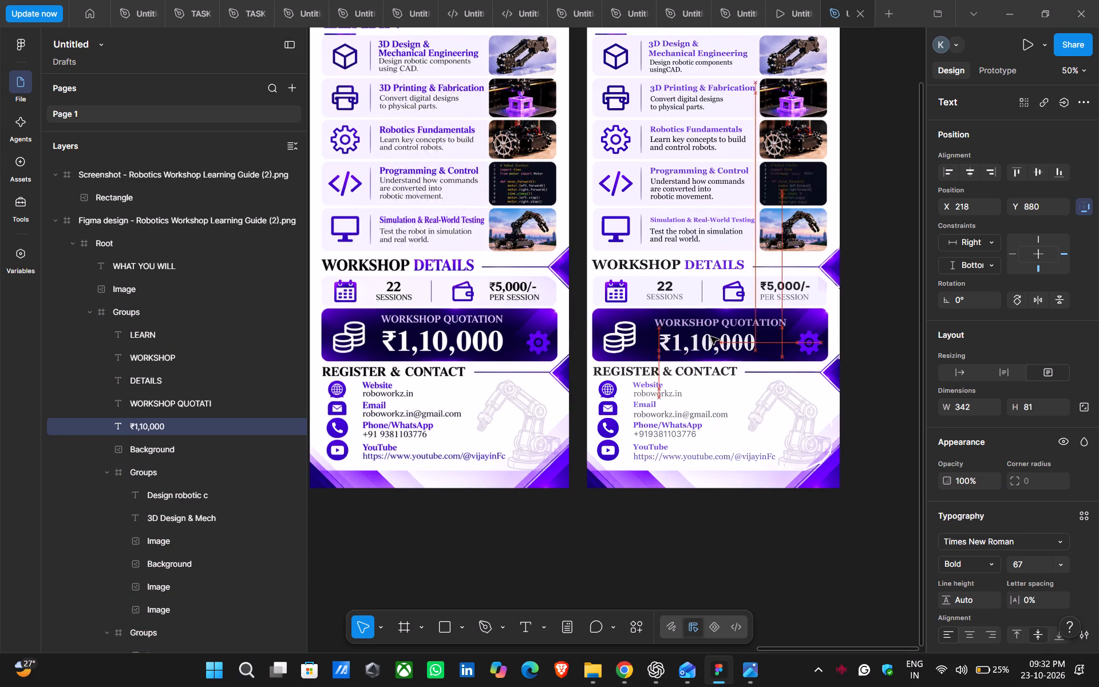
left_click_drag(711, 337, 720, 336)
left_click(714, 527)
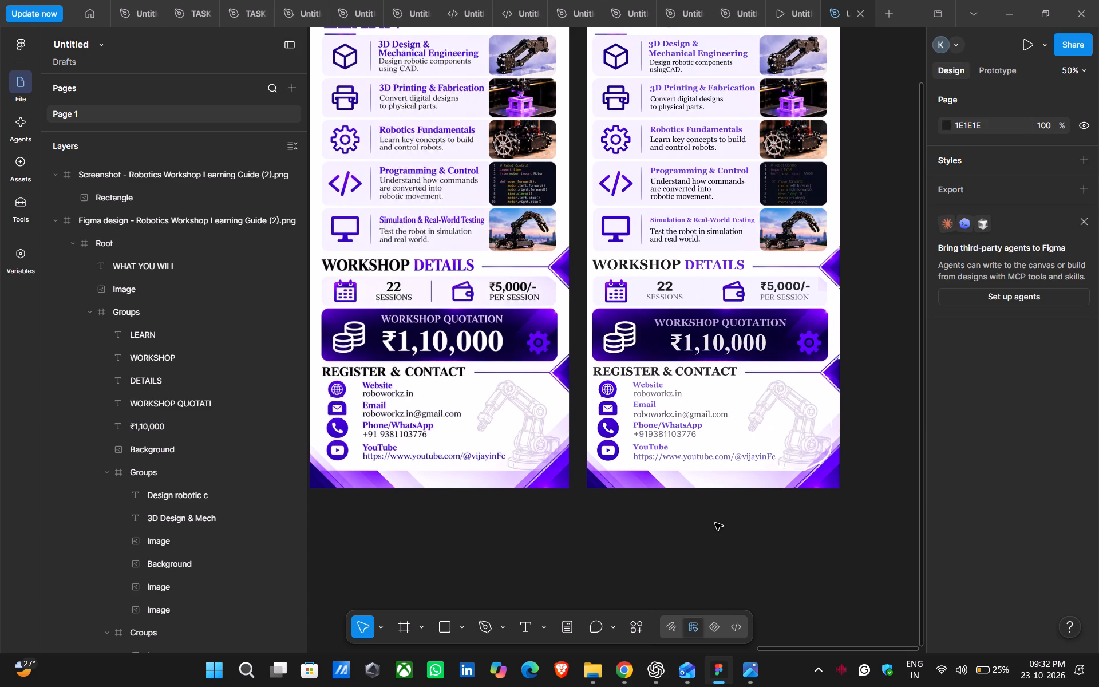
Compare the editable Robotics Workshop Learning Guide with the original screenshot for remaining text and font differences.
scroll(715, 523, "up", 6)
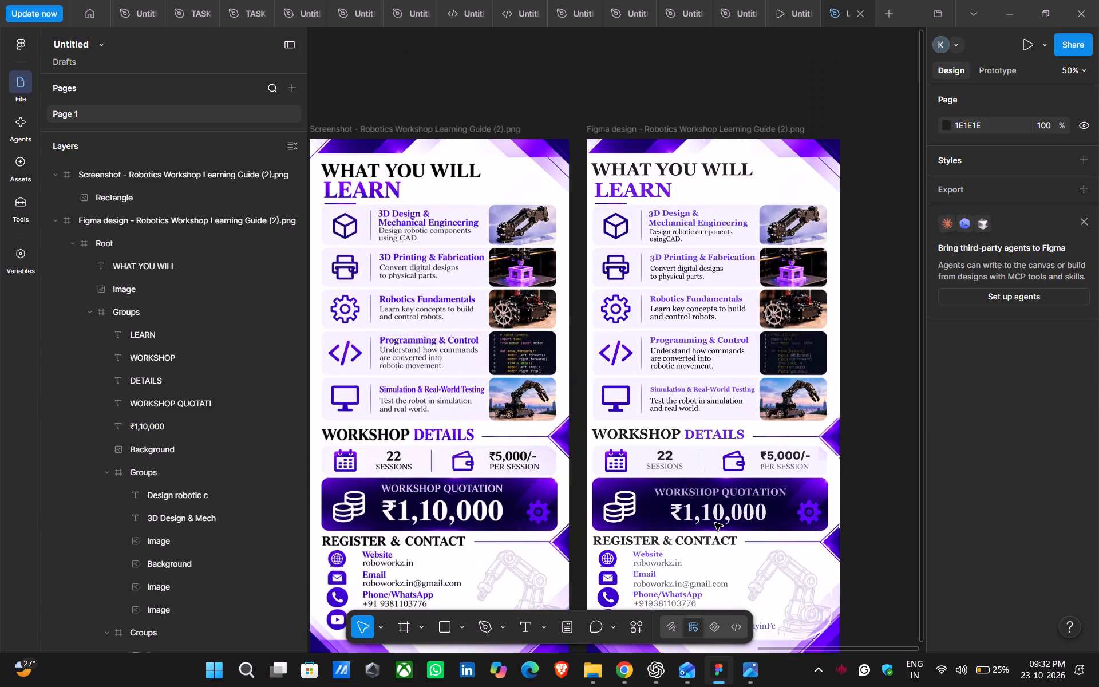
scroll(715, 523, "down", 1)
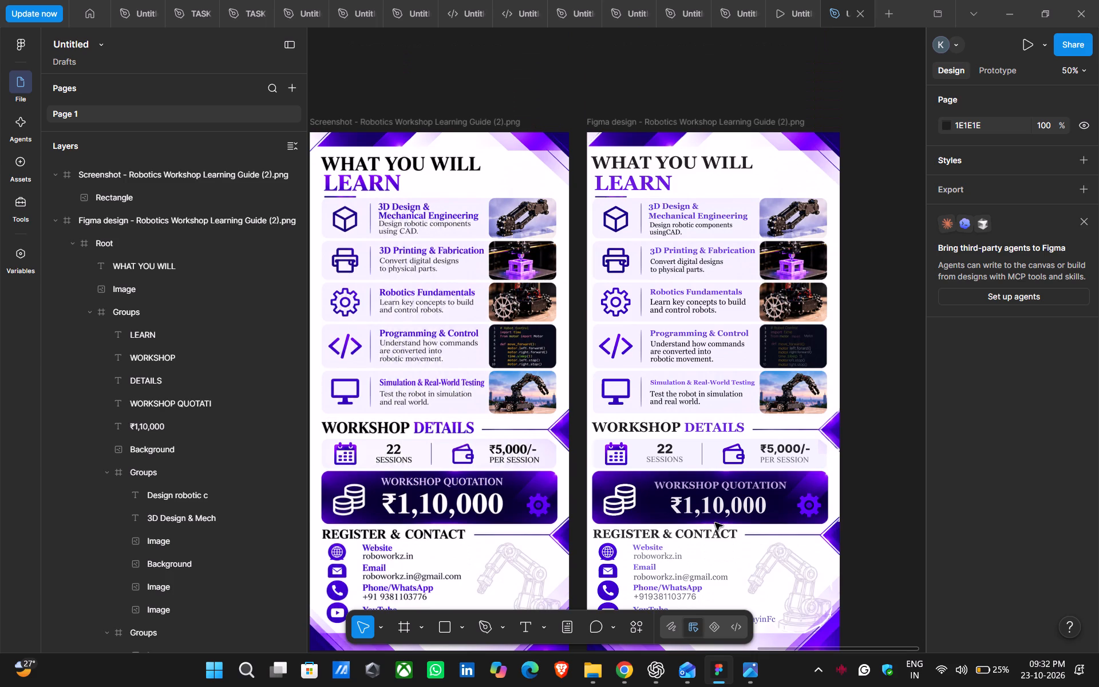
scroll(715, 523, "down", 1)
scroll(715, 523, "up", 2)
scroll(715, 523, "down", 8)
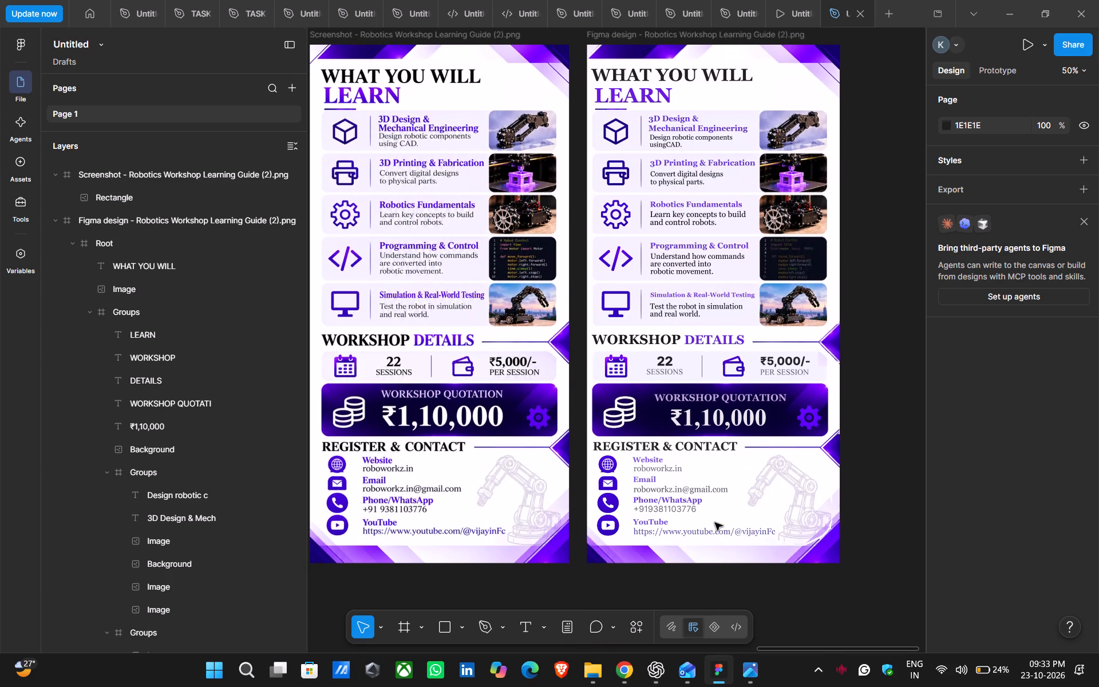
scroll(713, 509, "up", 1)
Set the font of the 3D Design & Mechanical Engineering heading to Times New Roman.
left_click(670, 119)
triple_click(675, 132)
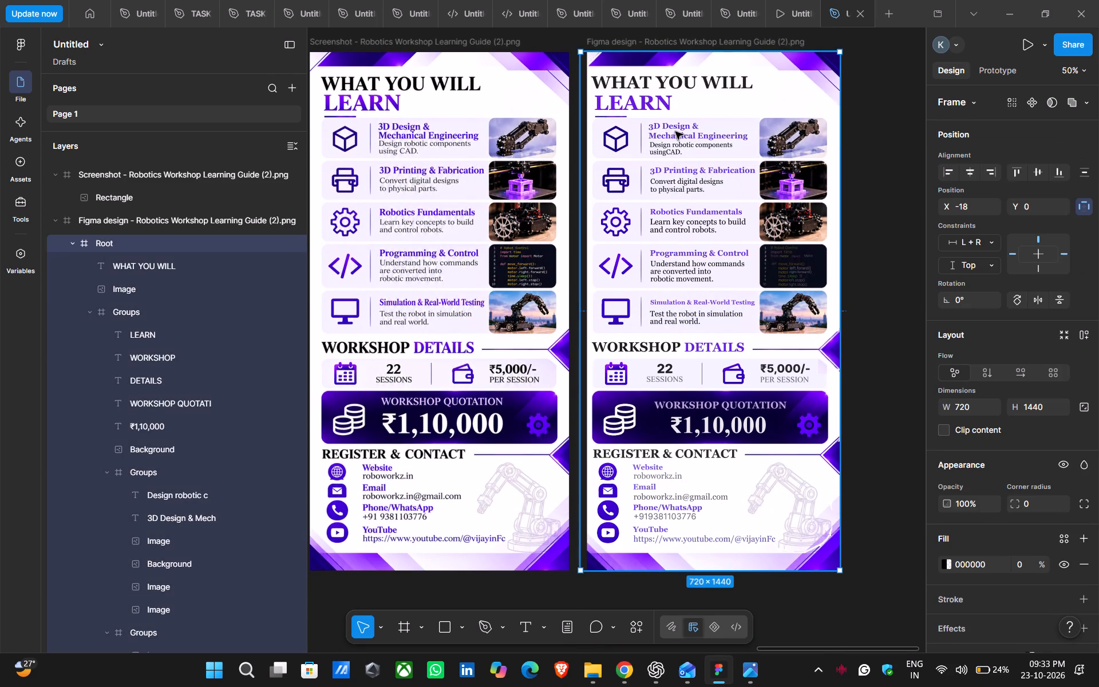
left_click(675, 132)
double_click(675, 132)
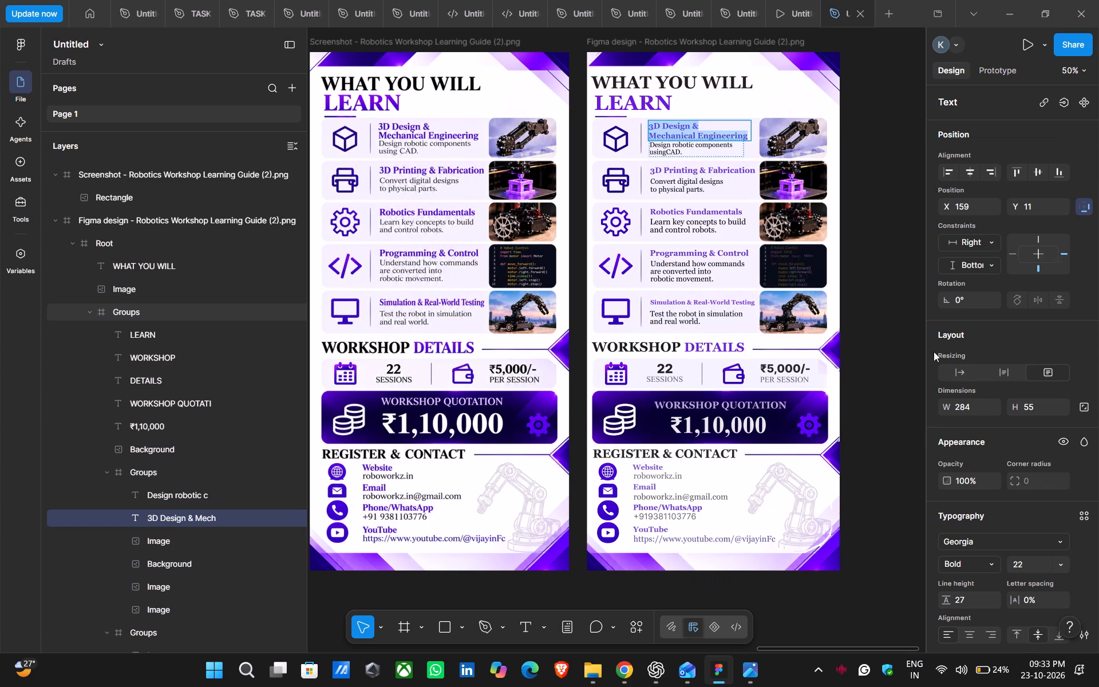
scroll(1000, 487, "down", 1)
left_click(1062, 467)
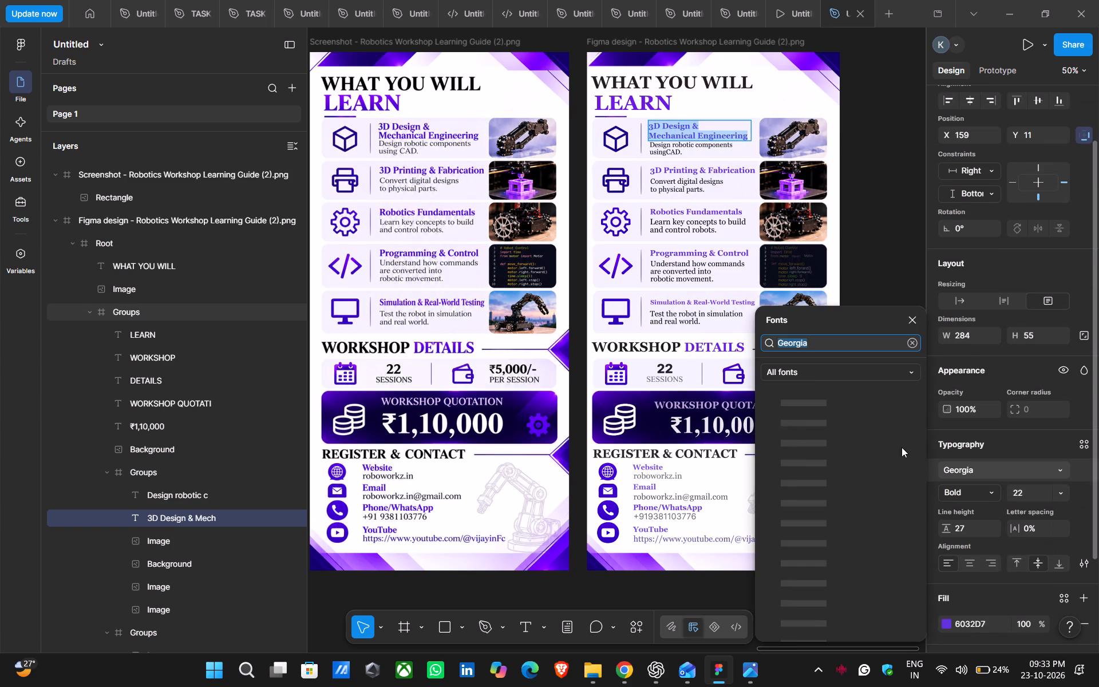
key("BackSpace")
type("tim")
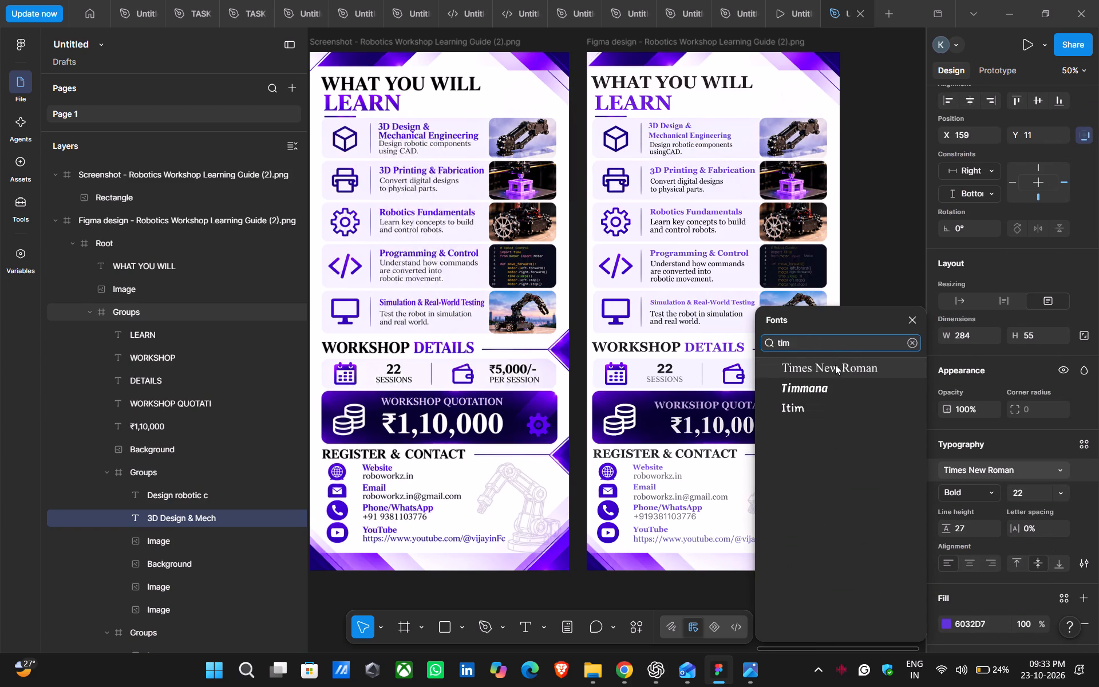
left_click(835, 366)
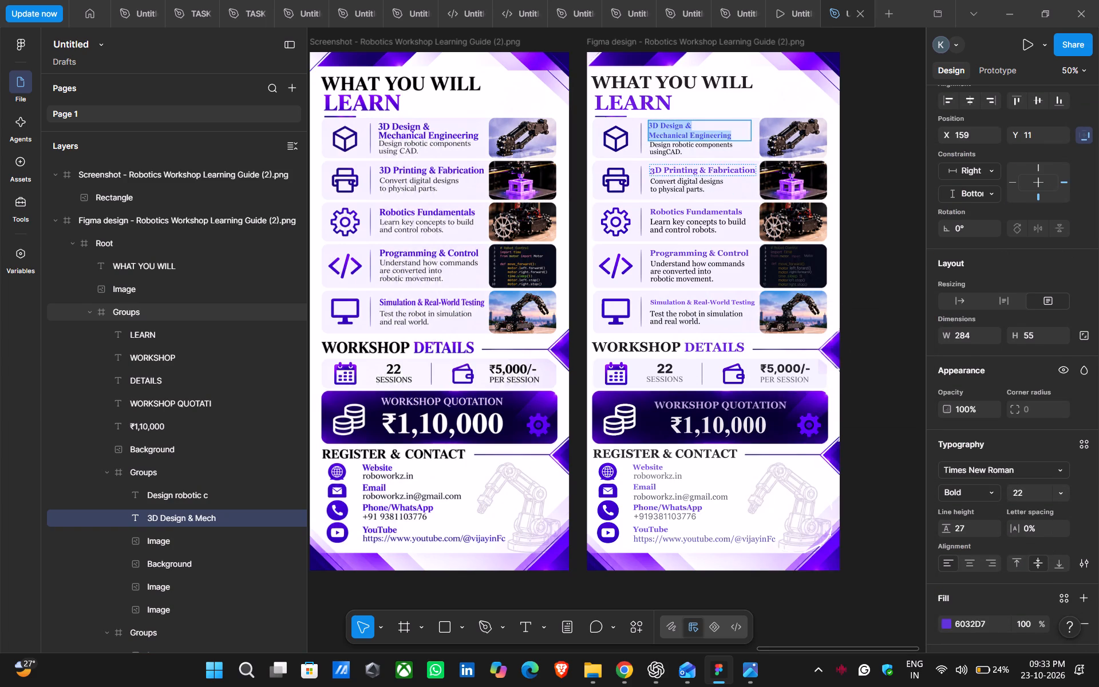
Set the font of the 3D Printing & Fabrication heading to Times New Roman.
double_click(686, 163)
left_click(686, 173)
double_click(688, 169)
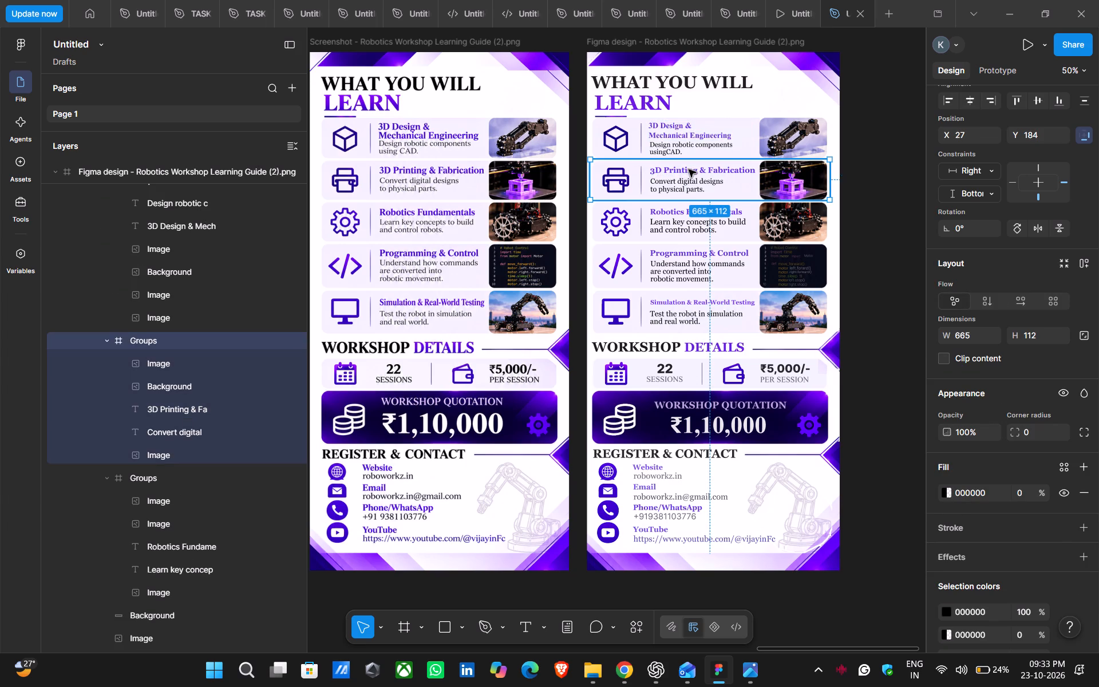
left_click(689, 169)
double_click(696, 214)
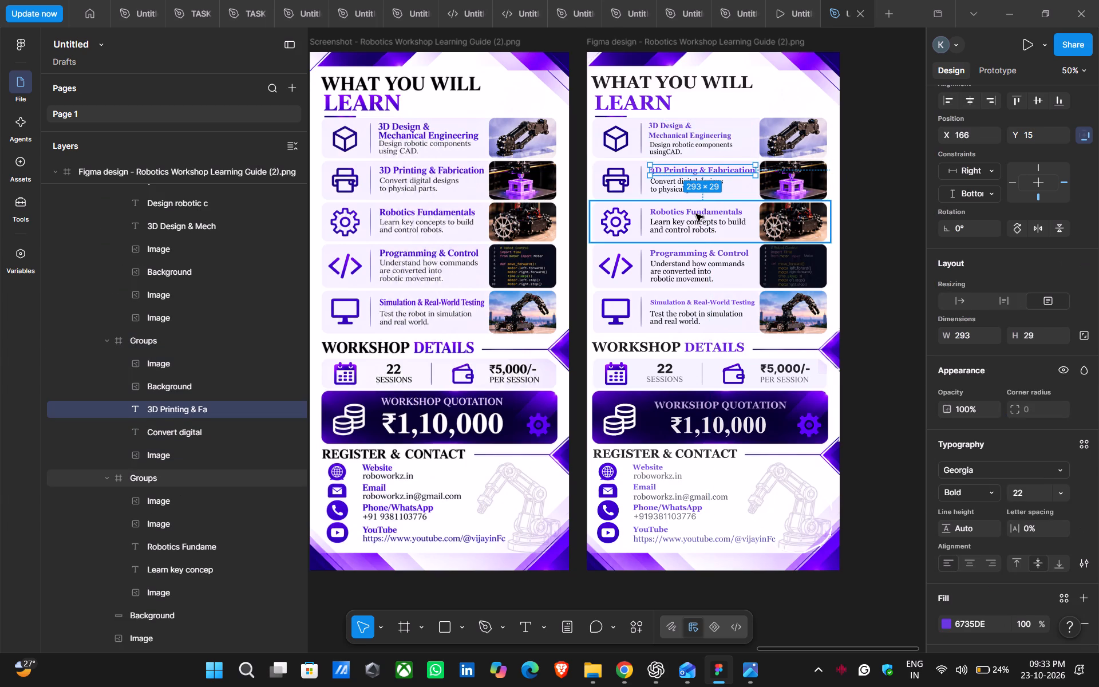
left_click(696, 213)
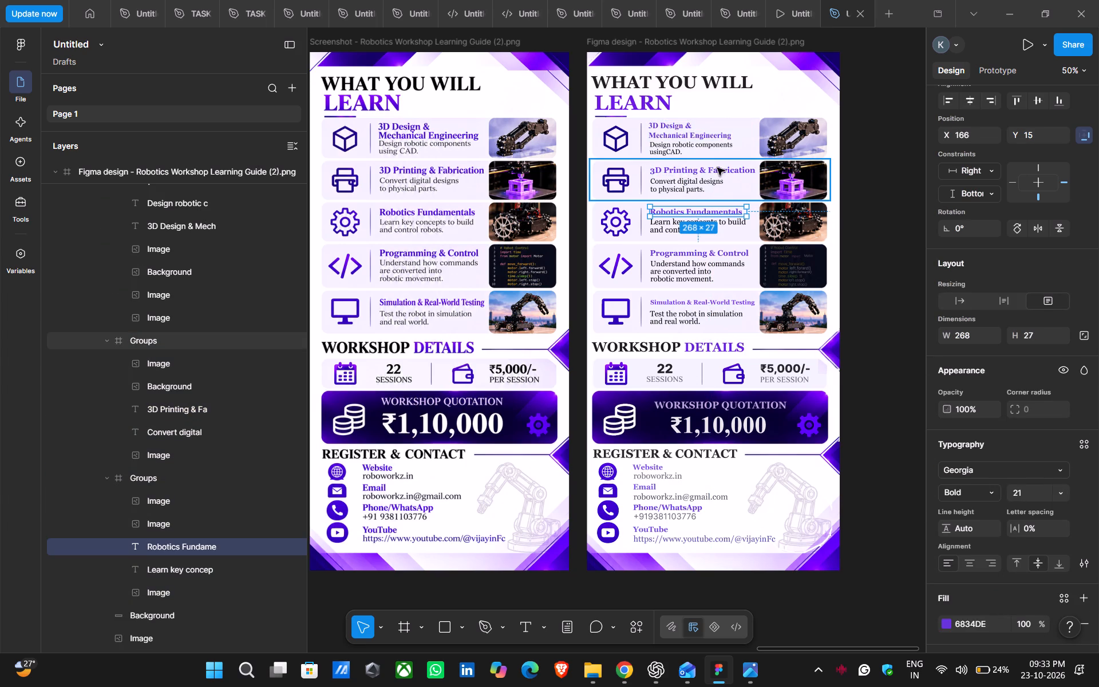
double_click(707, 168)
double_click(706, 169)
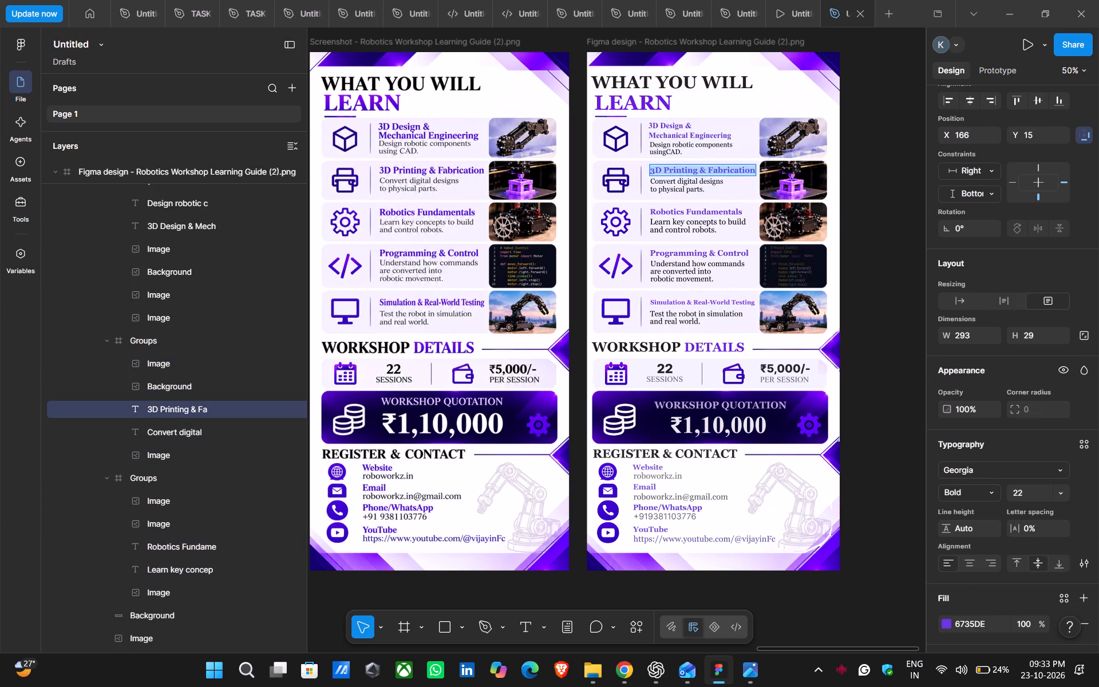
left_click(959, 464)
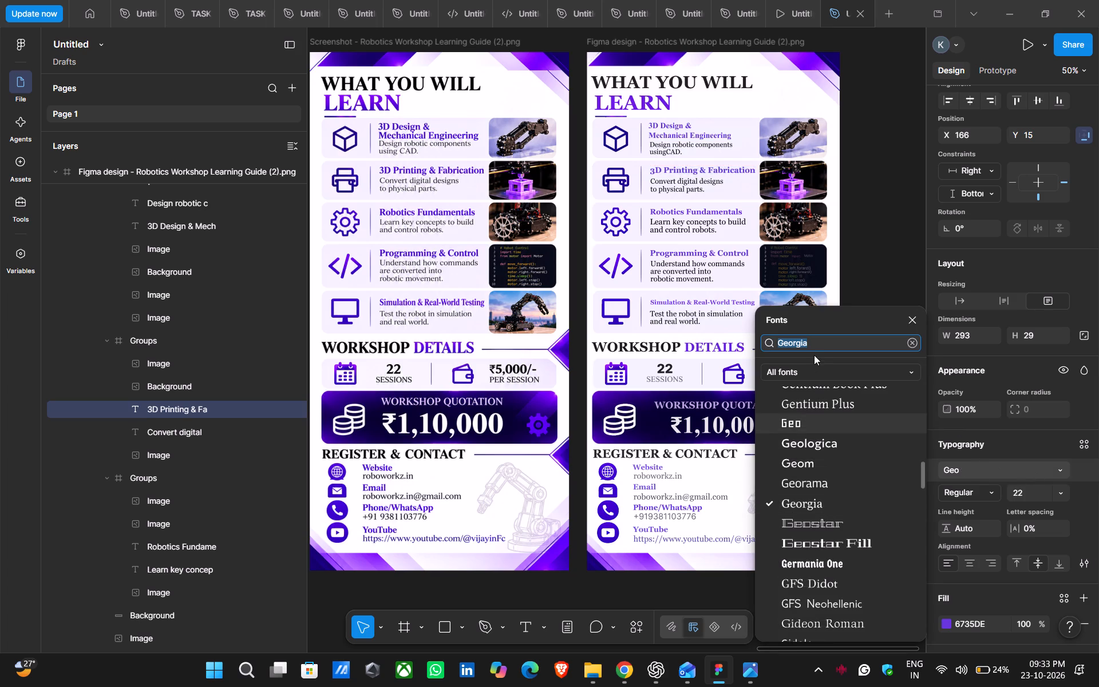
key("BackSpace")
type("ti")
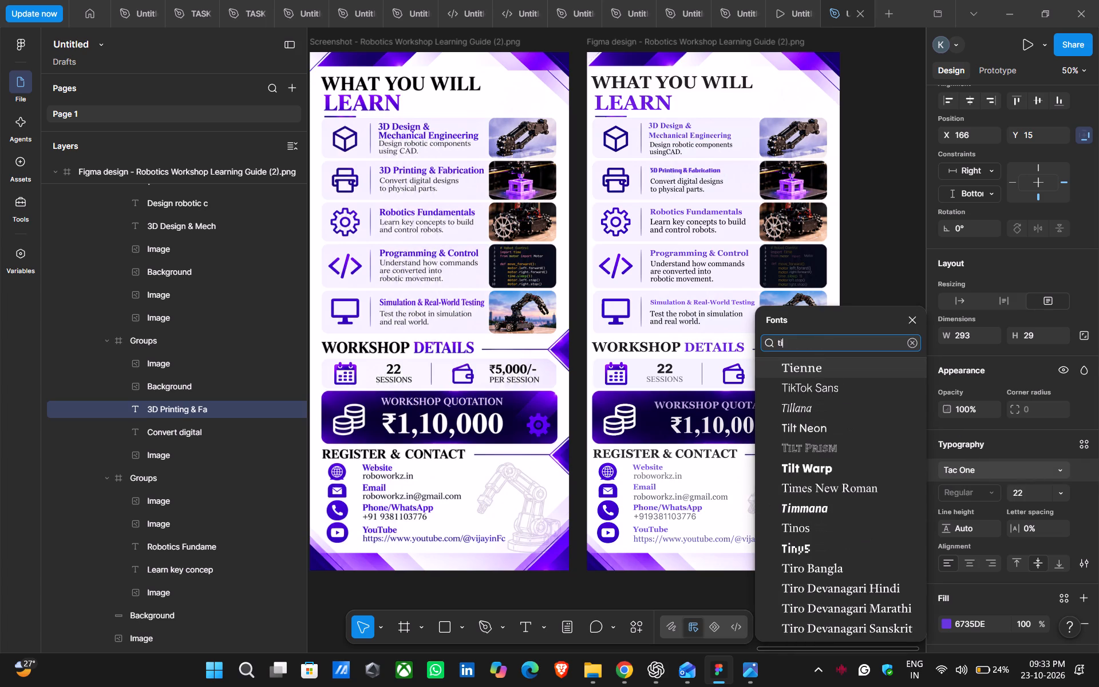
key("m")
left_click(828, 366)
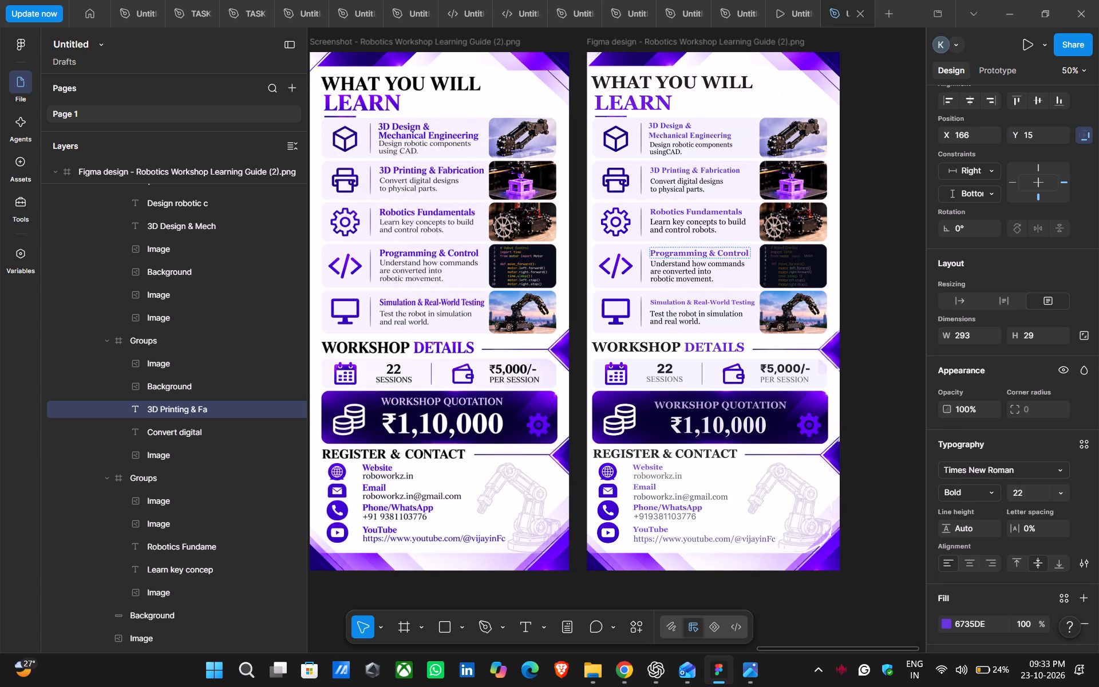
Set the font of the Robotics Fundamentals heading to Times New Roman.
triple_click(701, 212)
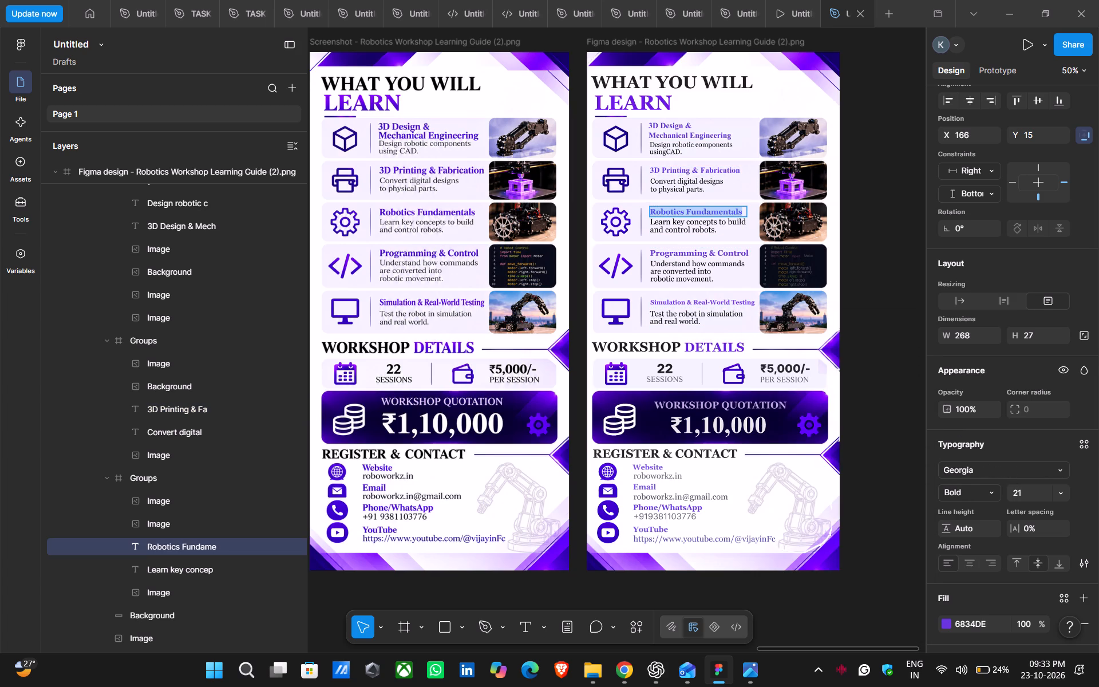
left_click(995, 467)
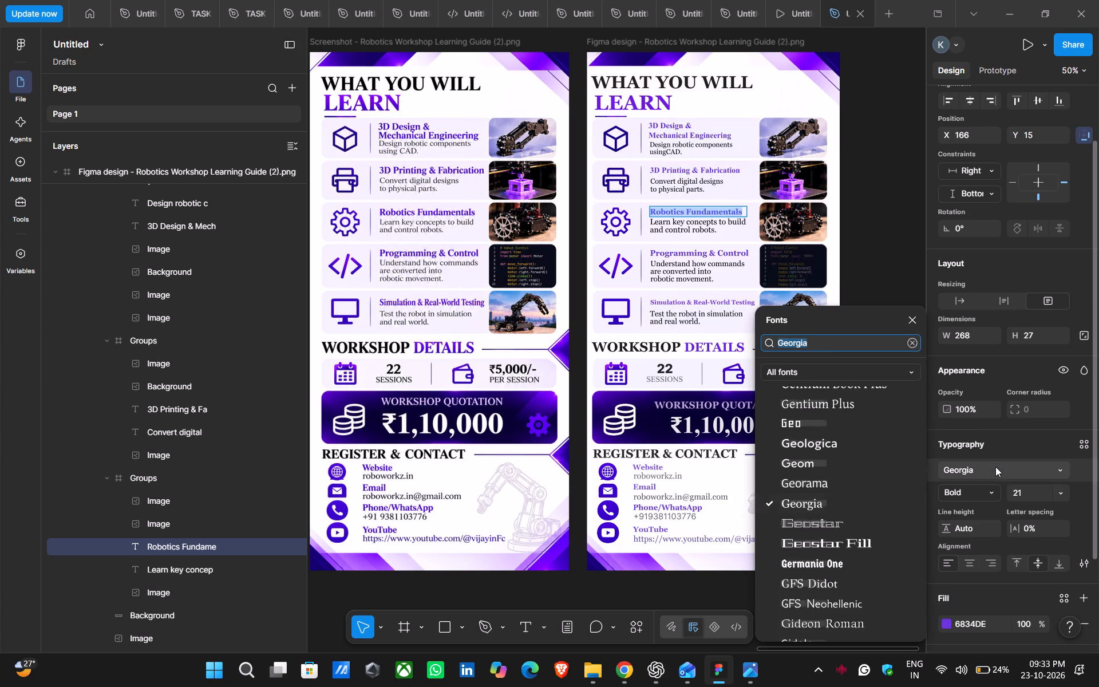
key("BackSpace")
key("t")
type("im")
left_click(821, 364)
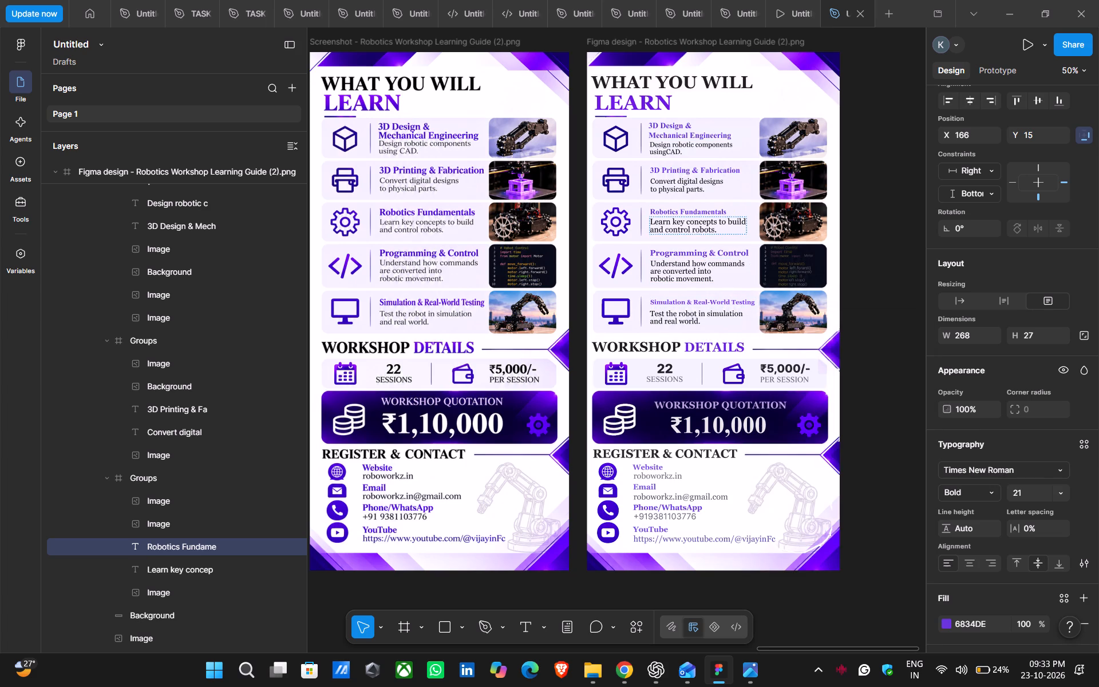
Set the font of the Programming & Control heading to Times New Roman.
triple_click(710, 256)
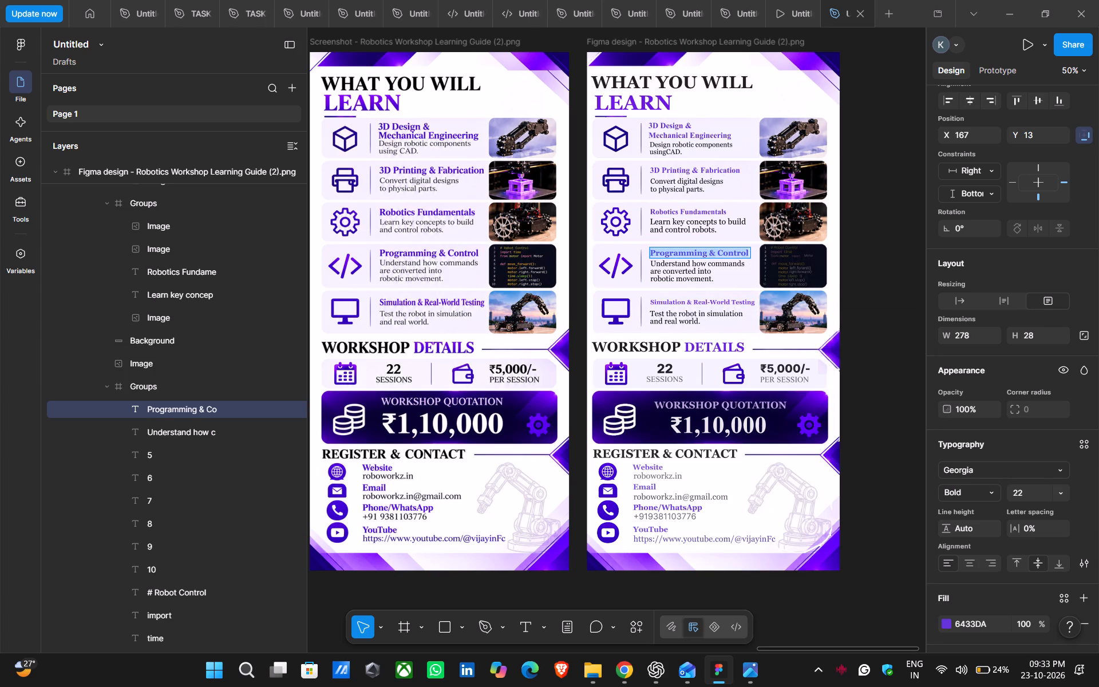
left_click(997, 464)
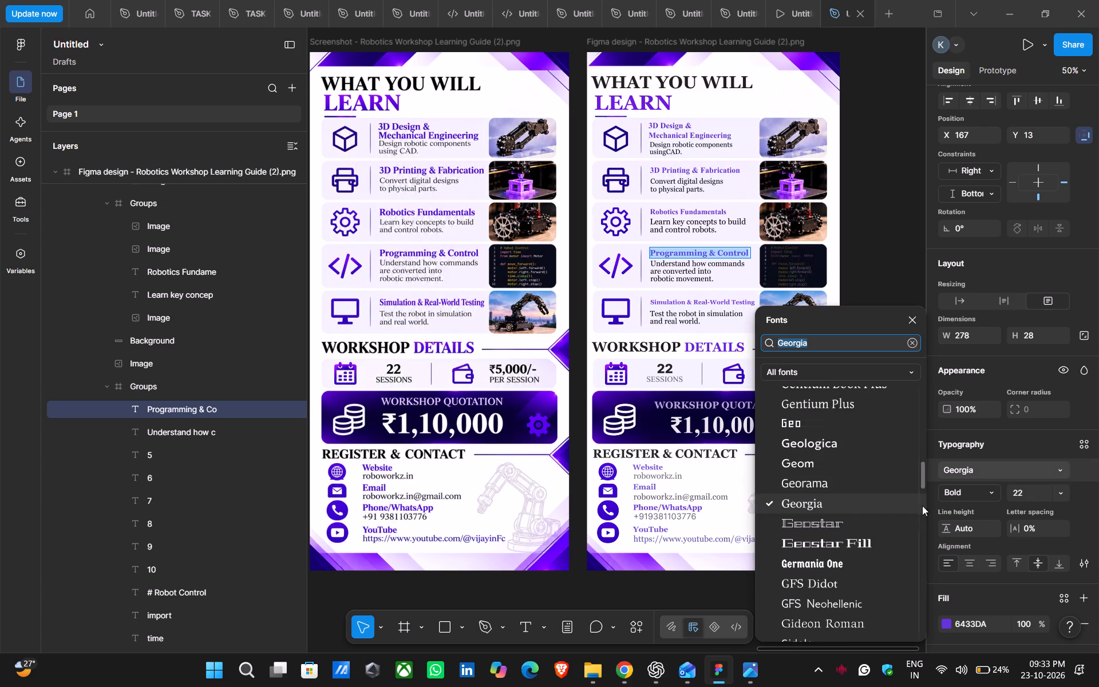
scroll(869, 413, "up", 5)
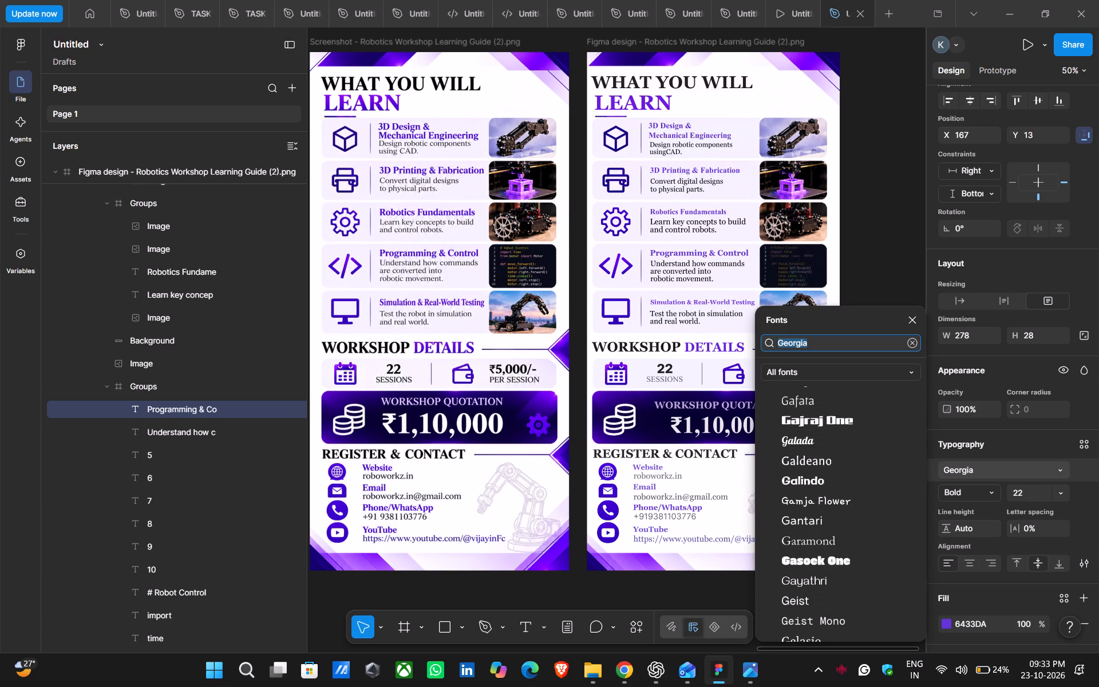
key("BackSpace")
type("ti")
key("m")
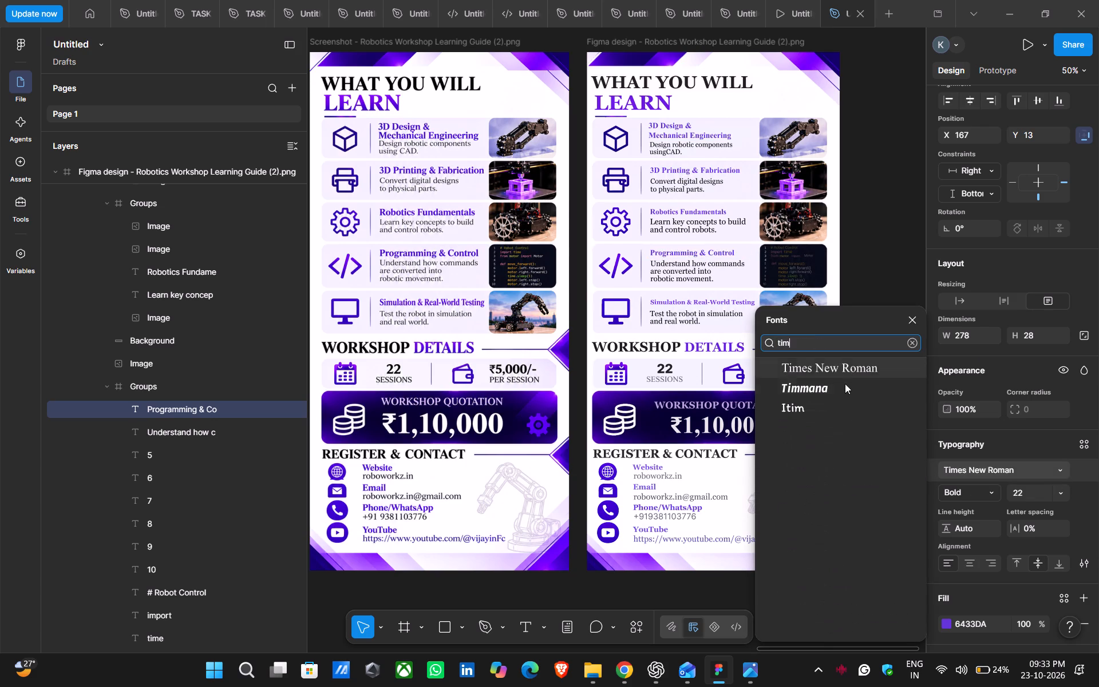
left_click(846, 372)
Set the font of the Simulation & Real-World Testing heading to Times New Roman, keeping the Bold weight.
triple_click(697, 302)
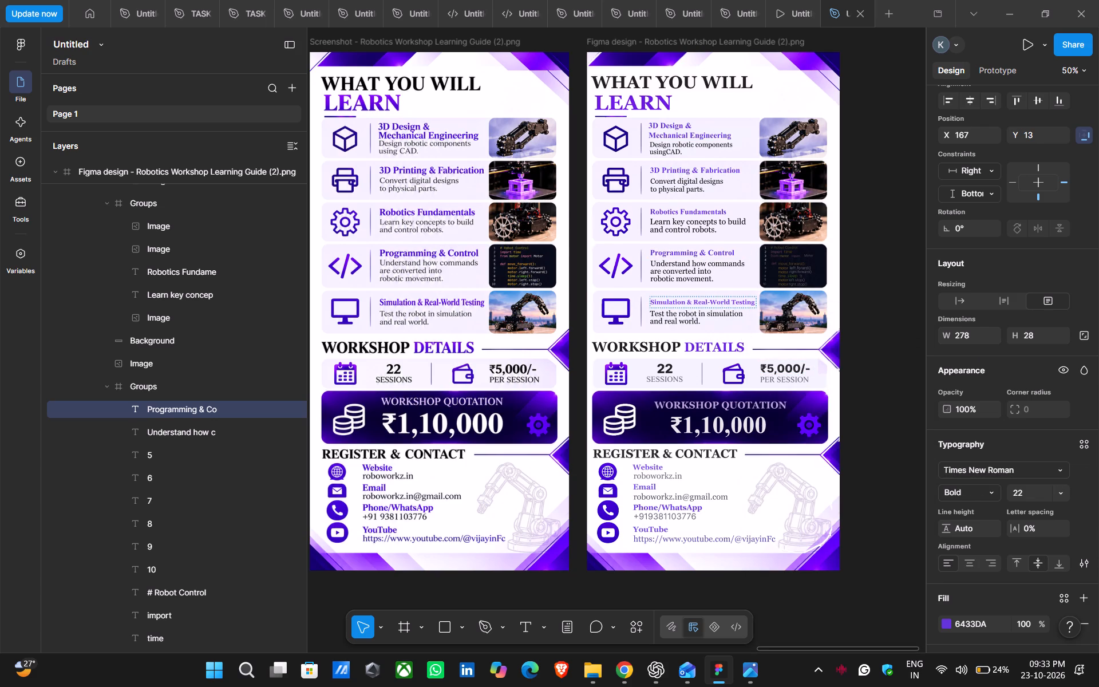
key("ctrl+a")
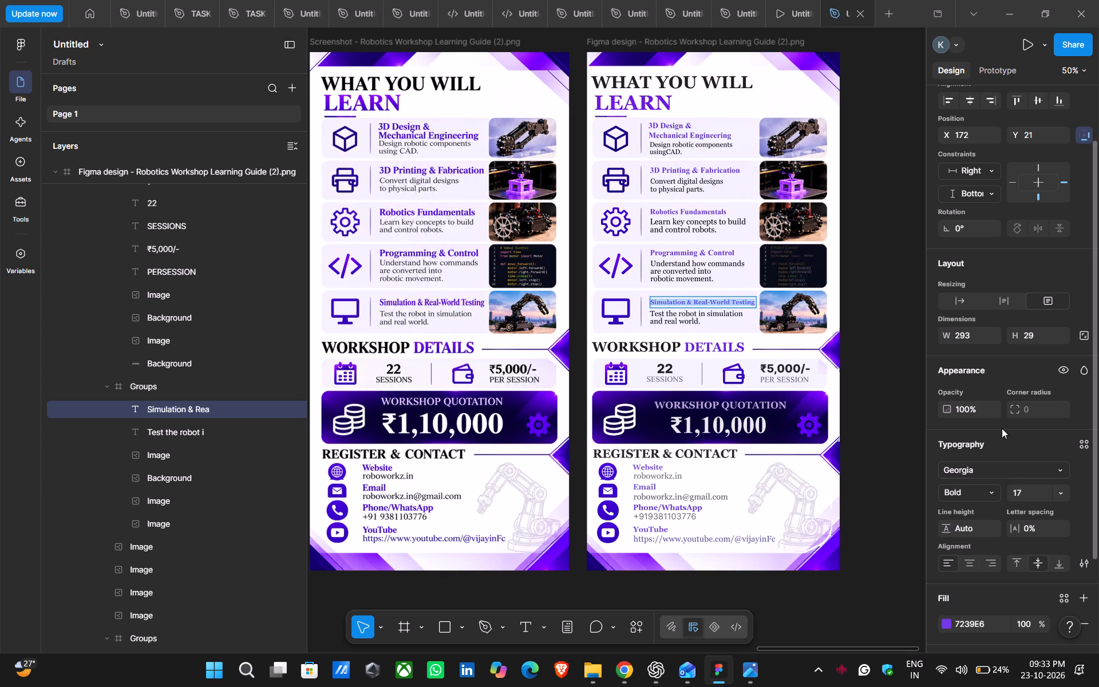
left_click(1062, 469)
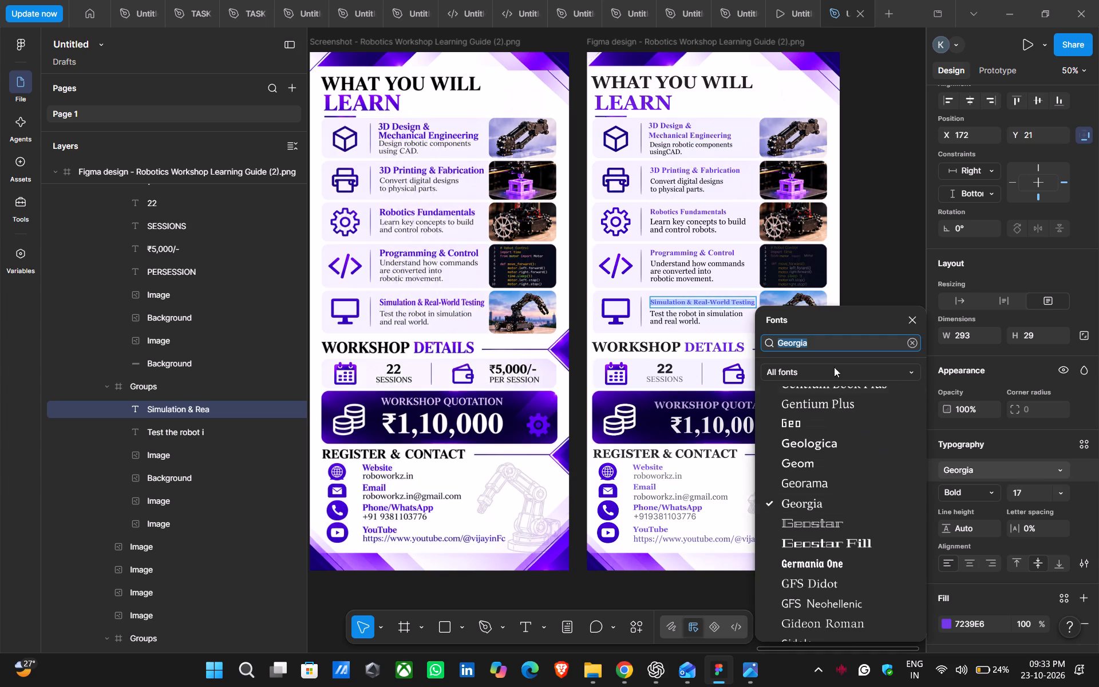
key("BackSpace")
type("tim")
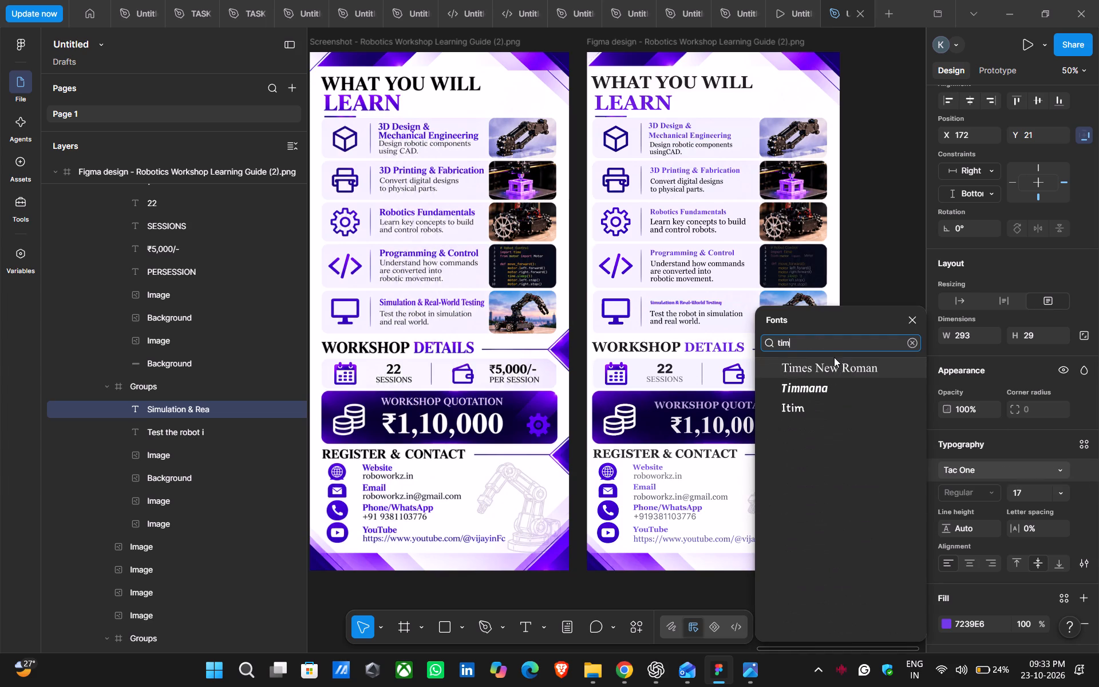
left_click(834, 365)
left_click(991, 492)
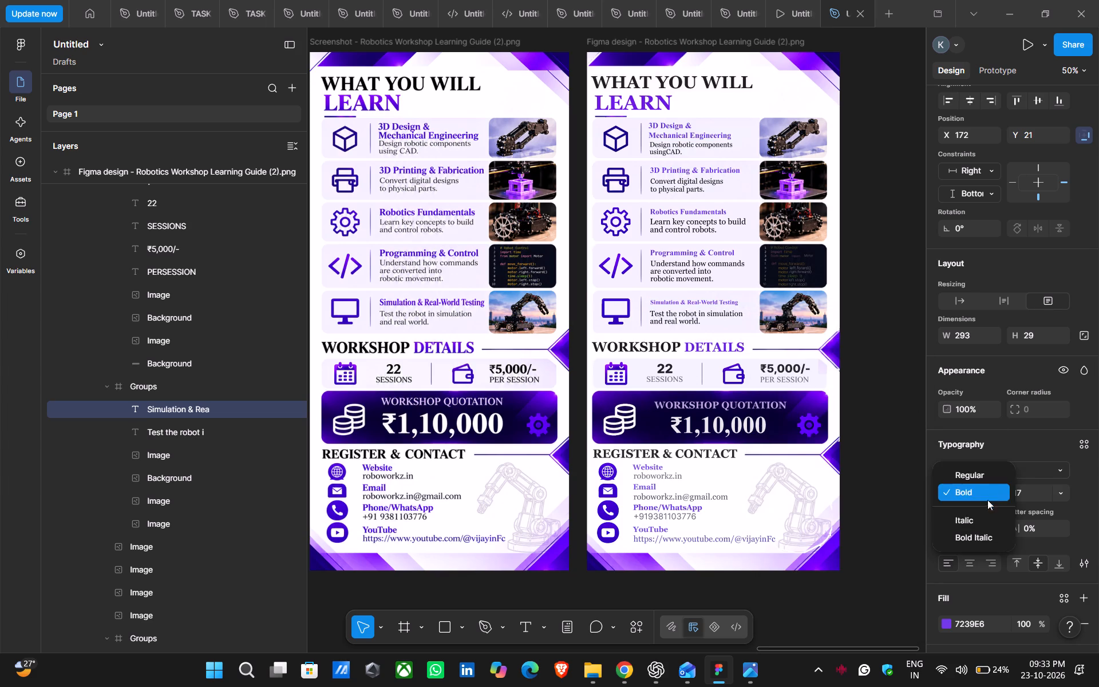
left_click(1039, 442)
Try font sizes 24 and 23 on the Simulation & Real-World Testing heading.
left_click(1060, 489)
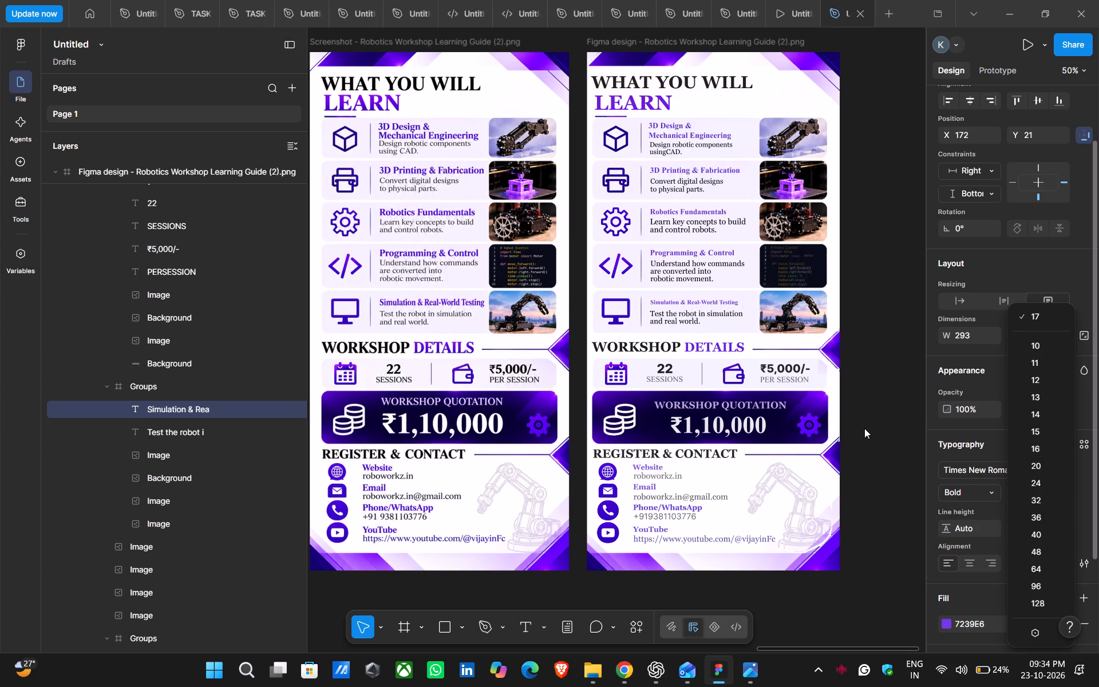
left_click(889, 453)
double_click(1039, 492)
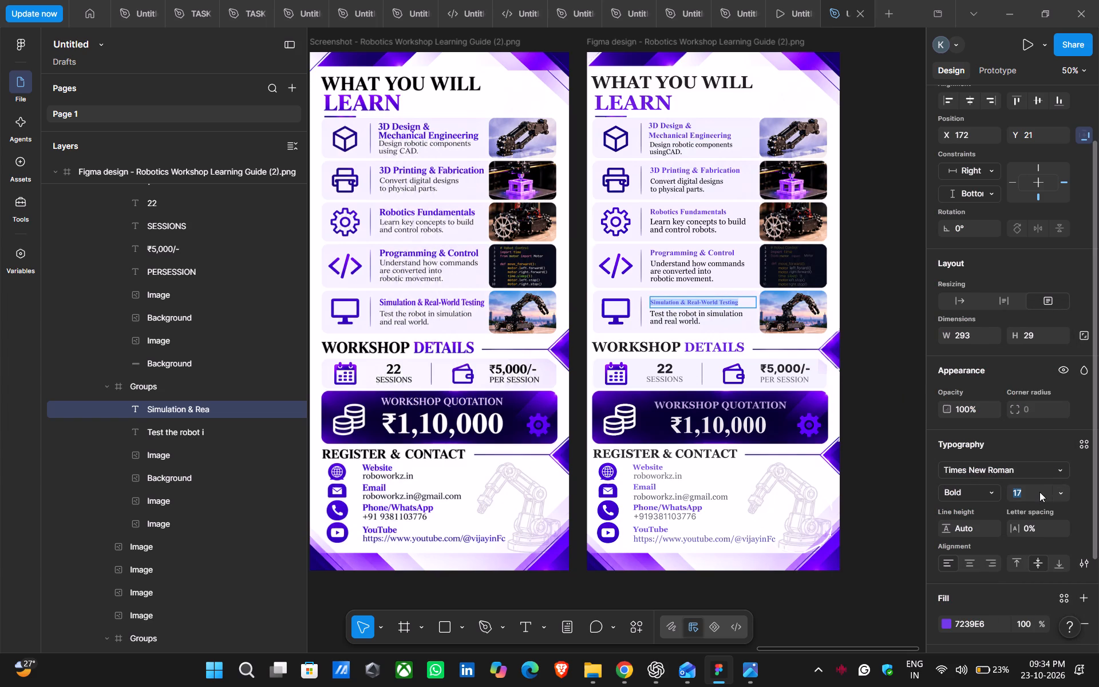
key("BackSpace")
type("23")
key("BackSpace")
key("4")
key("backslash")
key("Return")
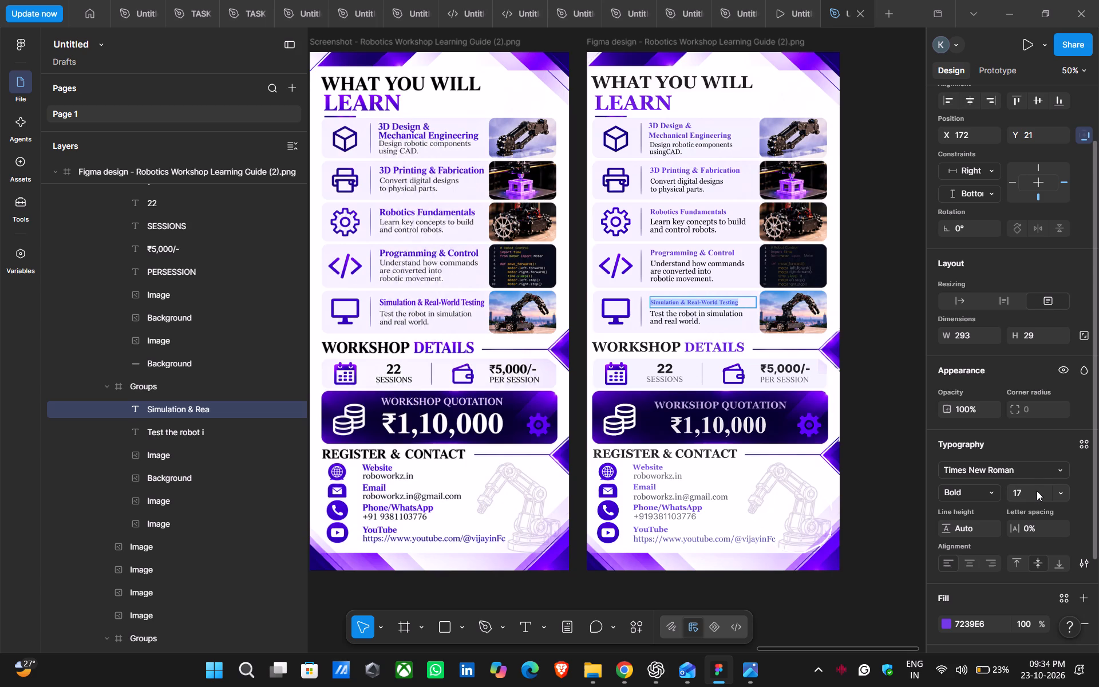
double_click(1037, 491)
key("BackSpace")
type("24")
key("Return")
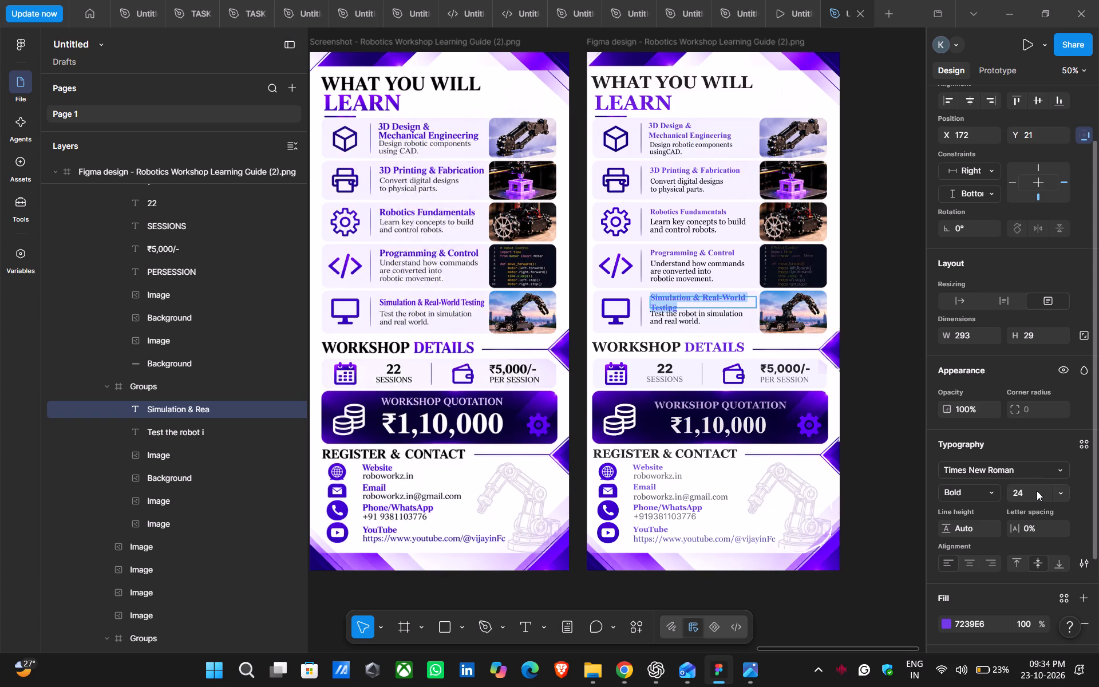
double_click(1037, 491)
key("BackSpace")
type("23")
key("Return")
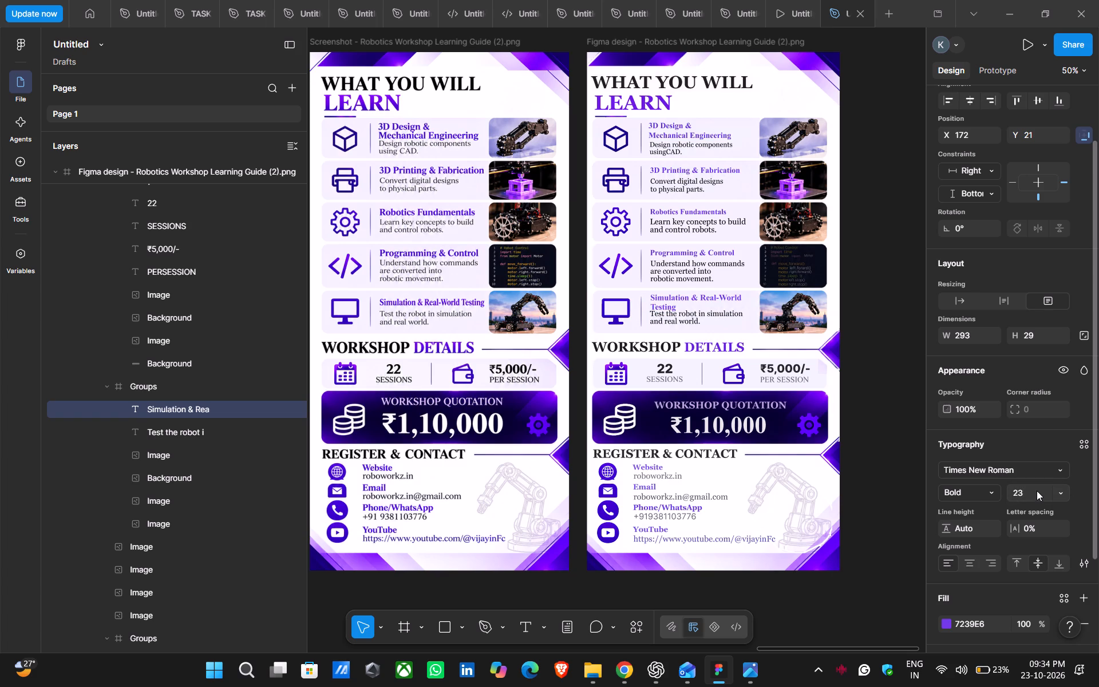
Set the font size of the Simulation & Real-World Testing heading to 22.
left_click(1037, 489)
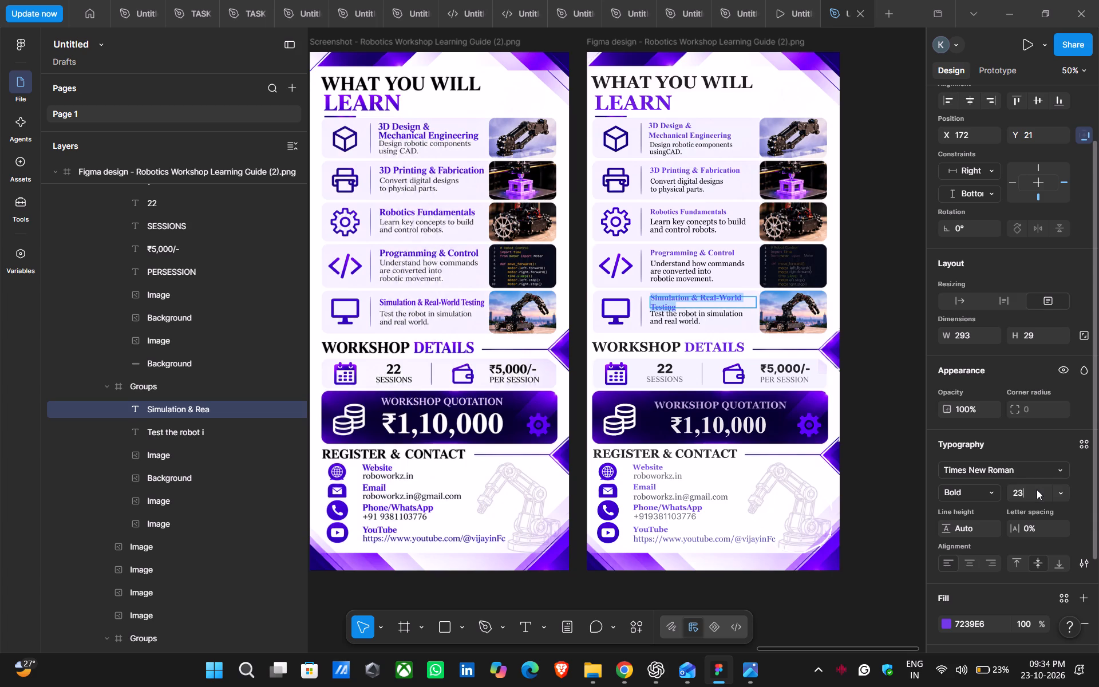
key("BackSpace")
type("22")
key("Return")
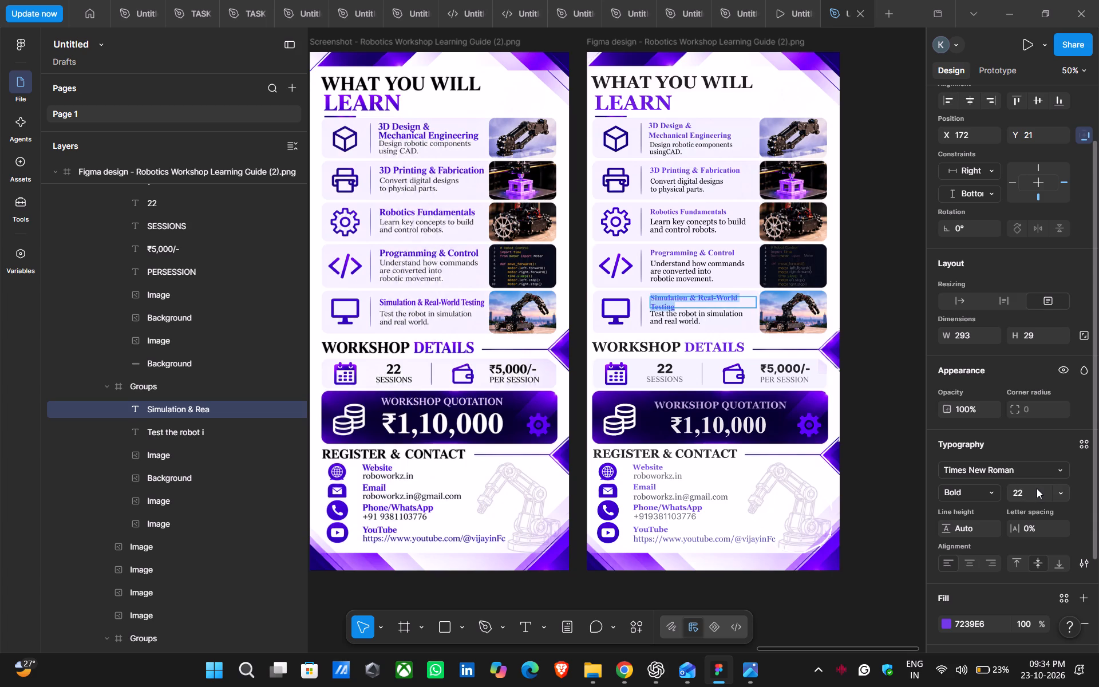
Widen the Simulation & Real-World Testing text box to about 327 so the heading fits on one line.
double_click(750, 298)
left_click(738, 308)
left_click(738, 303)
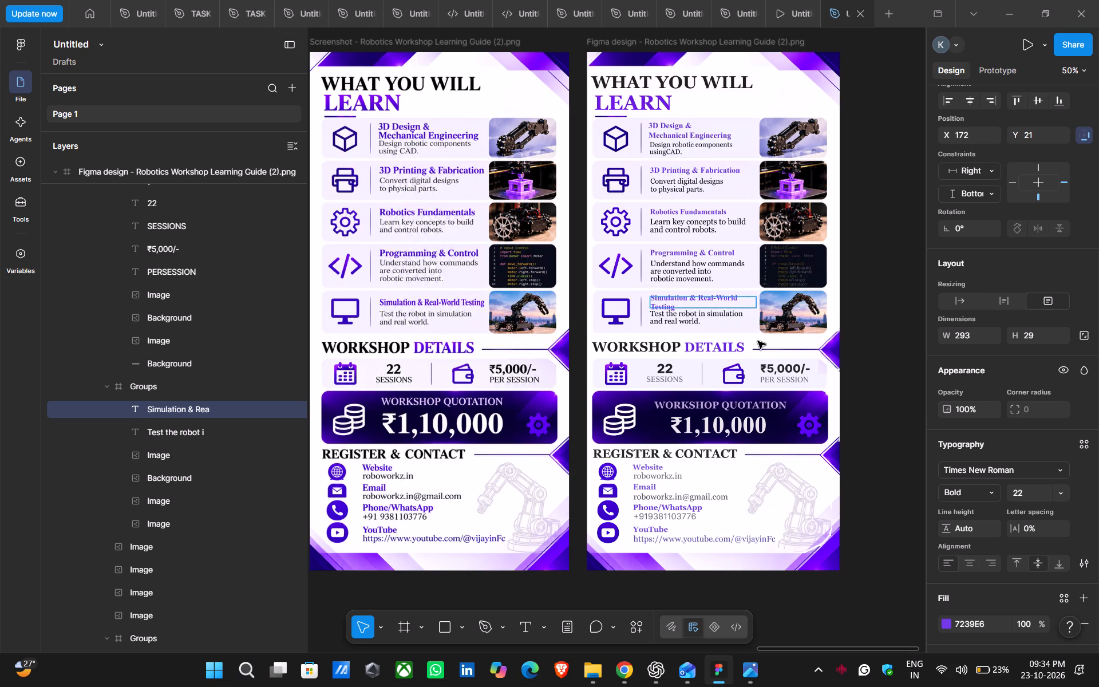
left_click(749, 331)
left_click_drag(760, 302, 768, 305)
left_click(875, 313)
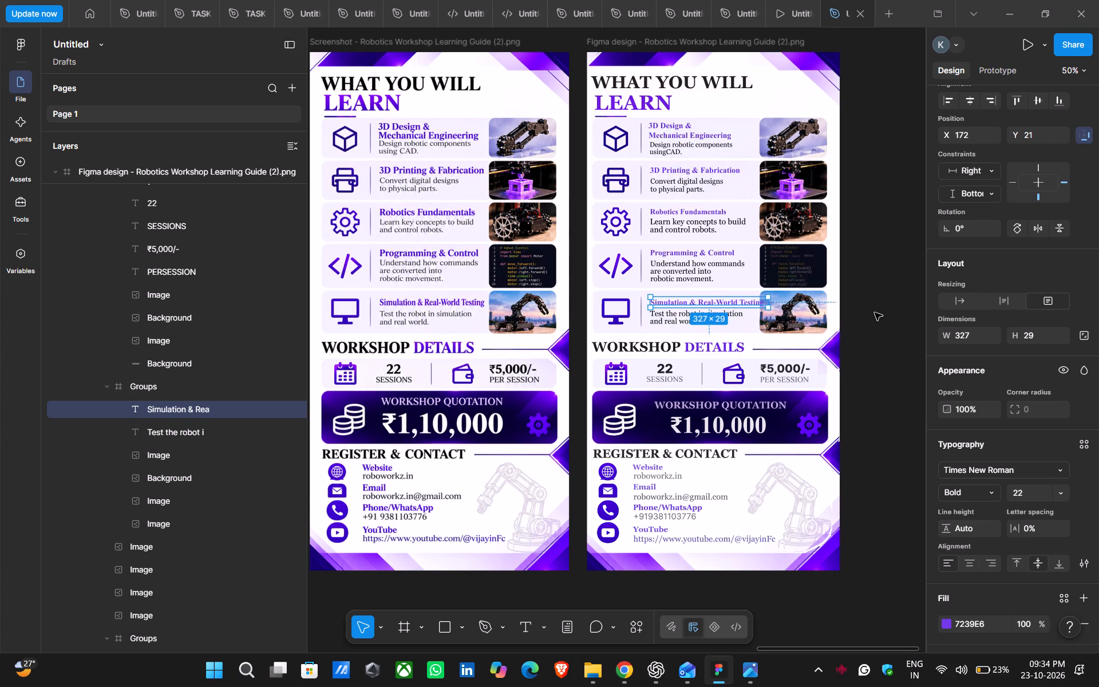
Move the Root frame of the editable guide into alignment with its parent frame at X 0, Y 0.
left_click(720, 302)
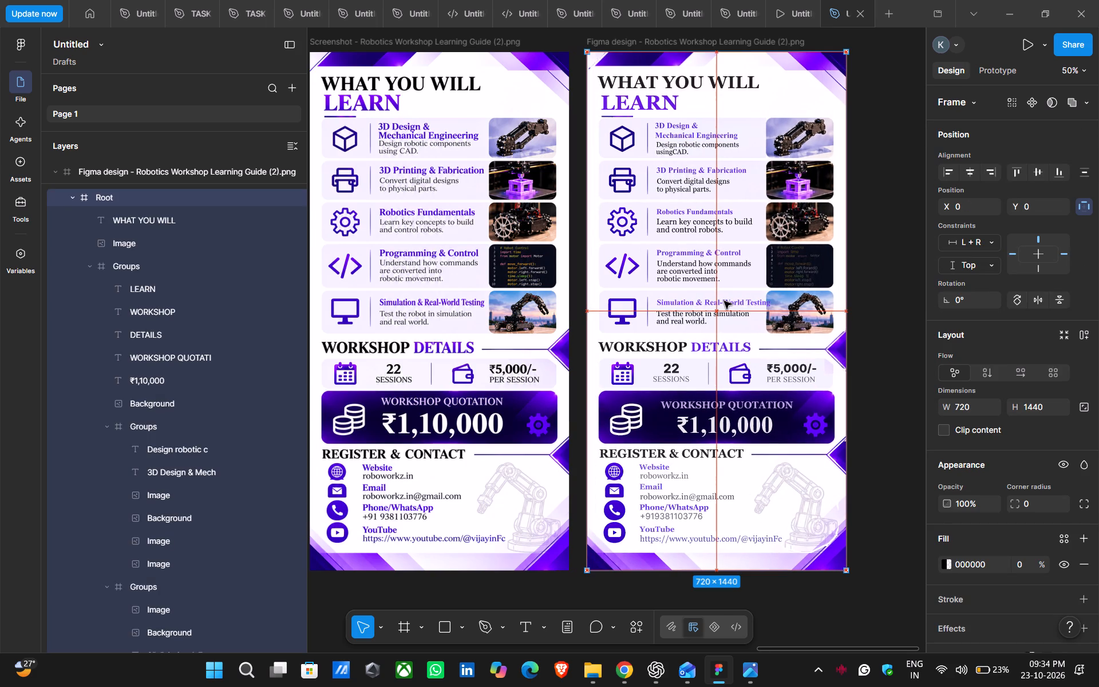
left_click(876, 252)
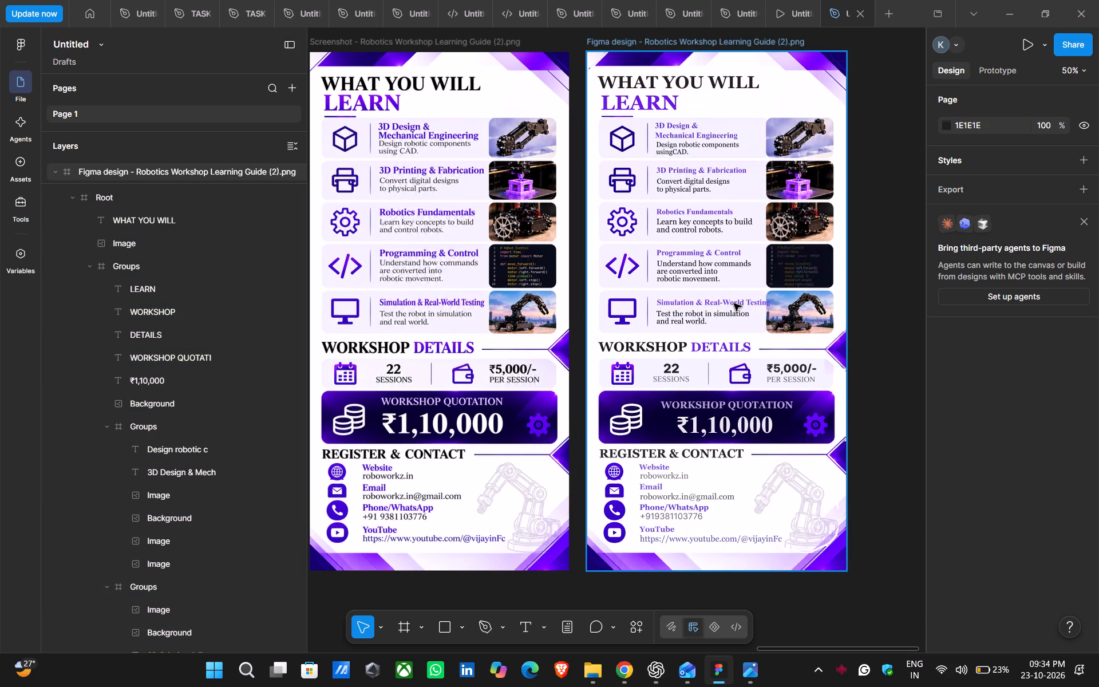
Move the Simulation & Real-World Testing heading to about X 161, Y 20 within its group.
triple_click(733, 303)
left_click(733, 303)
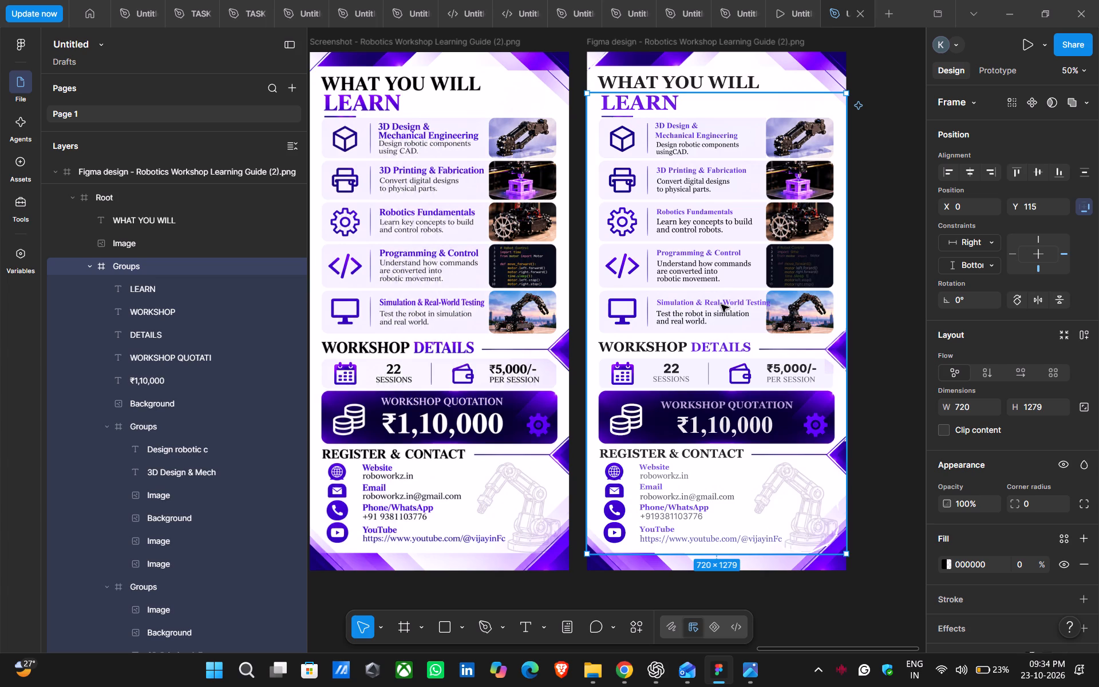
triple_click(721, 305)
double_click(721, 305)
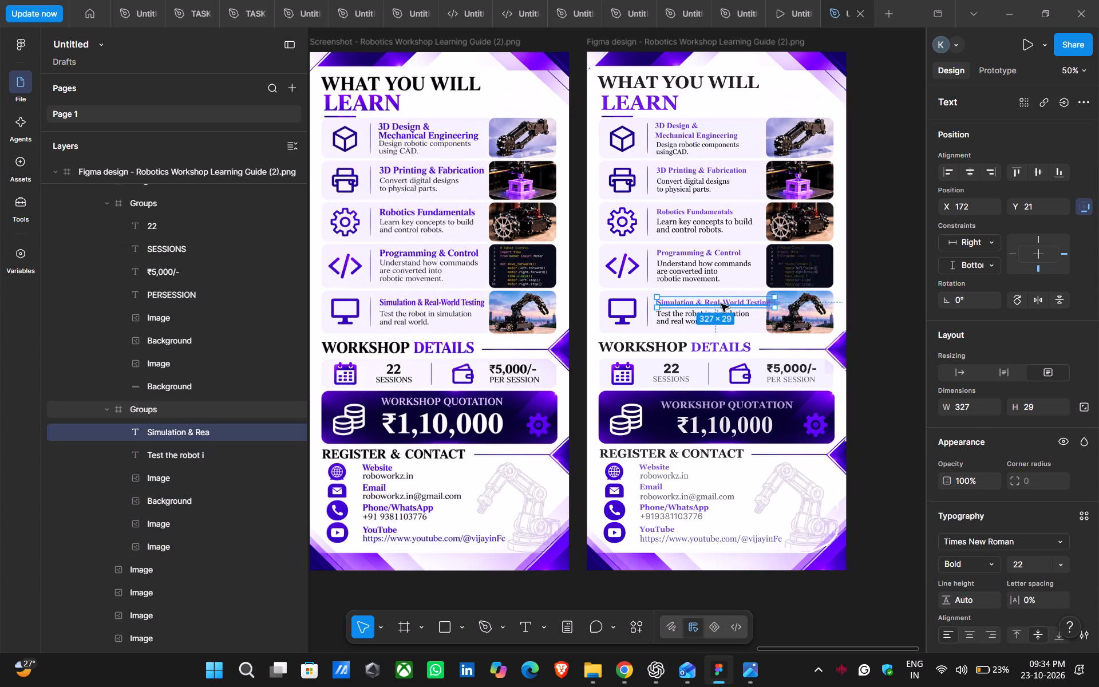
left_click(725, 303)
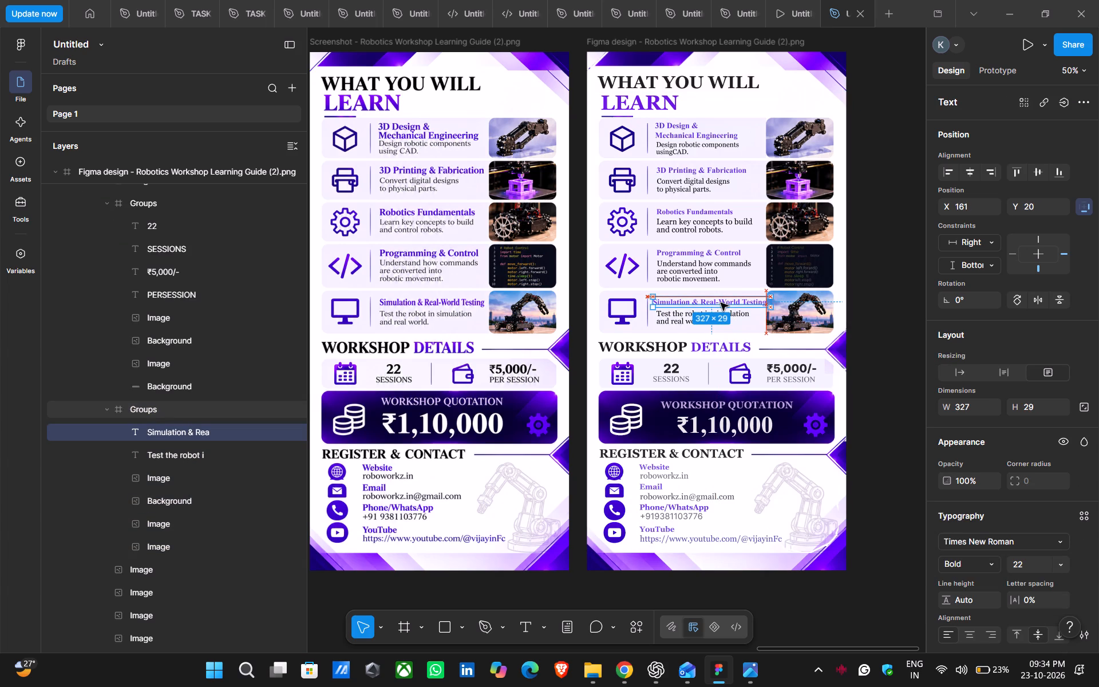
left_click(876, 268)
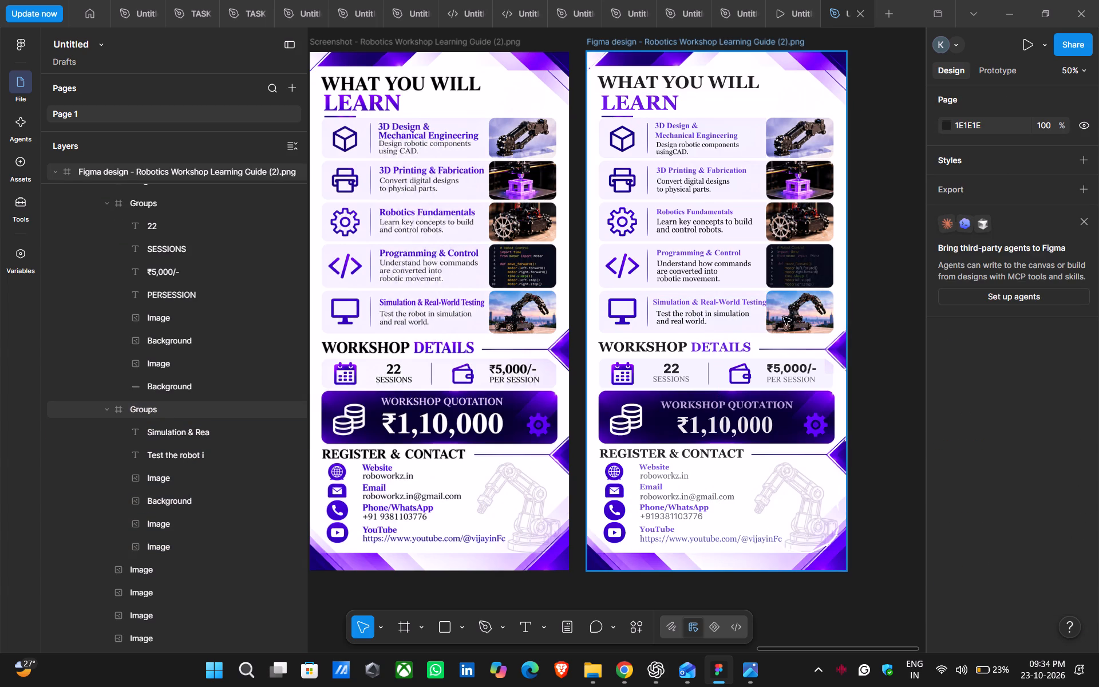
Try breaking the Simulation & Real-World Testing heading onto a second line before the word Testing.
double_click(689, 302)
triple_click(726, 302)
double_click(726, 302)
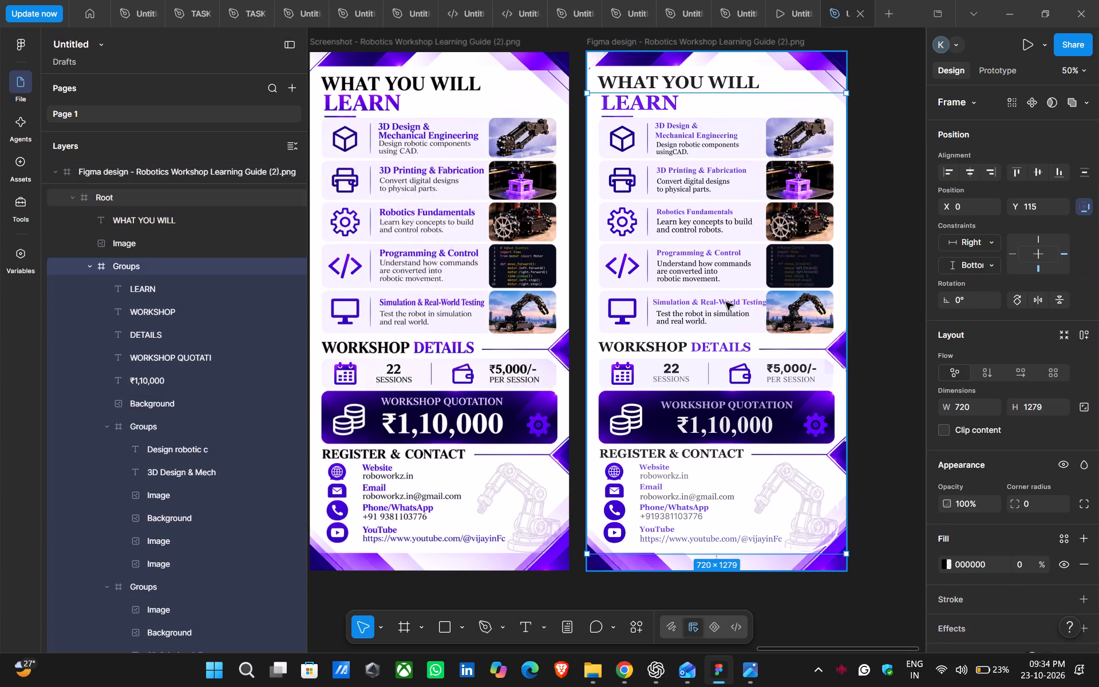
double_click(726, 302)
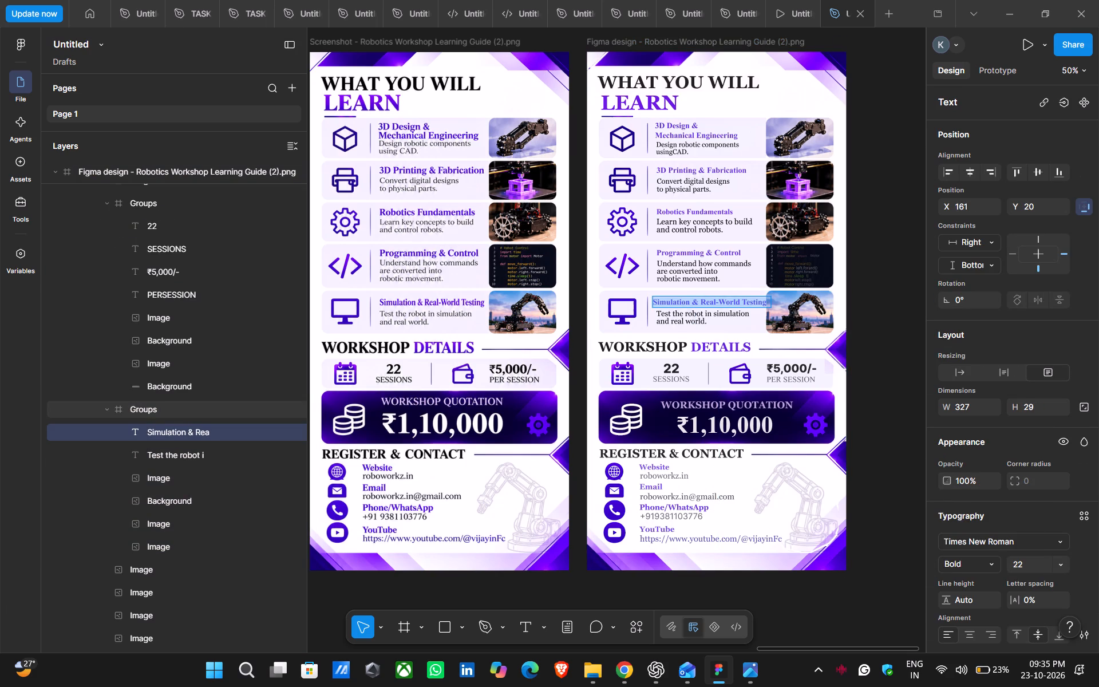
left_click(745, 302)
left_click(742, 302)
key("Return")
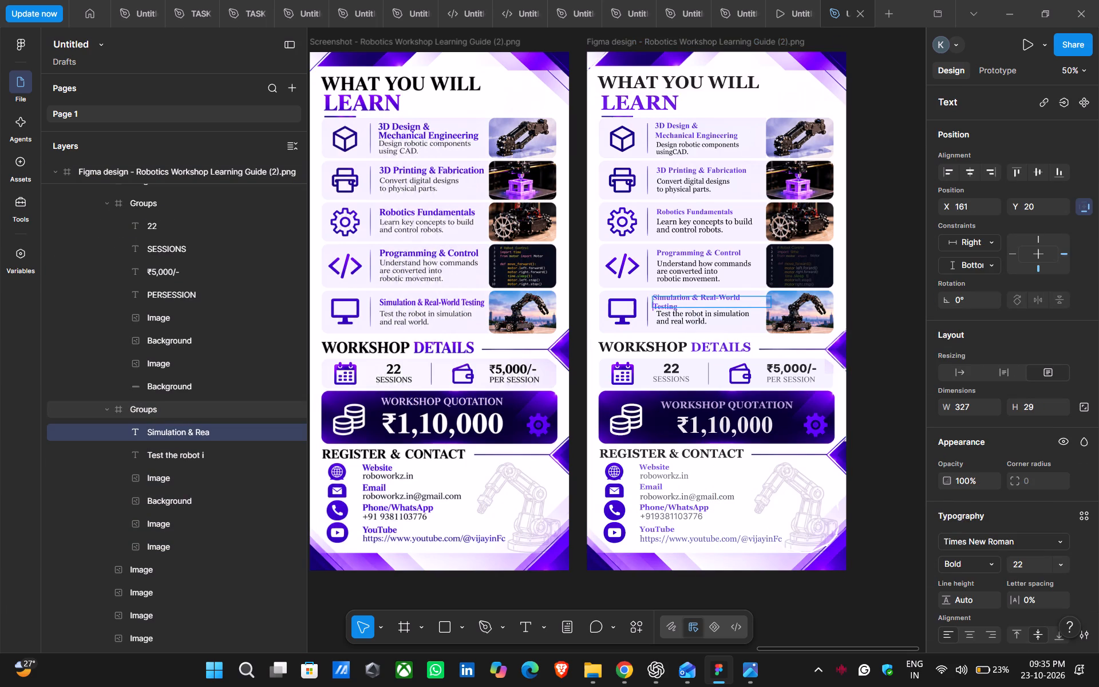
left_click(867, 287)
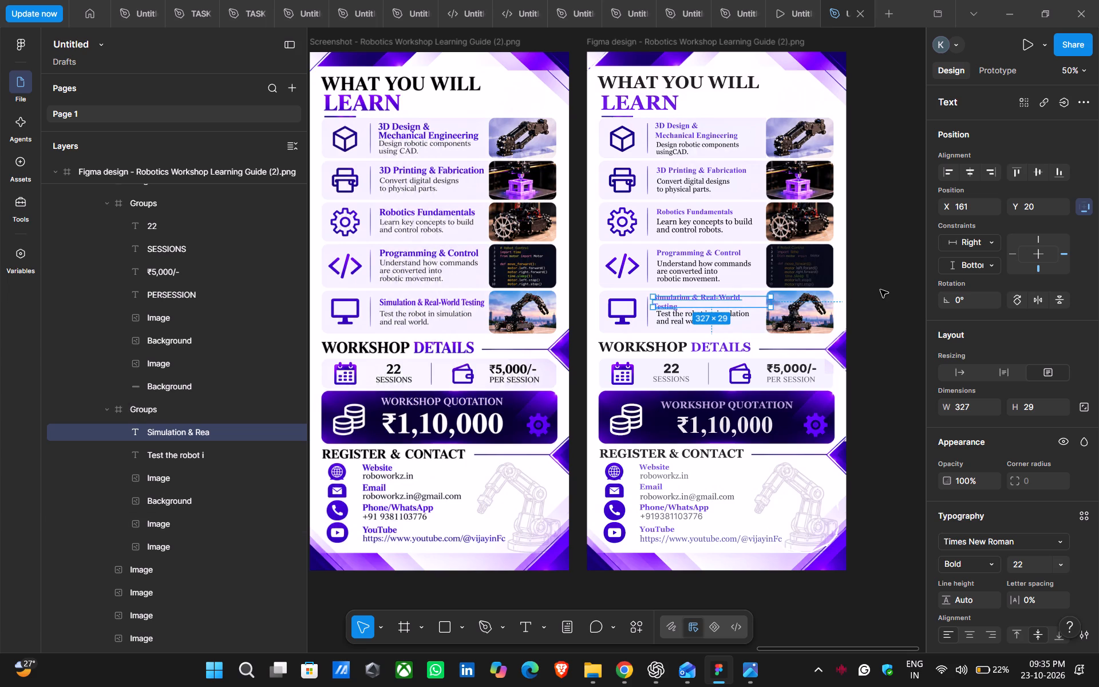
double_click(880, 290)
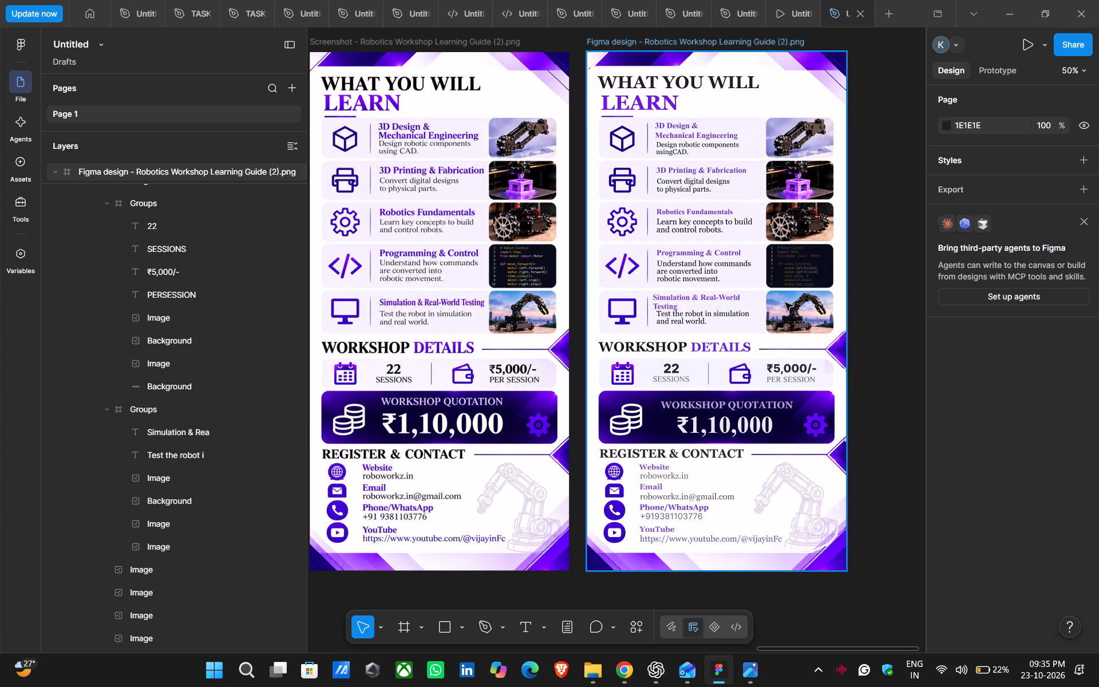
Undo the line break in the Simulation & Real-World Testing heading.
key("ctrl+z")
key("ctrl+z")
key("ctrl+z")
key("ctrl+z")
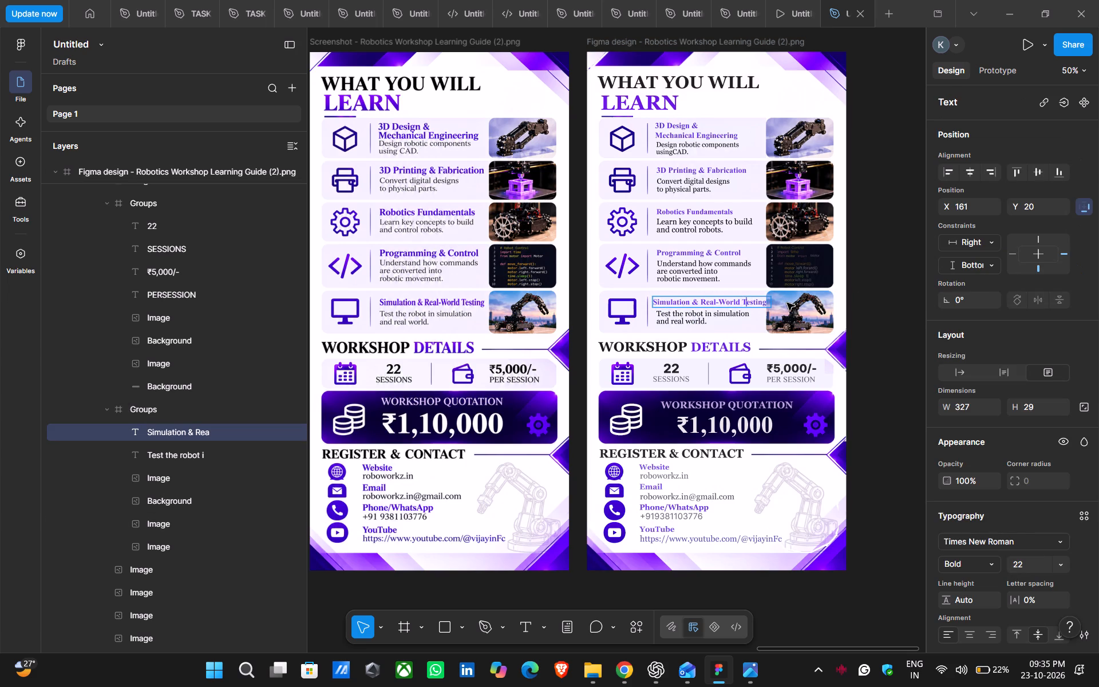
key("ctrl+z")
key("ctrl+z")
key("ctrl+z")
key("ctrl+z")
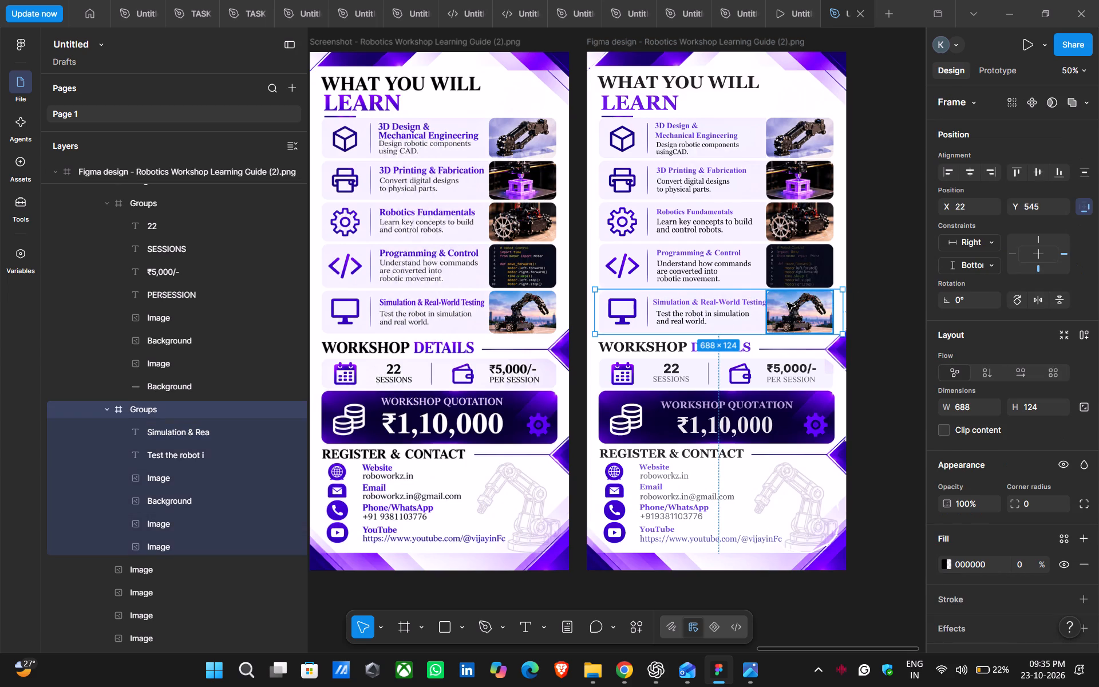
Undo the repositioning of the Simulation & Real-World Testing heading within its group.
key("ctrl+z")
key("ctrl+z")
key("ctrl+z")
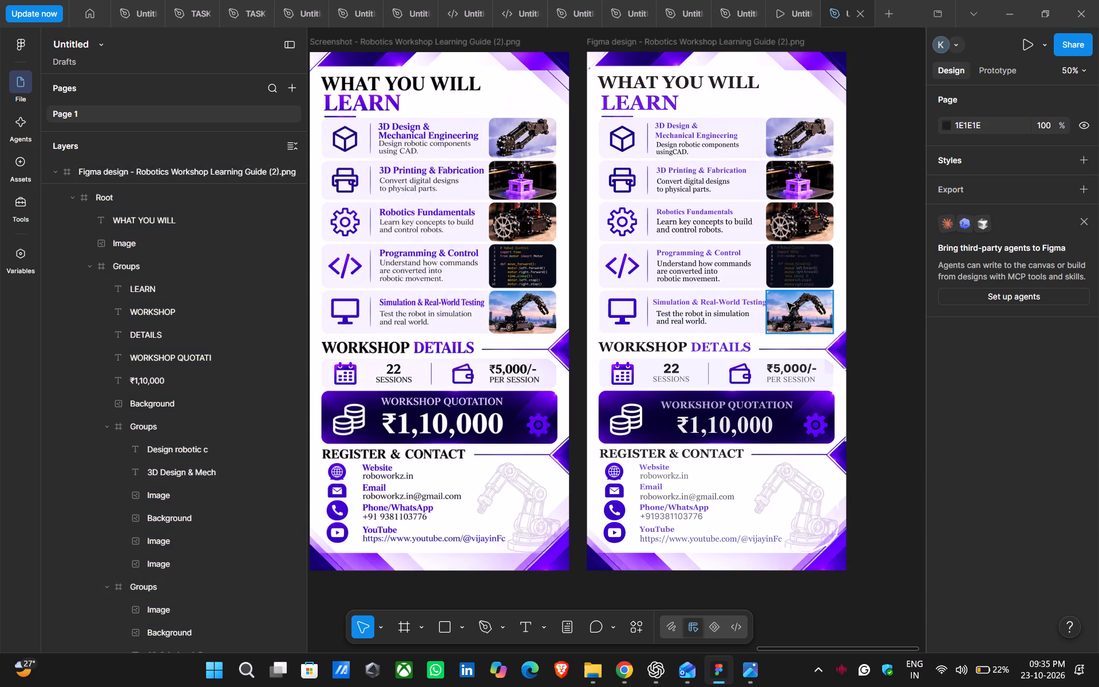
key("ctrl+z")
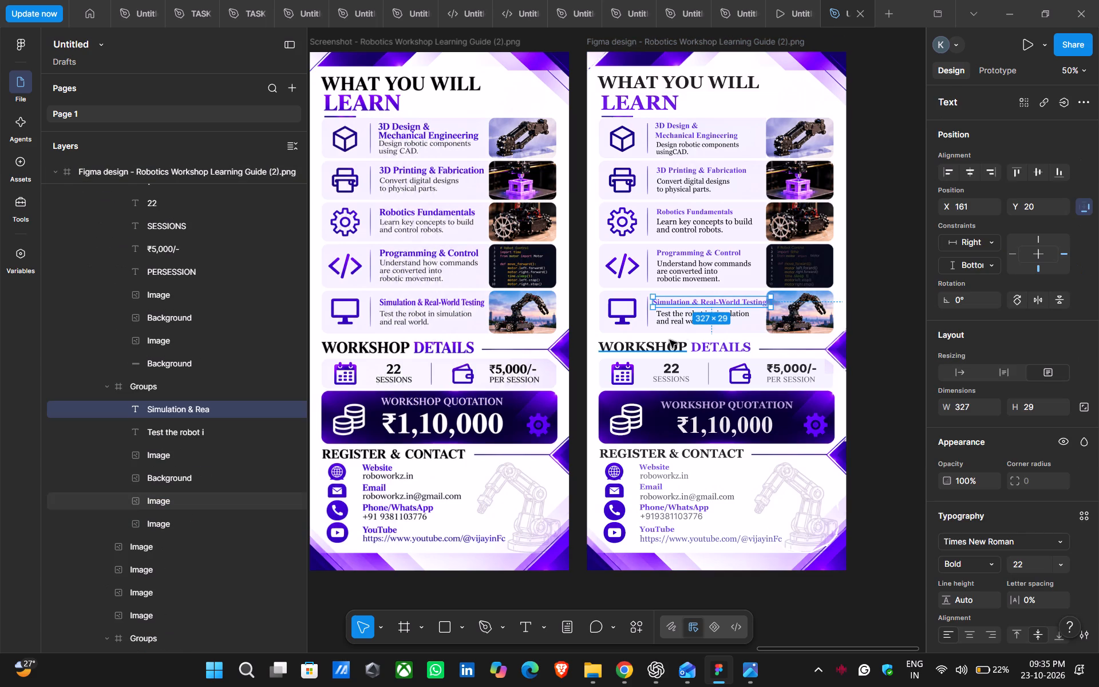
key("ctrl+z")
key("ctrl+z")
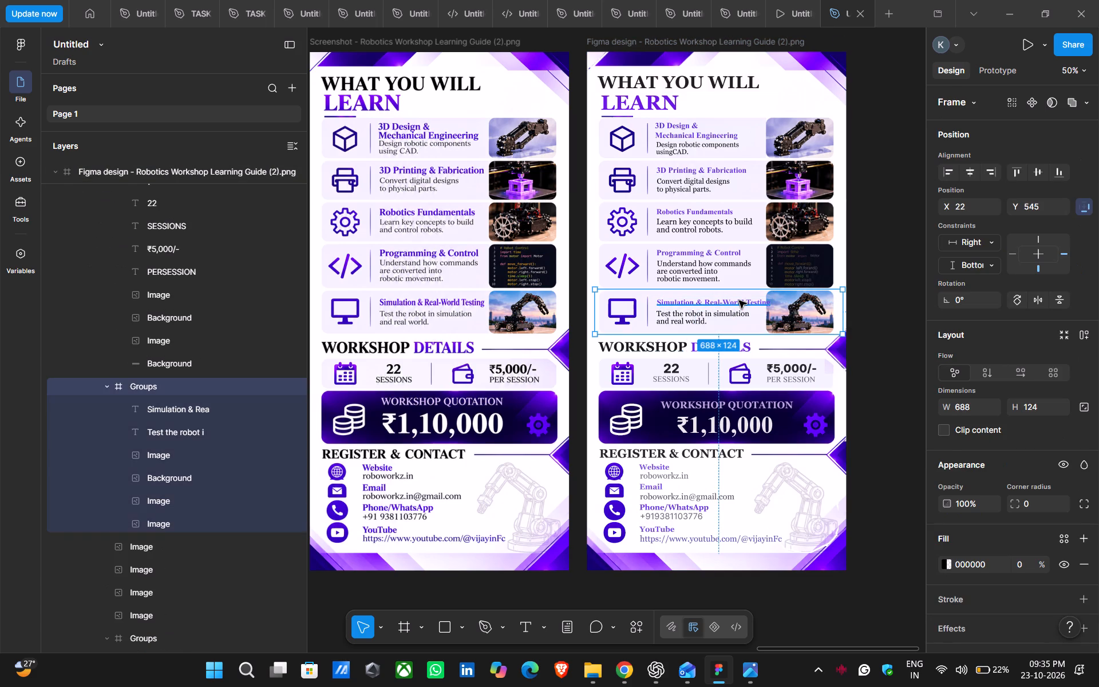
Undo the alignment of the Root frame with its parent frame in the editable guide.
key("ctrl+z")
key("ctrl+z")
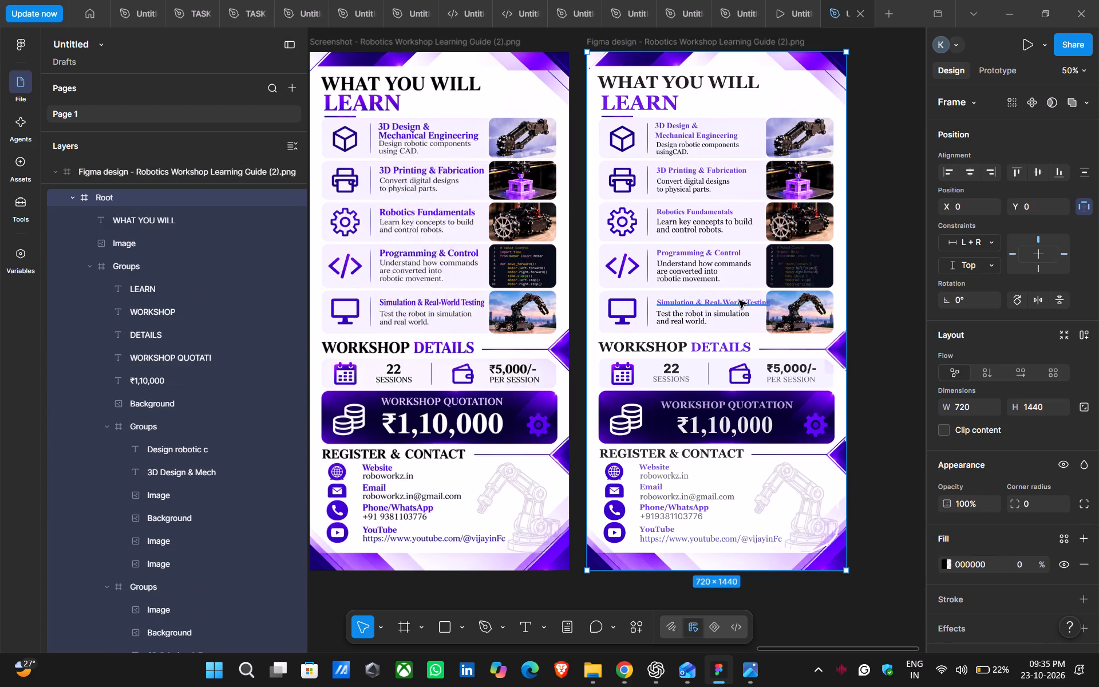
key("ctrl+z")
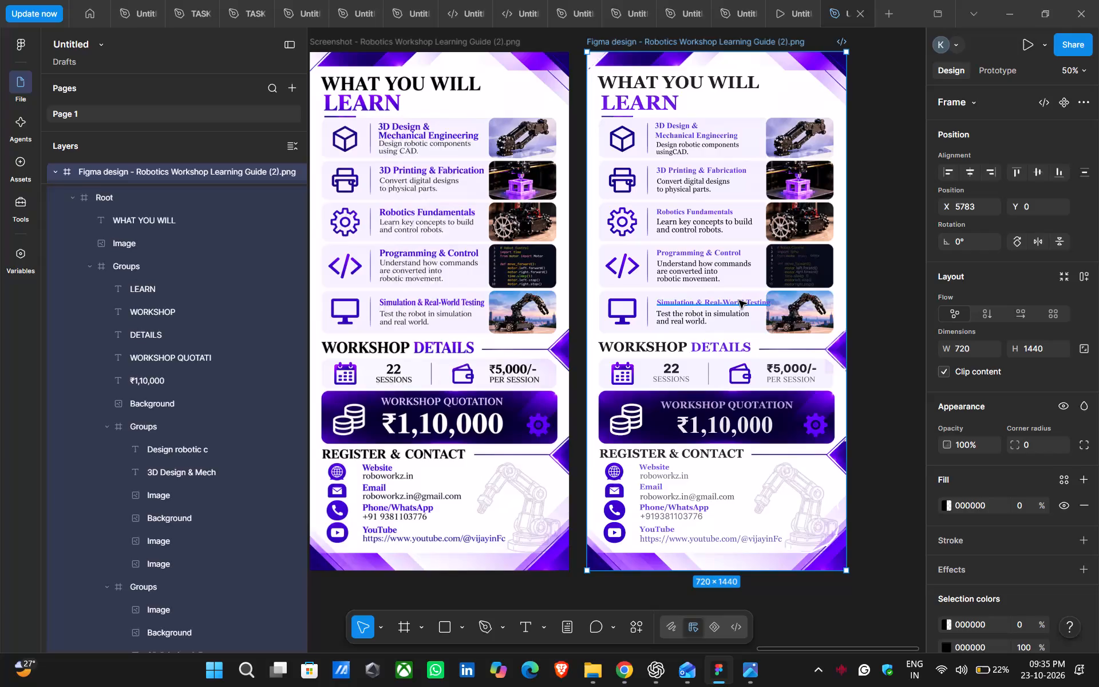
key("ctrl+z")
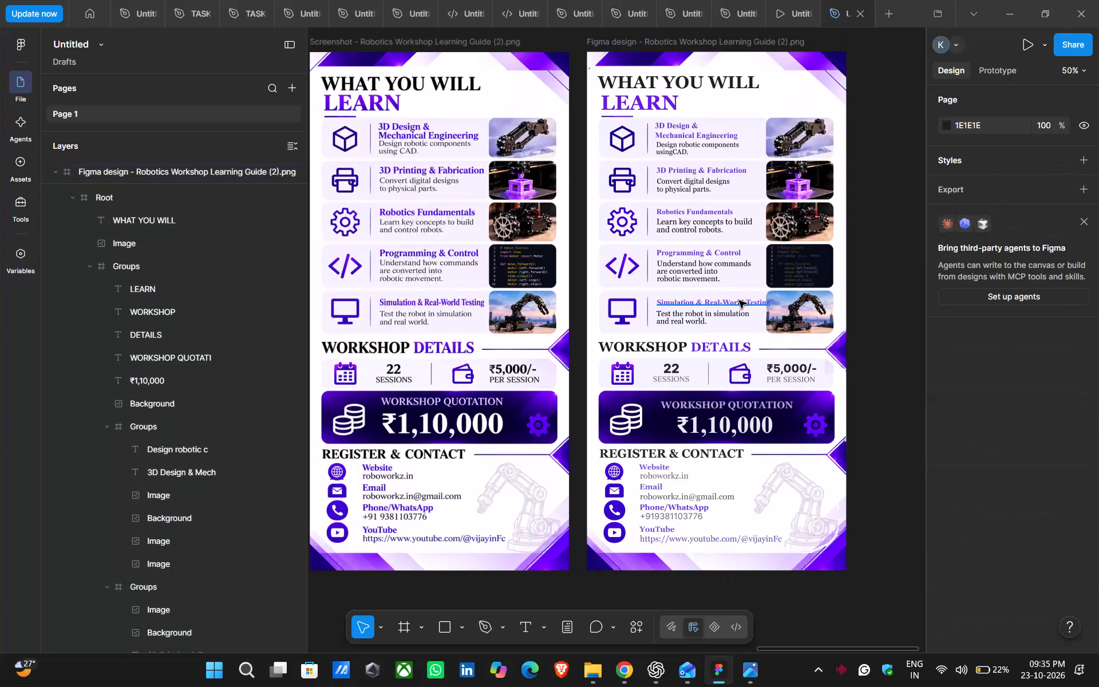
key("ctrl+z")
key("ctrl+z")
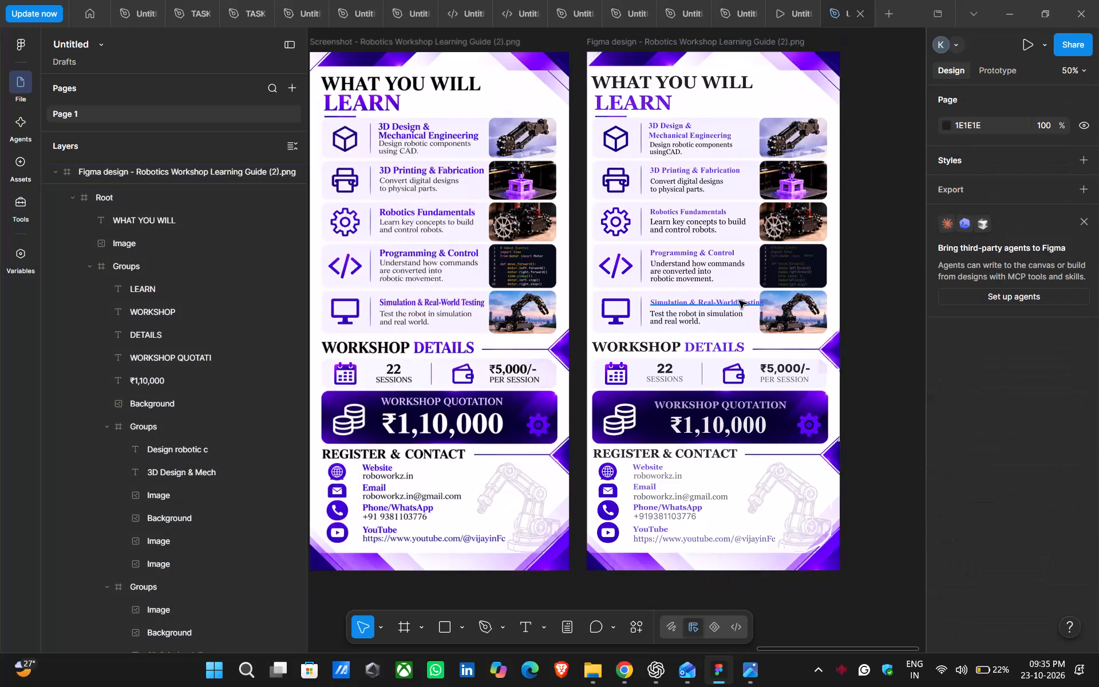
Undo the text box widening and the font and size changes on the Simulation & Real-World Testing heading.
scroll(832, 273, "down", 1)
scroll(832, 273, "up", 2)
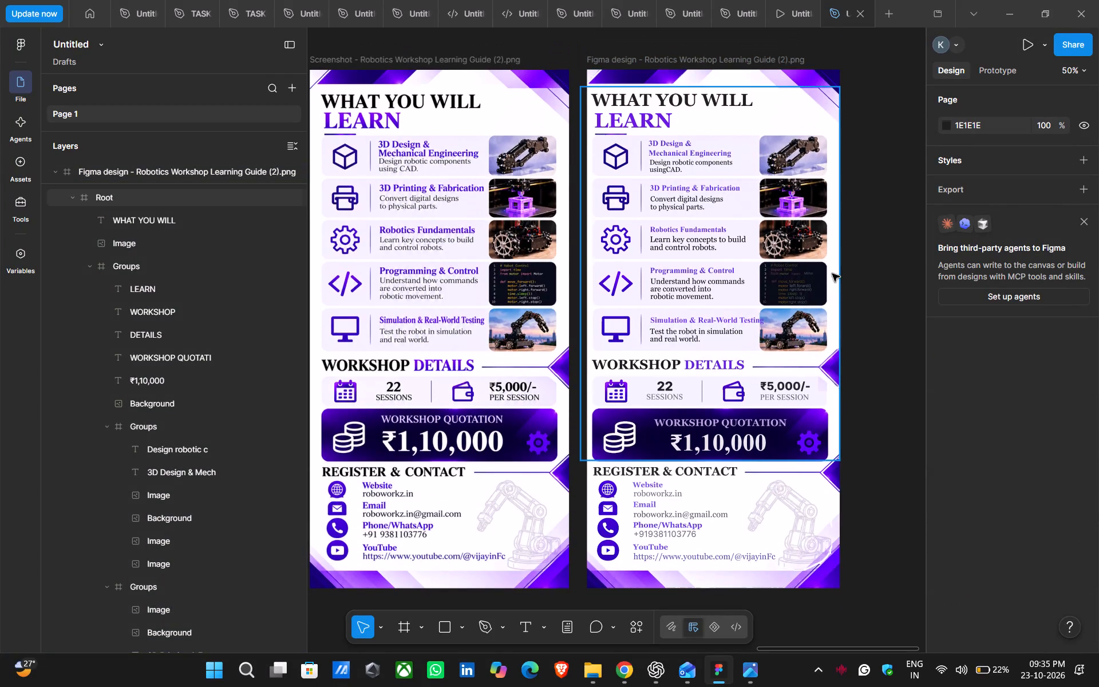
key("ctrl+z")
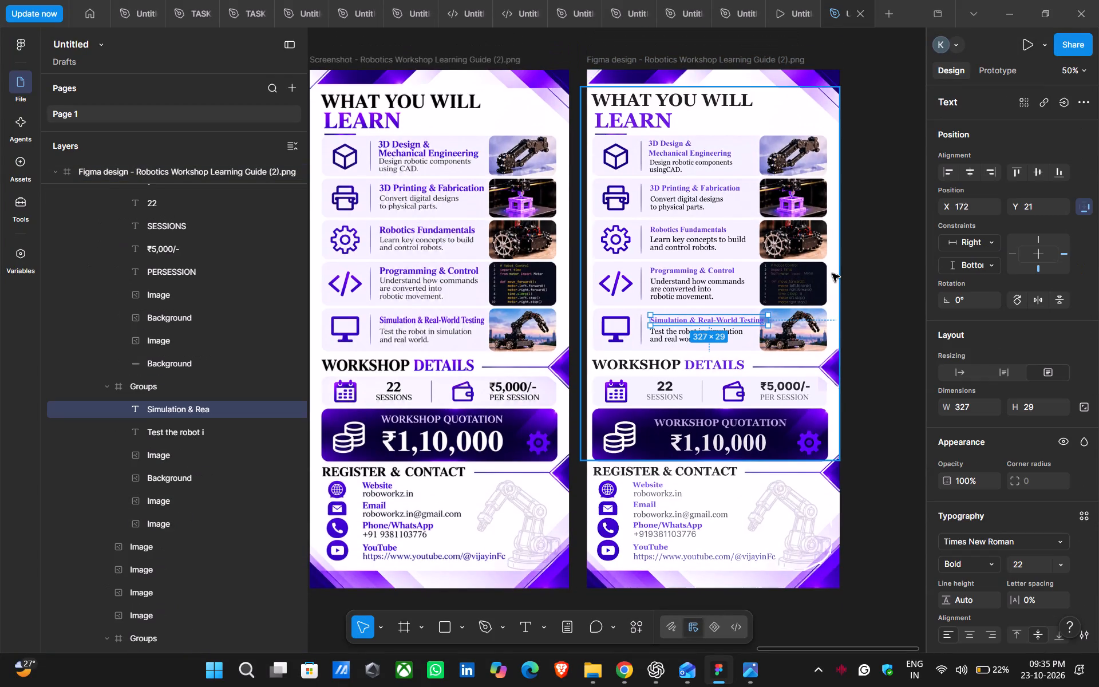
key("ctrl+z")
key("ctrl+z")
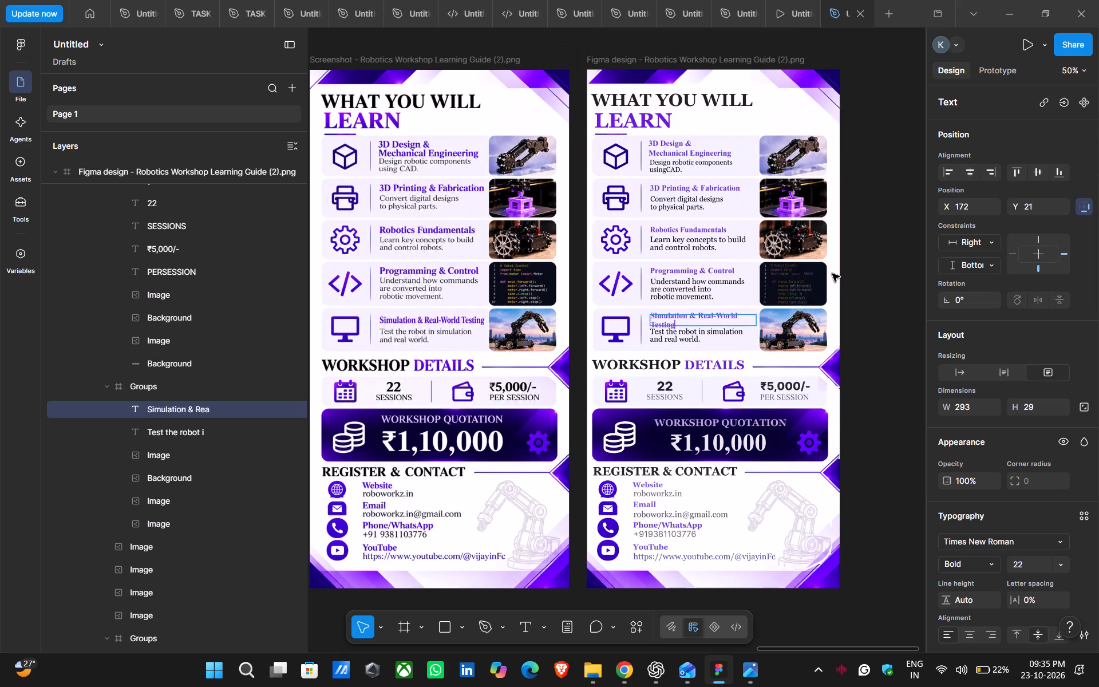
key("ctrl+z")
key("ctrl+z")
key("ctrl+z")
key("ctrl+z")
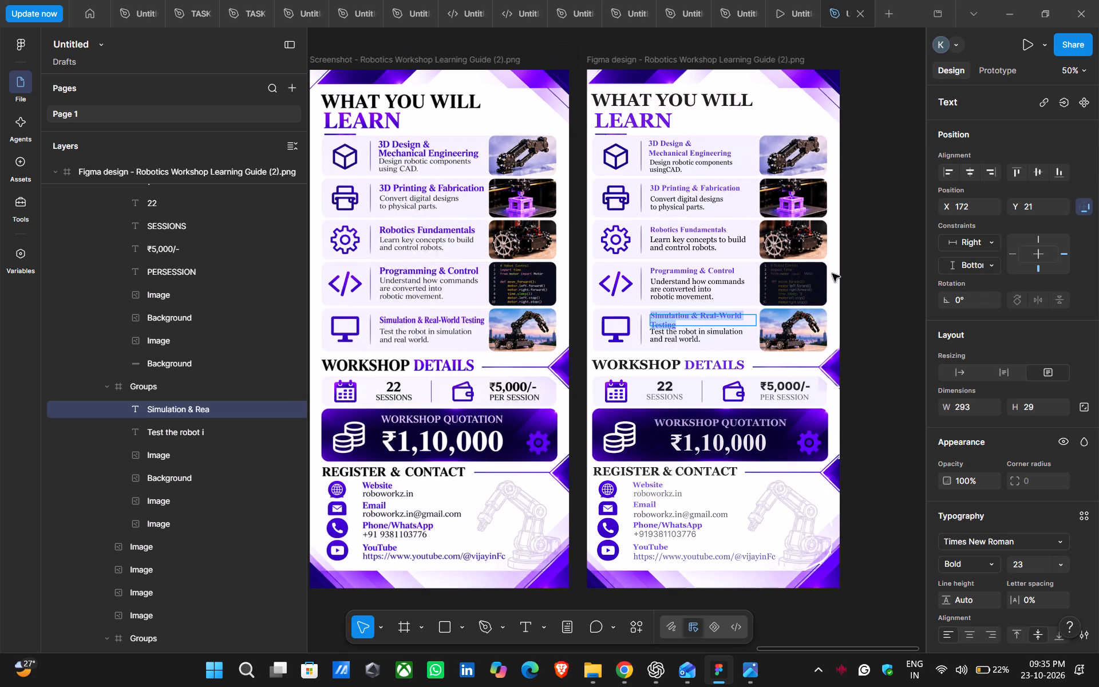
key("ctrl+z")
key("ctrl+z")
key("ctrl+z")
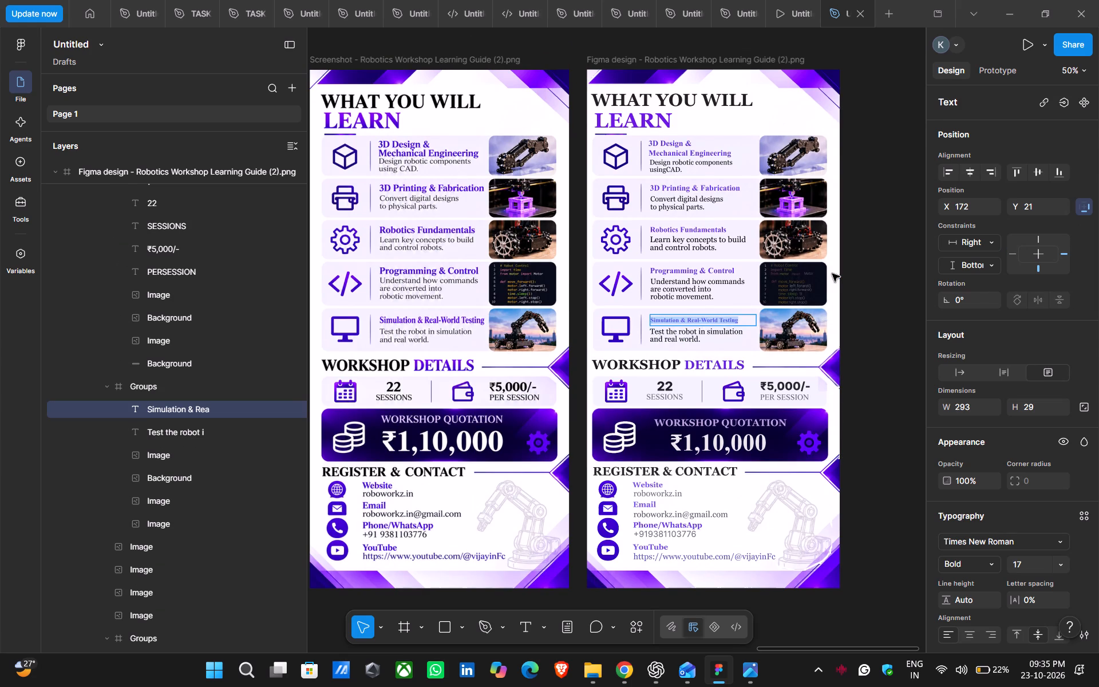
key("ctrl+z")
key("ctrl+z")
key("ctrl+z")
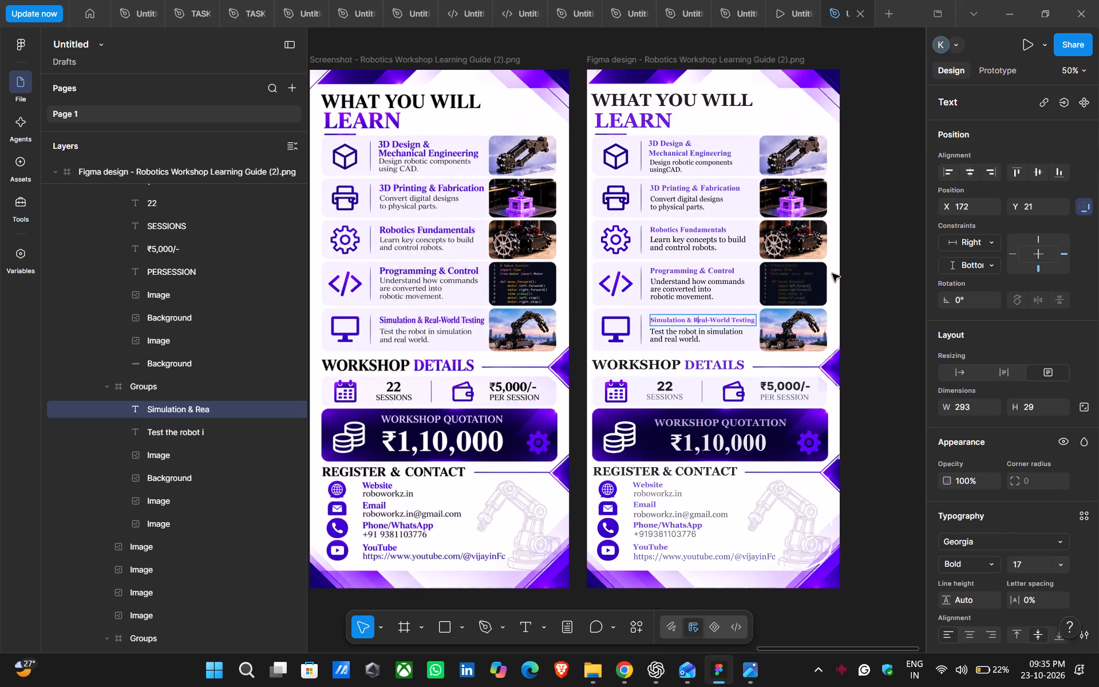
Undo the typography changes on the Programming & Control, Robotics Fundamentals and 3D Printing & Fabrication headings.
key("ctrl+z")
key("ctrl+z")
key("ctrl+z")
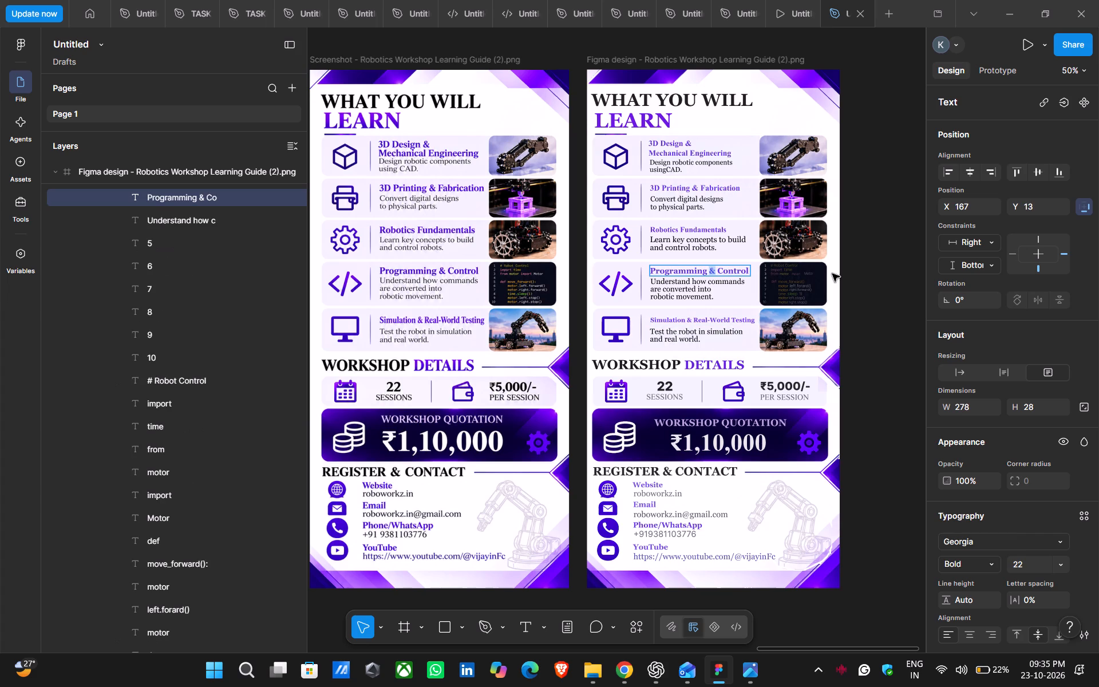
key("ctrl+z")
key("ctrl+z")
key("ctrl+z")
key("ctrl+z")
key("ctrl+z")
key("ctrl+z")
key("ctrl+z")
key("ctrl+z")
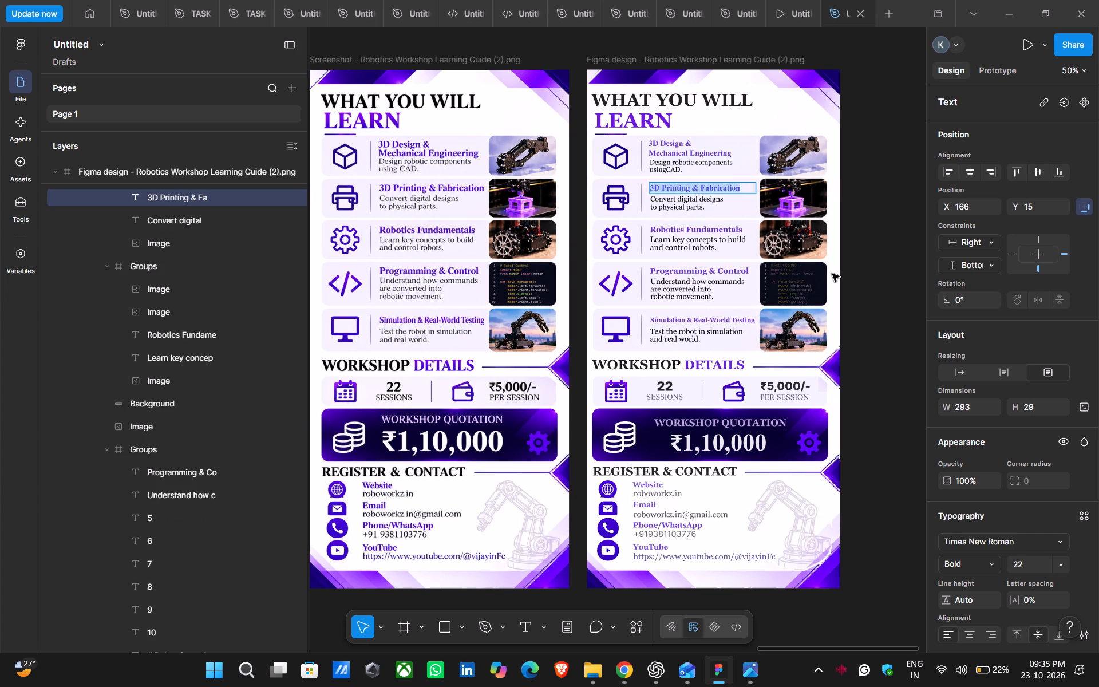
key("ctrl+z")
key("ctrl+z")
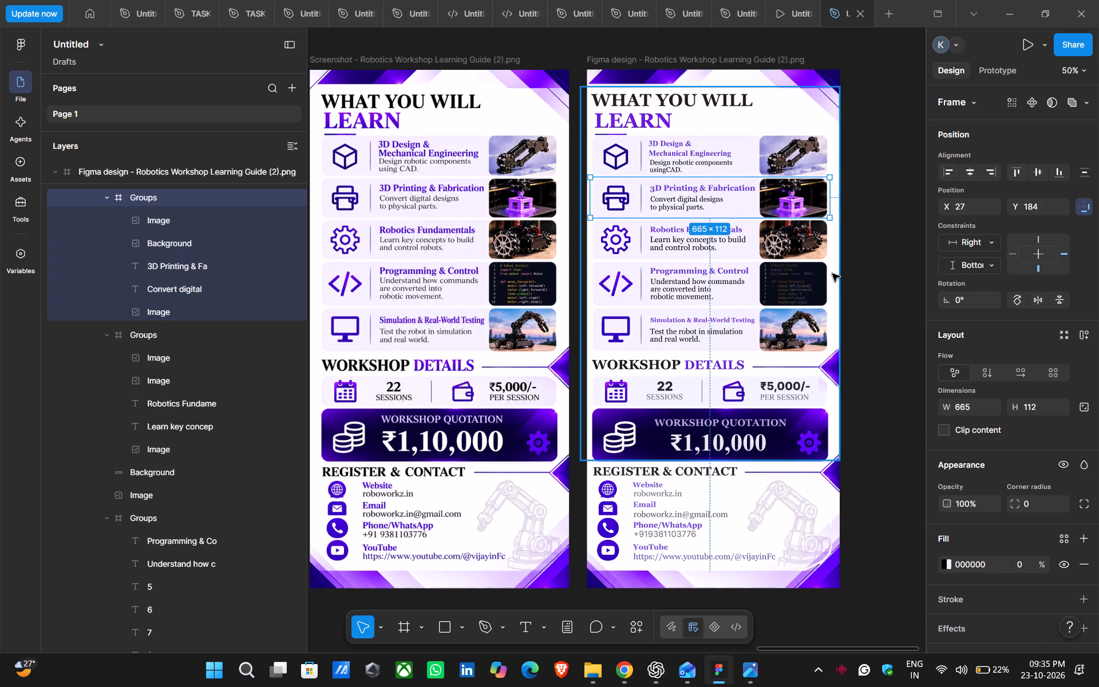
Undo the typography changes on the 3D Design & Mechanical Engineering heading.
key("ctrl+z")
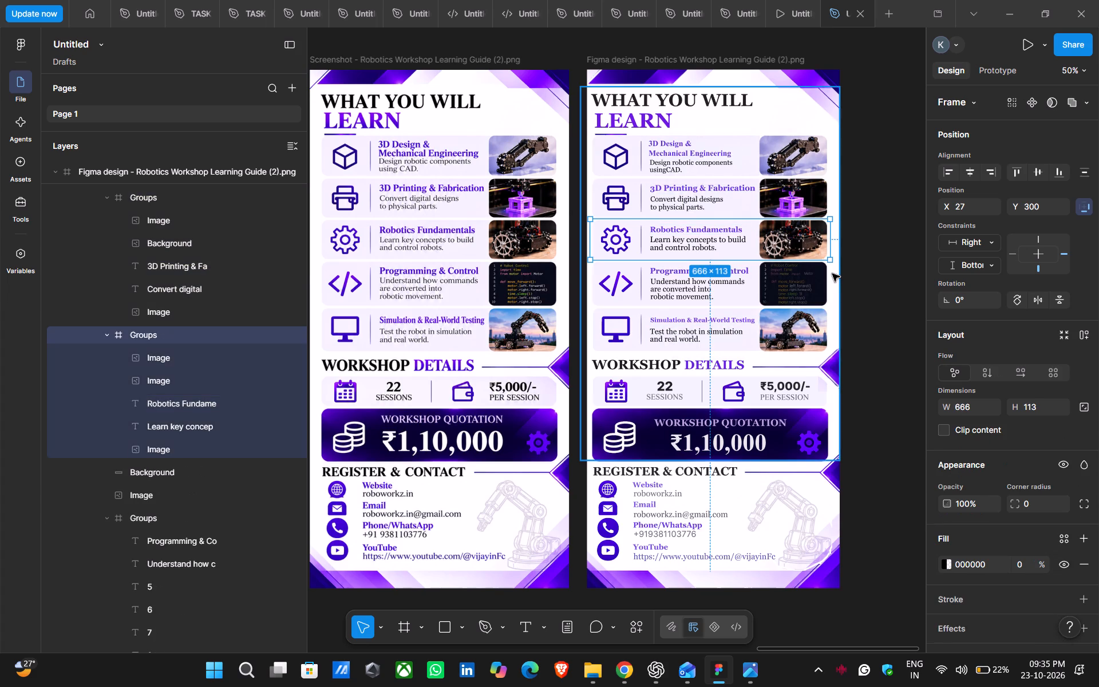
key("ctrl+z")
key("ctrl+z")
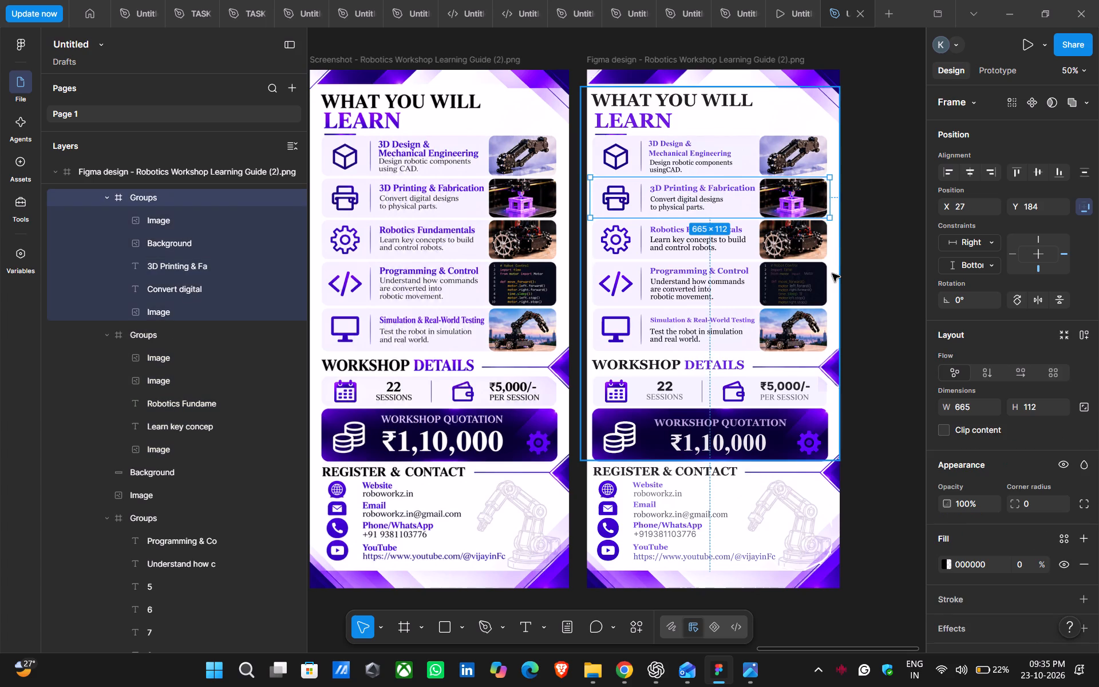
key("ctrl+z")
key("ctrl+z")
key("ctrl+z")
key("ctrl+z")
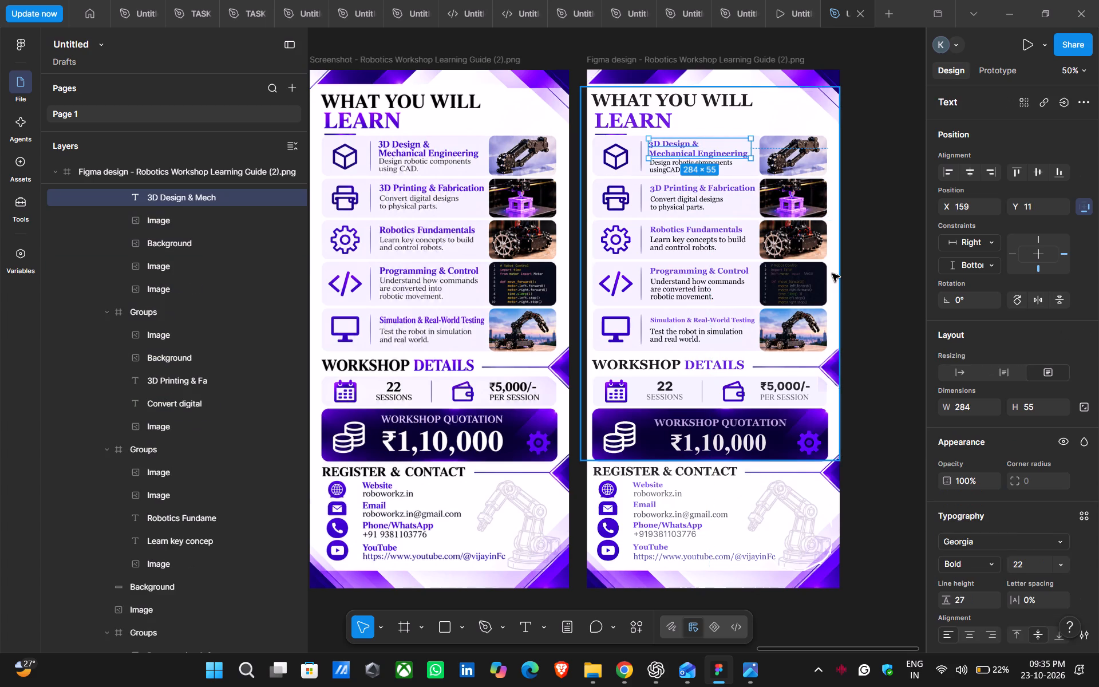
key("ctrl+z")
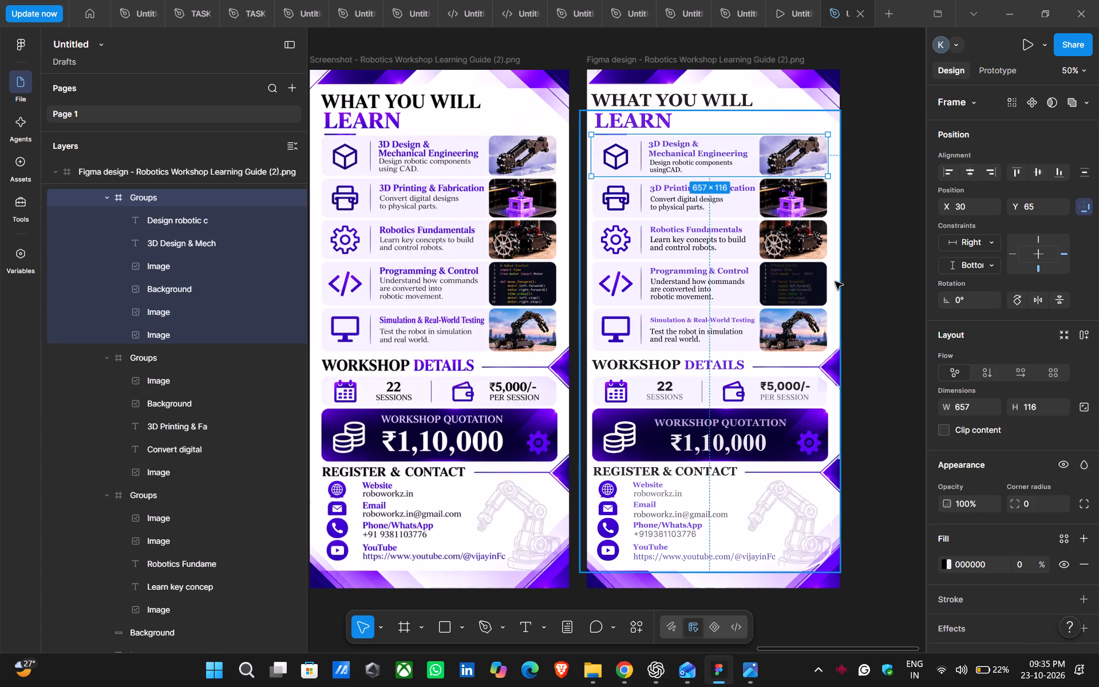
key("ctrl+z")
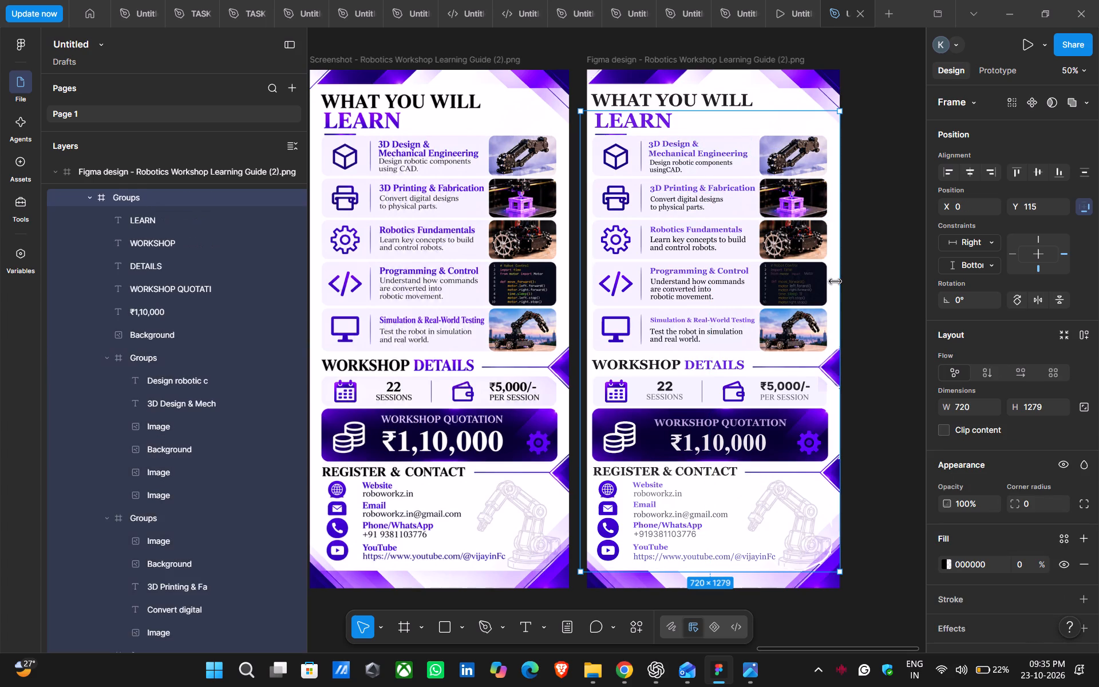
key("ctrl+z")
key("ctrl+z")
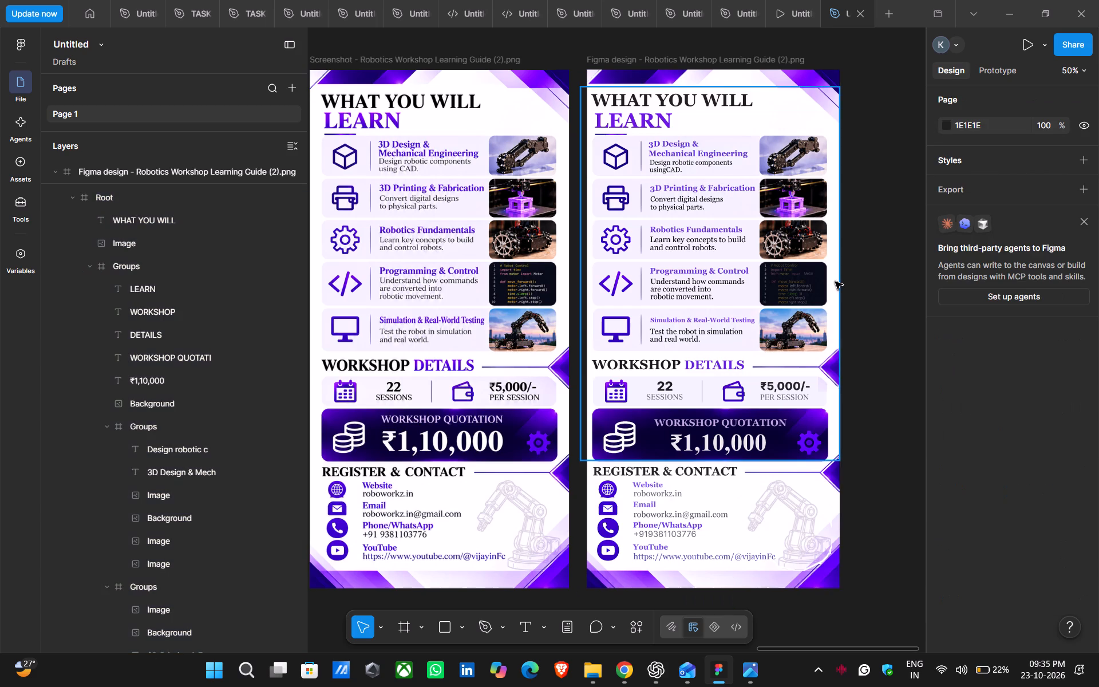
Examine the font, weight and size settings of the Simulation & Real-World Testing and Programming & Control headings.
left_click(881, 264)
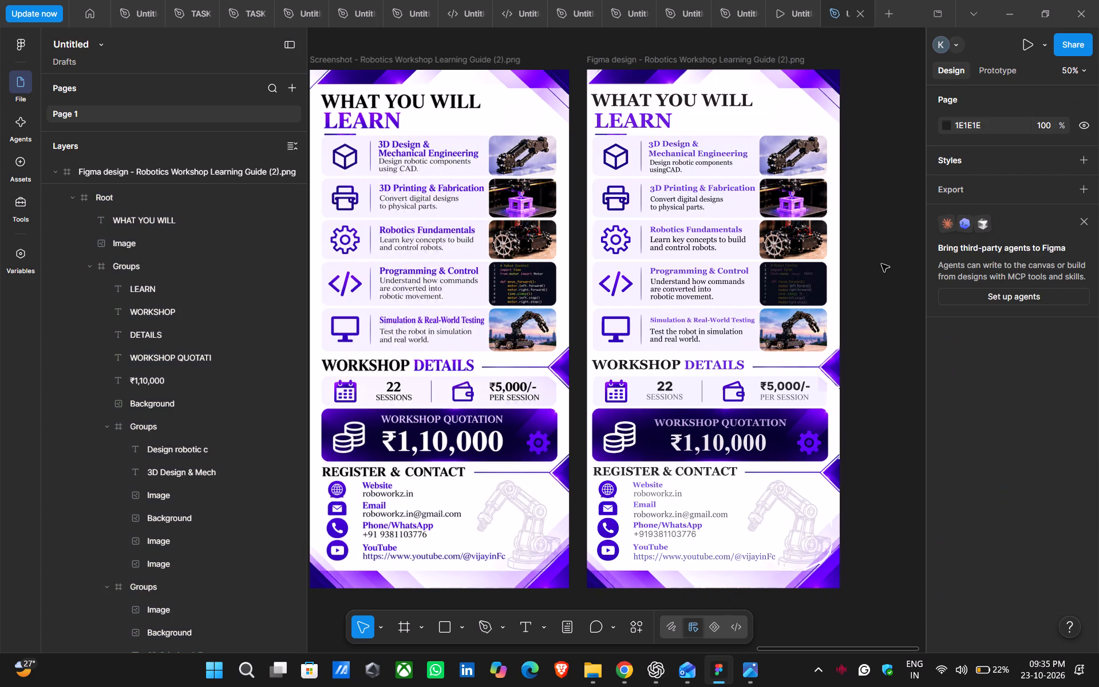
scroll(873, 287, "down", 1)
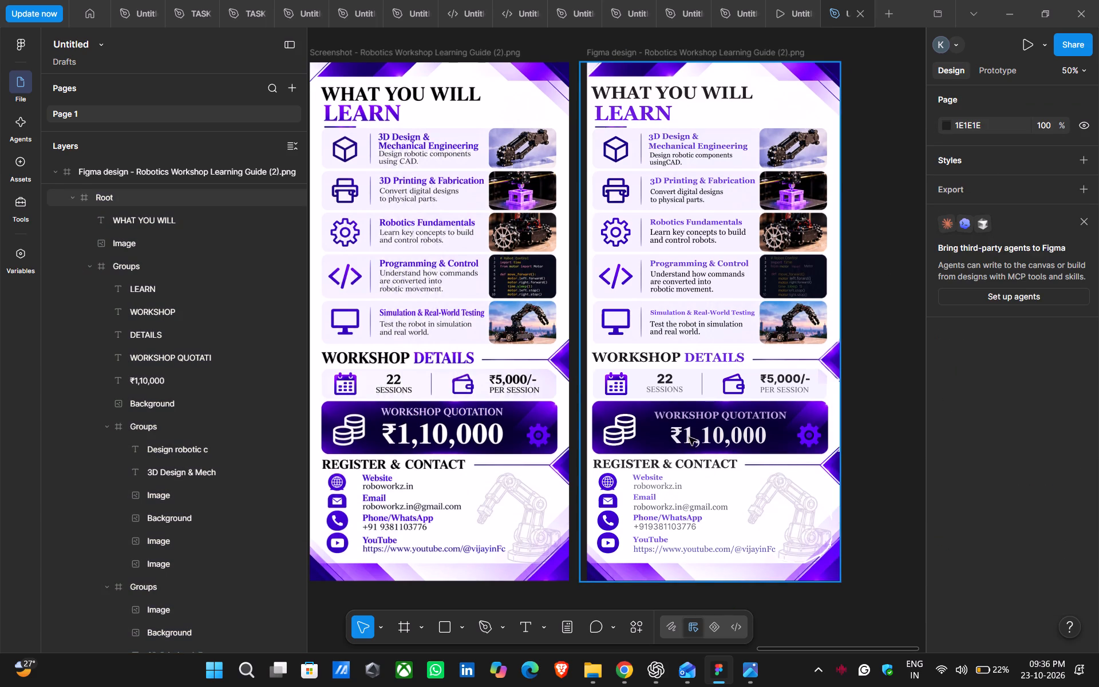
scroll(722, 396, "up", 2)
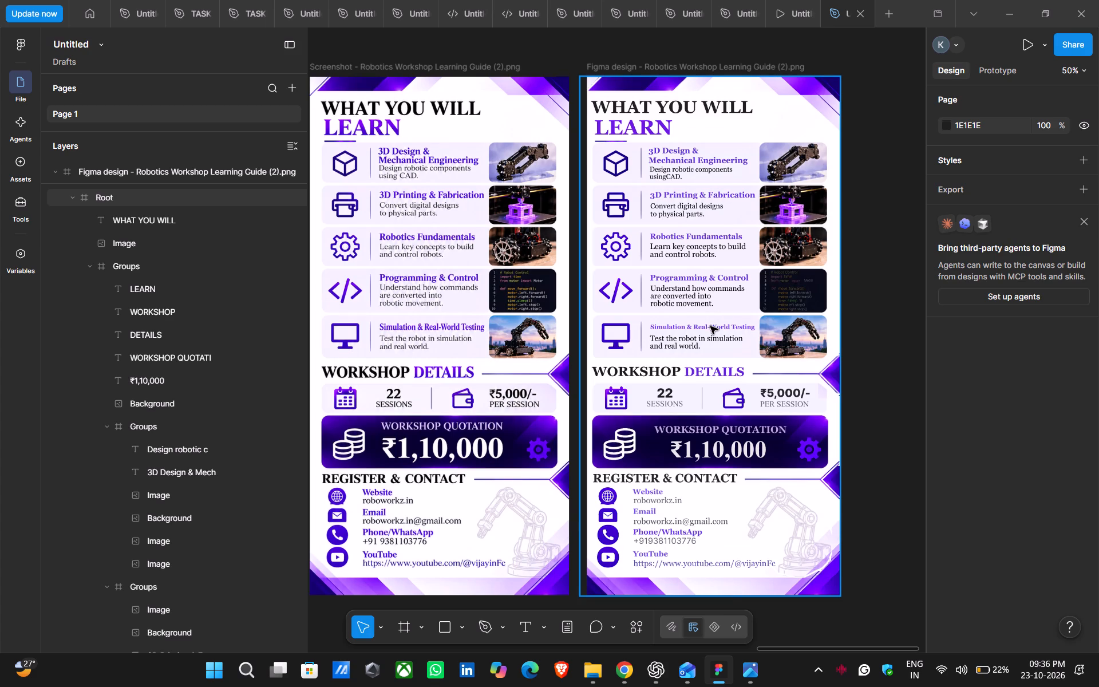
triple_click(710, 326)
triple_click(710, 326)
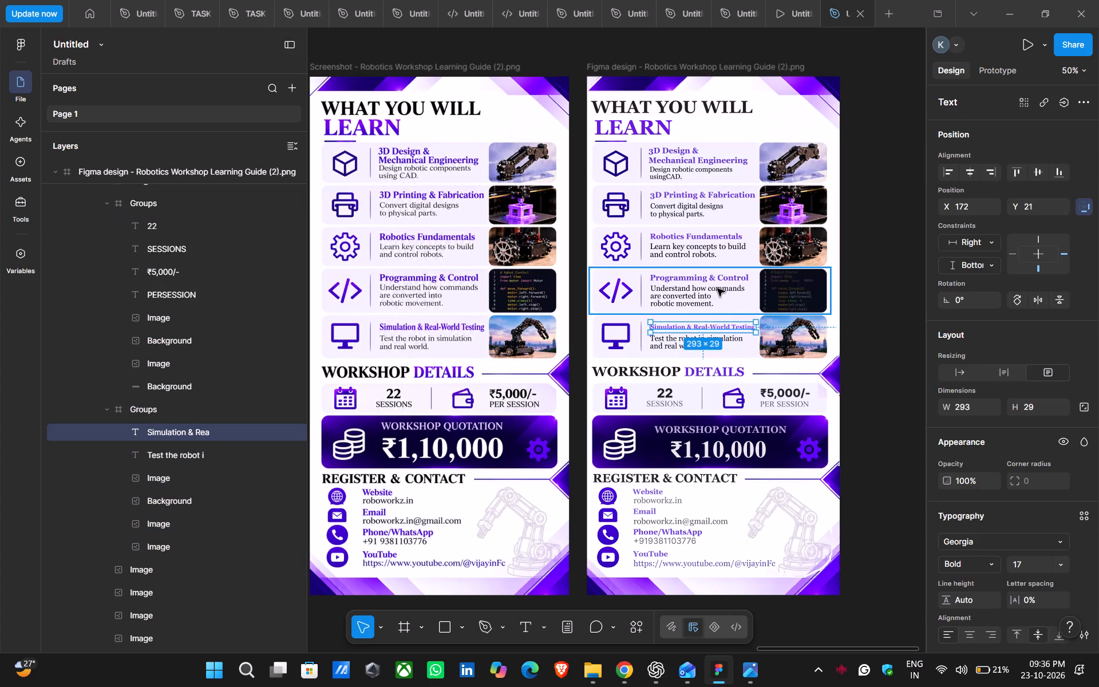
triple_click(719, 277)
left_click(719, 277)
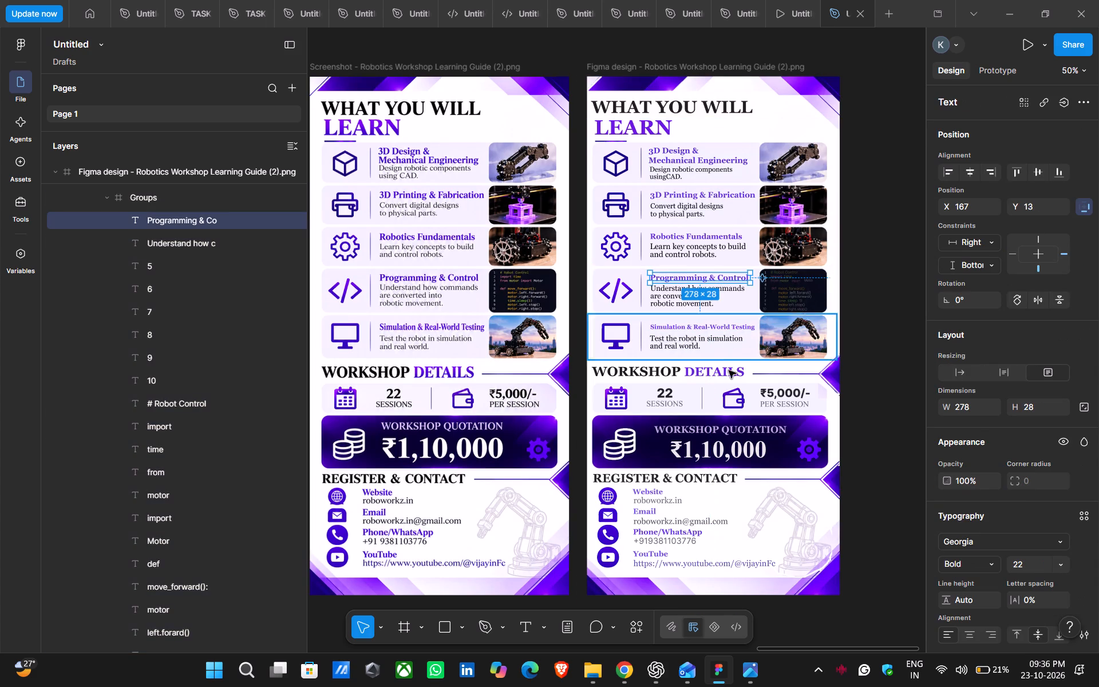
triple_click(714, 327)
double_click(714, 327)
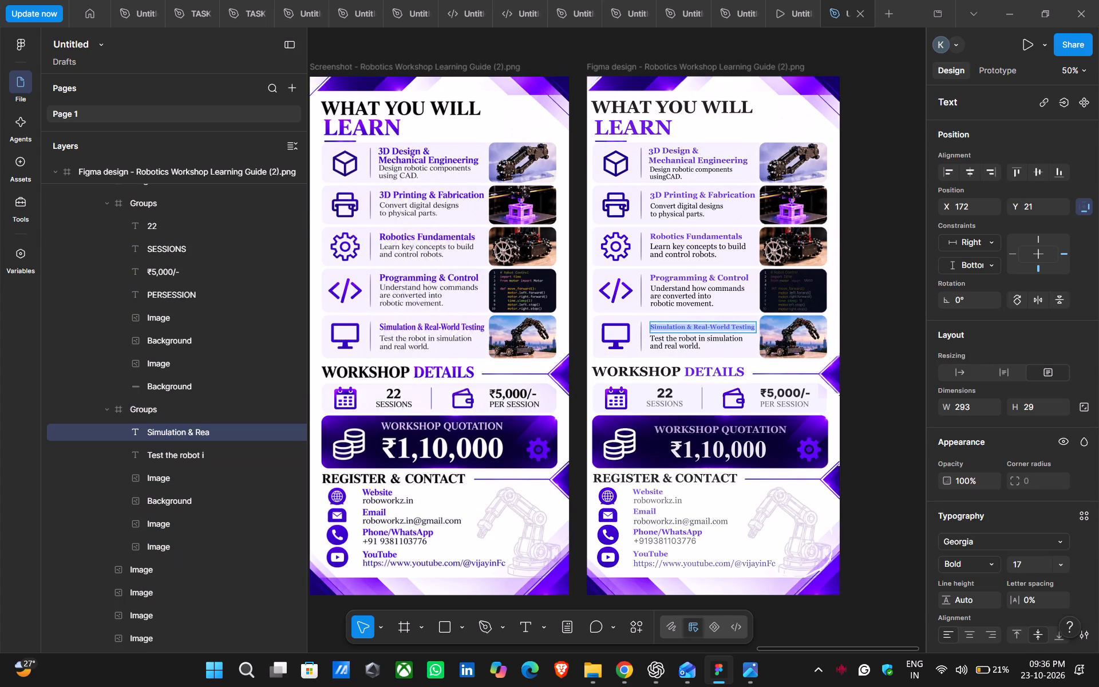
left_click(990, 568)
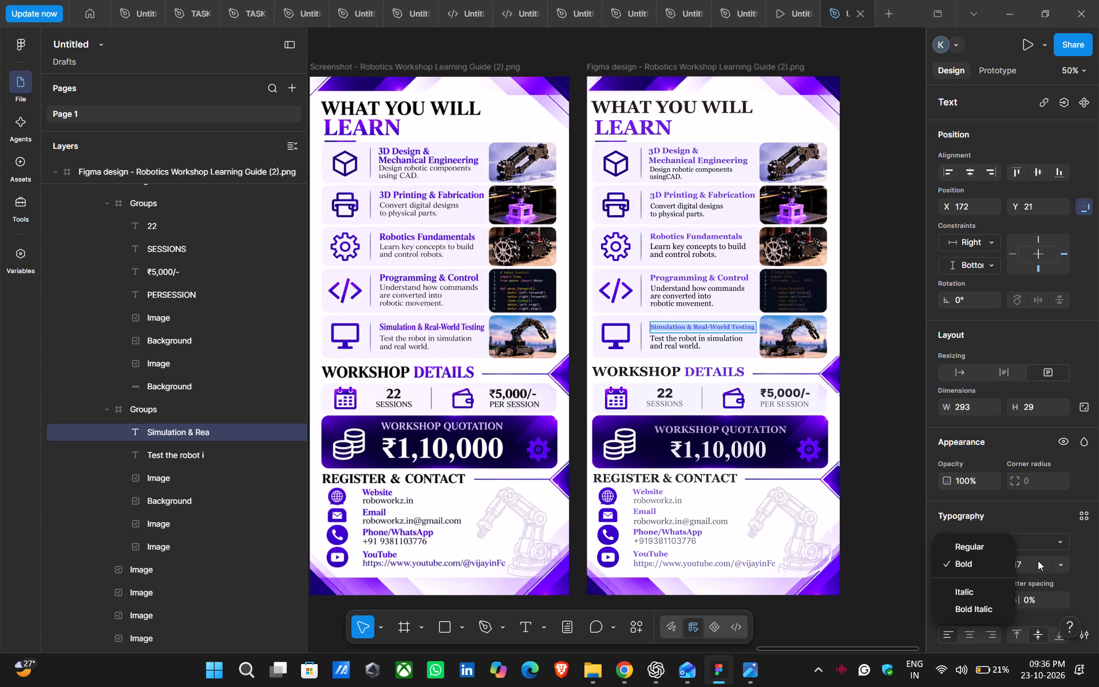
left_click(1030, 563)
left_click(855, 450)
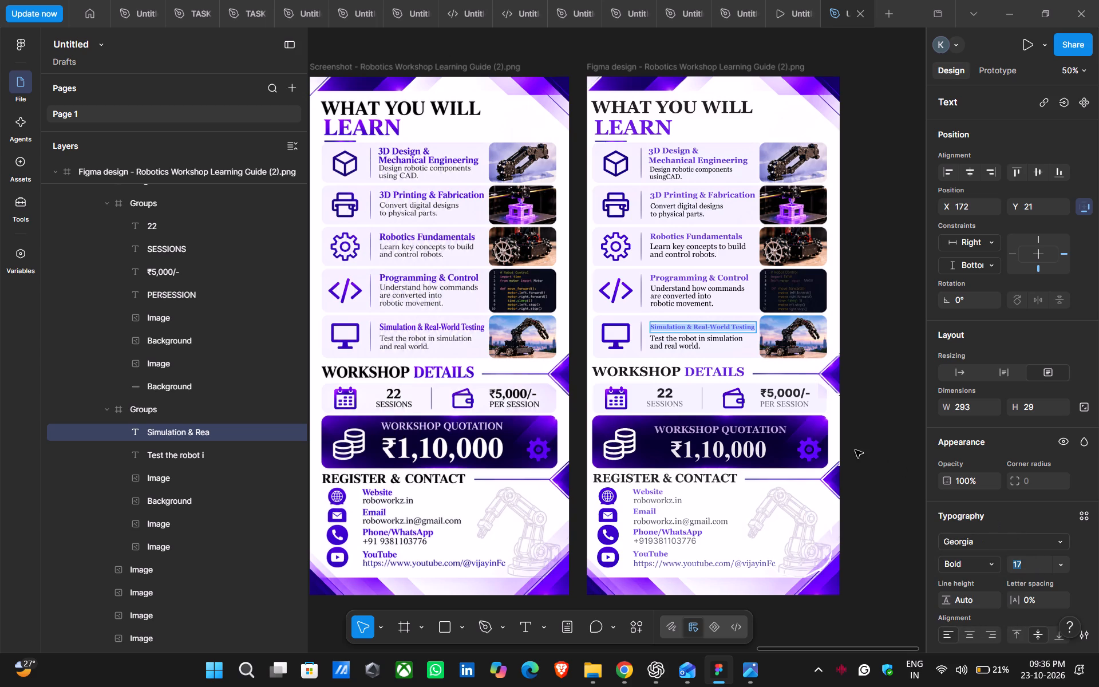
left_click(884, 417)
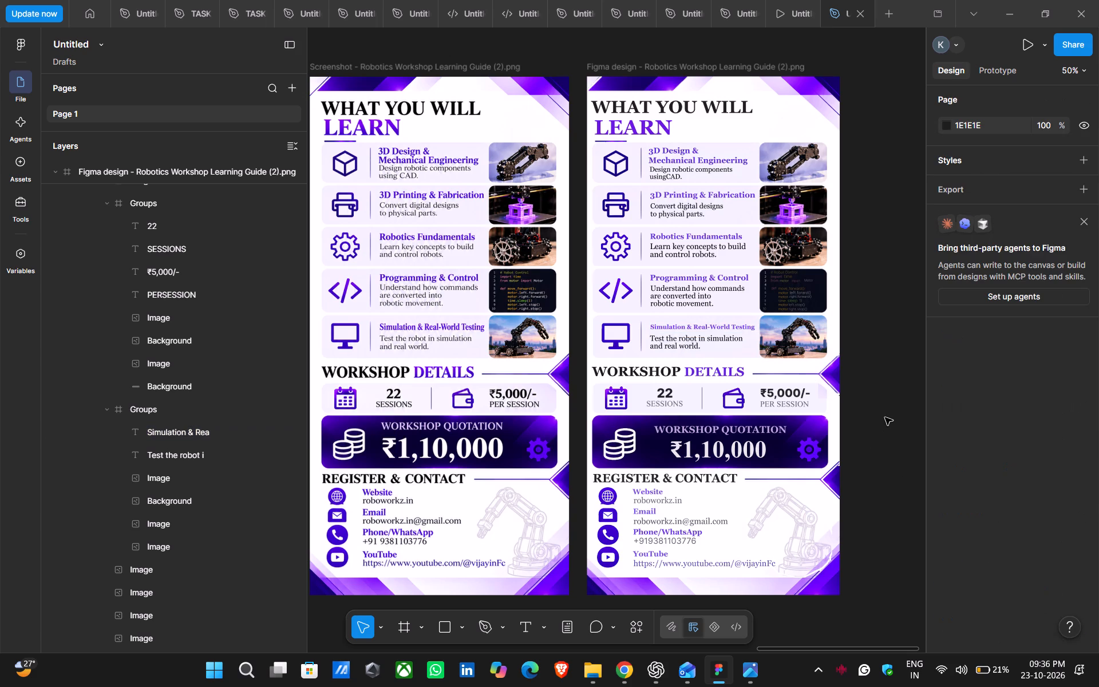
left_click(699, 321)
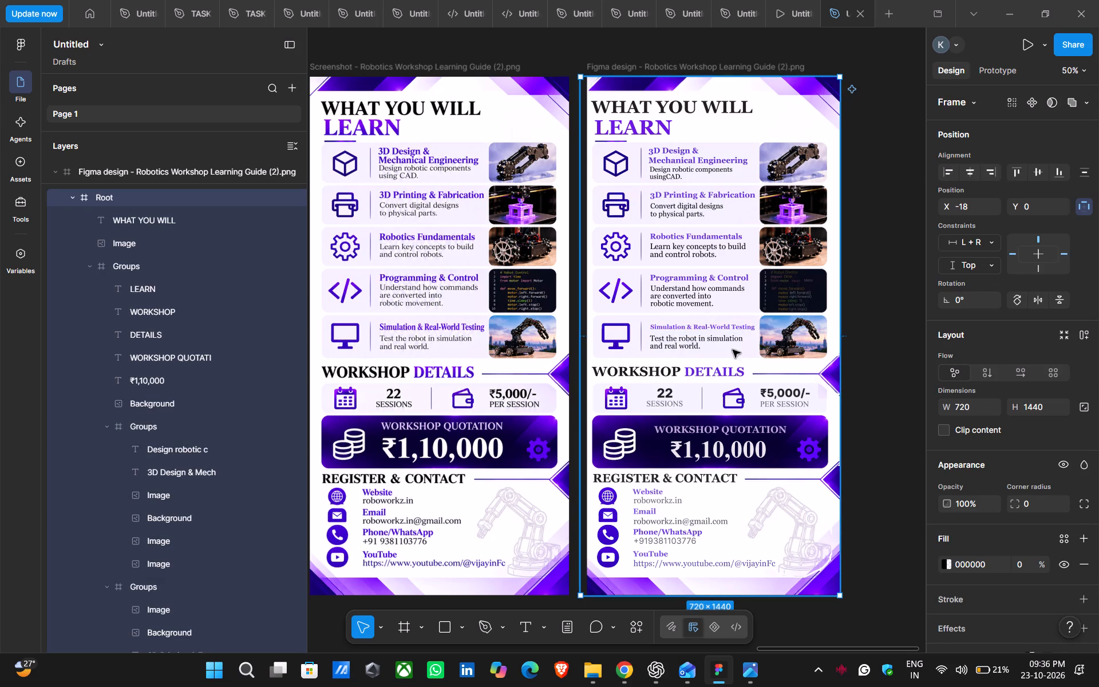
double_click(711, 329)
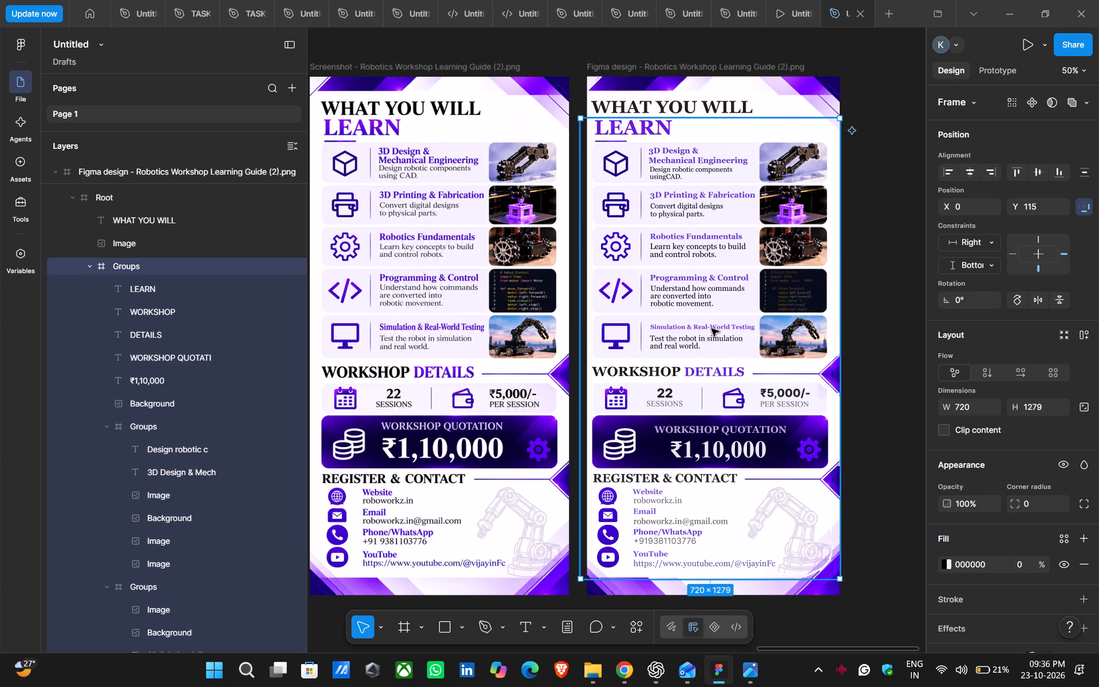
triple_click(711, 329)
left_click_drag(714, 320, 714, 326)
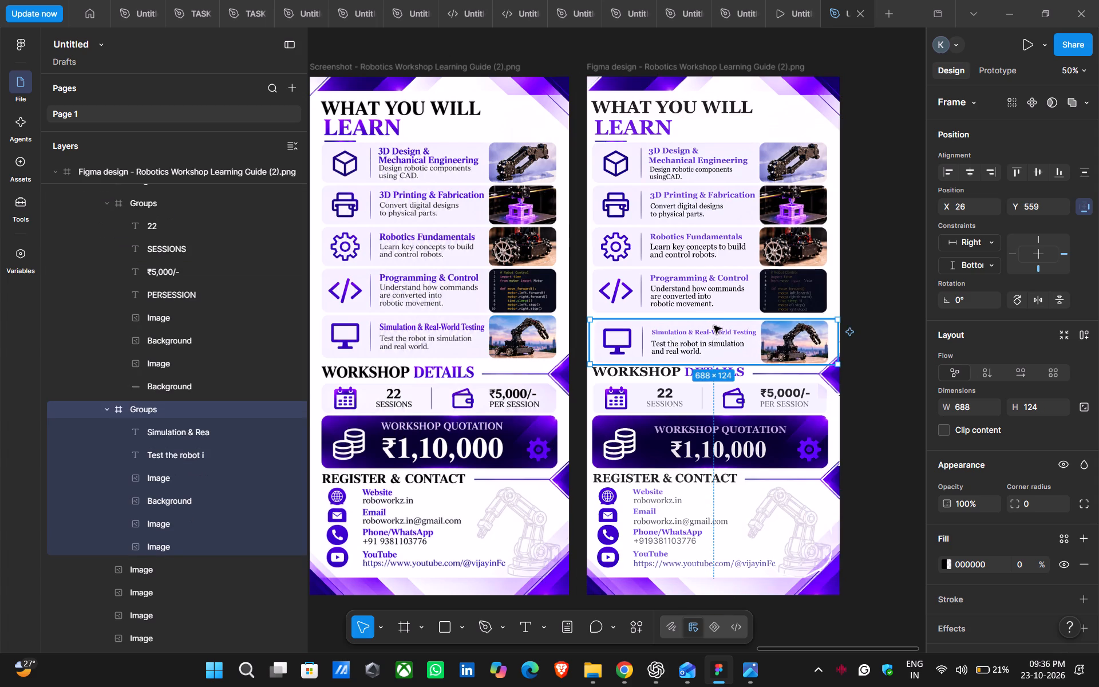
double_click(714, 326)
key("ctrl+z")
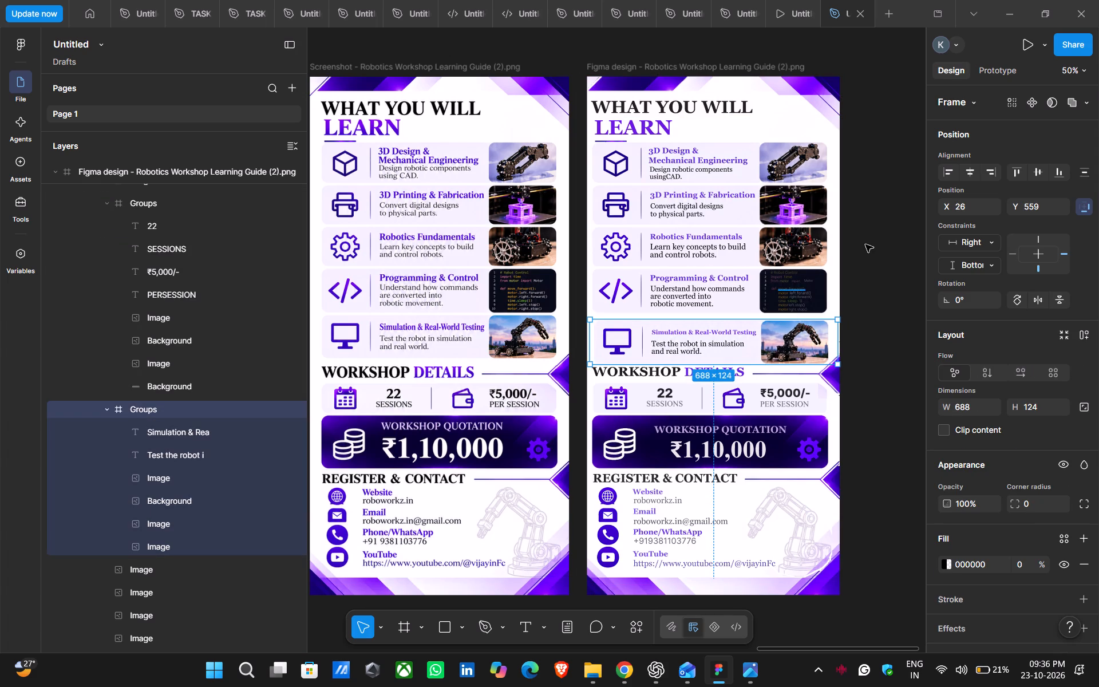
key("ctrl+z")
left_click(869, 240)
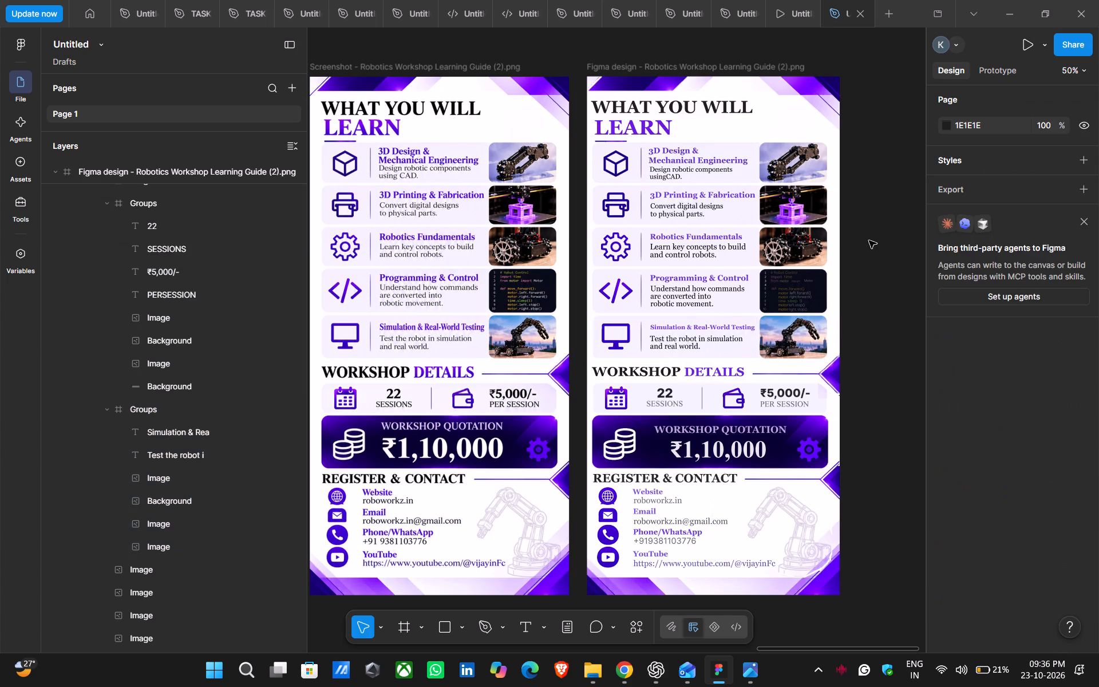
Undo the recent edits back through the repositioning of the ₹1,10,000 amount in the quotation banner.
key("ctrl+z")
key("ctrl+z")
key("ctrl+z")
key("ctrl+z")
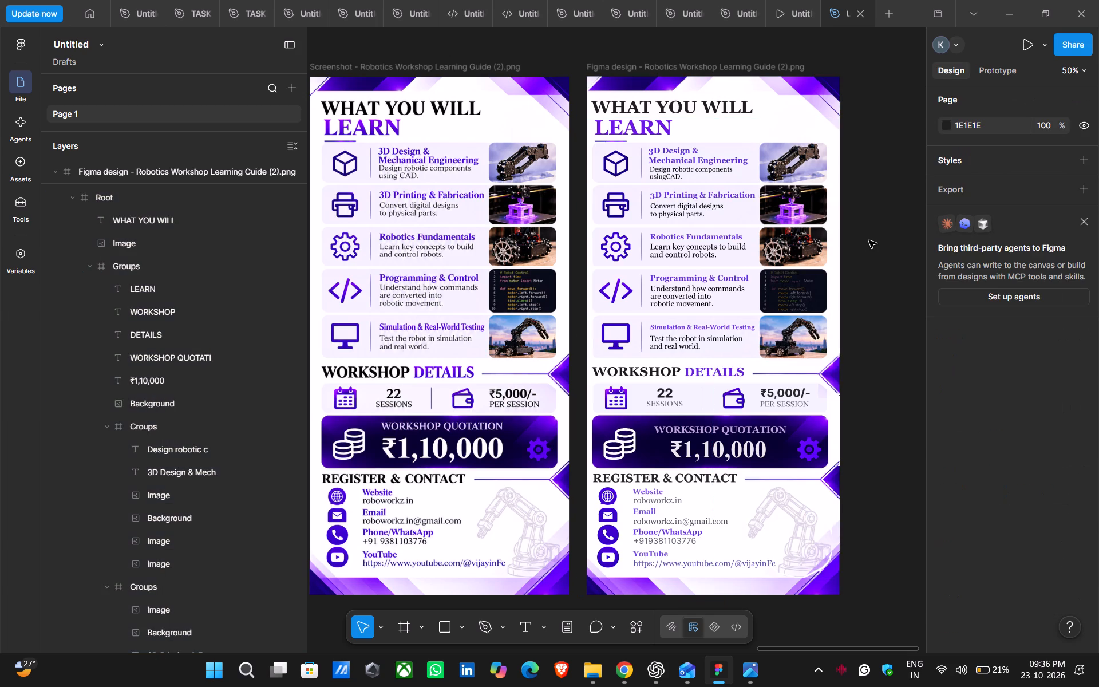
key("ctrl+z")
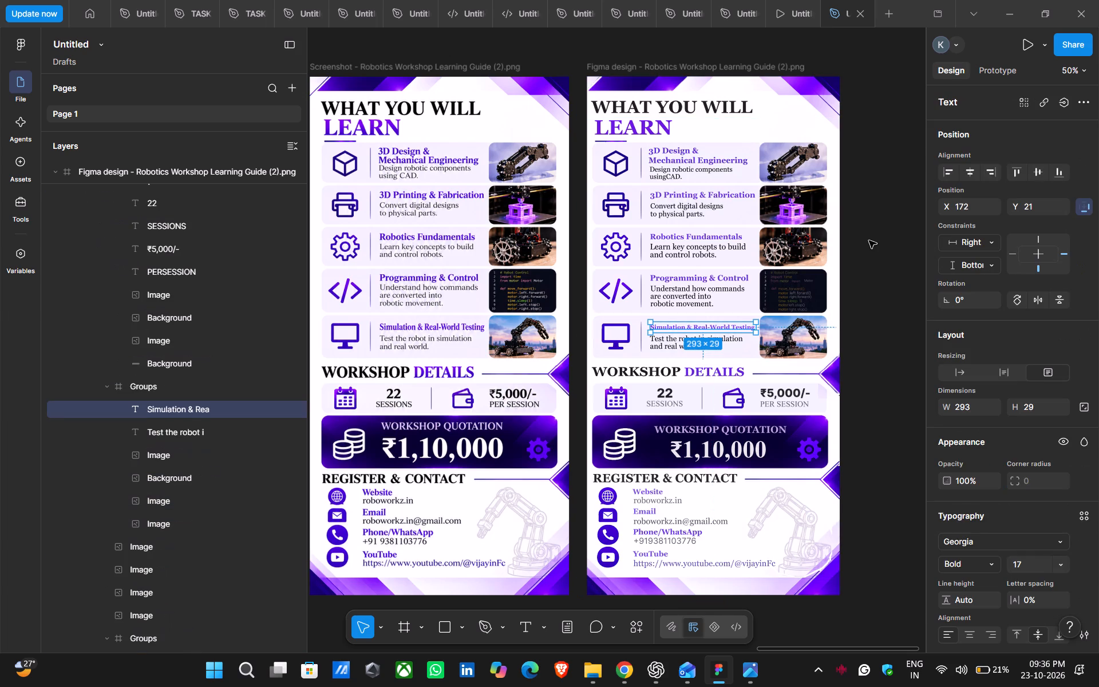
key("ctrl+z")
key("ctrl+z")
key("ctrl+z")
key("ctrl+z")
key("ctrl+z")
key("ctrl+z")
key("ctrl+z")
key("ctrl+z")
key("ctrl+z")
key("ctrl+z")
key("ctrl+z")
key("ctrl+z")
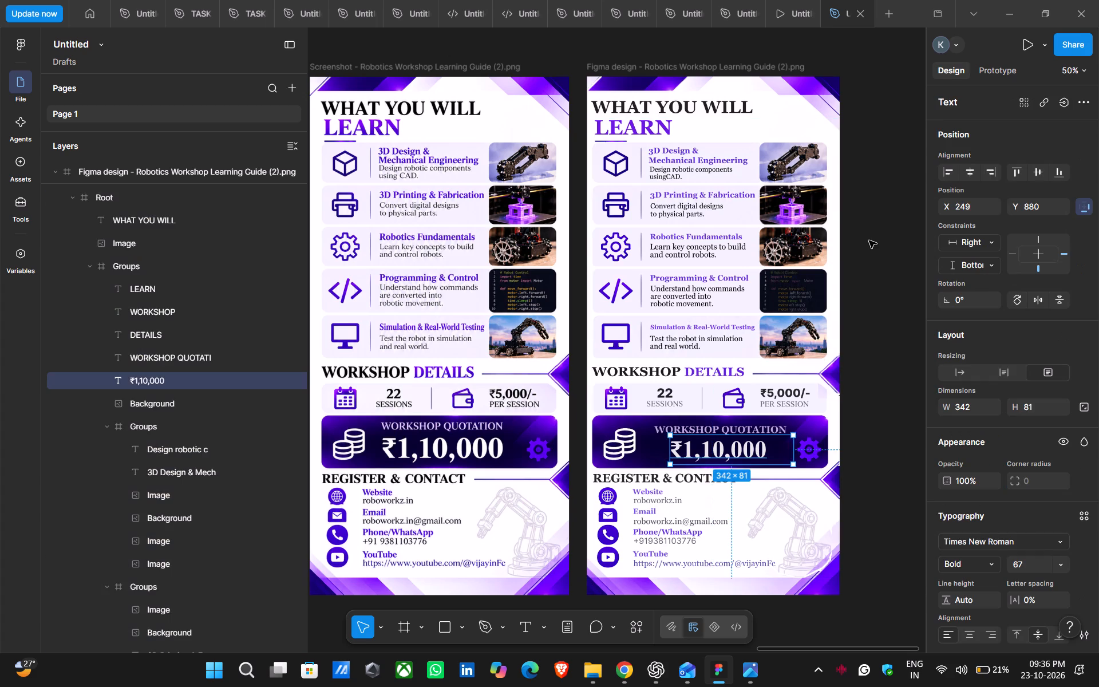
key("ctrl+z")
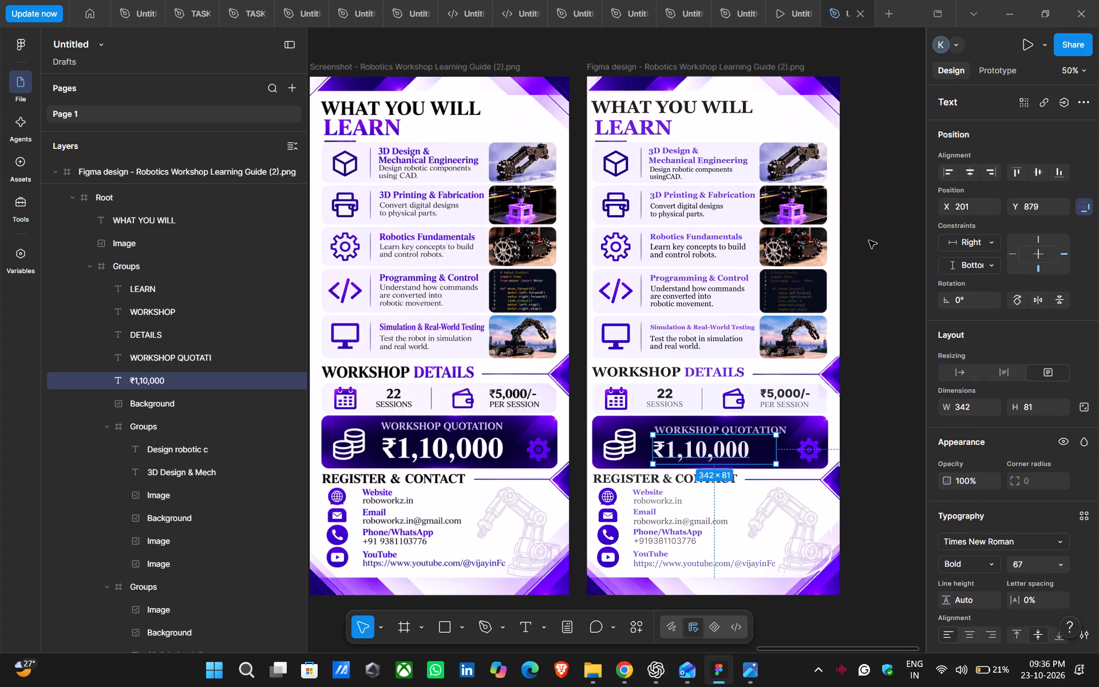
Move the ₹1,10,000 amount beneath the WORKSHOP QUOTATION label to about X 239, Y 880.
left_click_drag(728, 447, 734, 447)
left_click_drag(734, 447, 742, 445)
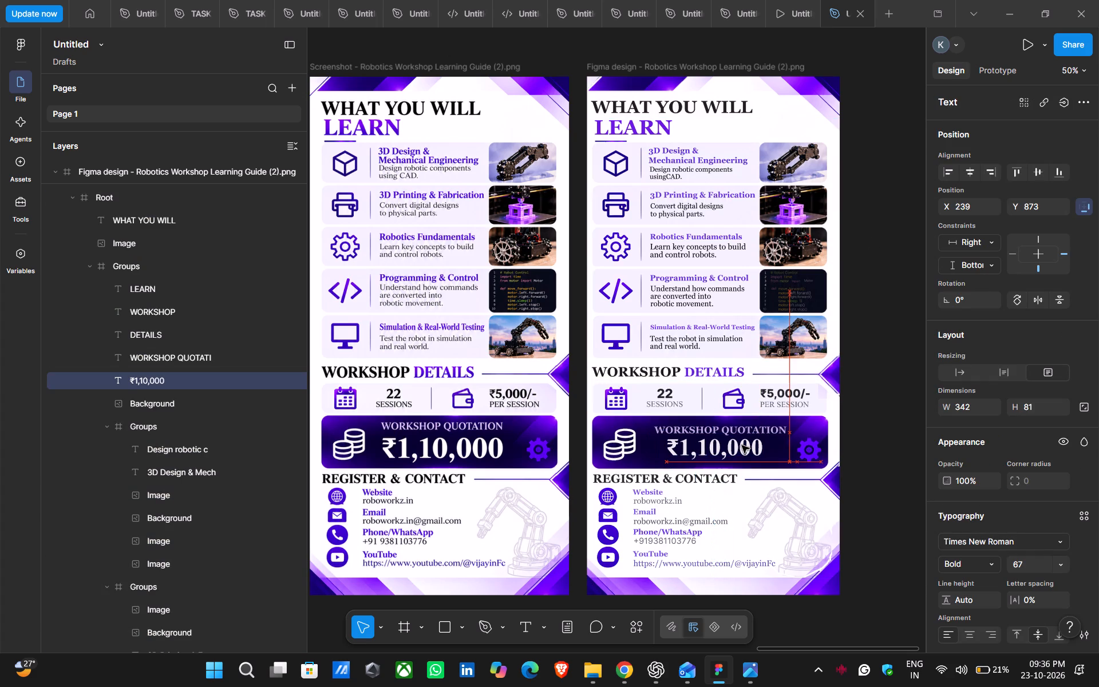
left_click_drag(742, 445, 742, 447)
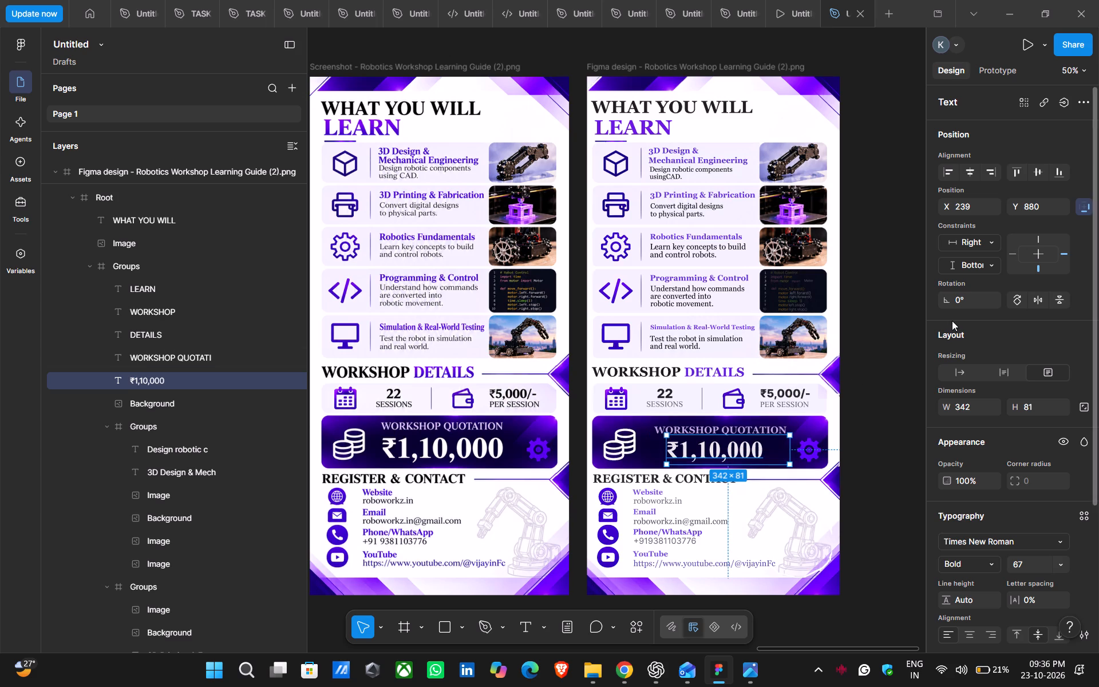
left_click(900, 343)
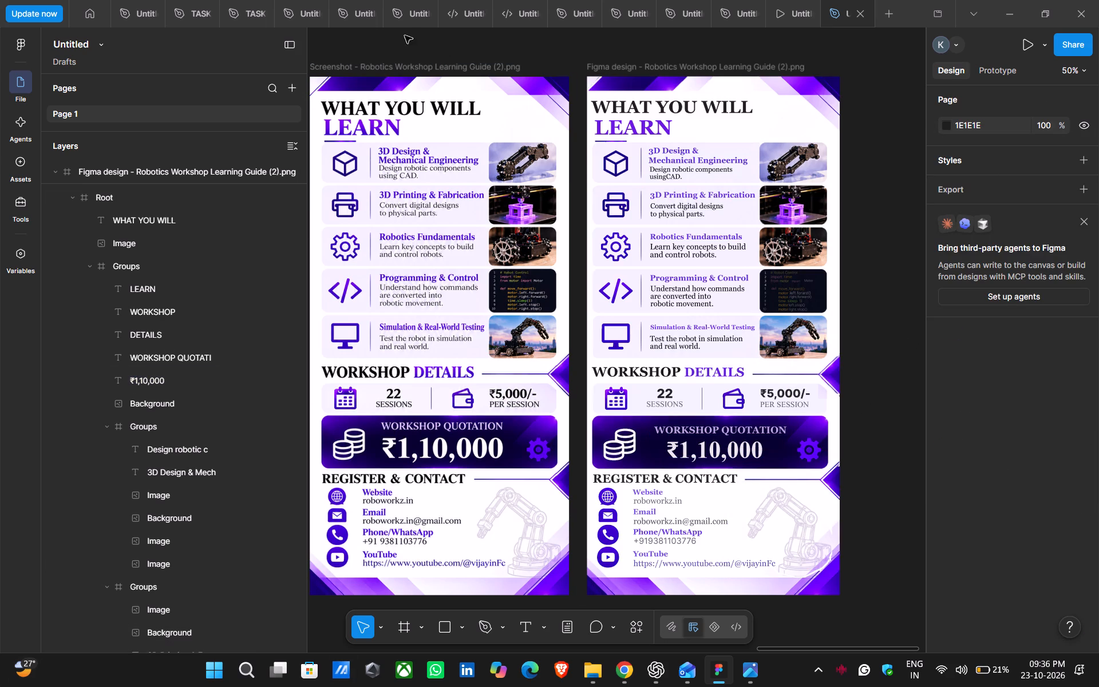
Resize the Simulation & Real-World Testing heading's text box to 278 × 28, matching the Programming & Control heading.
triple_click(674, 327)
double_click(674, 327)
left_click(674, 327)
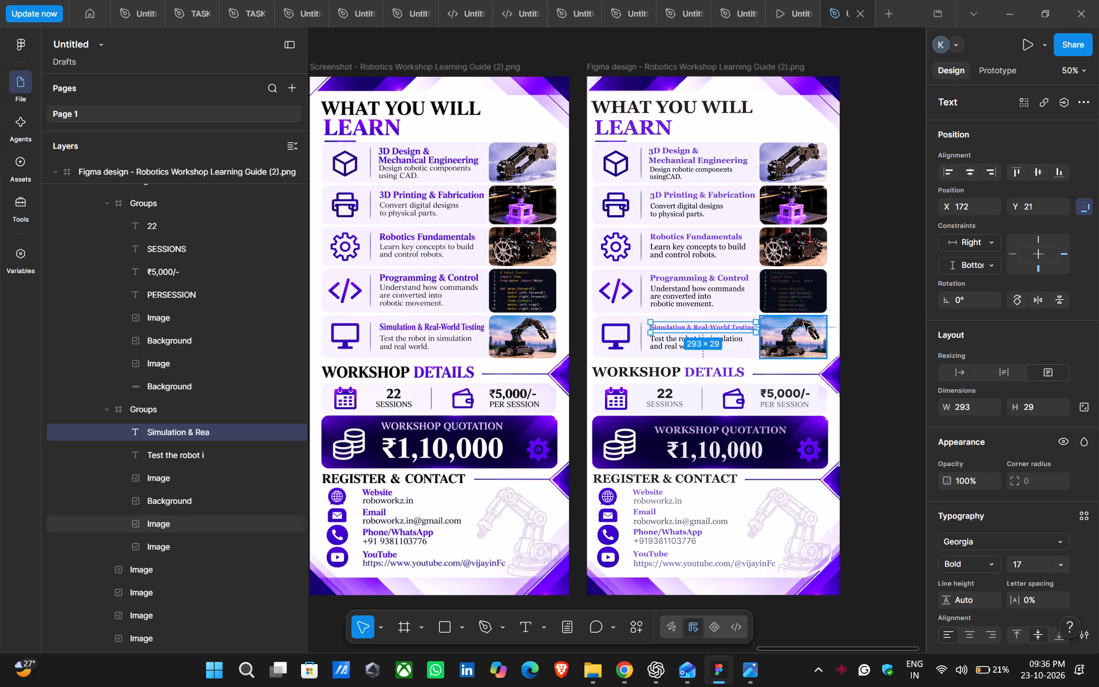
double_click(694, 274)
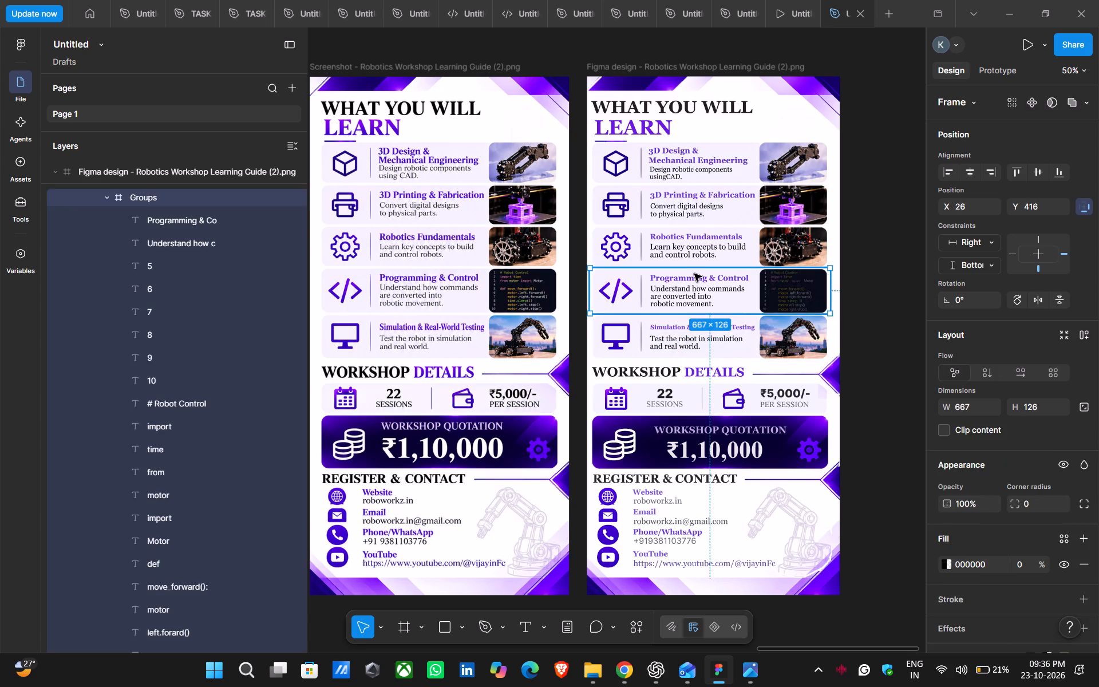
left_click(694, 274)
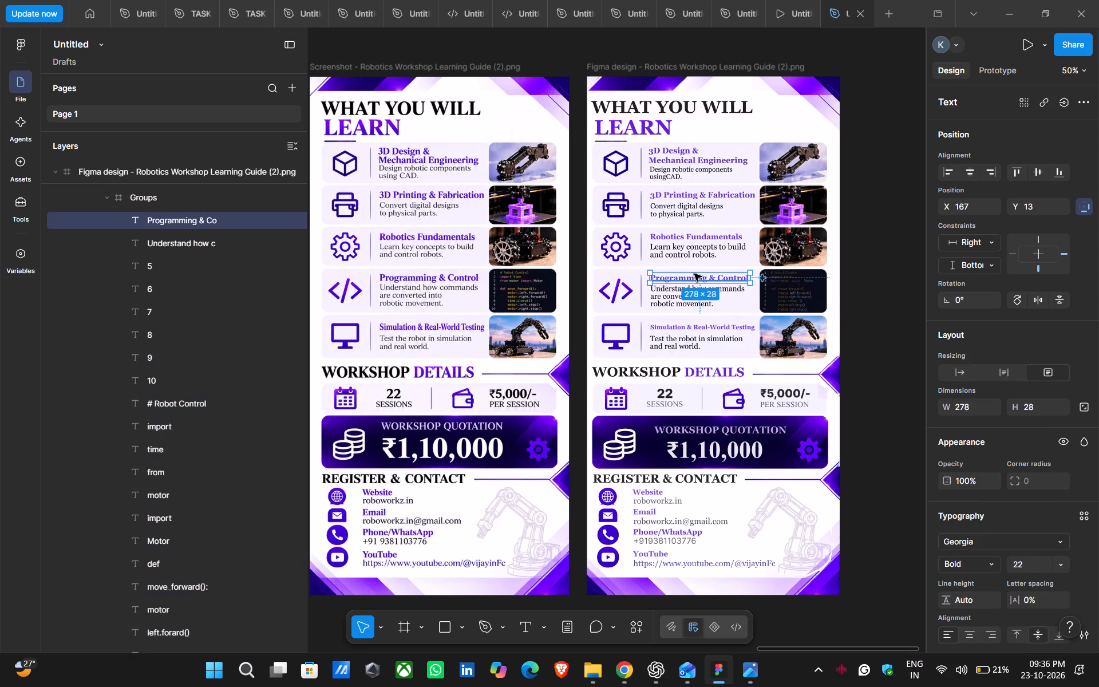
double_click(682, 325)
left_click(682, 325)
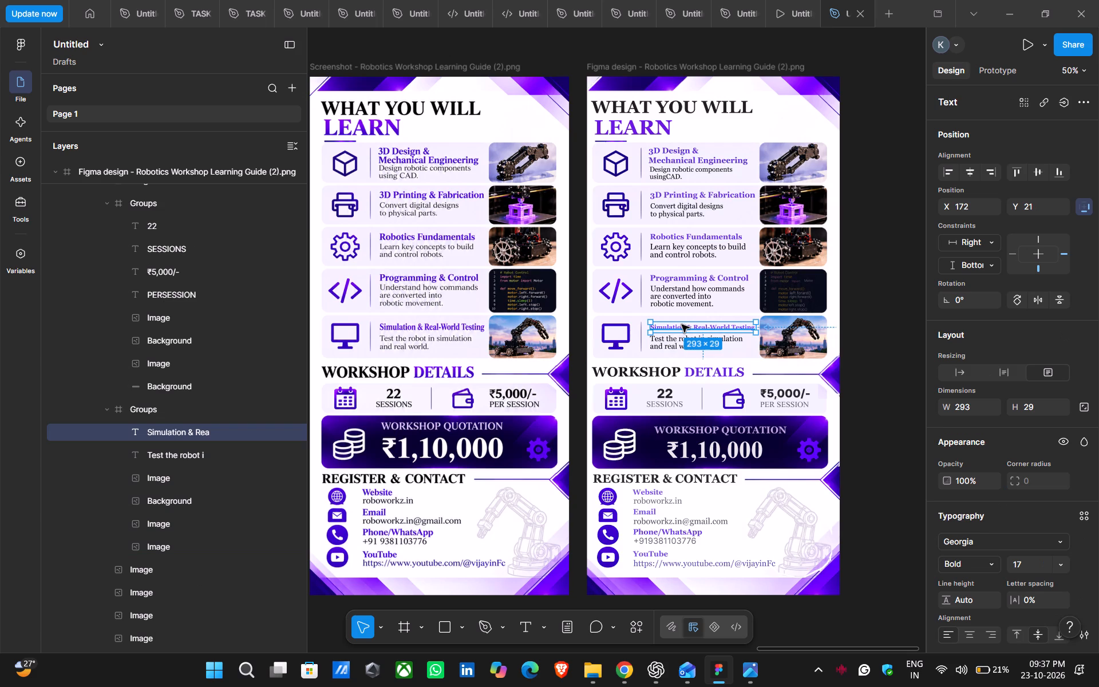
double_click(973, 408)
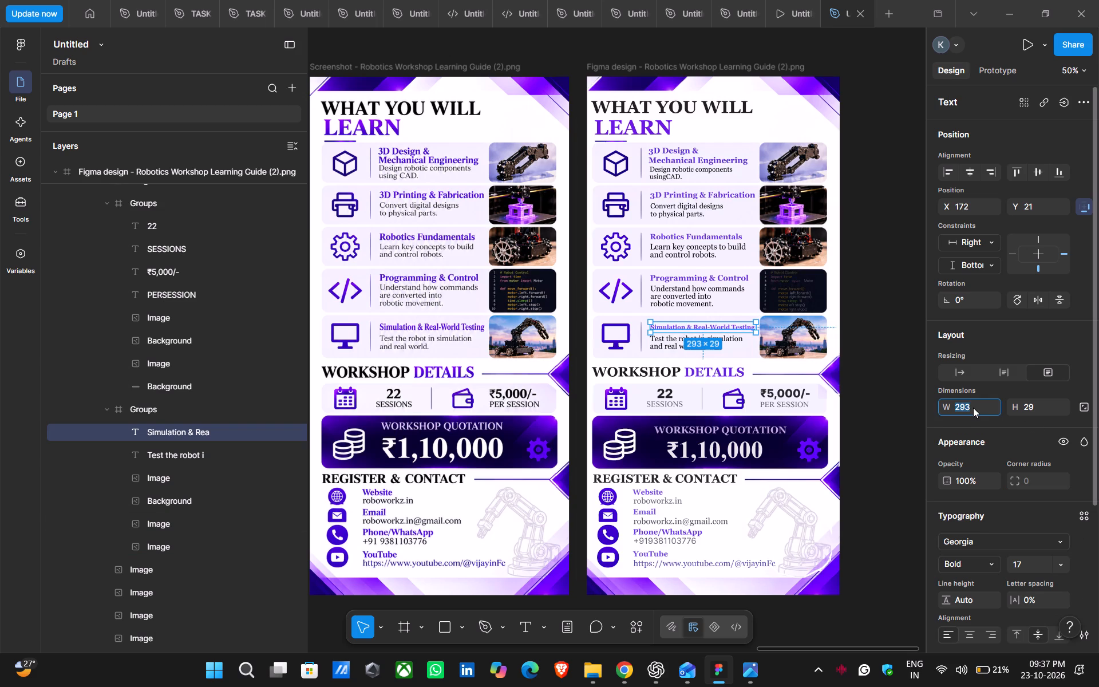
key("BackSpace")
key("2")
key("7")
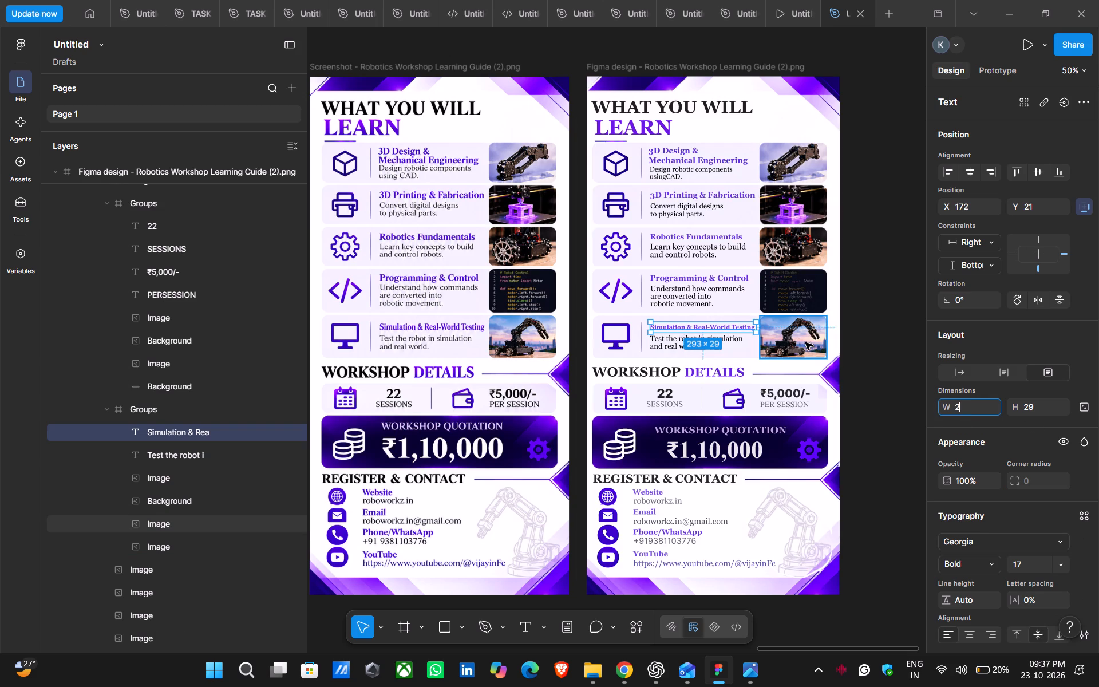
key("8")
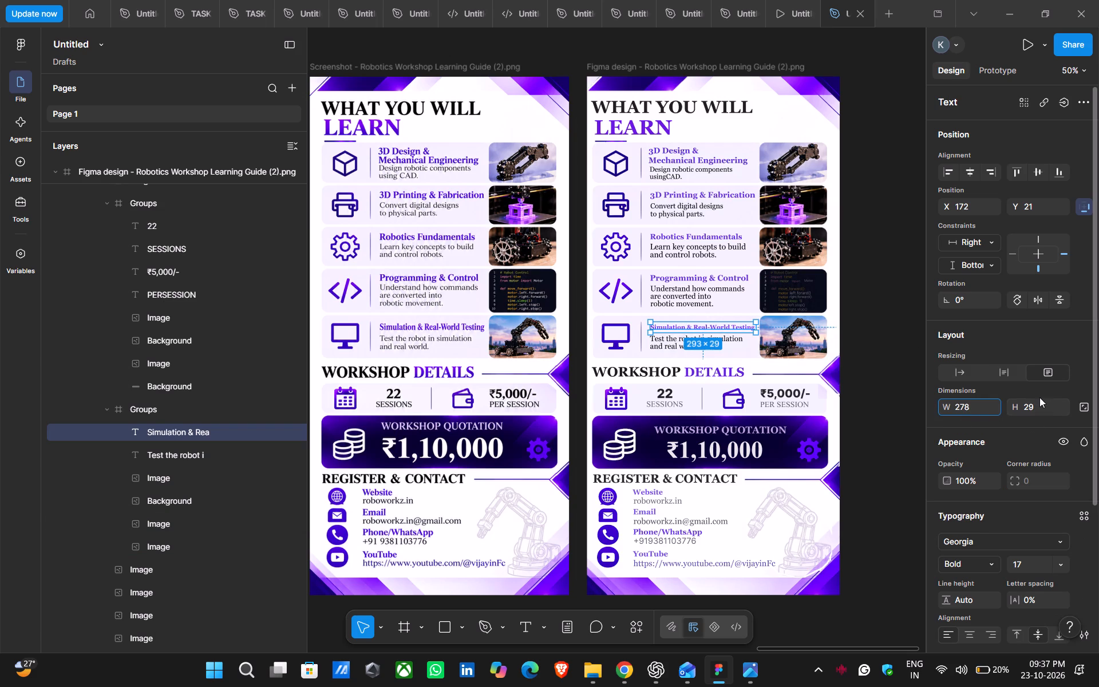
left_click(1041, 405)
key("BackSpace")
type("28")
key("Return")
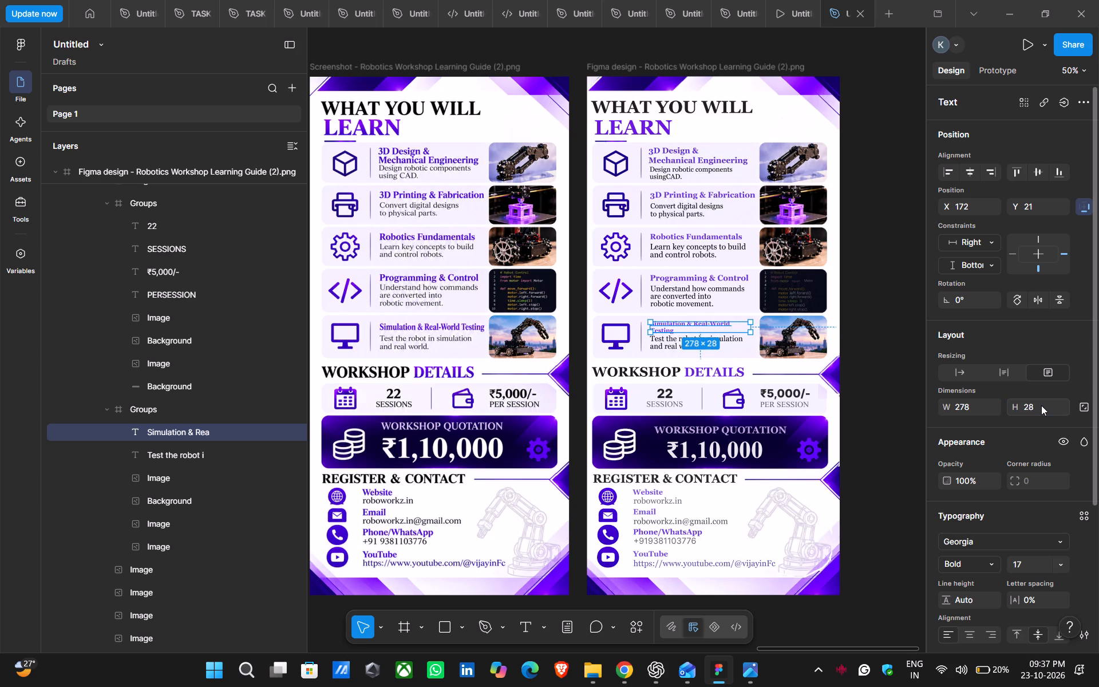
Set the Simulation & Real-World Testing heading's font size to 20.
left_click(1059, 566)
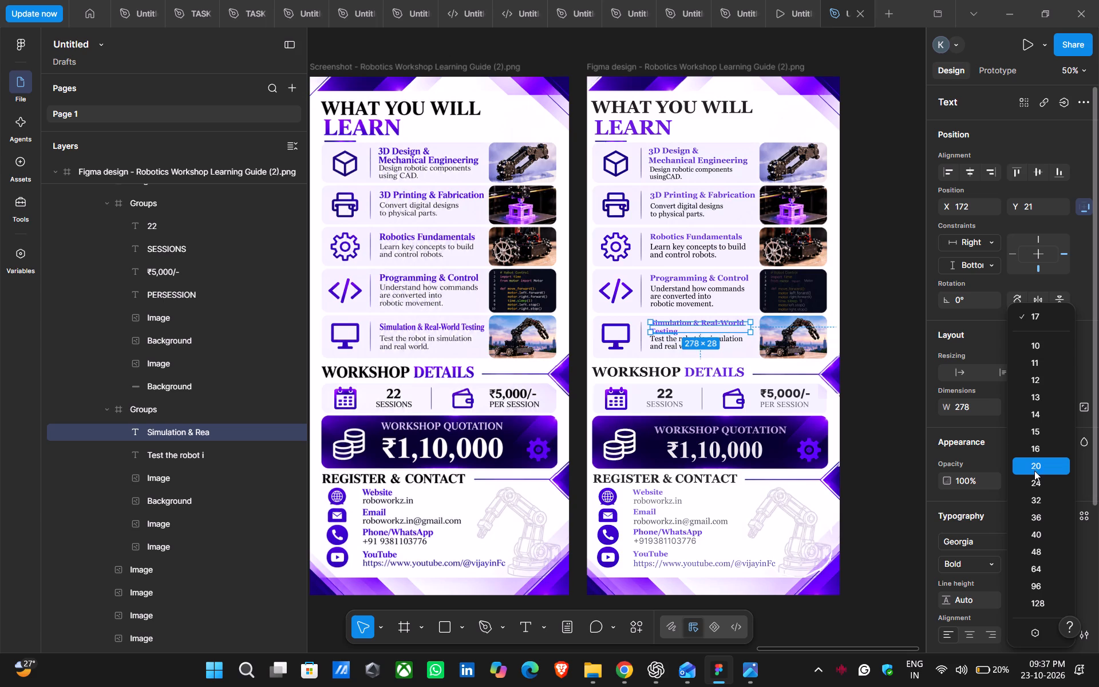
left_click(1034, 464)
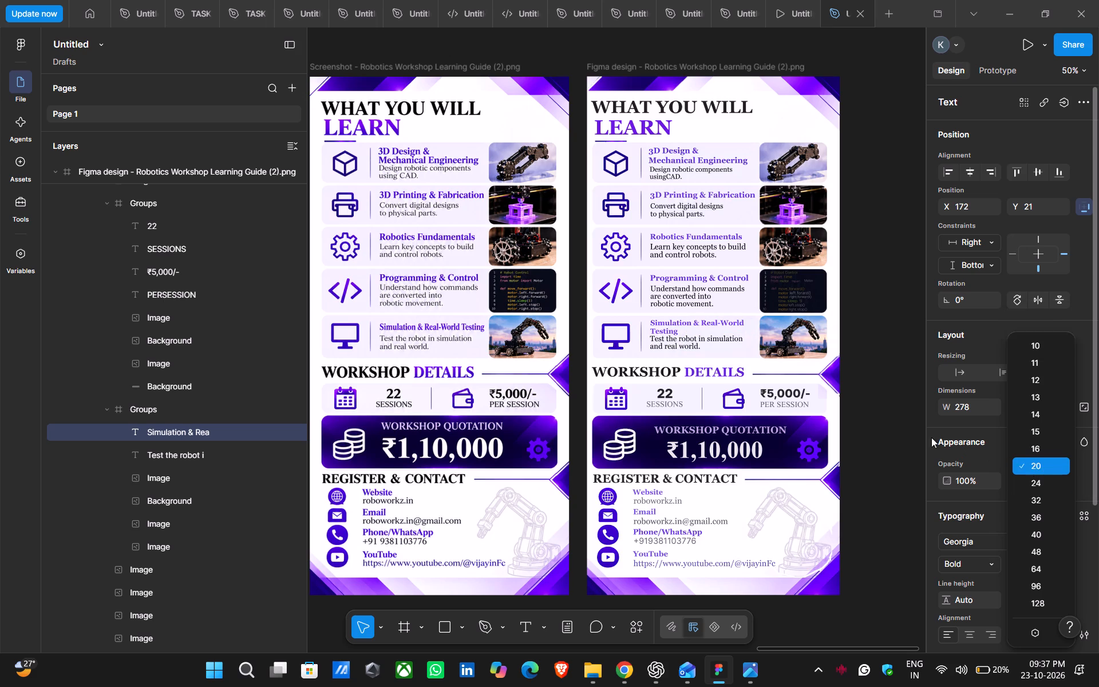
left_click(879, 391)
Set the Simulation & Real-World Testing heading's font size to 22, matching the Programming & Control heading.
double_click(675, 281)
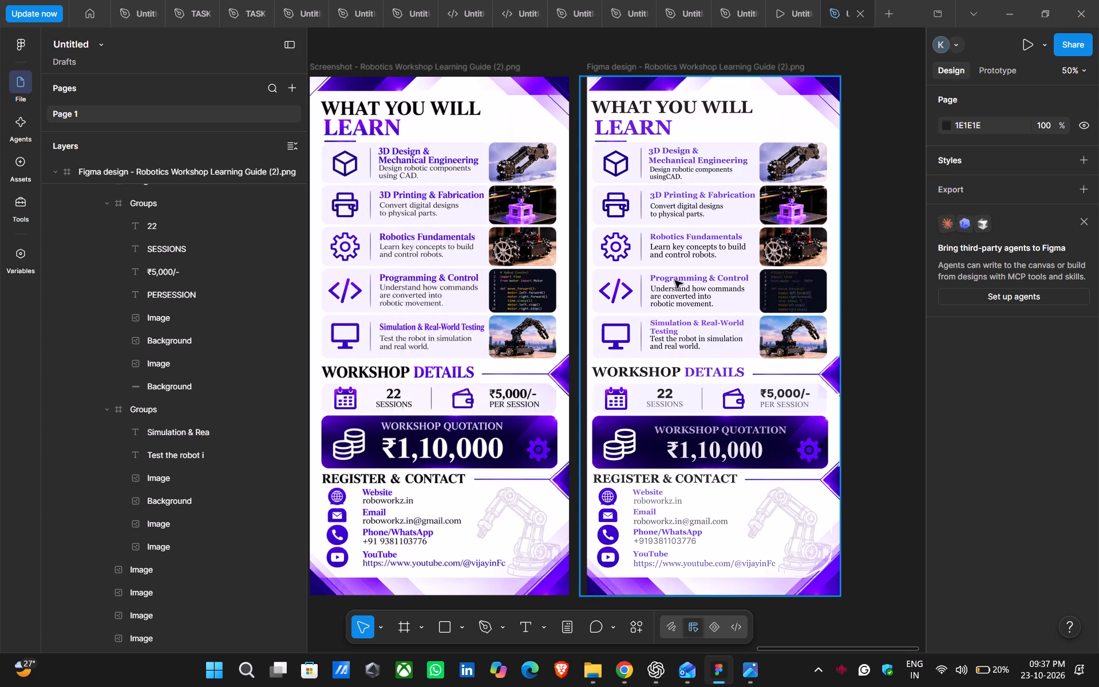
double_click(675, 279)
double_click(675, 279)
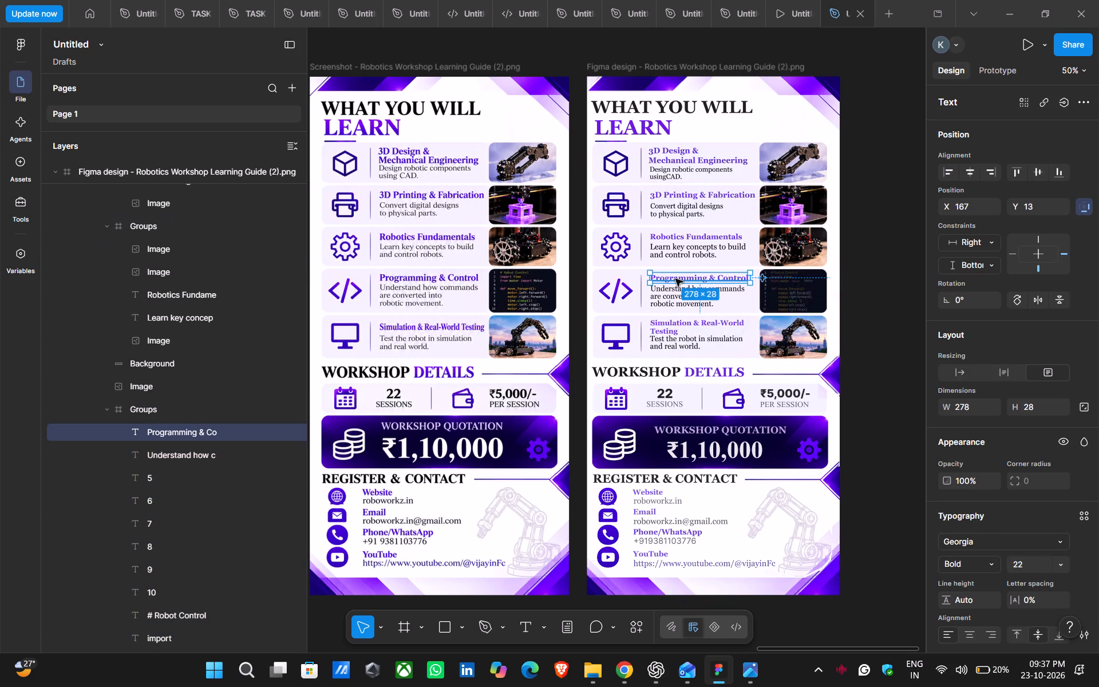
triple_click(694, 323)
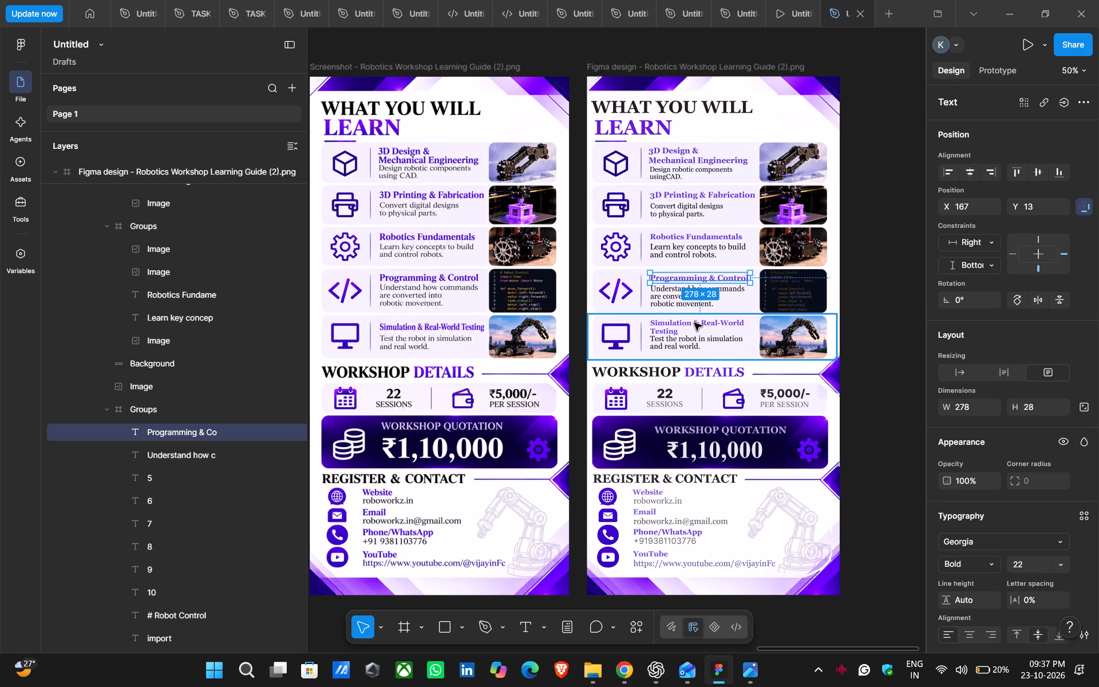
double_click(694, 323)
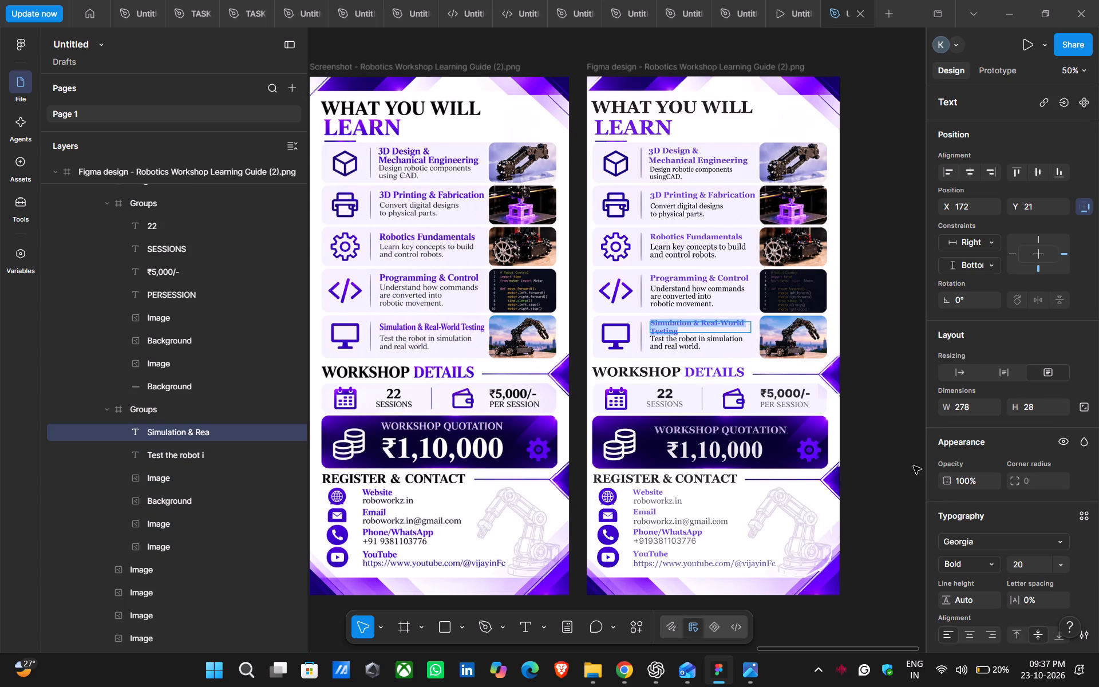
double_click(1027, 560)
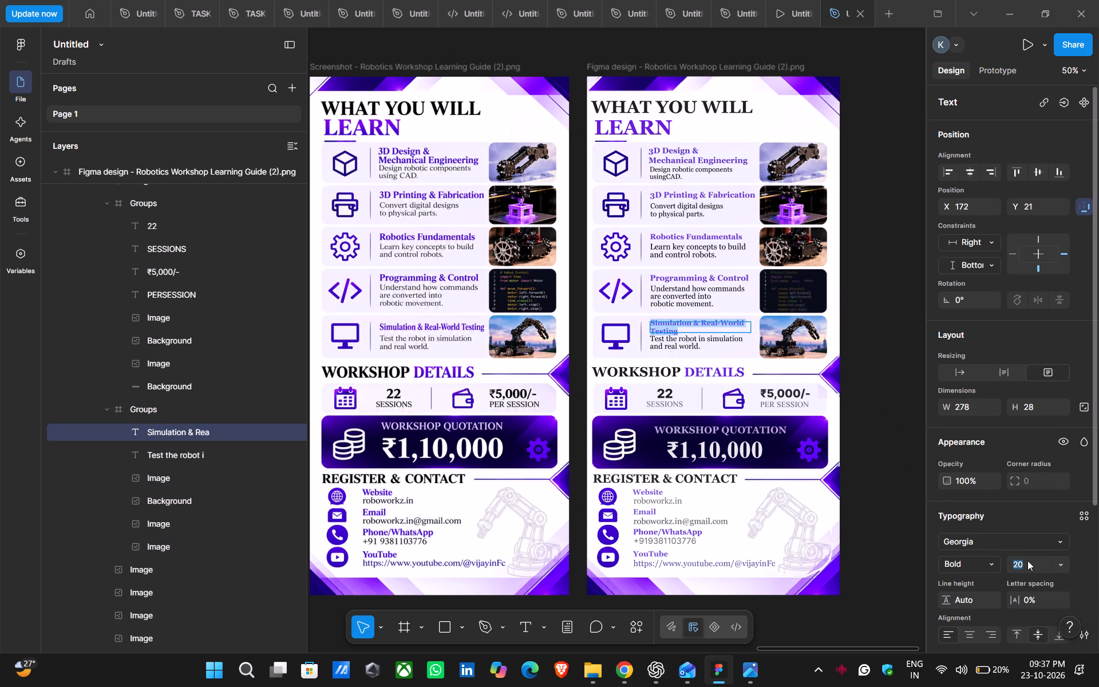
key("BackSpace")
type("22")
key("Return")
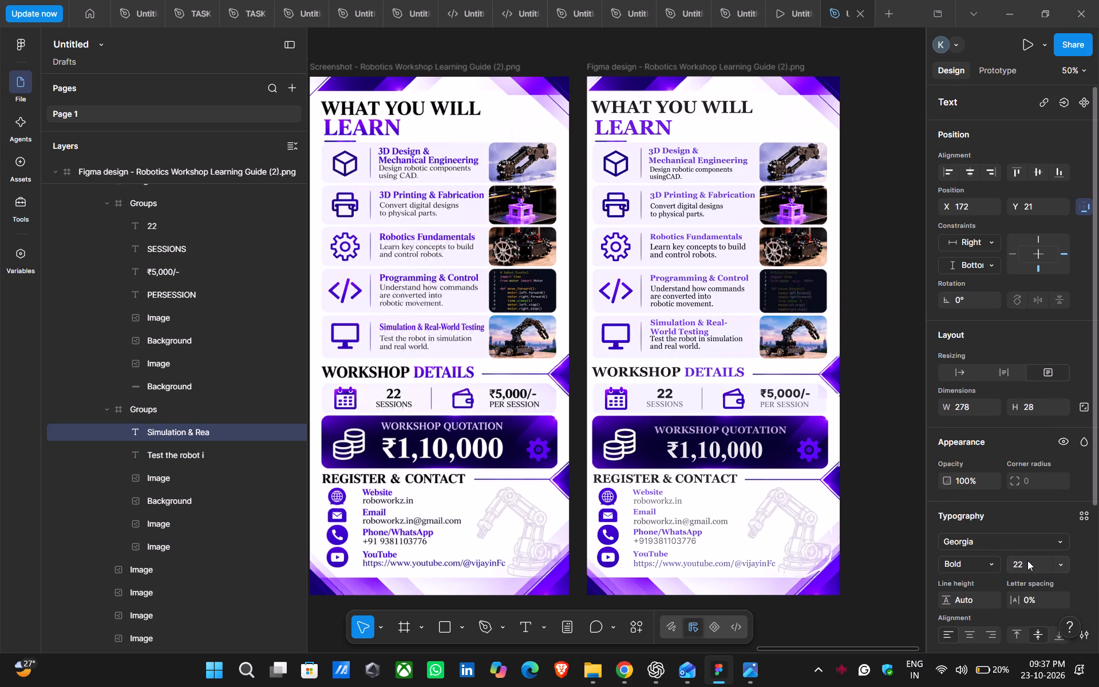
left_click(879, 413)
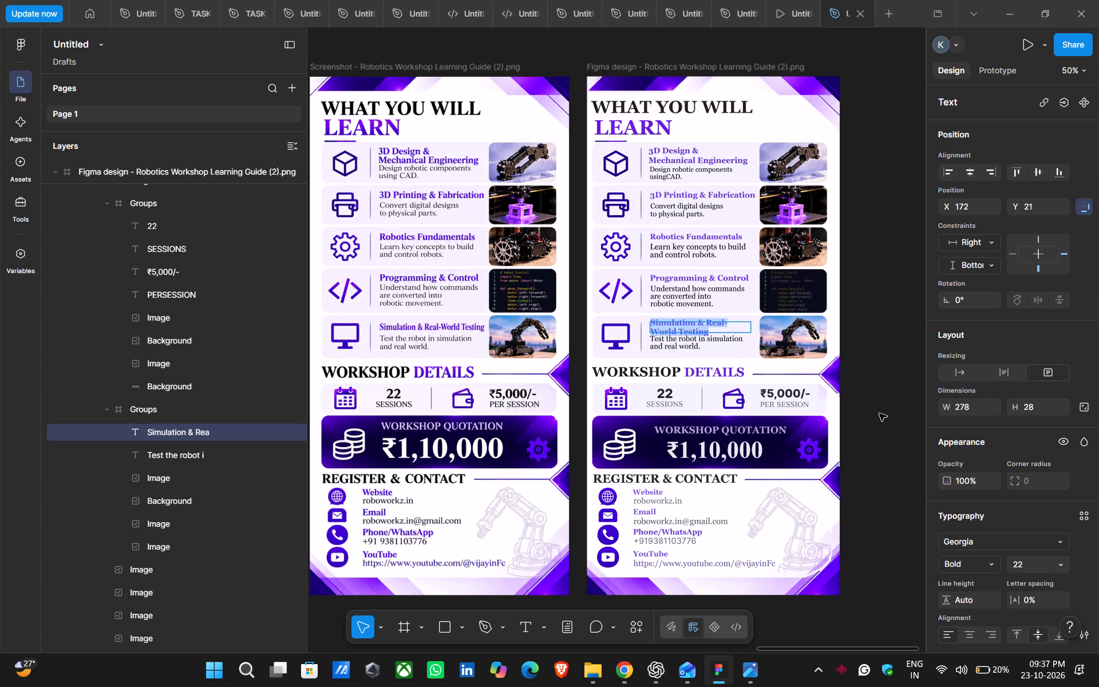
left_click(877, 410)
Move the Test the robot in simulation and real world description down to Y 63, below the two-line Simulation & Real-World Testing heading.
left_click(681, 348)
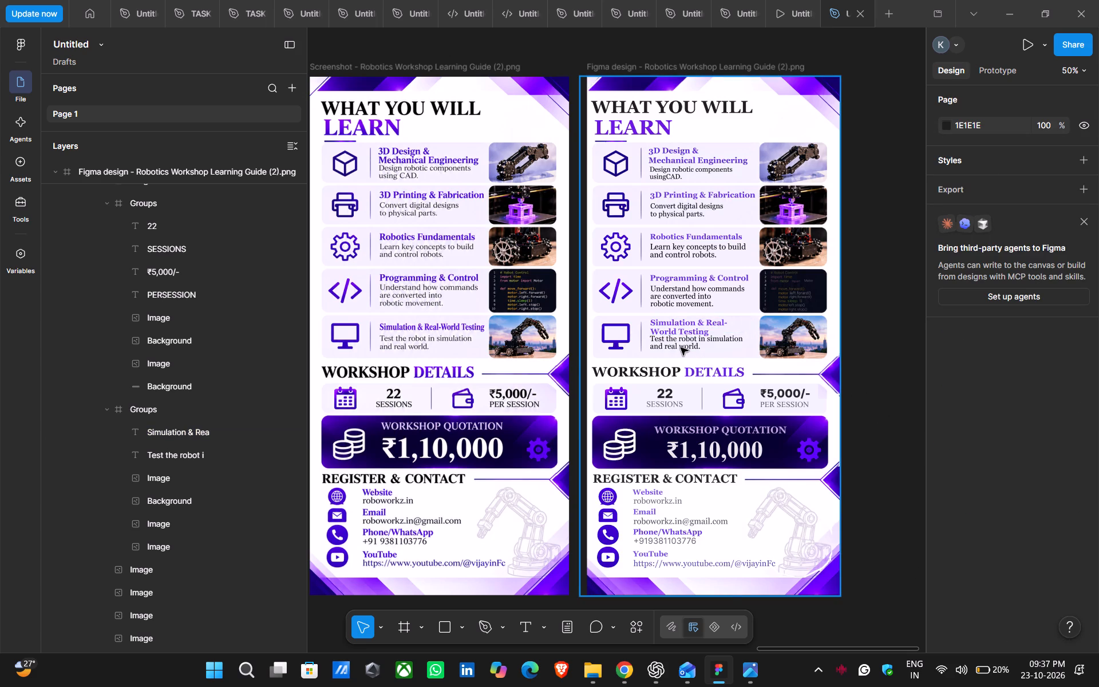
double_click(681, 347)
double_click(683, 343)
double_click(683, 343)
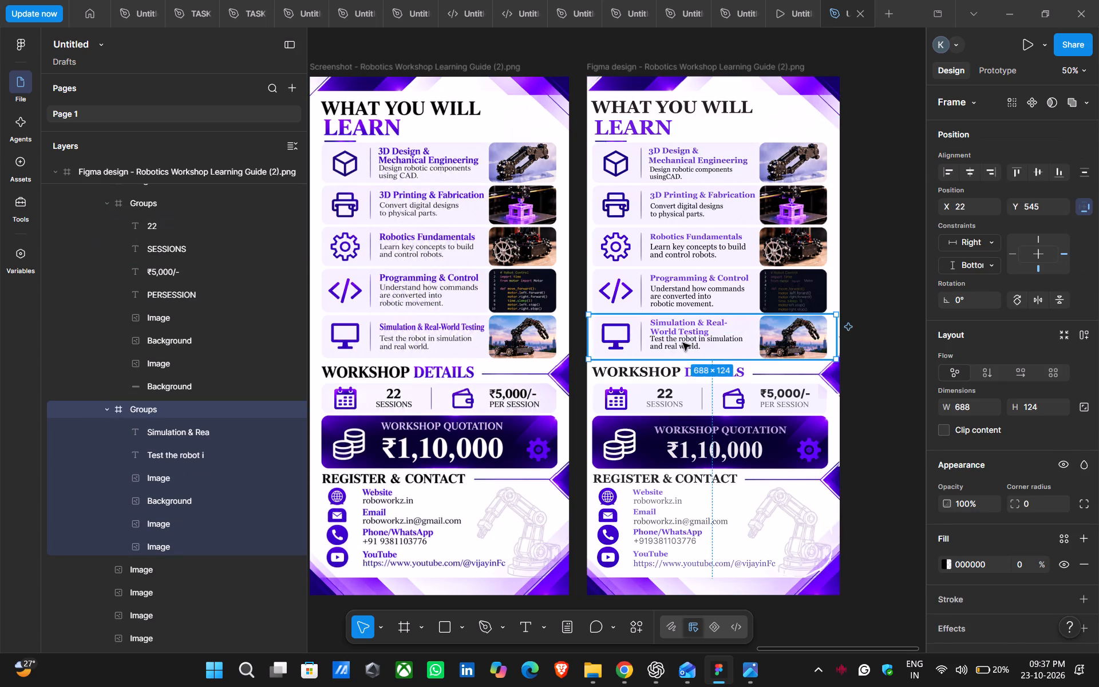
double_click(683, 343)
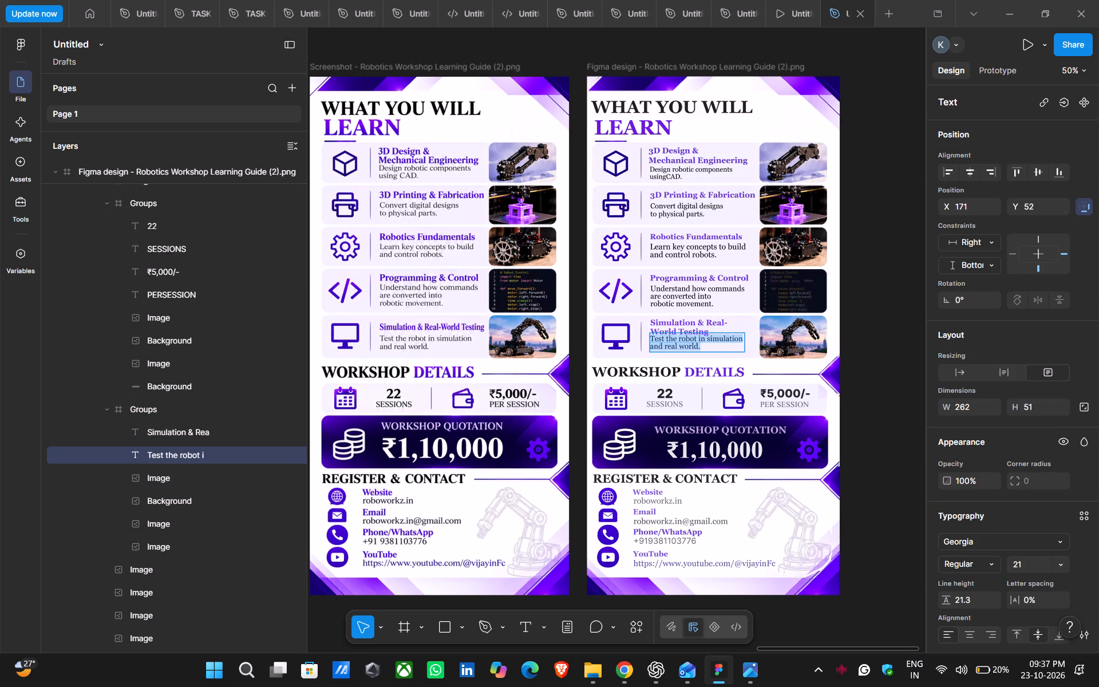
left_click(707, 349)
left_click(884, 319)
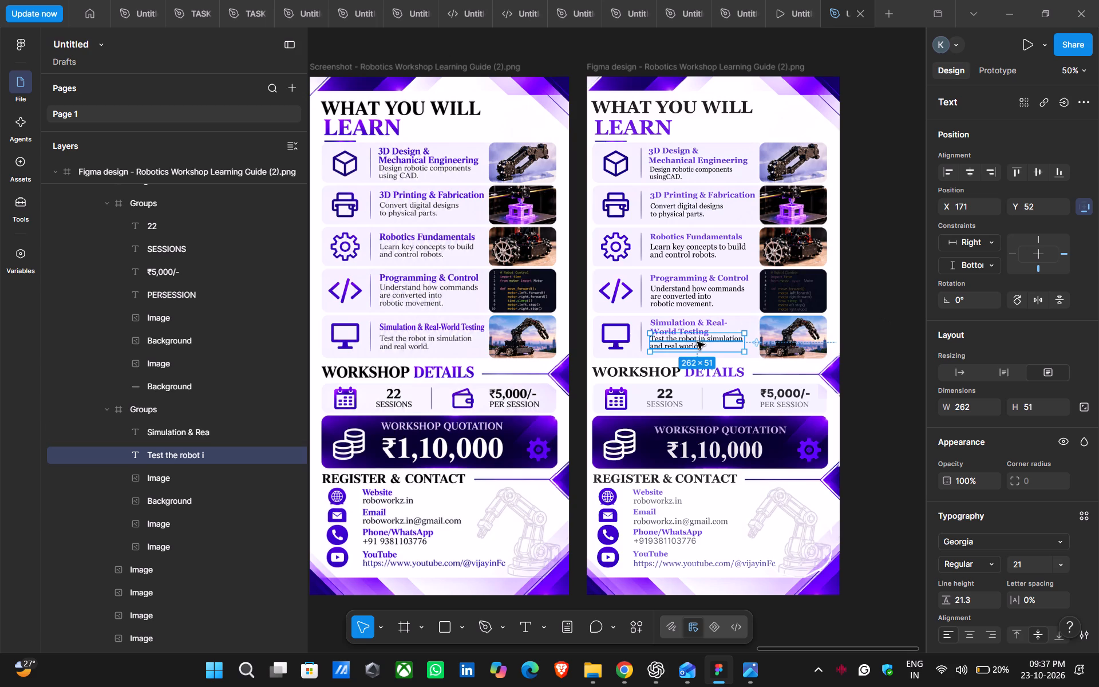
left_click(702, 340)
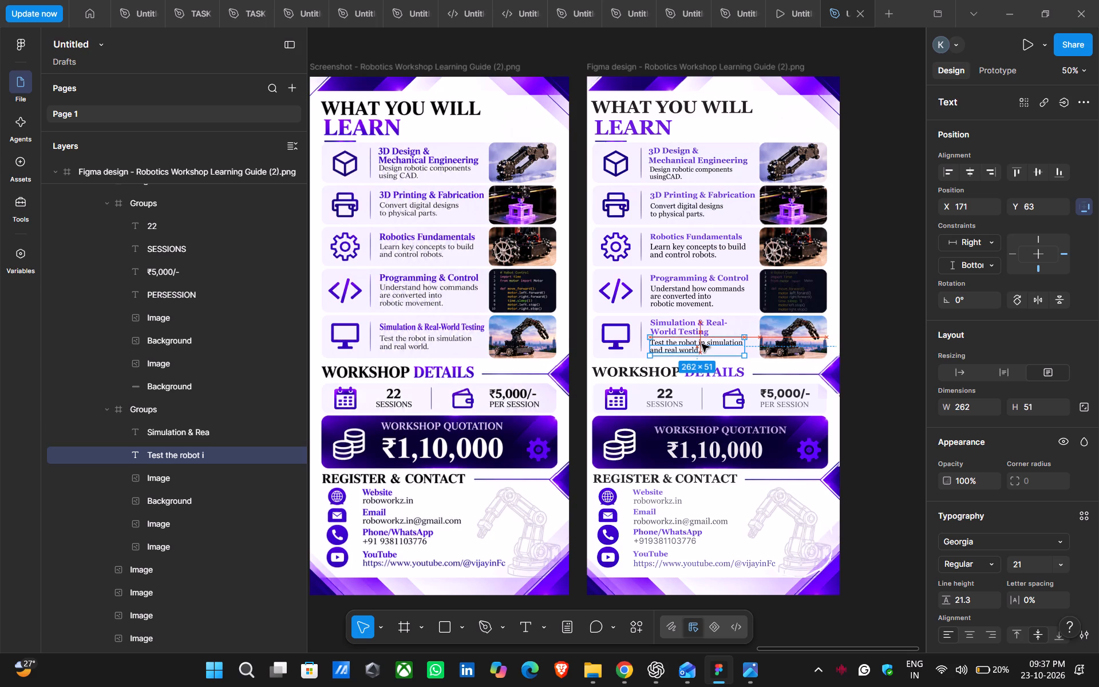
left_click(867, 278)
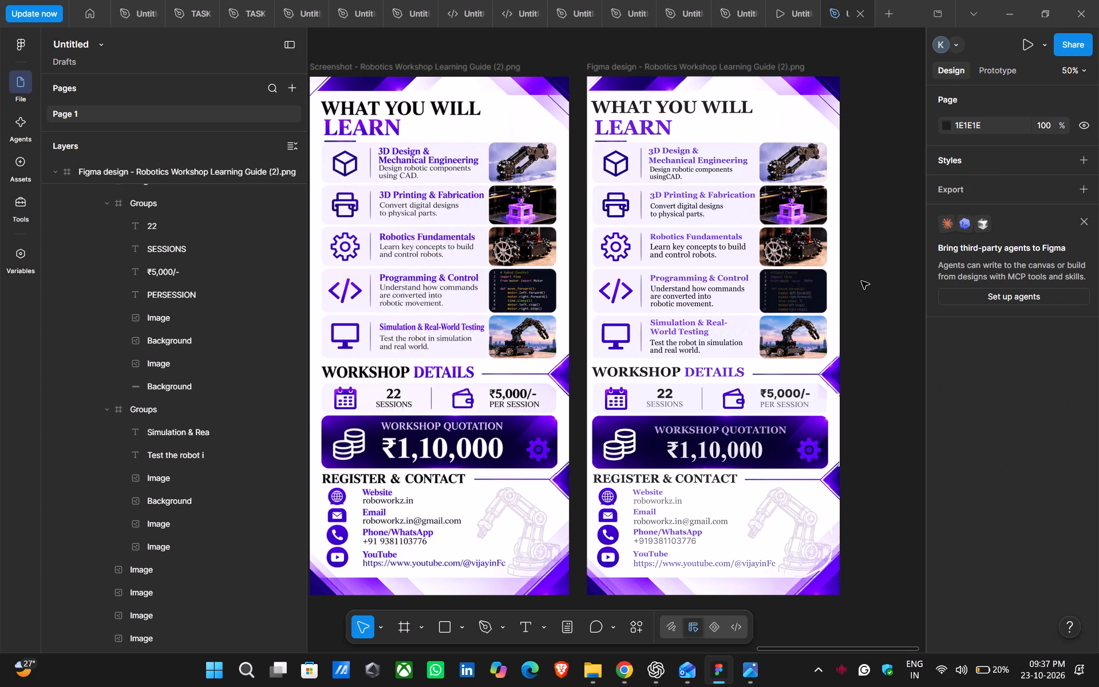
Select the website, email, phone and YouTube link values under REGISTER & CONTACT together and change their 4E4E59 colour to 000000.
scroll(861, 281, "down", 1)
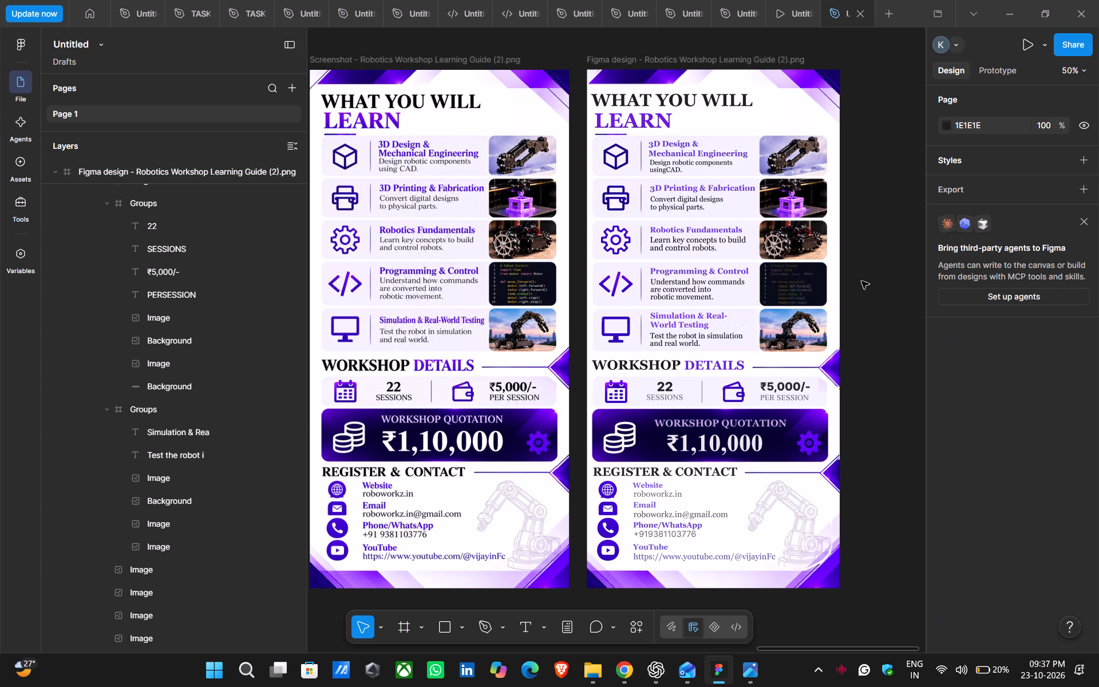
triple_click(648, 497)
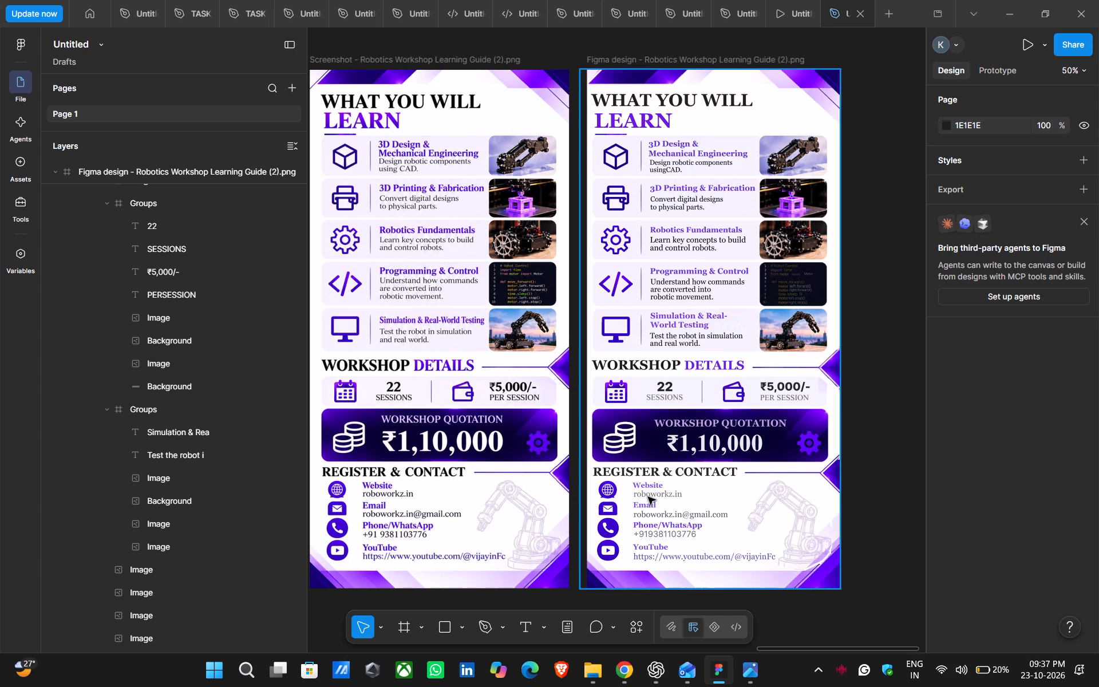
triple_click(649, 496)
triple_click(651, 495)
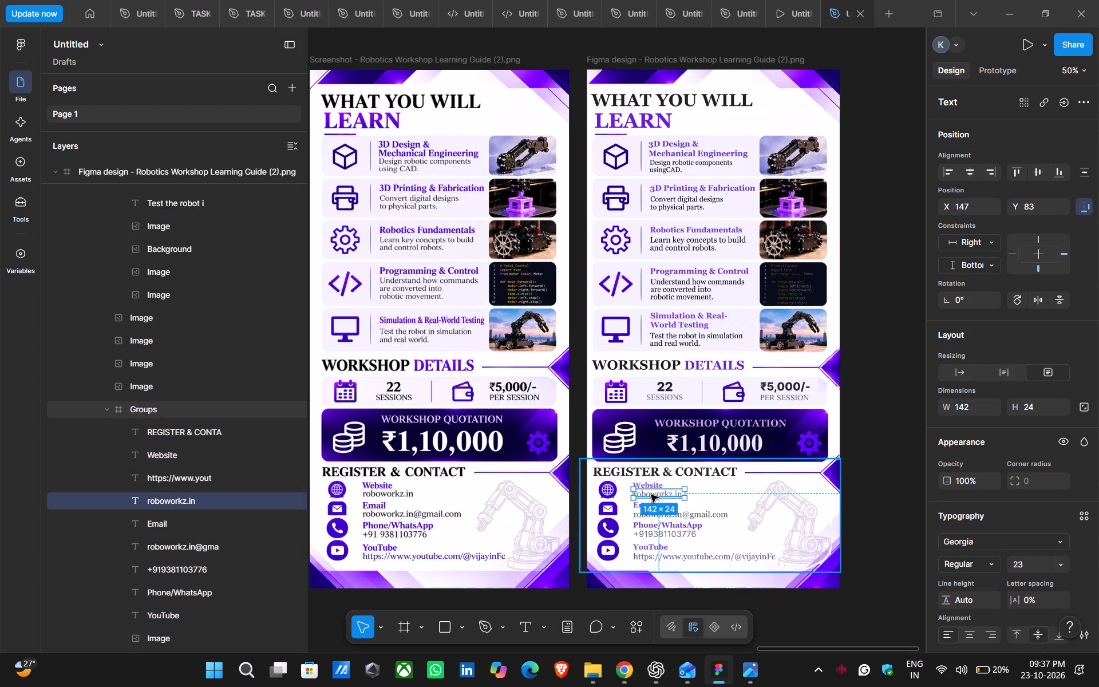
double_click(663, 495)
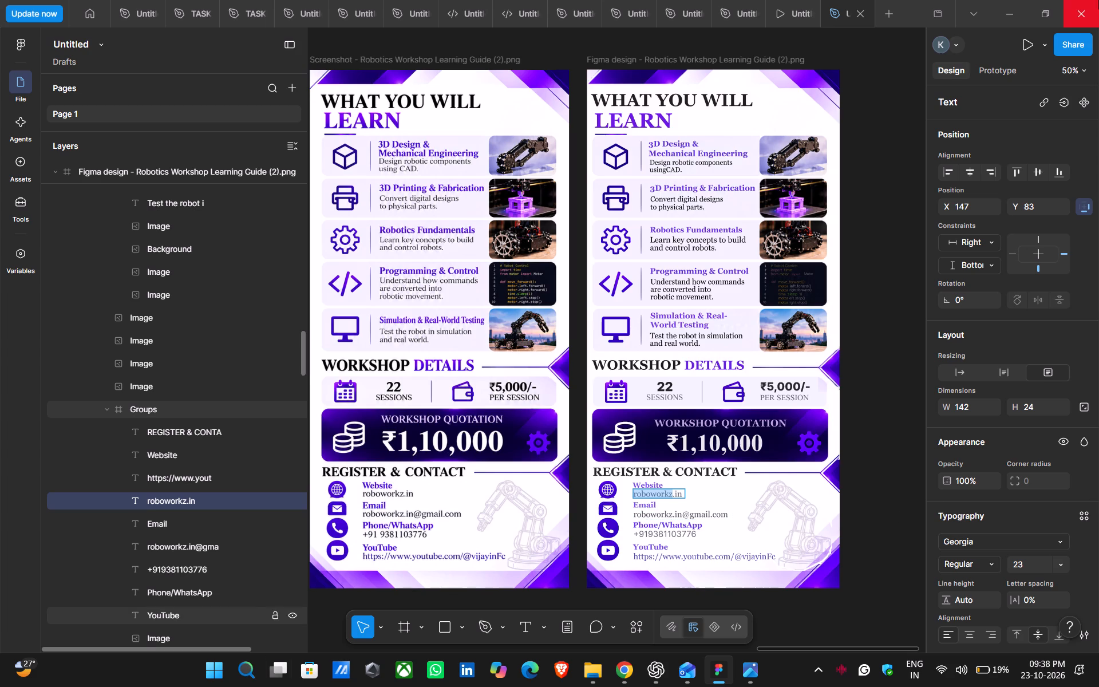
left_click(900, 456)
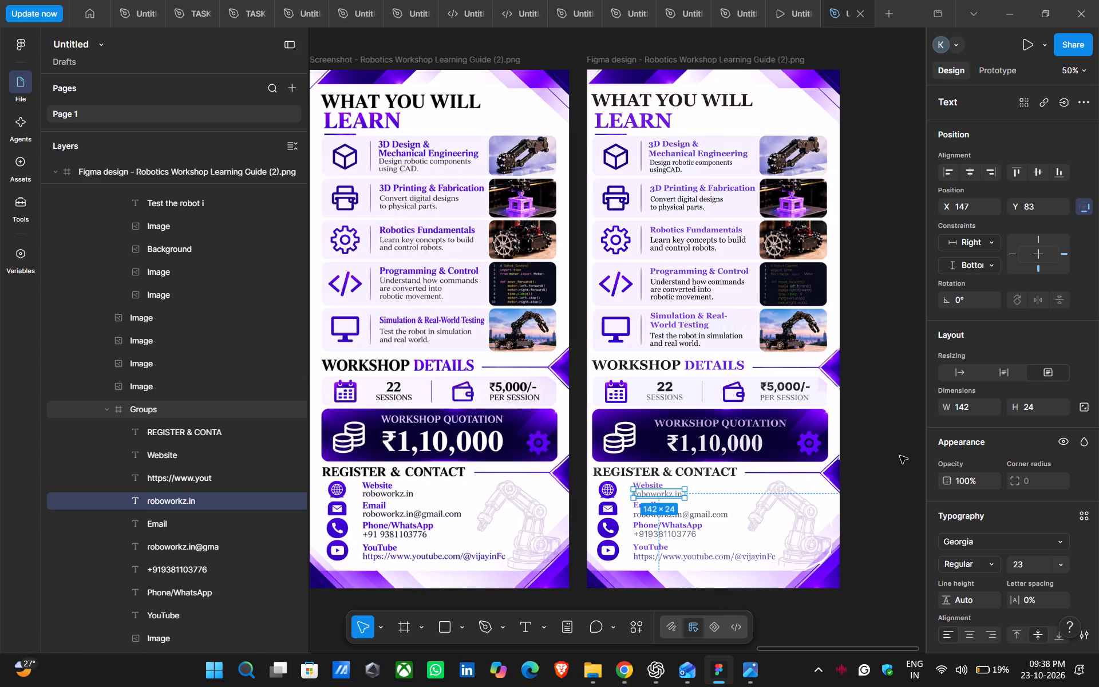
left_click(697, 516, "shift")
left_click(651, 534, "shift")
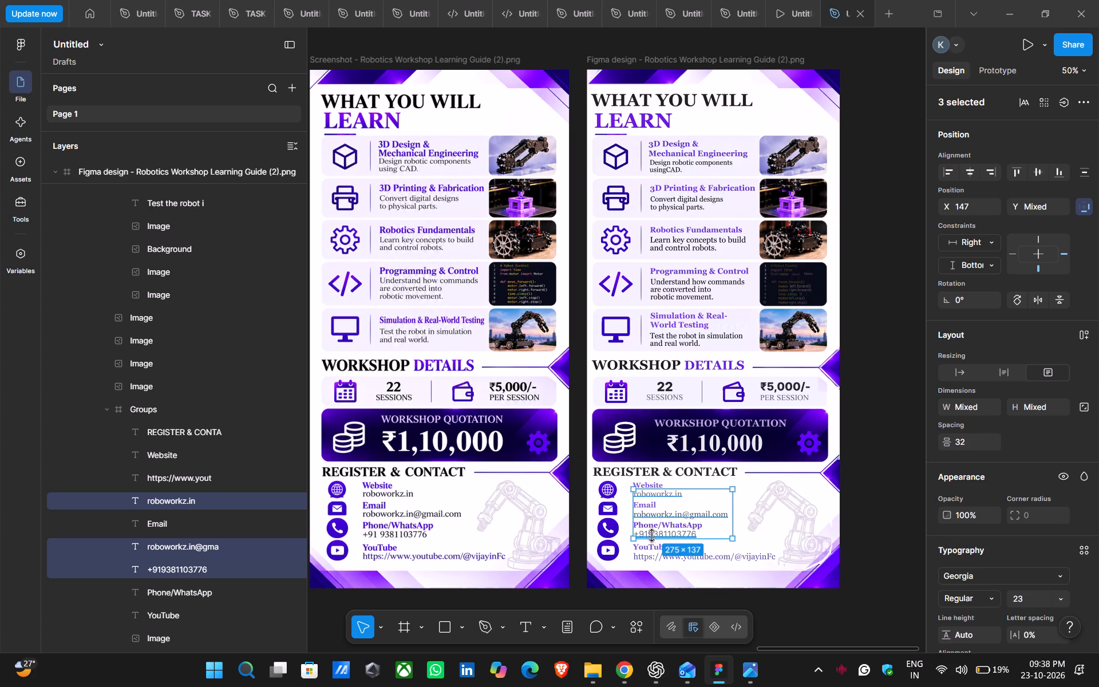
left_click(655, 555, "shift")
scroll(1018, 531, "down", 4)
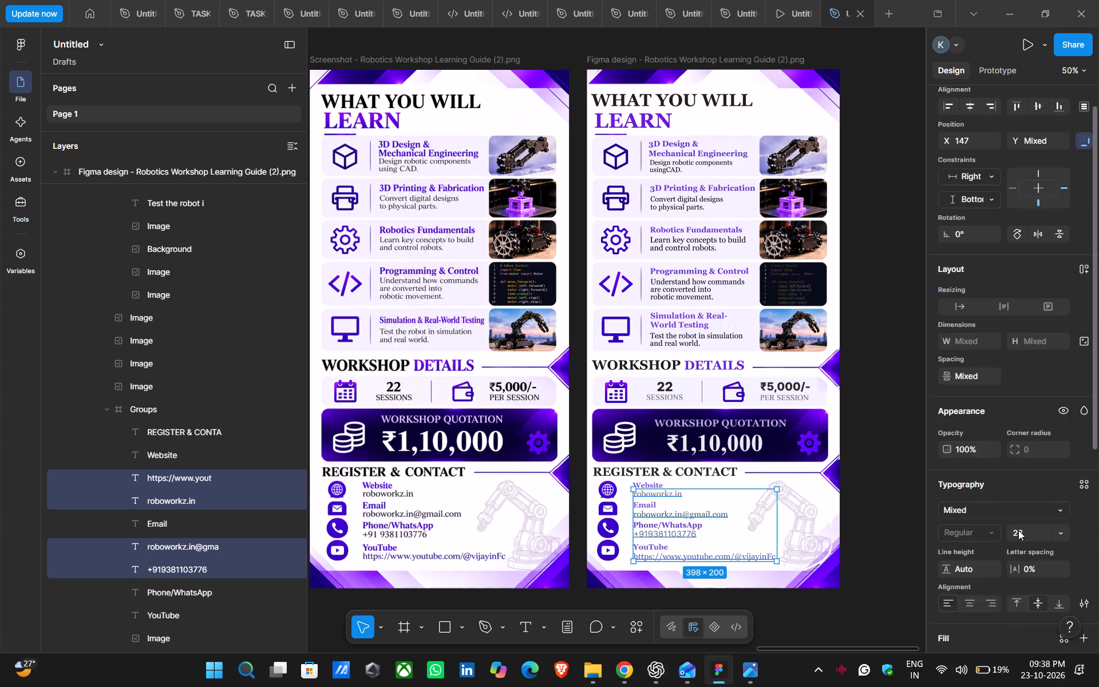
scroll(990, 569, "down", 2)
double_click(989, 499)
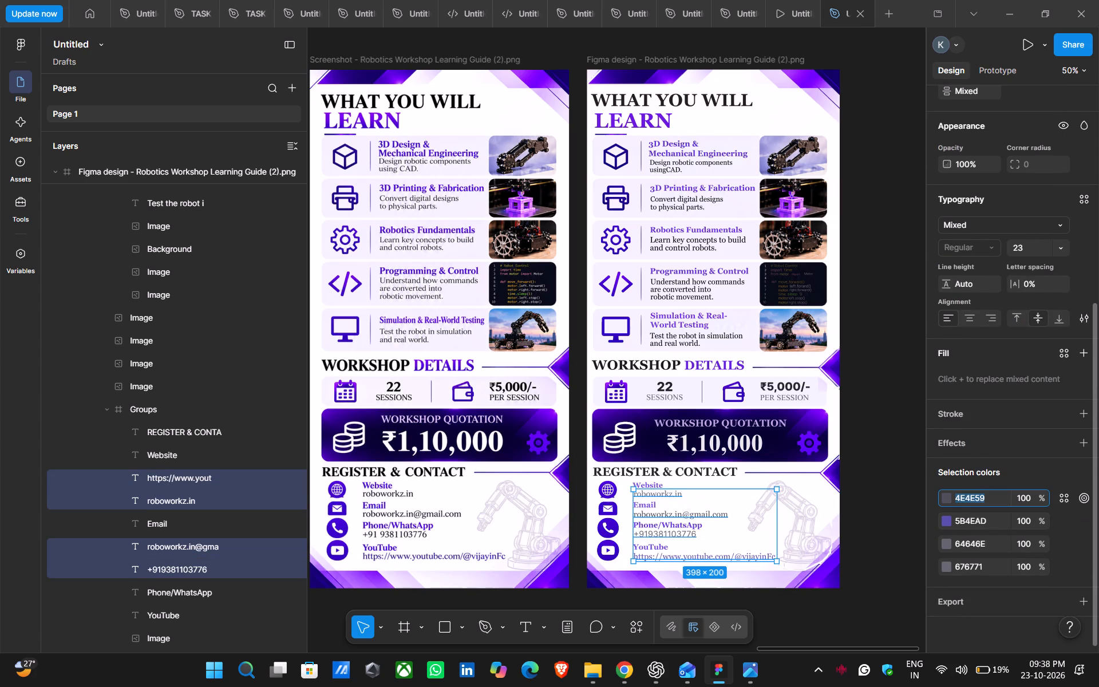
key("BackSpace")
type("00")
key("Return")
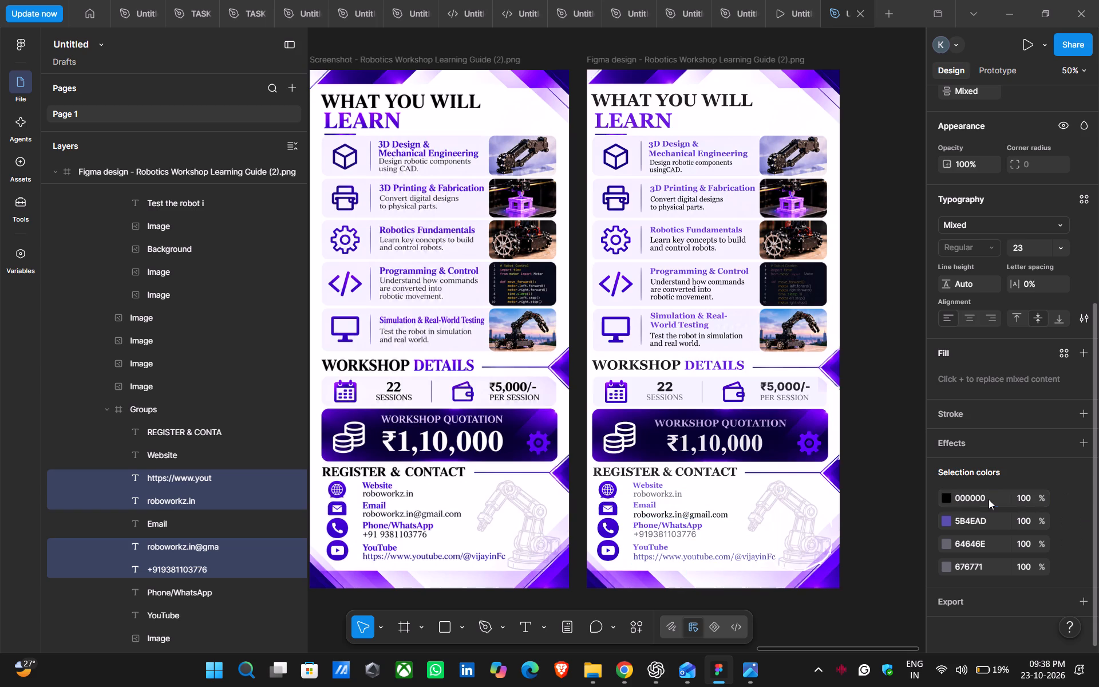
Change the two remaining grey colours, 64646E and 676771, of the selected contact values to 000000.
double_click(995, 546)
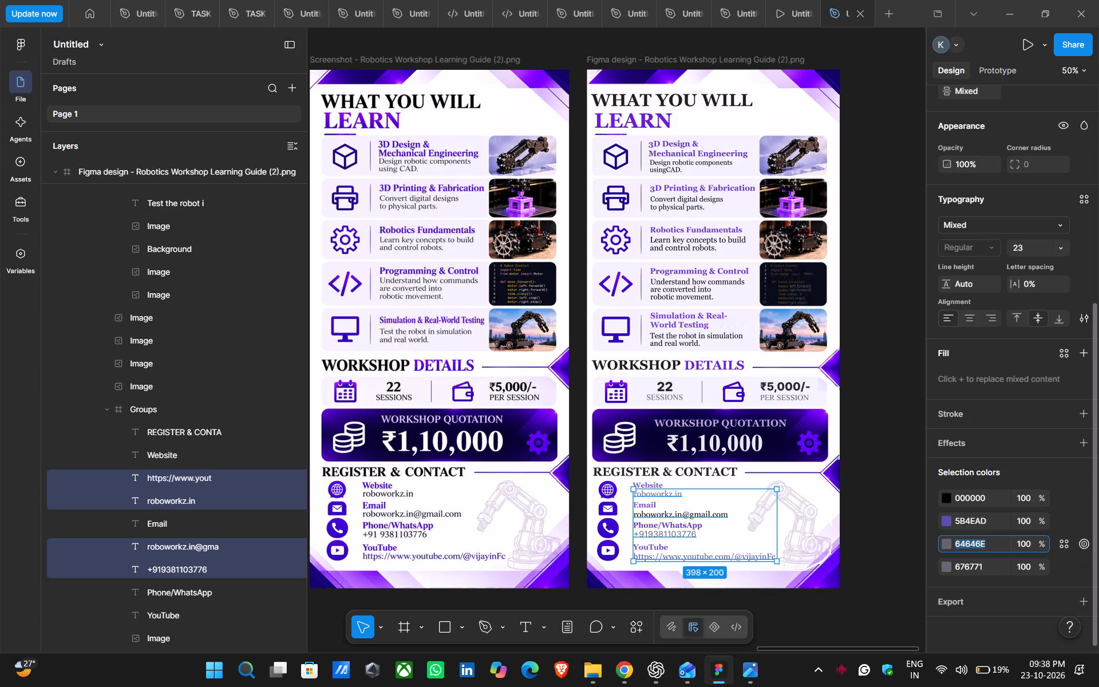
key("BackSpace")
type("00")
key("Return")
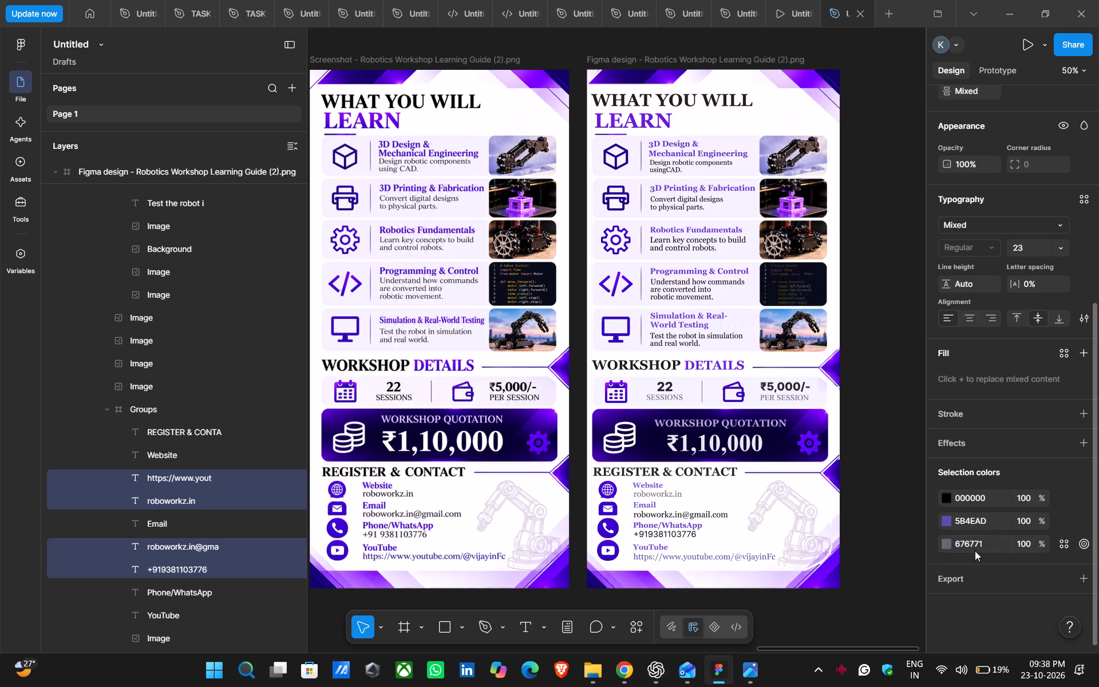
double_click(982, 547)
key("BackSpace")
key("BackSpace")
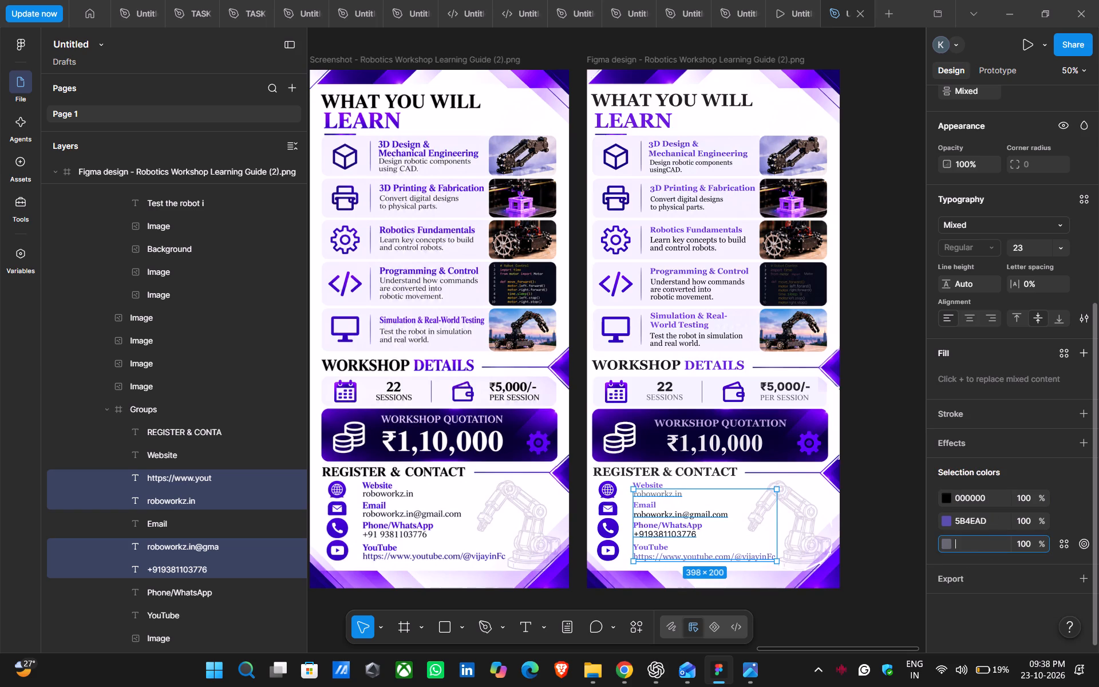
type("00")
key("Return")
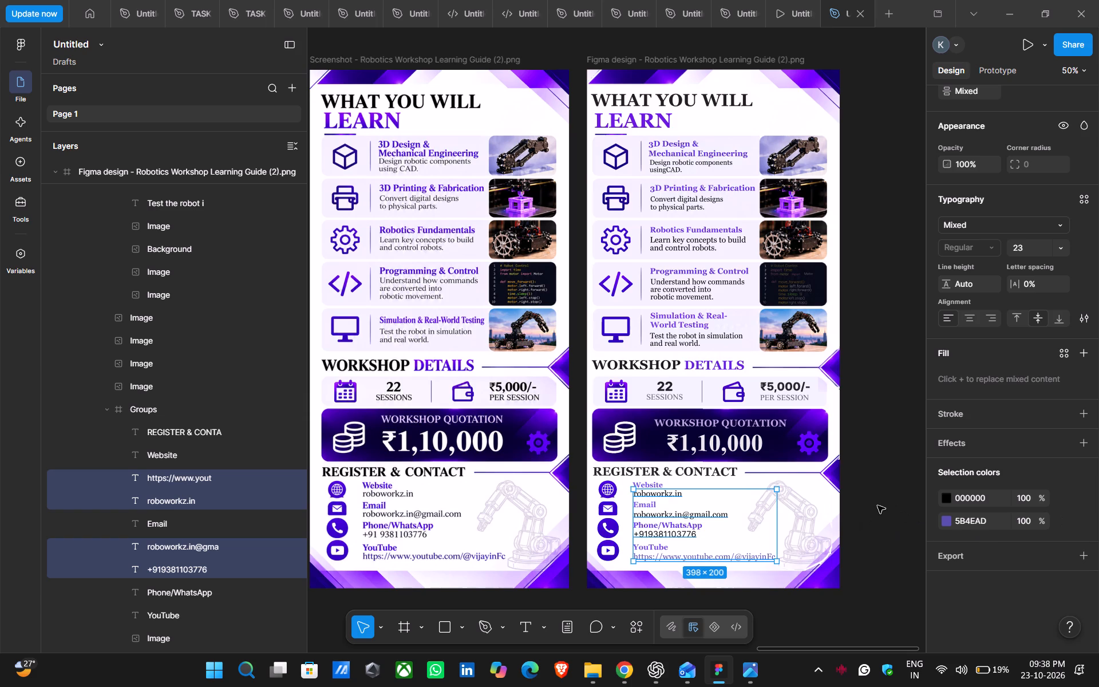
left_click(879, 503)
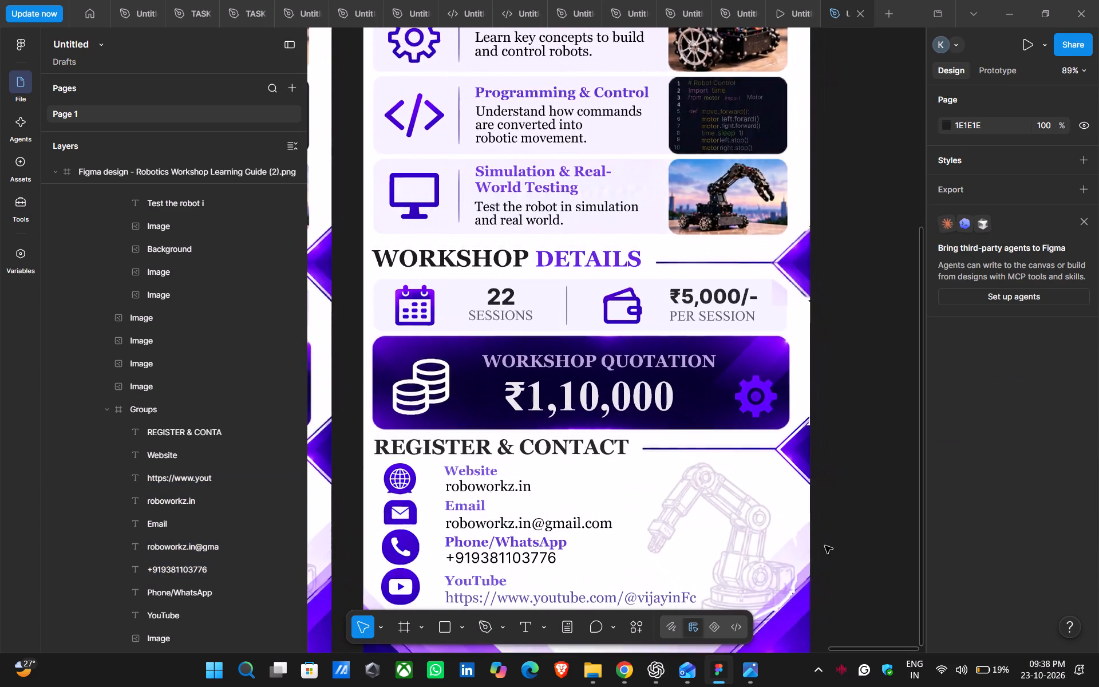
Set the fill of the YouTube link under REGISTER & CONTACT to 000000.
scroll(825, 546, "down", 1)
triple_click(628, 484)
left_click(628, 484)
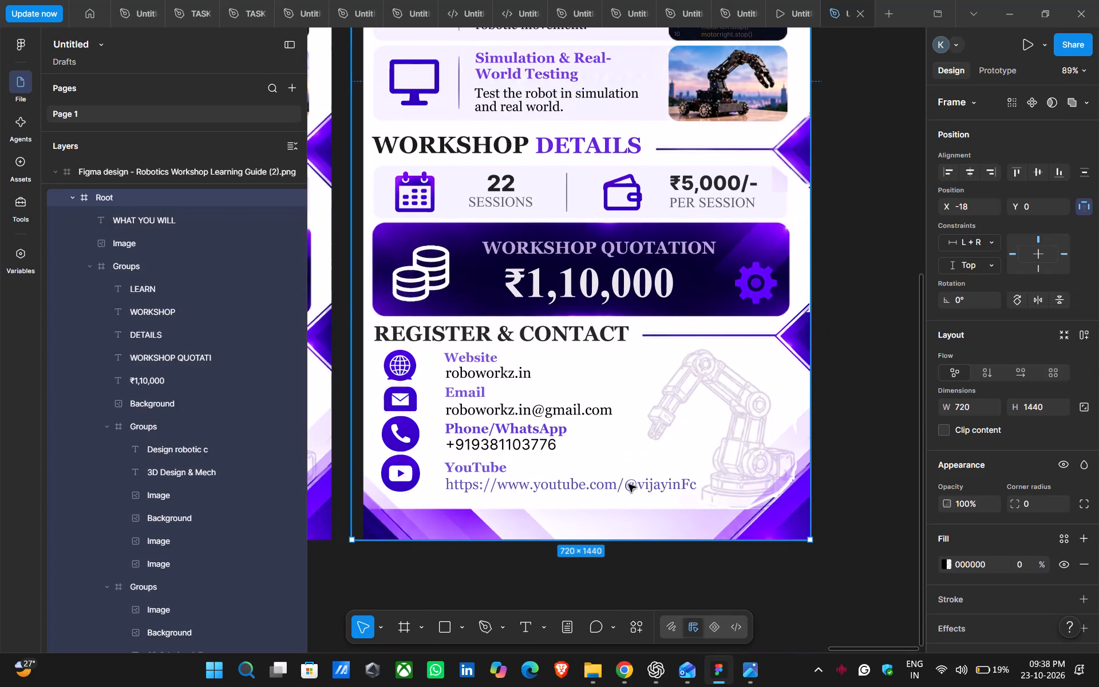
double_click(628, 484)
scroll(963, 551, "down", 3)
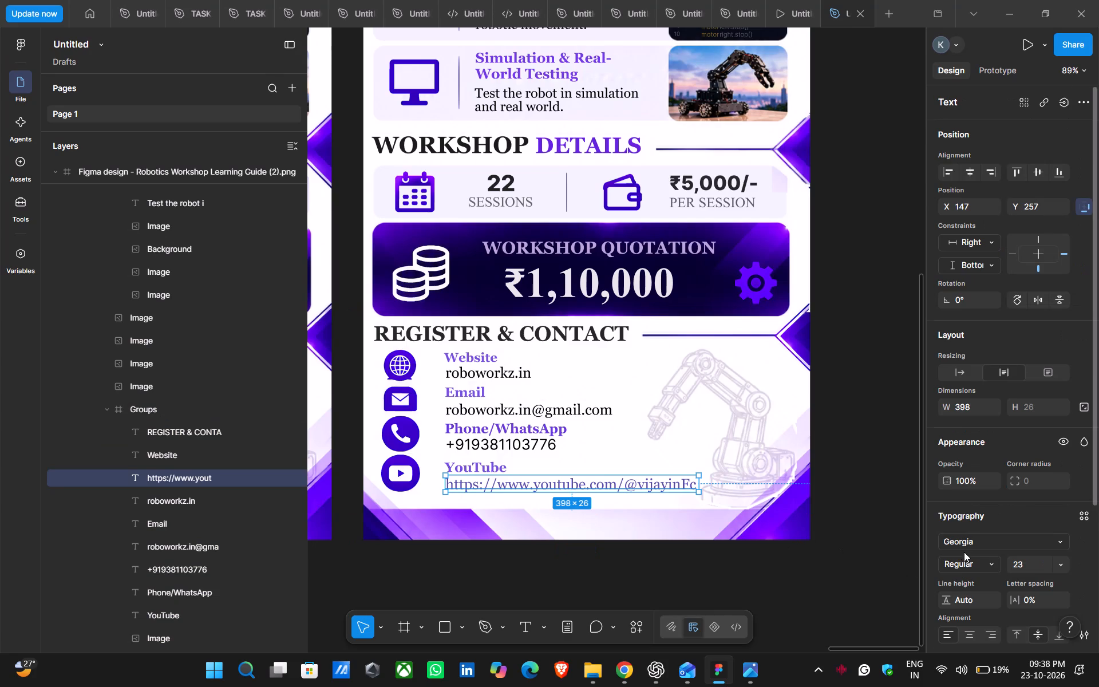
double_click(993, 506)
key("BackSpace")
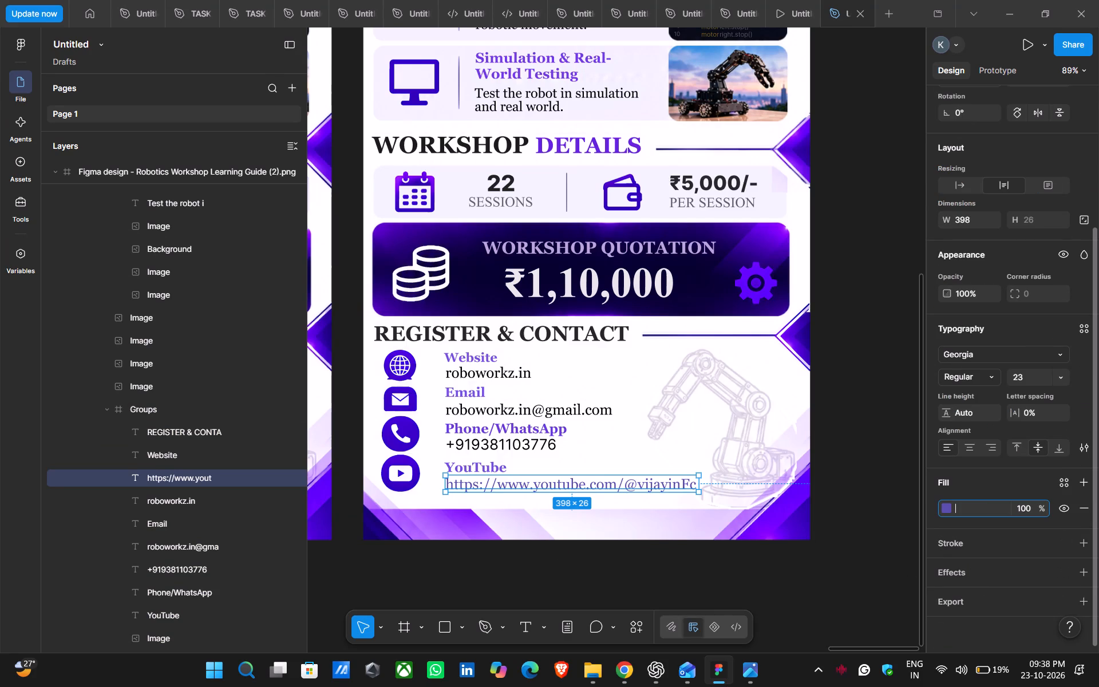
type("00")
key("Return")
left_click(877, 440)
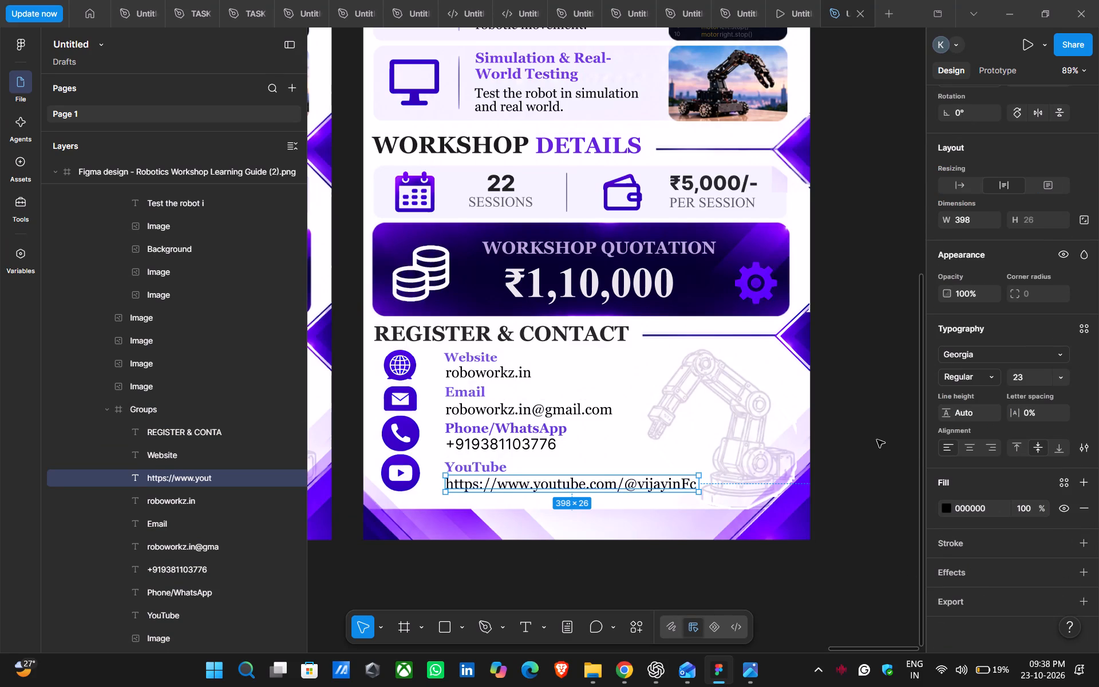
Compare the recreated Robotics Workshop Learning Guide with the original screenshot beside it.
scroll(877, 440, "up", 1)
right_click(877, 440)
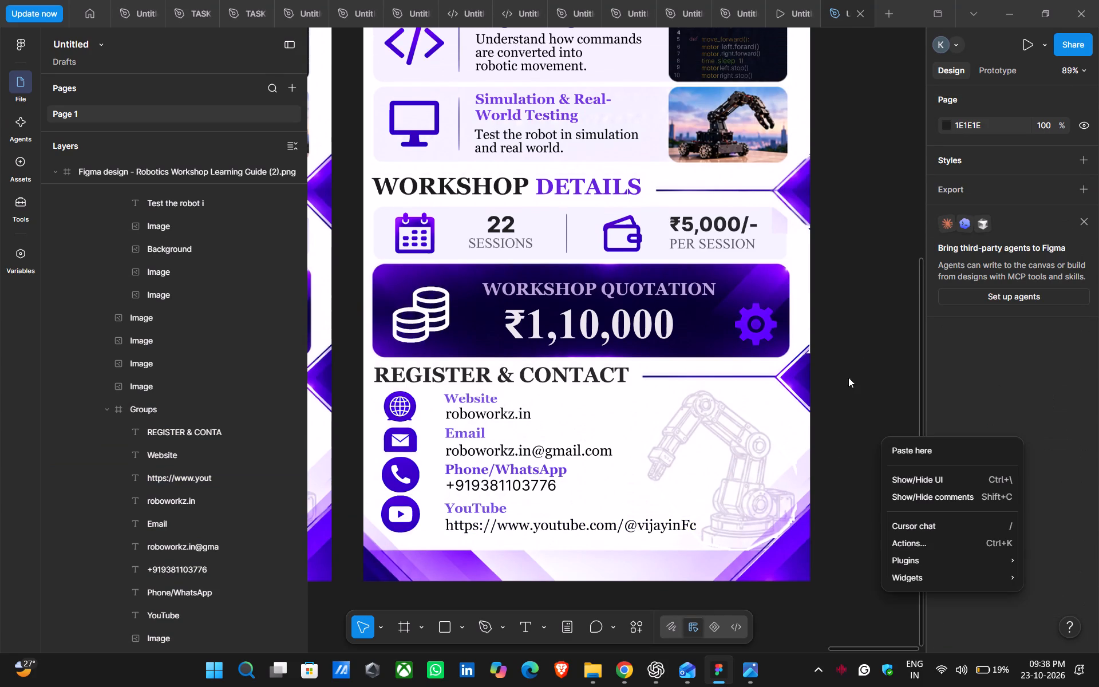
left_click(857, 326)
scroll(857, 326, "up", 1)
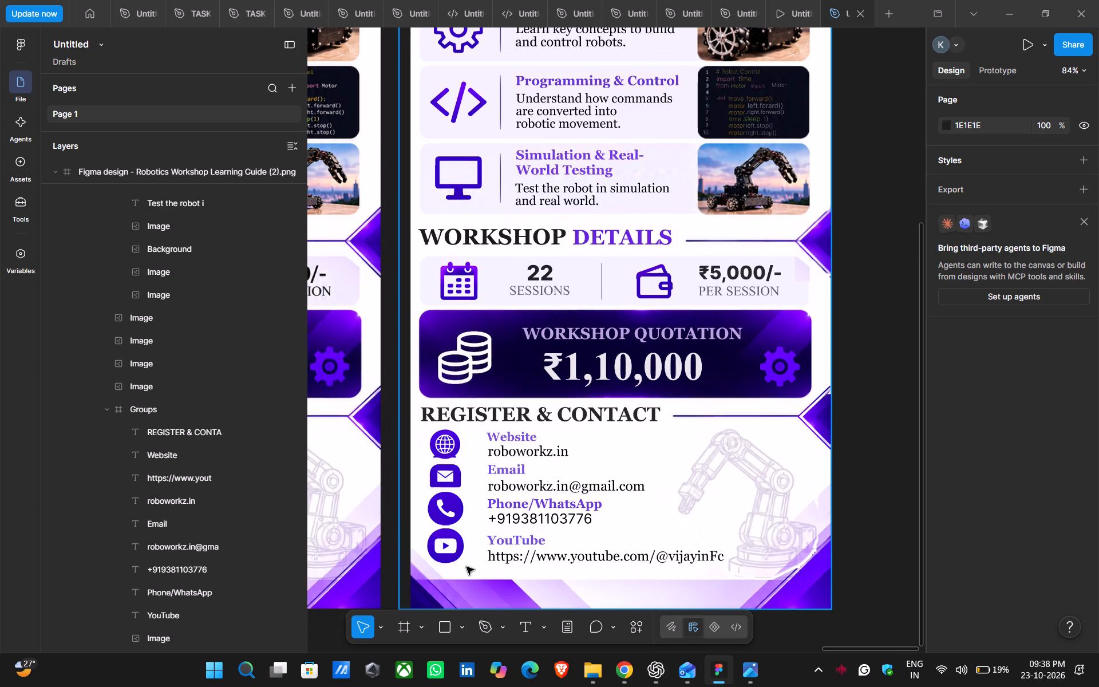
scroll(467, 567, "right", 4)
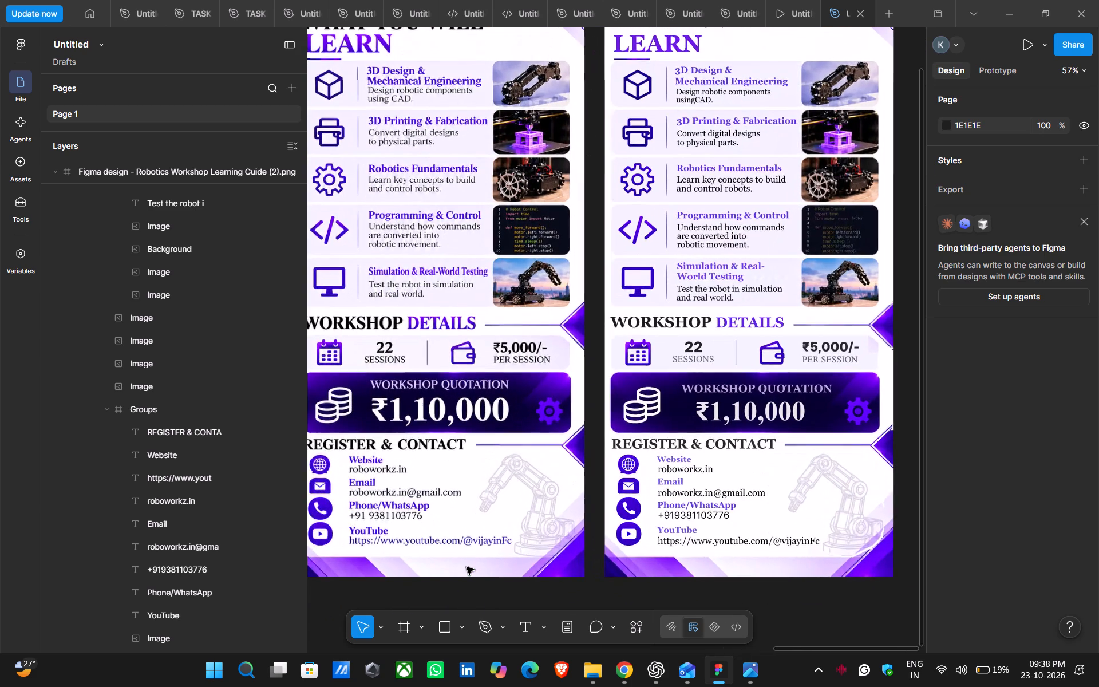
scroll(467, 567, "left", 1)
scroll(467, 567, "right", 1)
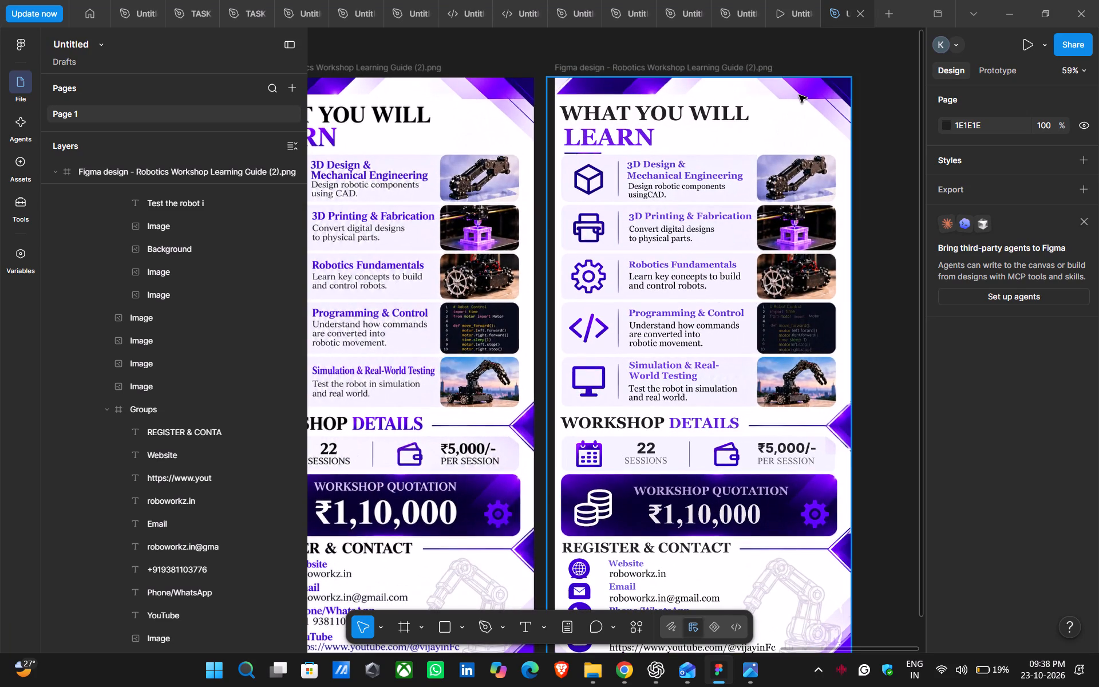
Widen the Learning Guide design's Root frame to 738 so its content reaches the page's right edge.
left_click(800, 95)
left_click_drag(852, 152, 859, 152)
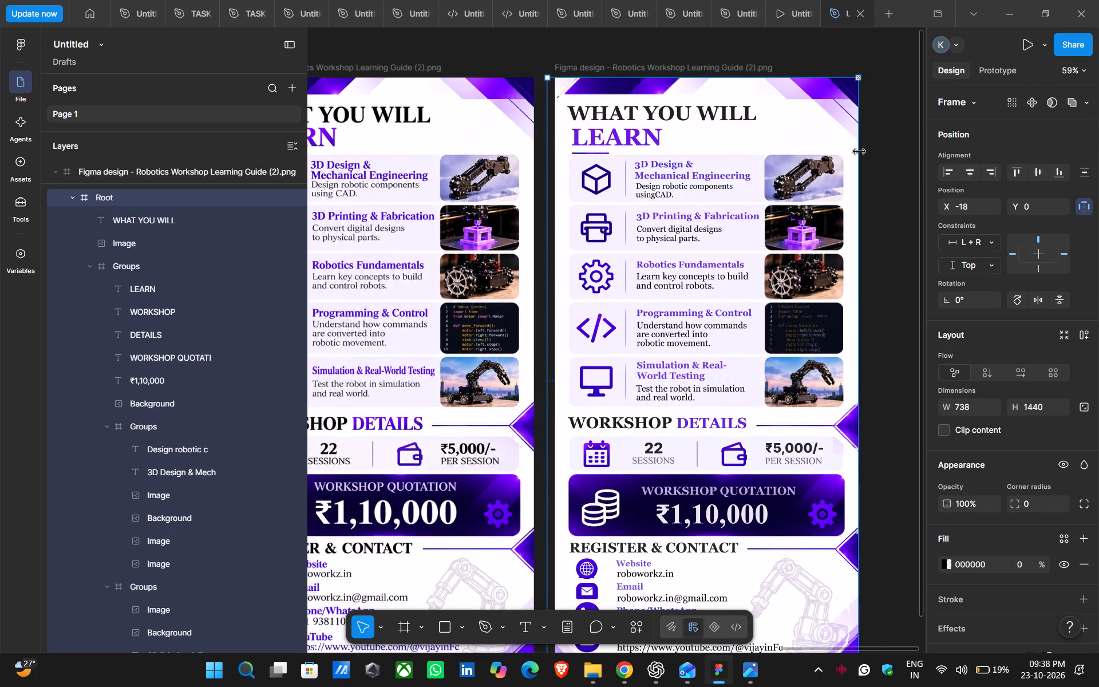
left_click_drag(859, 152, 857, 149)
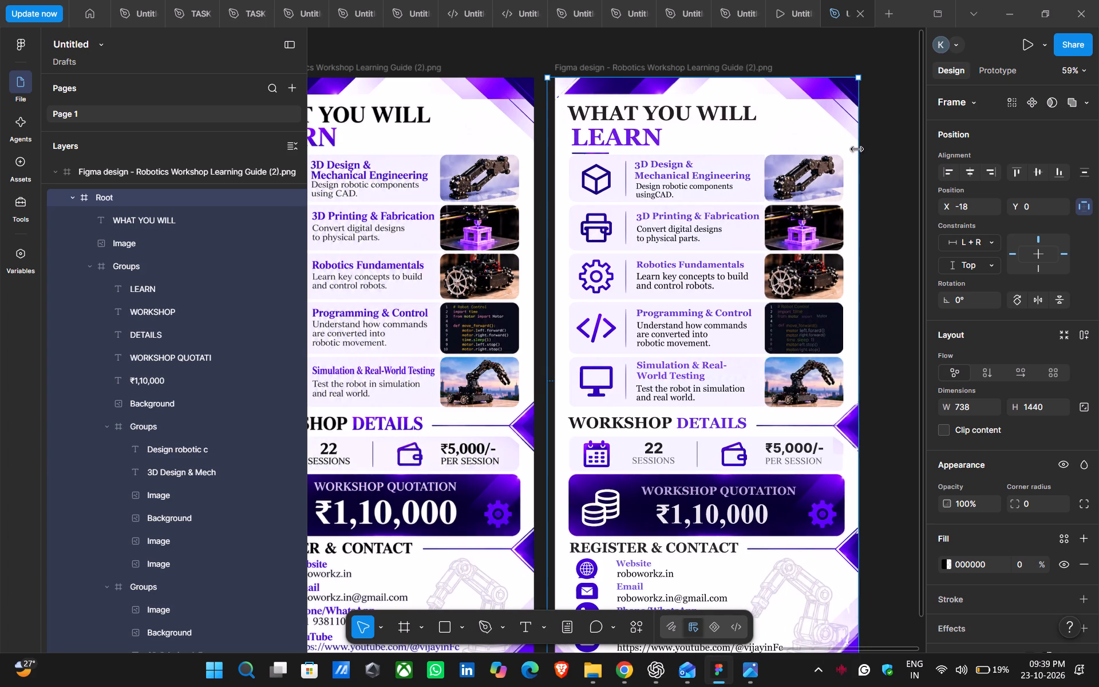
left_click(898, 146)
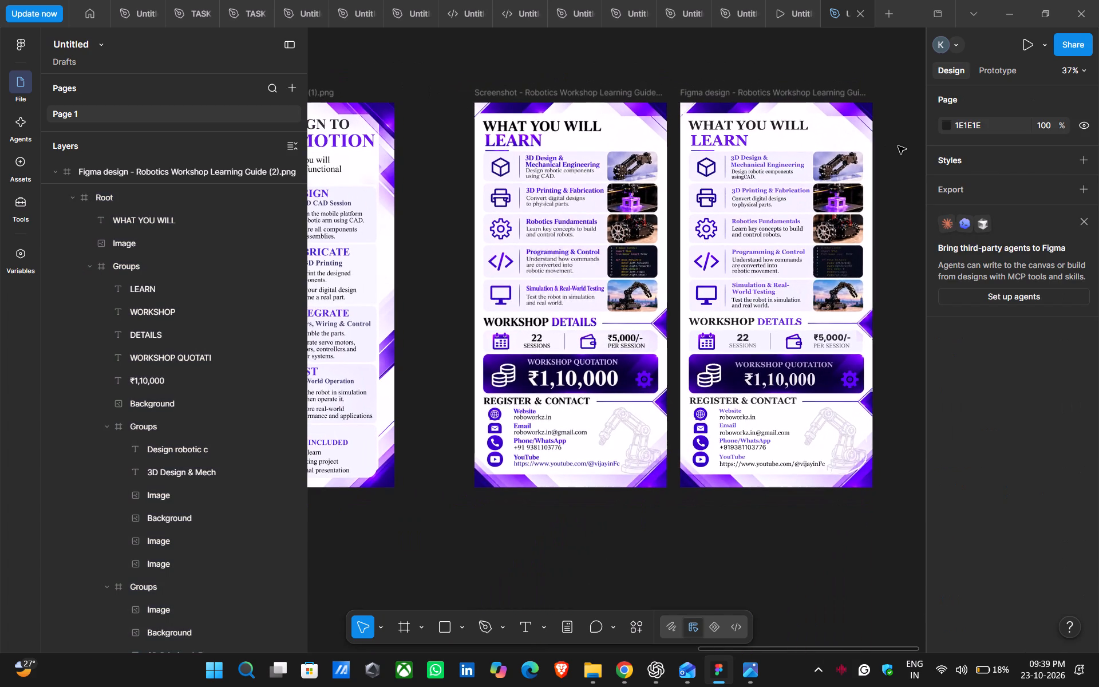
Delete the original reference screenshots of the Learning Guide, From Digital Design to Motion page and RoboWorkZ poster, keeping the recreated designs.
left_click(595, 135)
key("Delete")
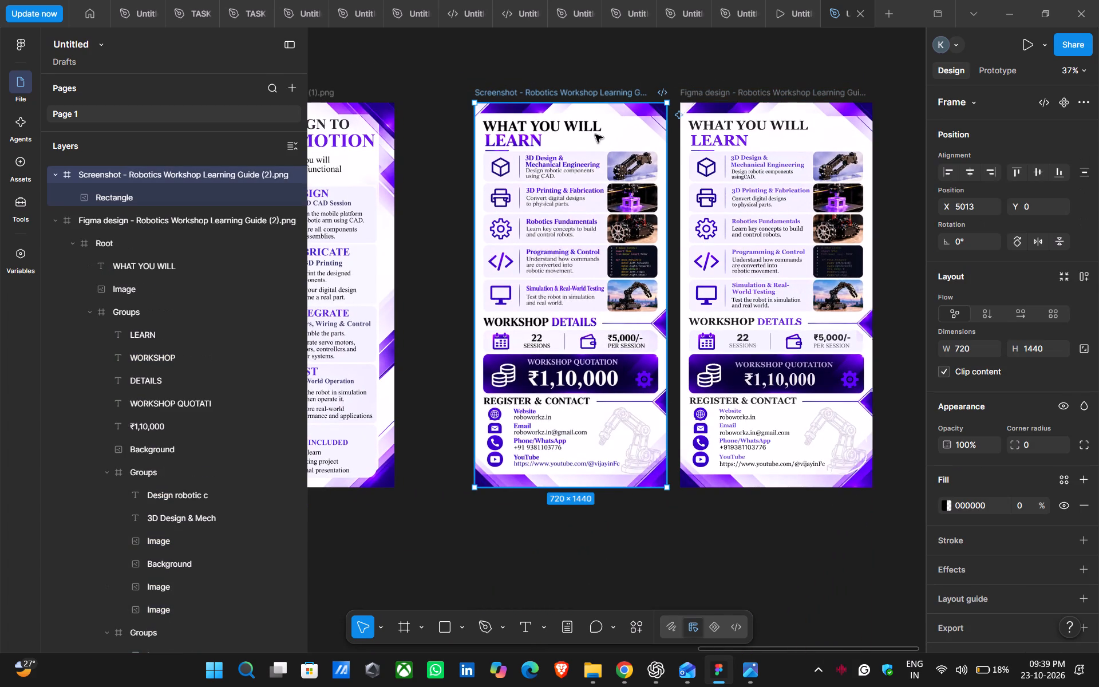
scroll(595, 135, "right", 4)
left_click(377, 128)
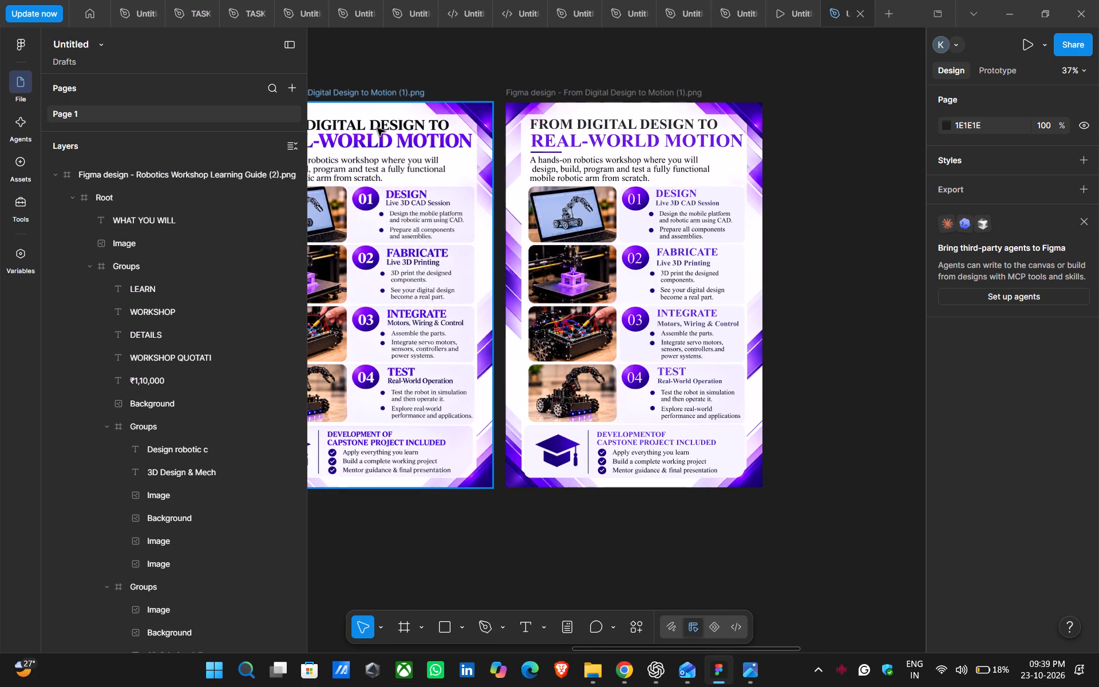
key("Delete")
scroll(377, 128, "right", 4)
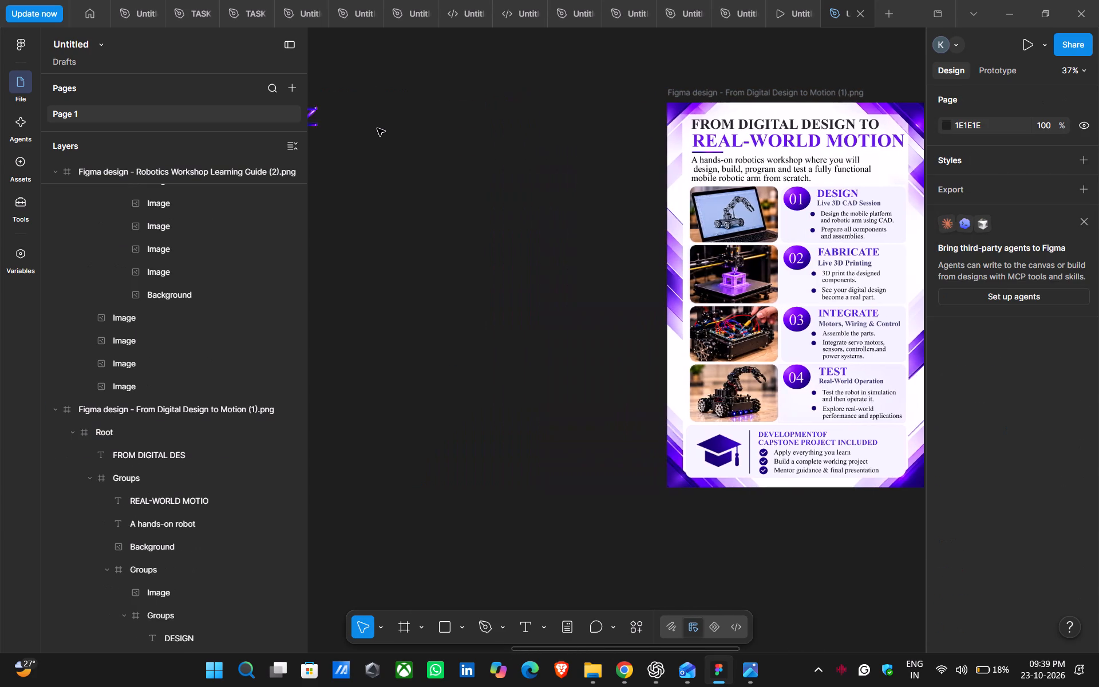
scroll(377, 128, "right", 4)
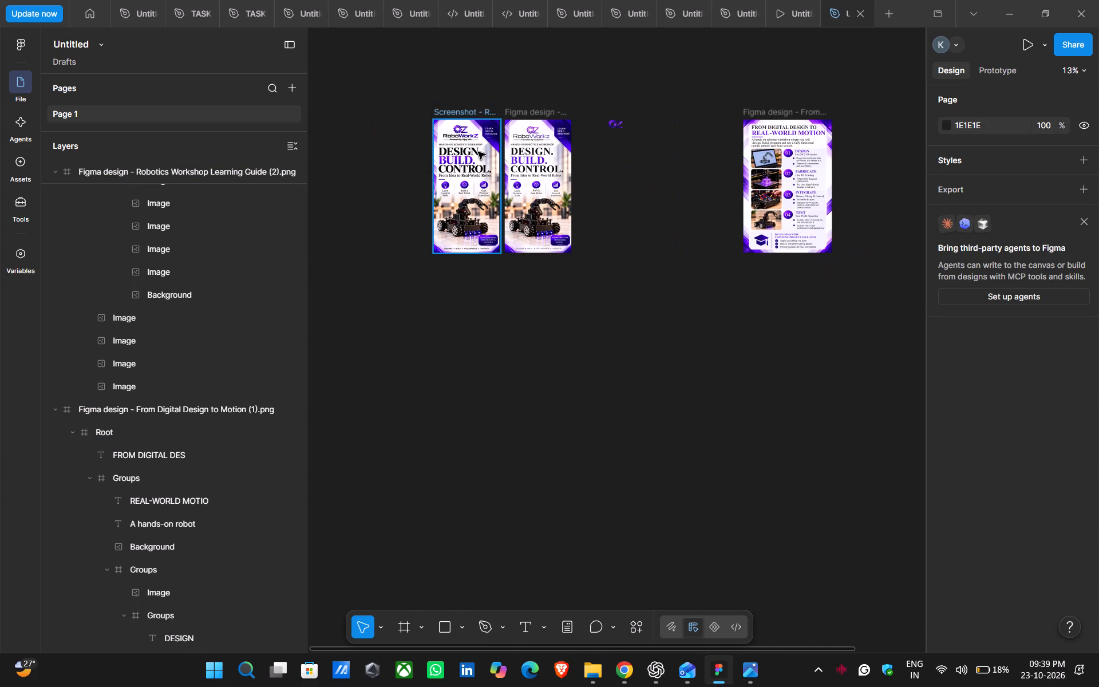
left_click(478, 152)
key("Delete")
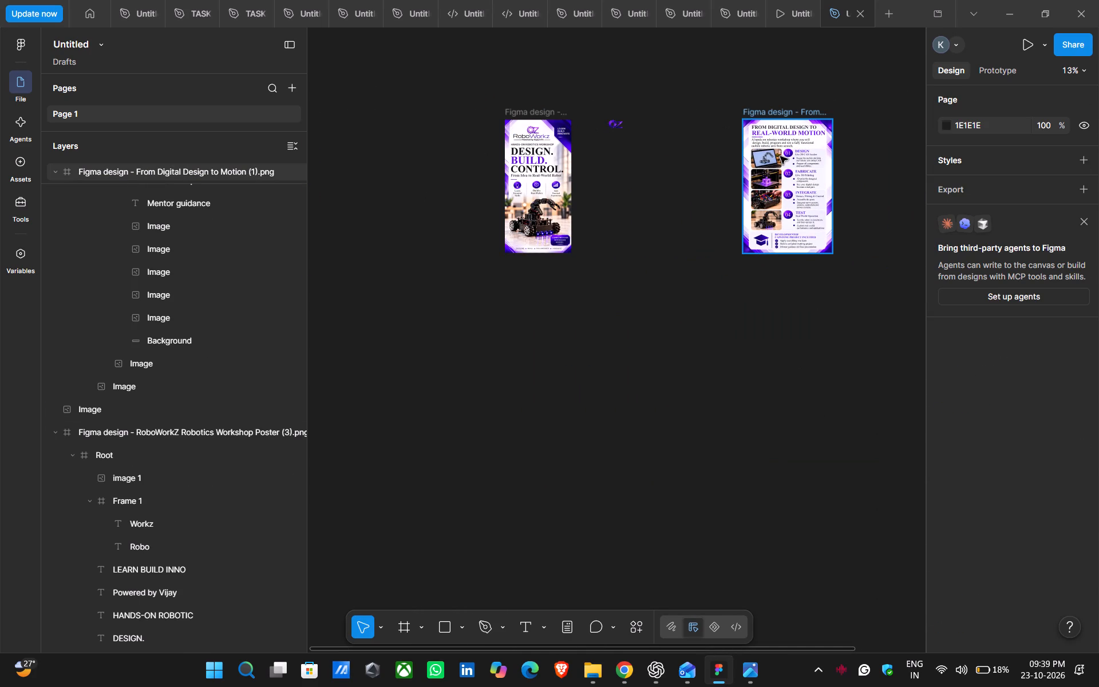
Arrange the From Digital Design to Motion and Learning Guide designs in a column below the RoboWorkZ poster design, at X 1170.
left_click_drag(798, 156, 626, 306)
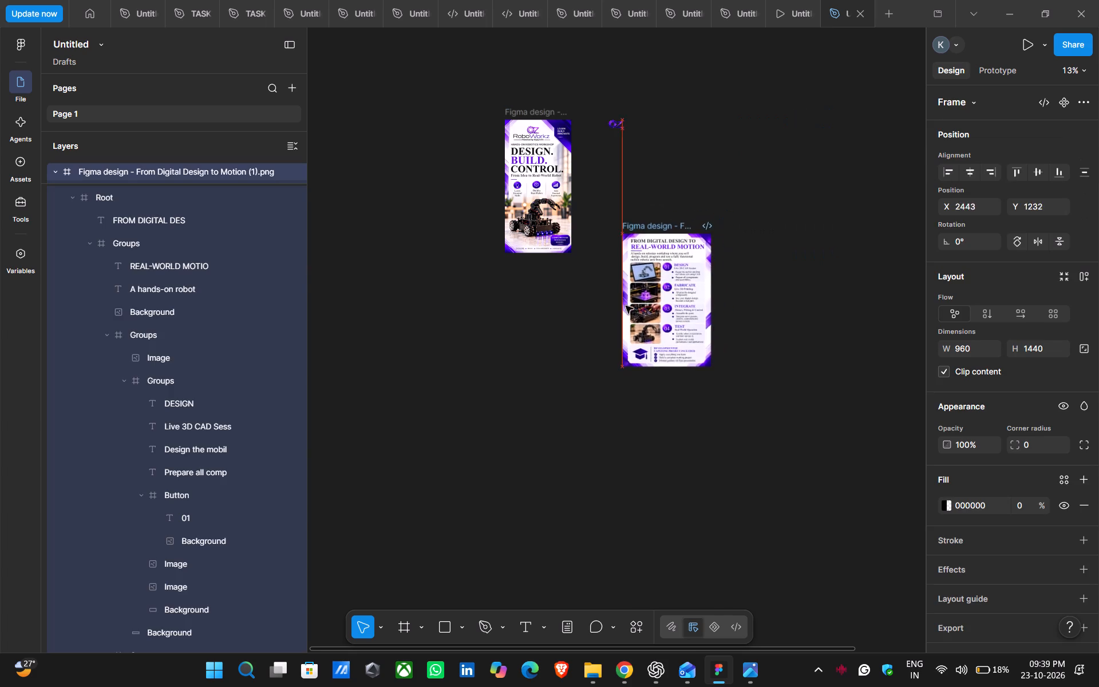
left_click_drag(626, 306, 560, 332)
scroll(918, 131, "left", 3)
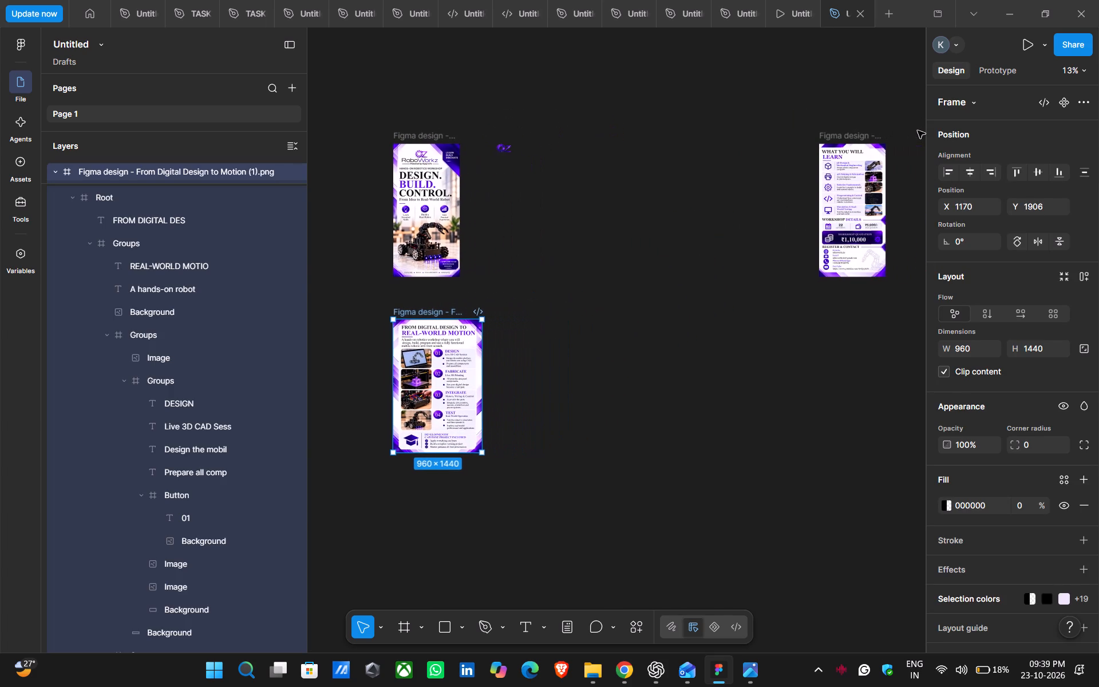
scroll(918, 131, "left", 1)
left_click(852, 199)
left_click_drag(852, 199, 670, 368)
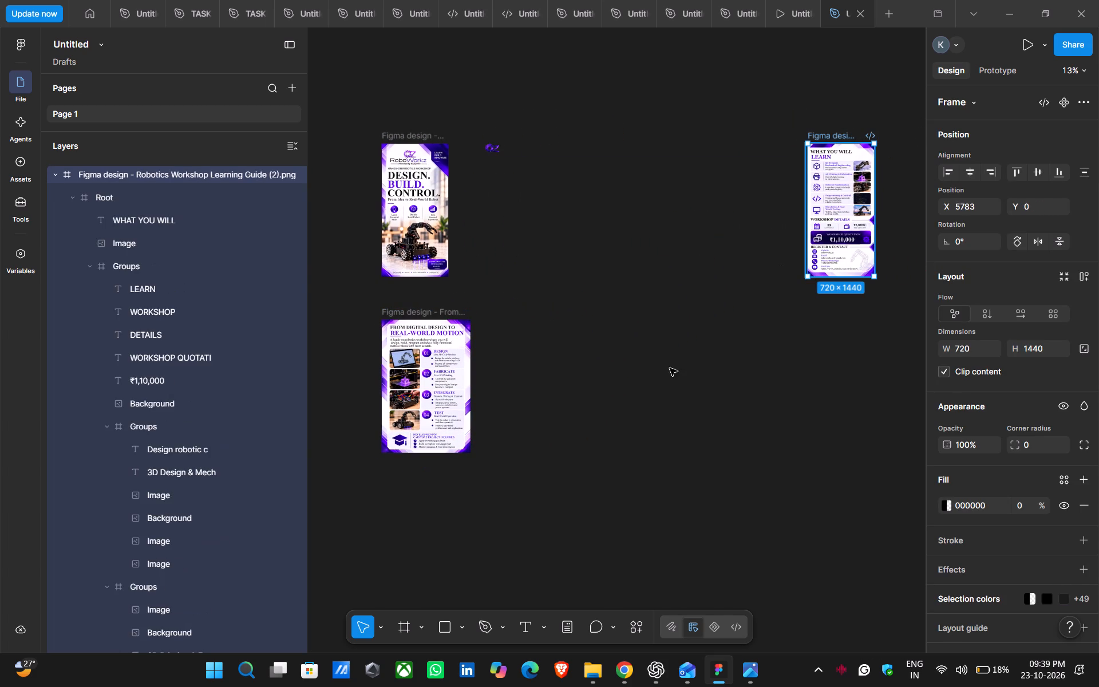
left_click_drag(670, 368, 429, 582)
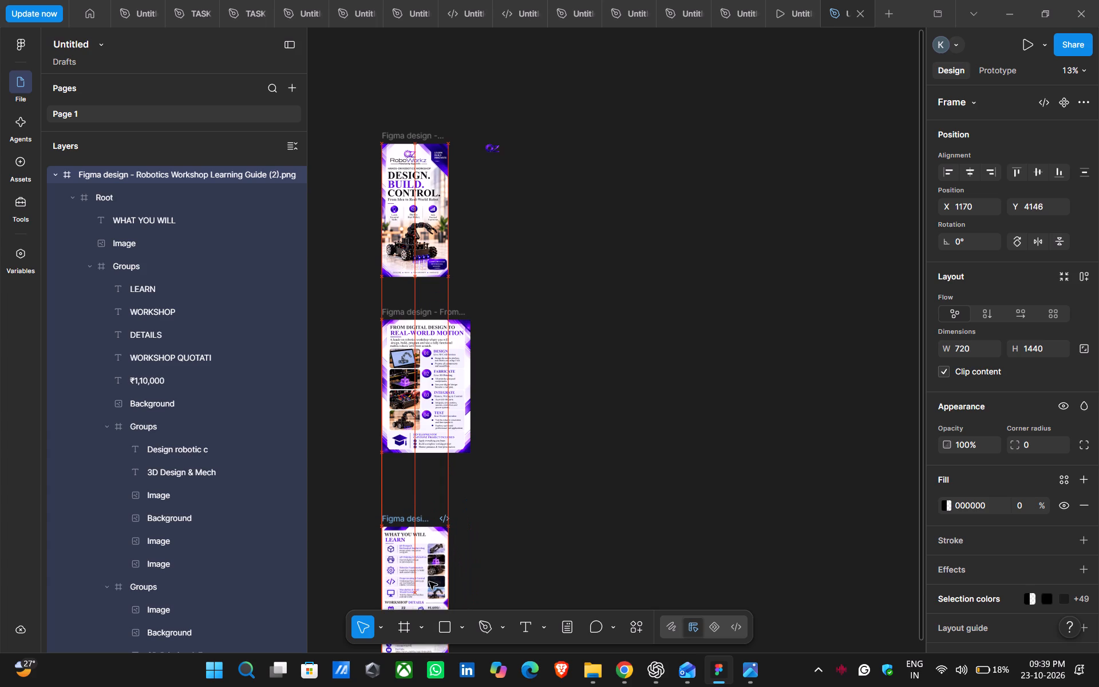
left_click_drag(429, 582, 429, 579)
Resize the From Digital Design to Motion frame to about 952 wide and 1439 high.
left_click(422, 412)
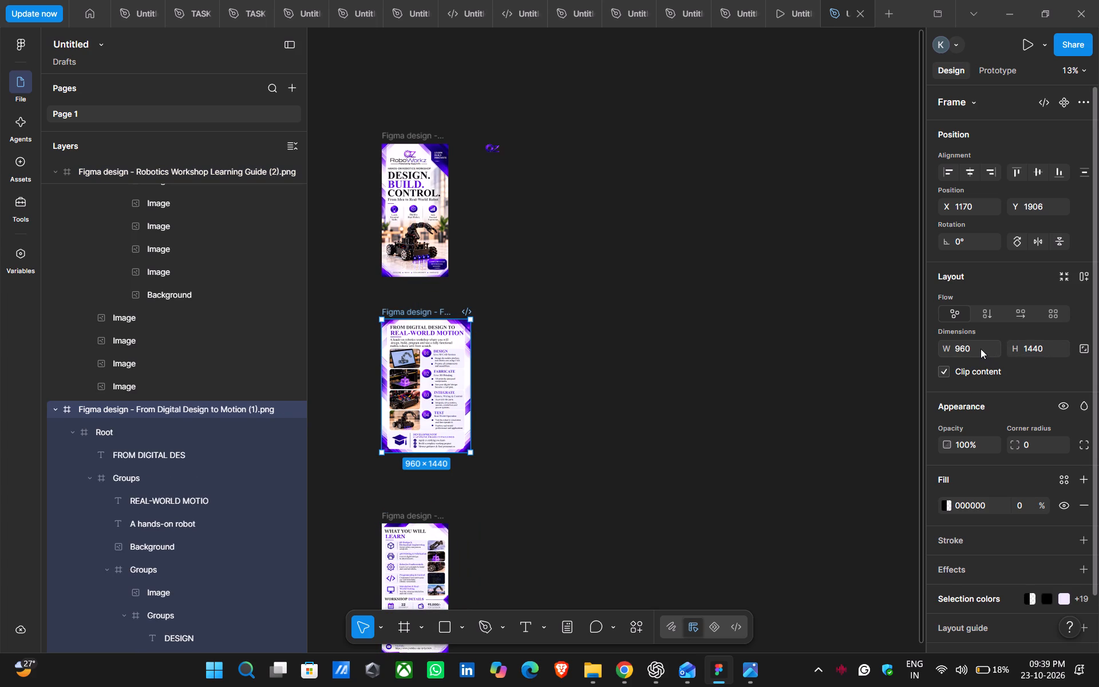
left_click_drag(1013, 344, 523, 339)
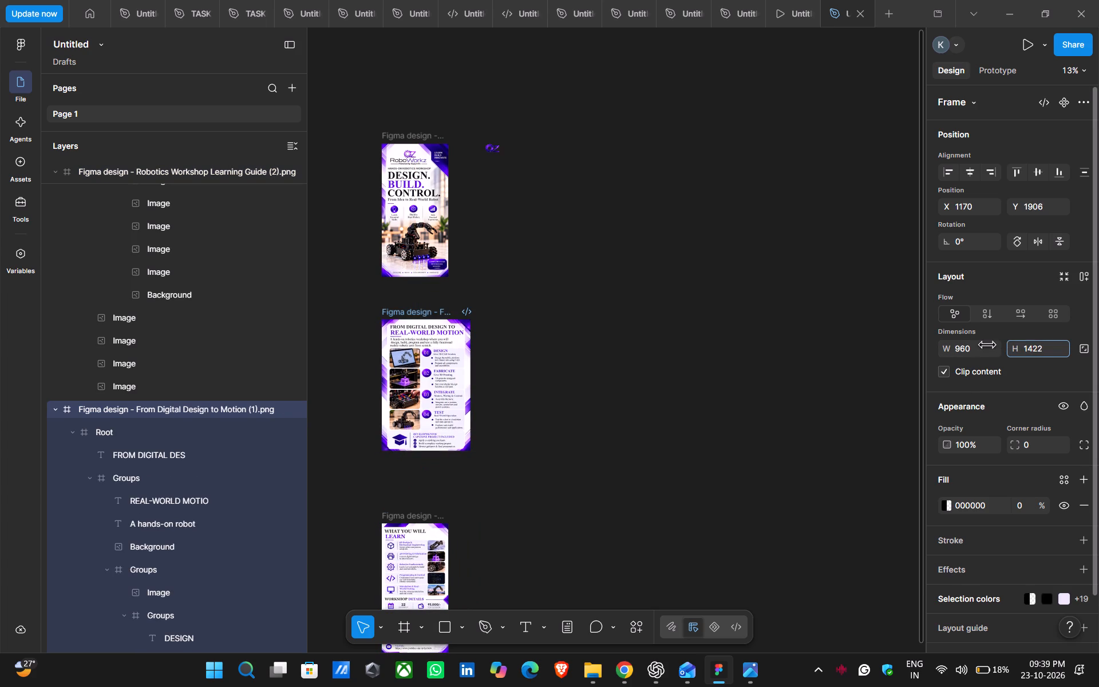
left_click_drag(523, 339, 551, 339)
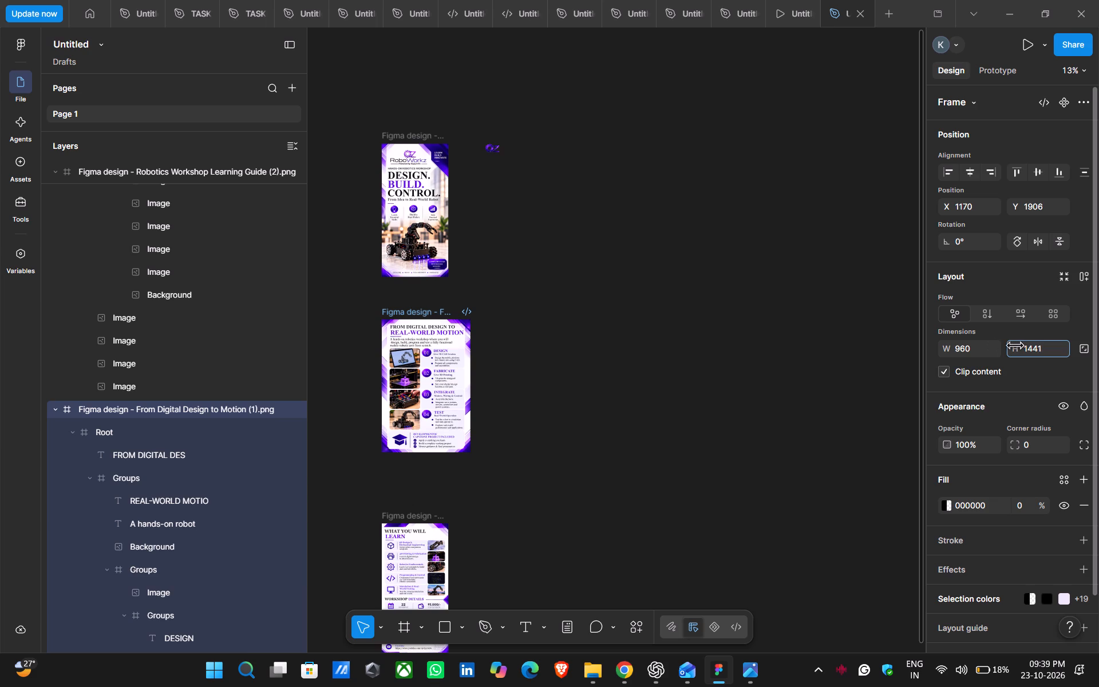
left_click_drag(551, 339, 548, 339)
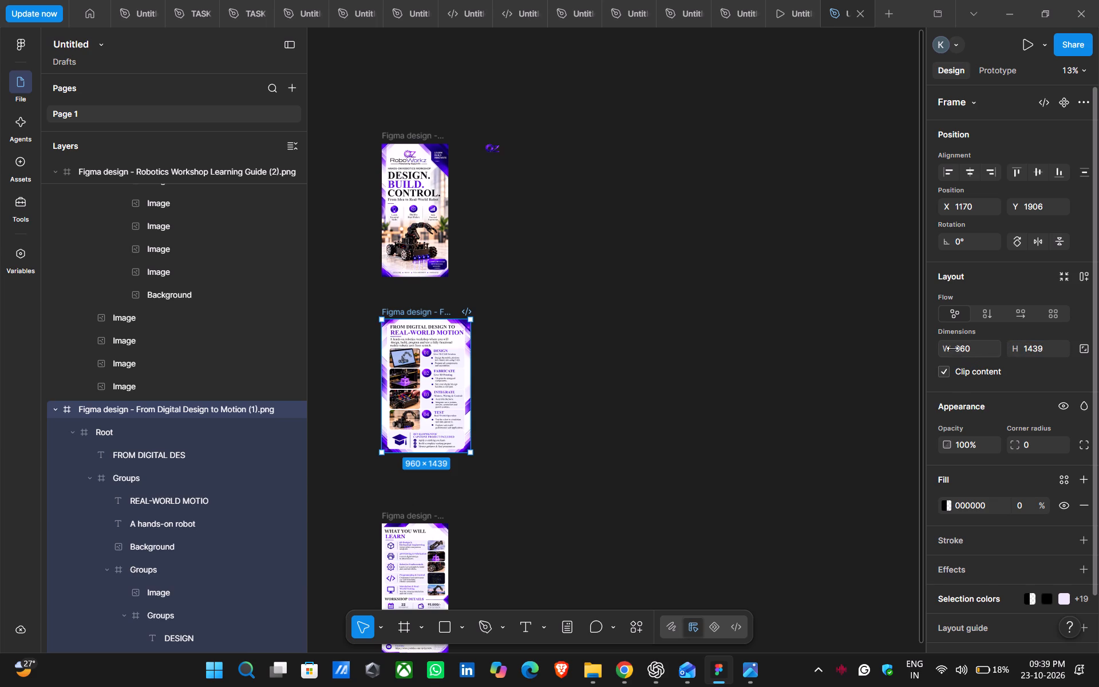
left_click_drag(950, 347, 483, 353)
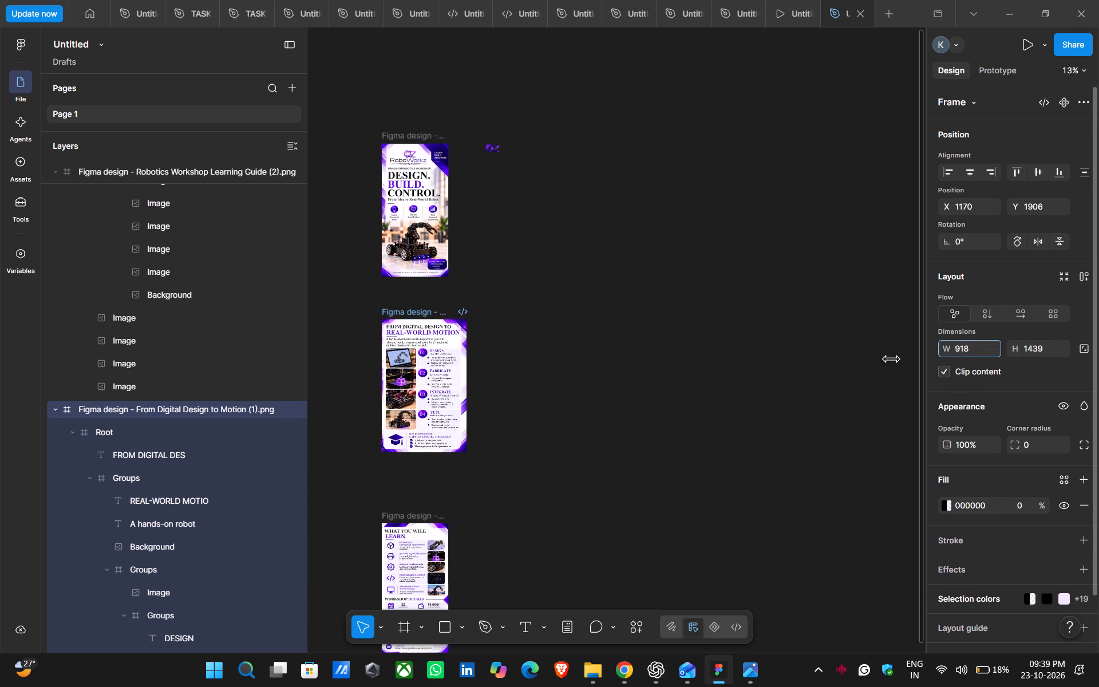
left_click_drag(483, 353, 466, 362)
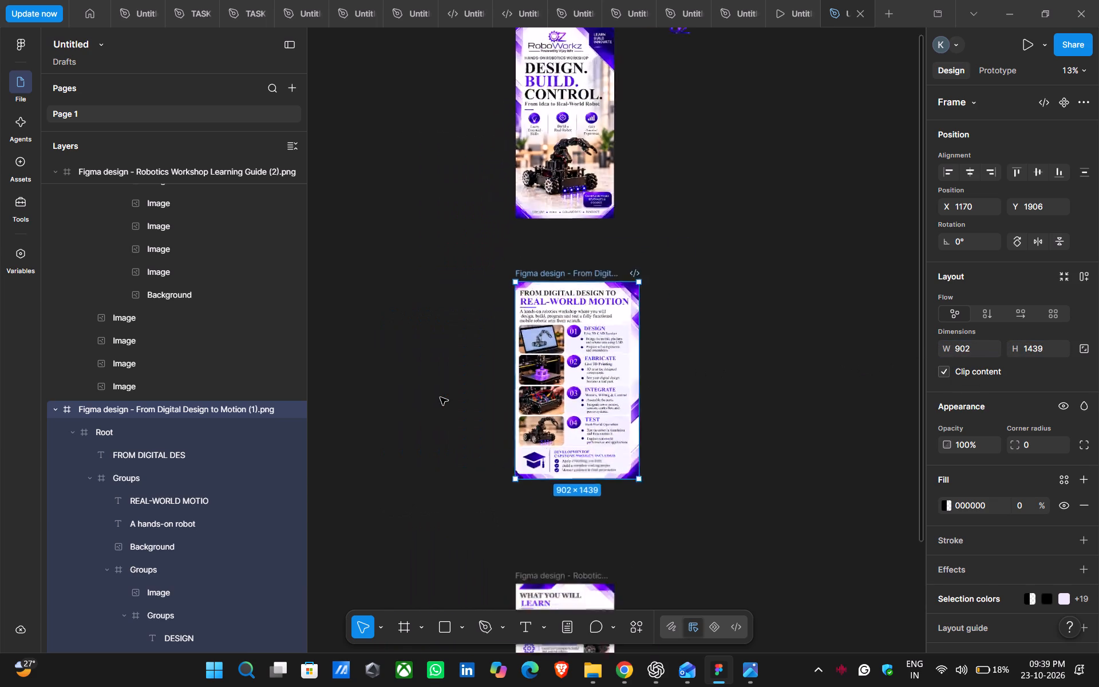
left_click_drag(643, 326, 669, 325)
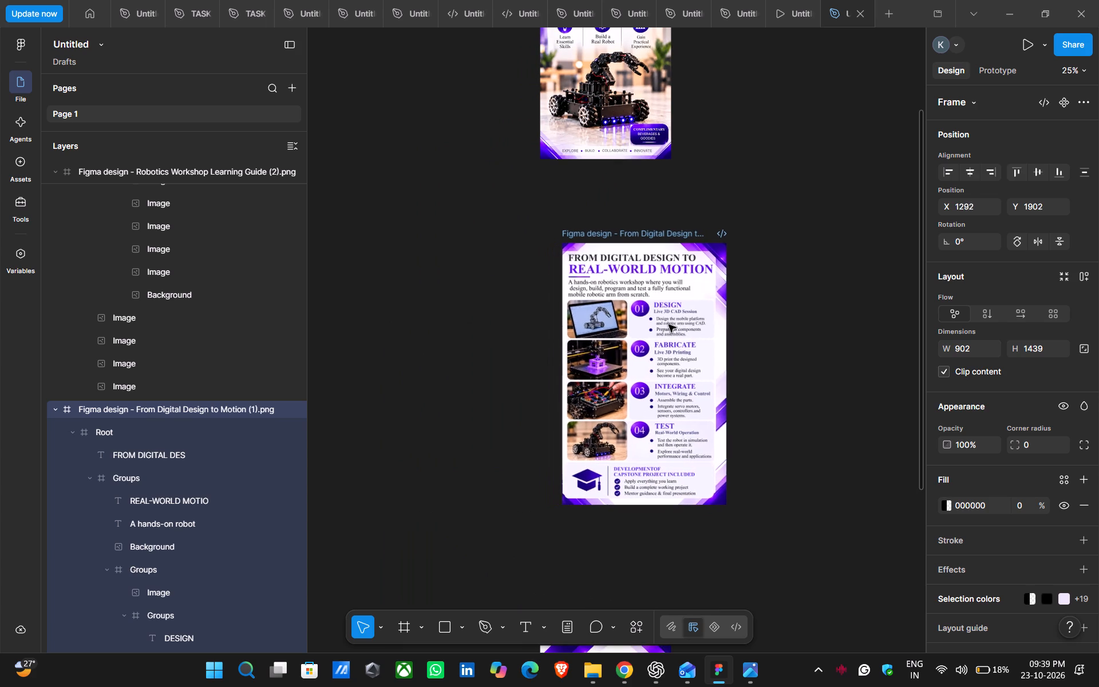
left_click_drag(669, 325, 672, 325)
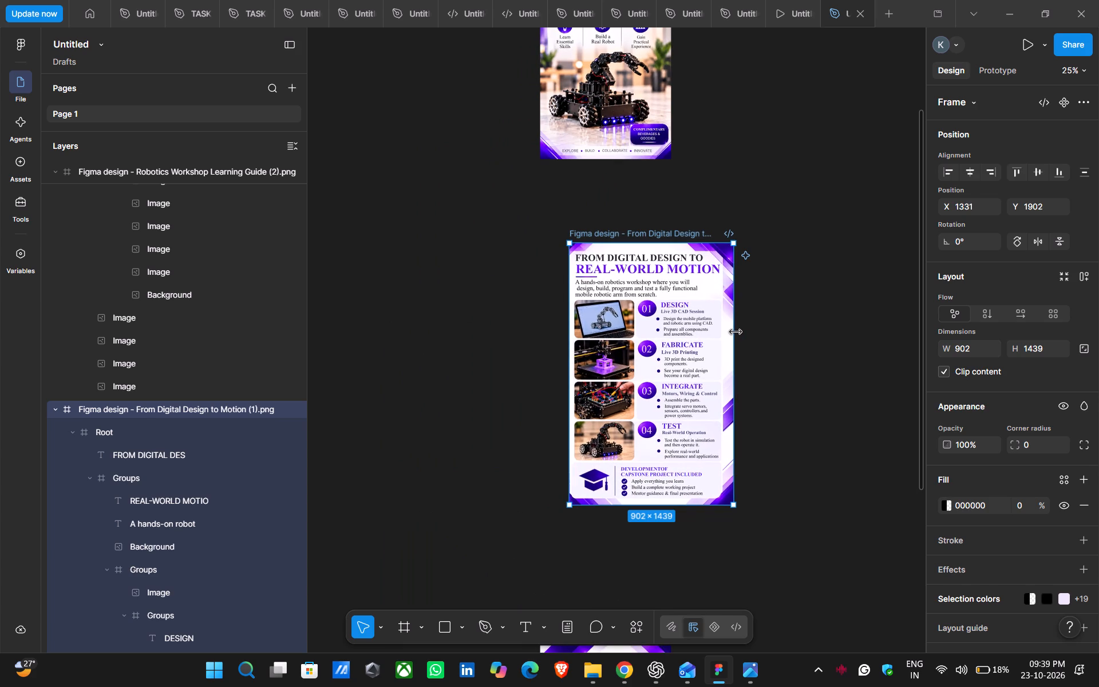
left_click_drag(736, 332, 743, 331)
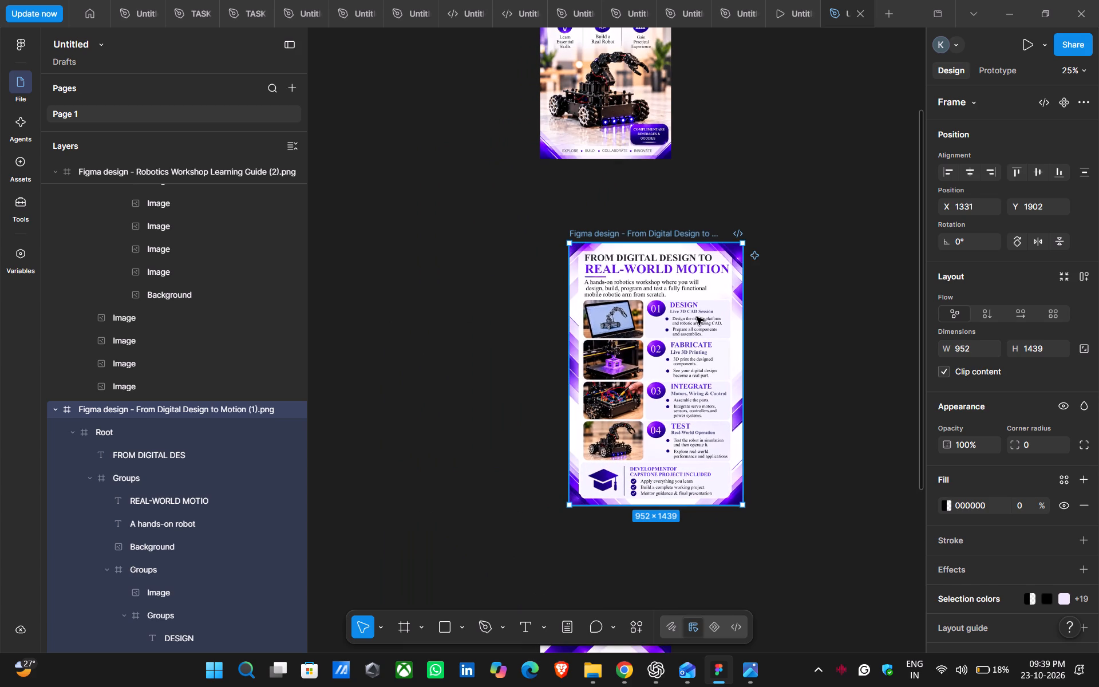
Tighten the column by moving the From Digital Design to Motion frame to X 1134, Y 1804 and the Learning Guide to X 1134, Y 3459.
left_click_drag(697, 317, 661, 299)
scroll(639, 426, "down", 1)
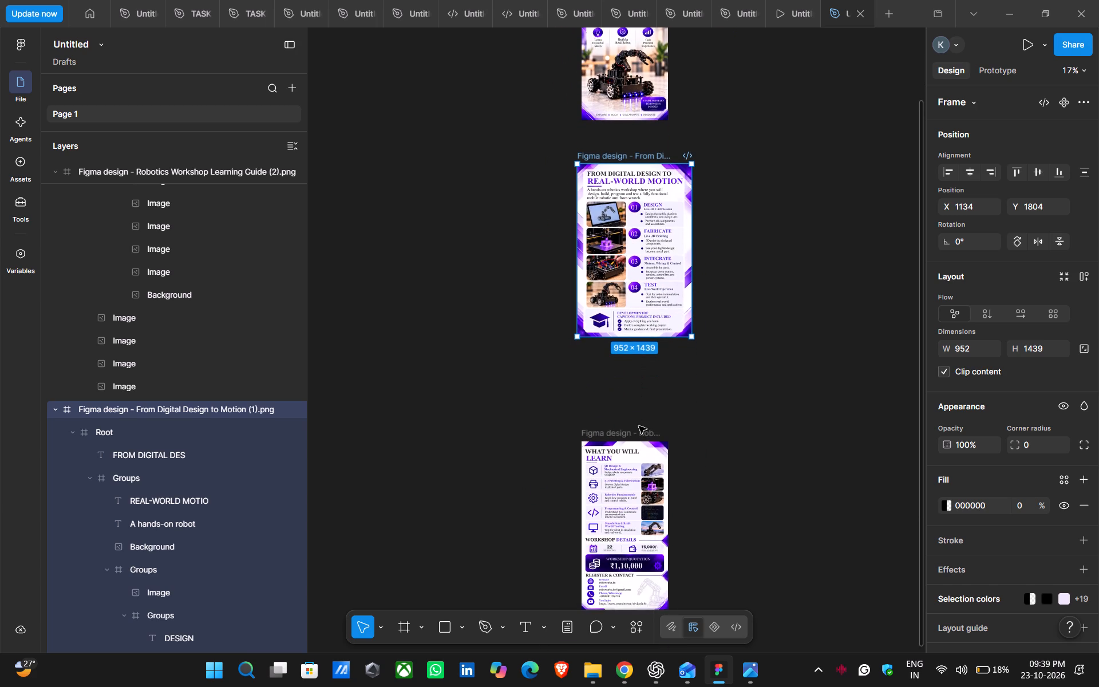
left_click_drag(632, 477, 624, 401)
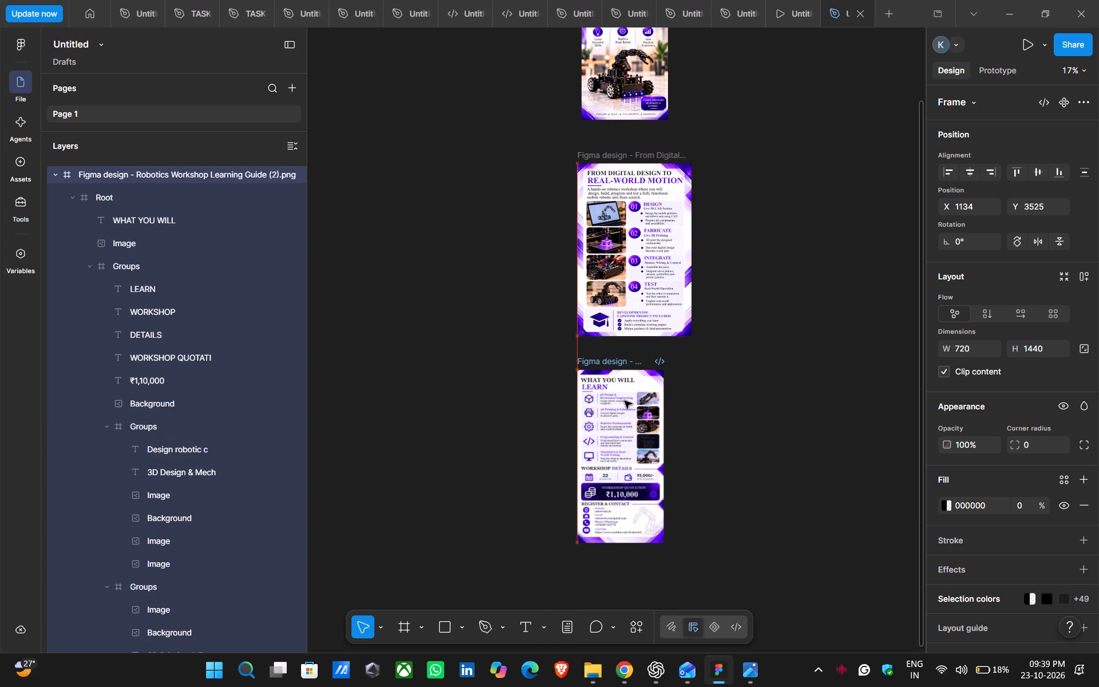
left_click_drag(624, 401, 624, 398)
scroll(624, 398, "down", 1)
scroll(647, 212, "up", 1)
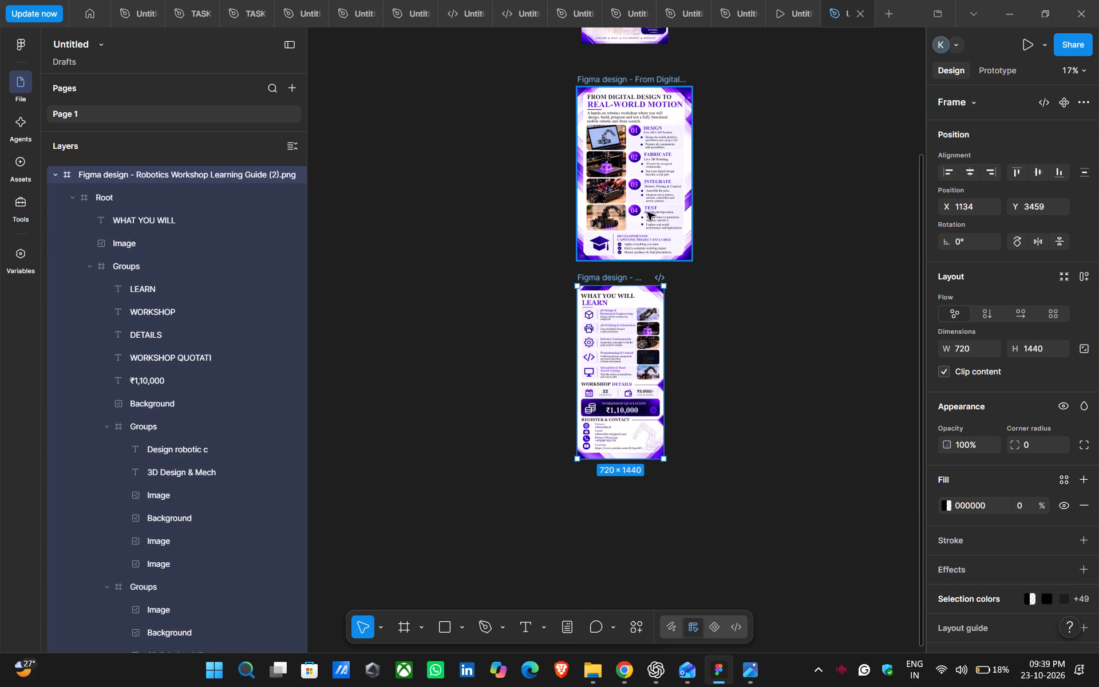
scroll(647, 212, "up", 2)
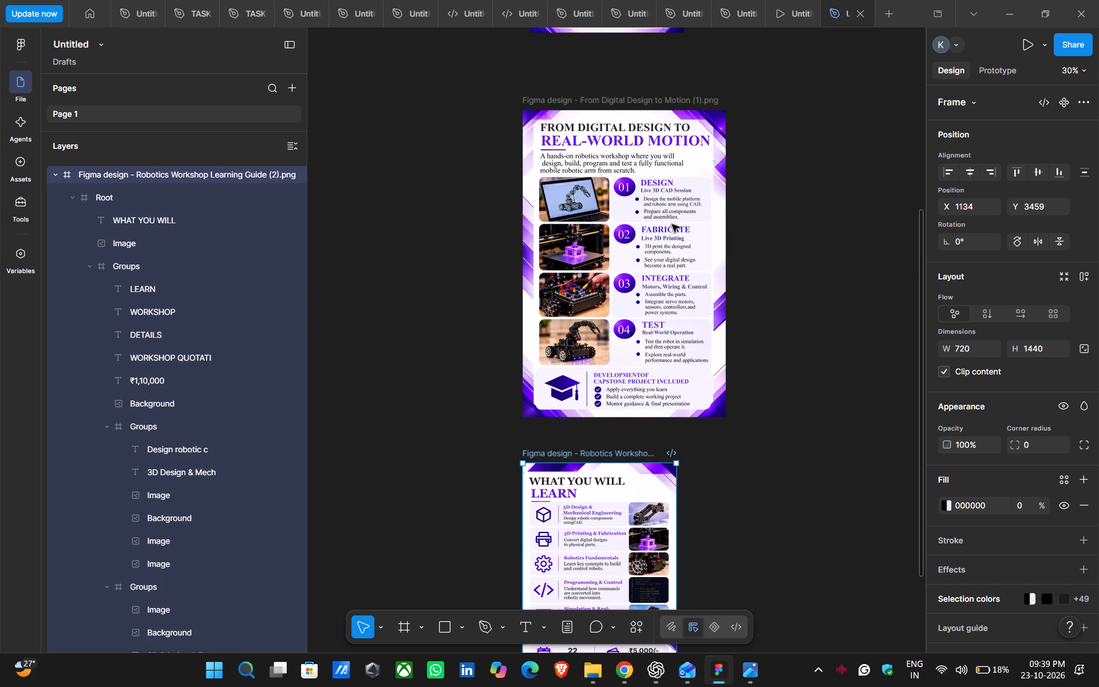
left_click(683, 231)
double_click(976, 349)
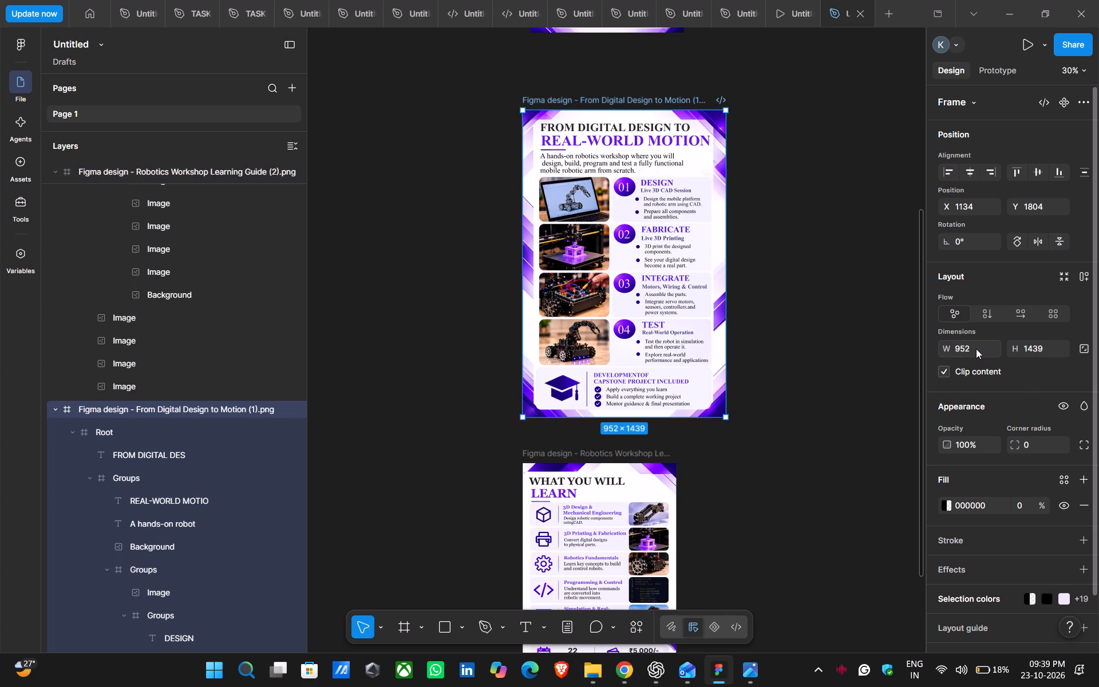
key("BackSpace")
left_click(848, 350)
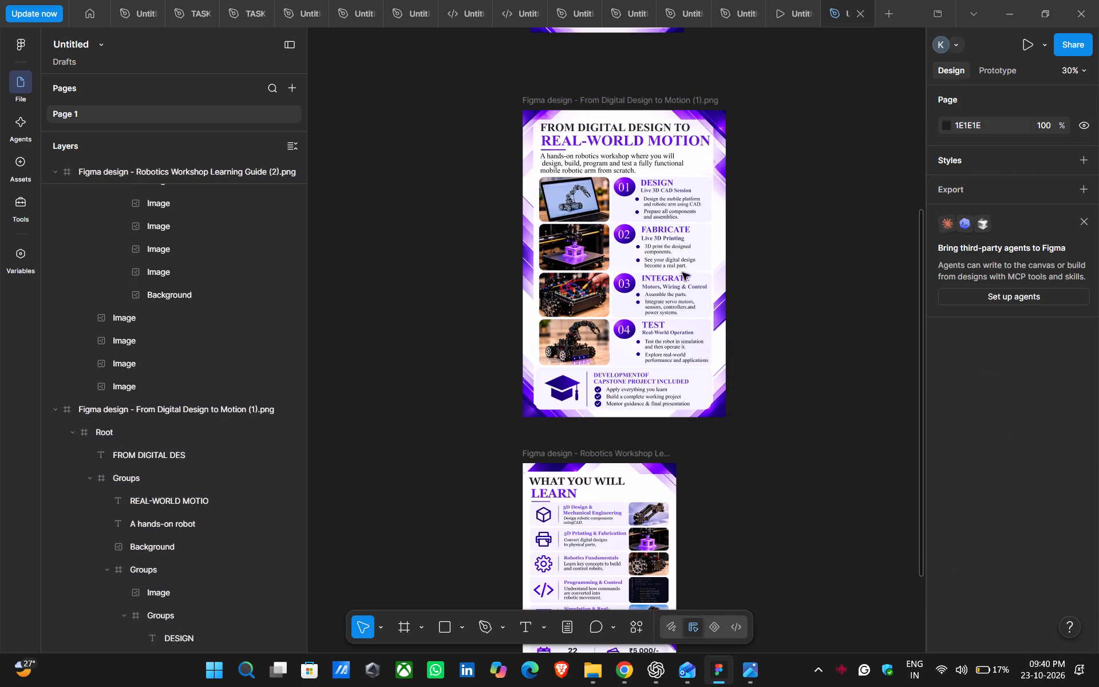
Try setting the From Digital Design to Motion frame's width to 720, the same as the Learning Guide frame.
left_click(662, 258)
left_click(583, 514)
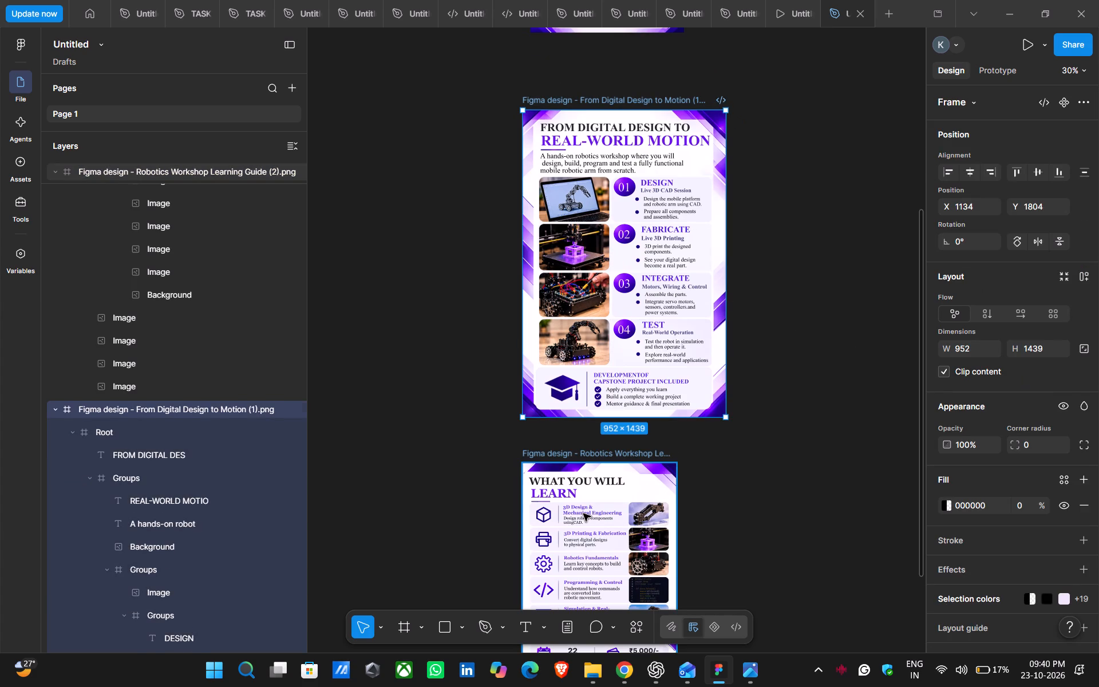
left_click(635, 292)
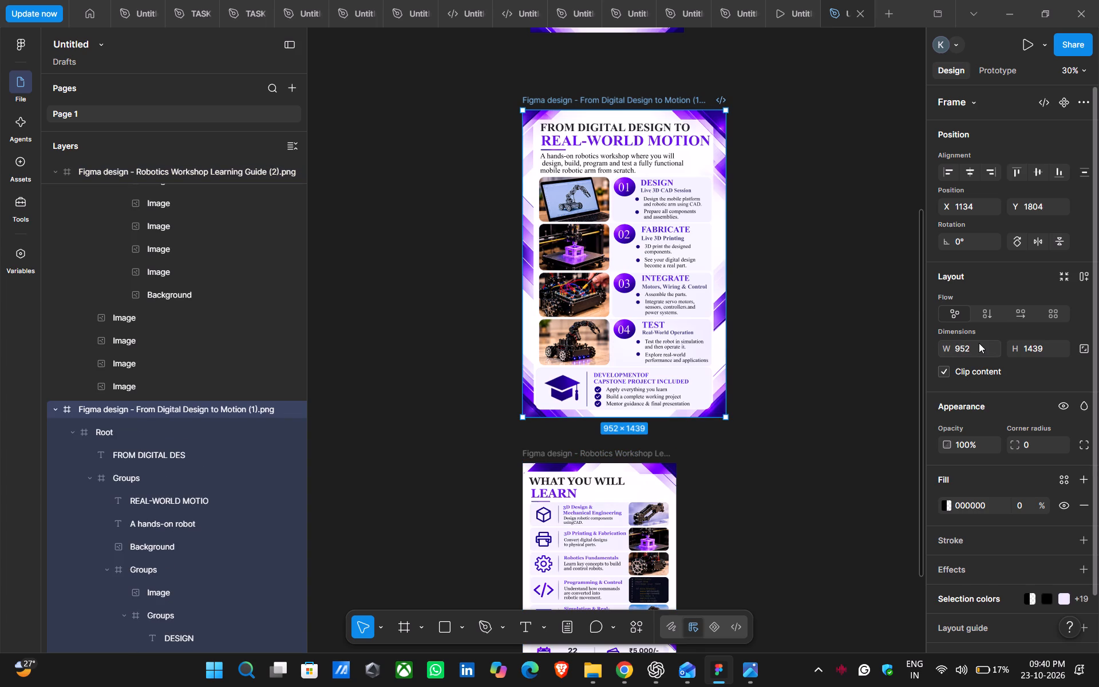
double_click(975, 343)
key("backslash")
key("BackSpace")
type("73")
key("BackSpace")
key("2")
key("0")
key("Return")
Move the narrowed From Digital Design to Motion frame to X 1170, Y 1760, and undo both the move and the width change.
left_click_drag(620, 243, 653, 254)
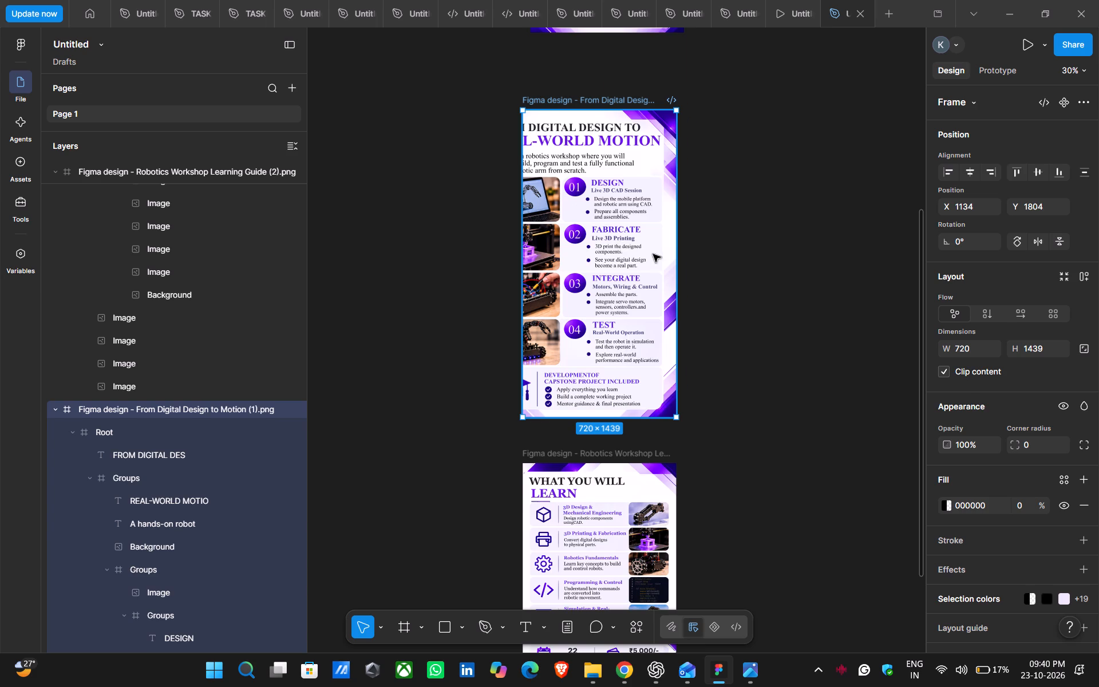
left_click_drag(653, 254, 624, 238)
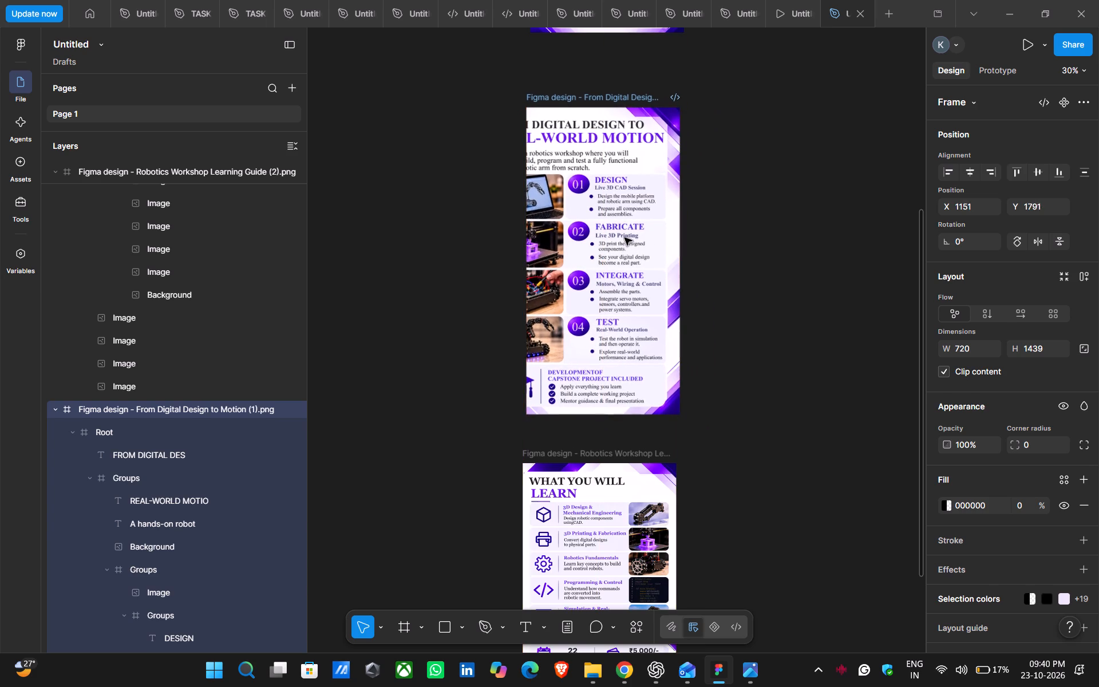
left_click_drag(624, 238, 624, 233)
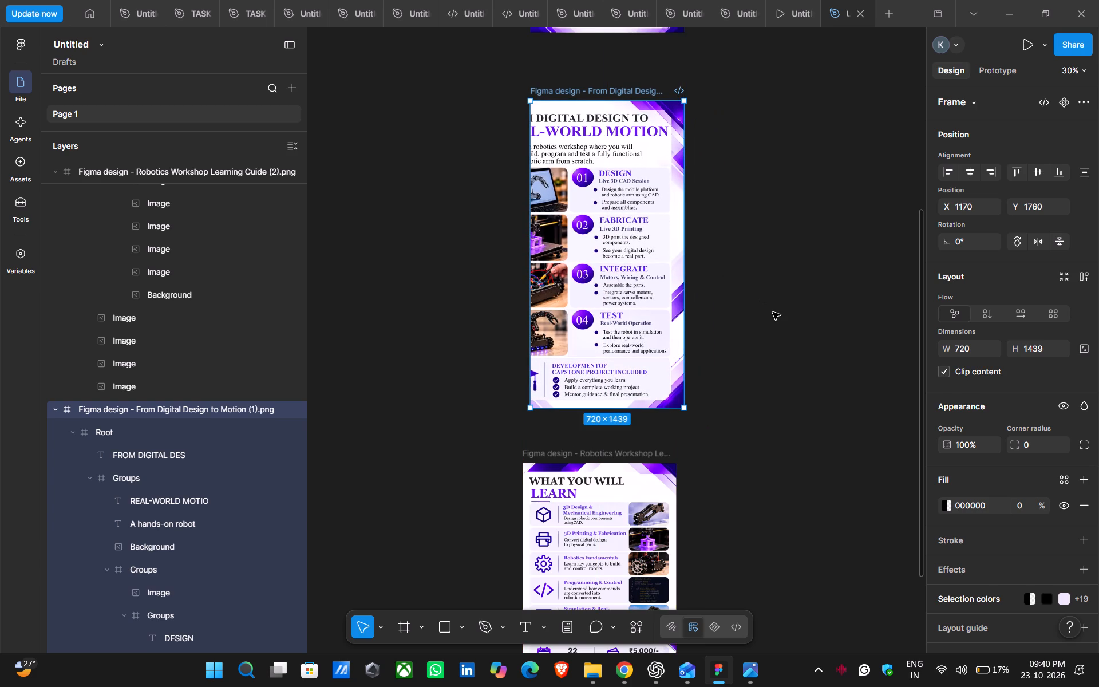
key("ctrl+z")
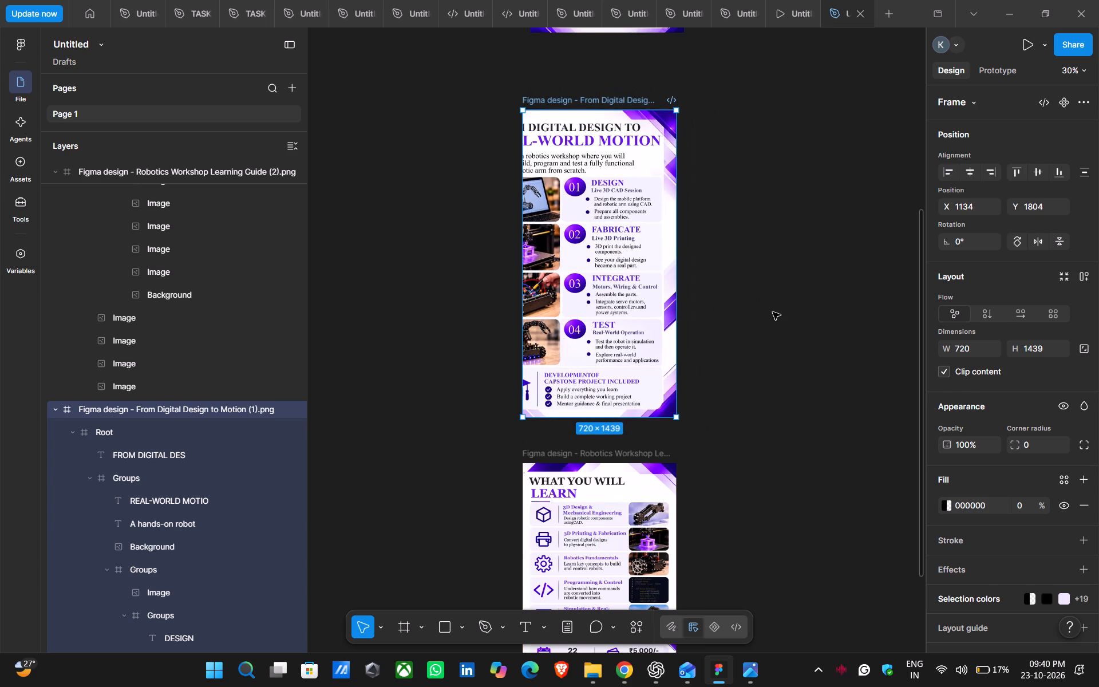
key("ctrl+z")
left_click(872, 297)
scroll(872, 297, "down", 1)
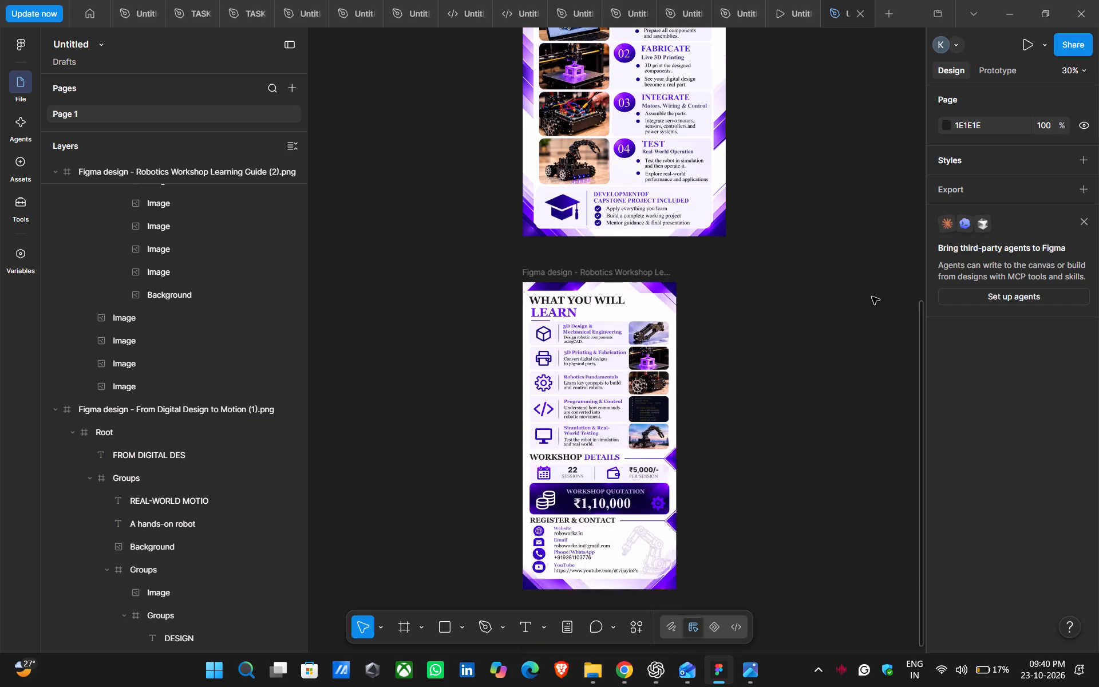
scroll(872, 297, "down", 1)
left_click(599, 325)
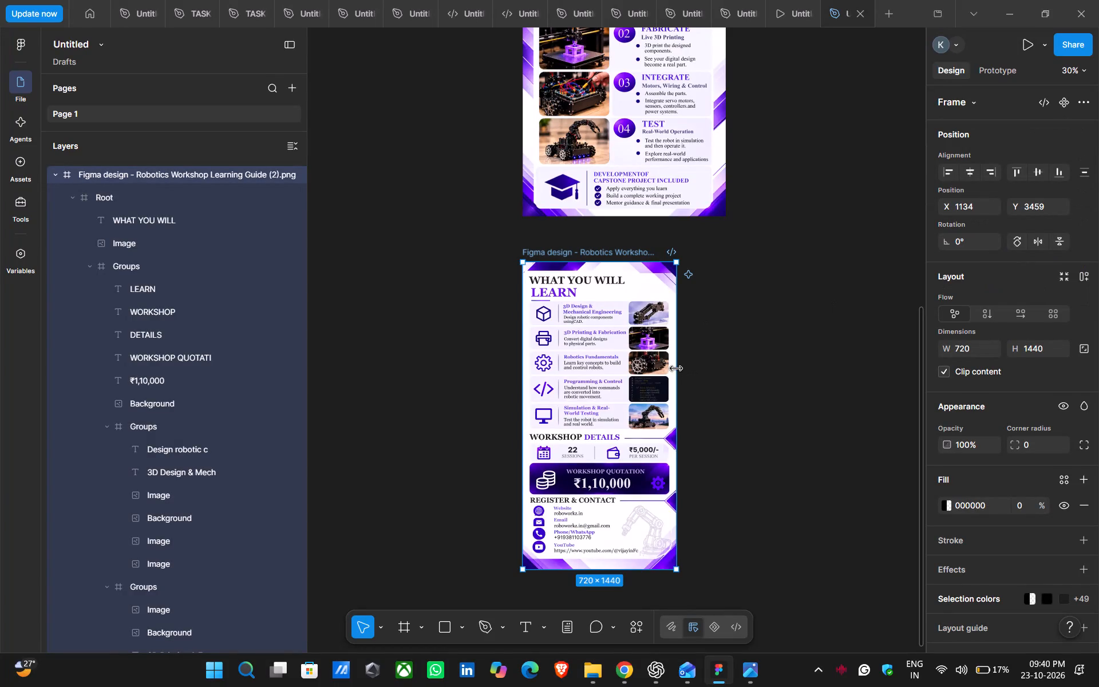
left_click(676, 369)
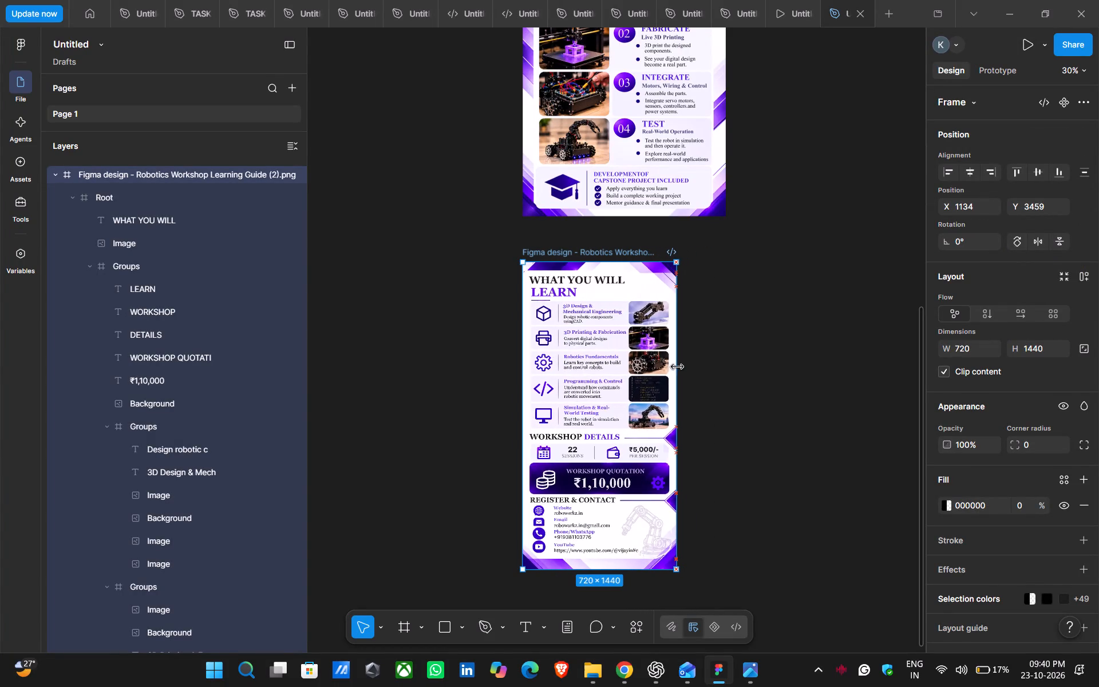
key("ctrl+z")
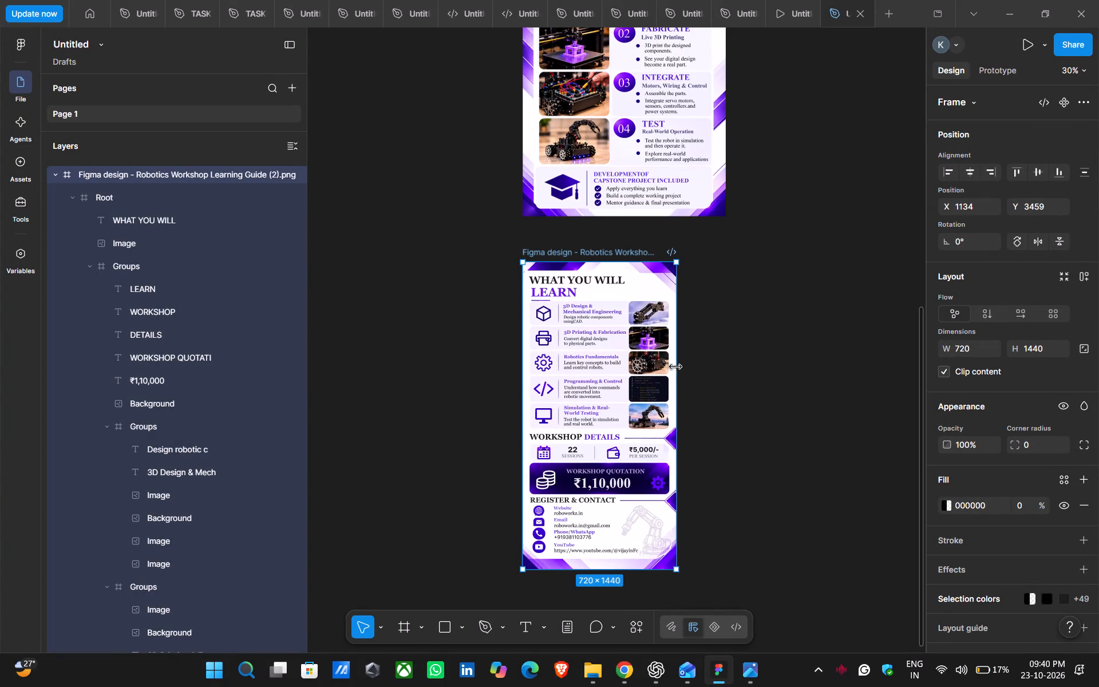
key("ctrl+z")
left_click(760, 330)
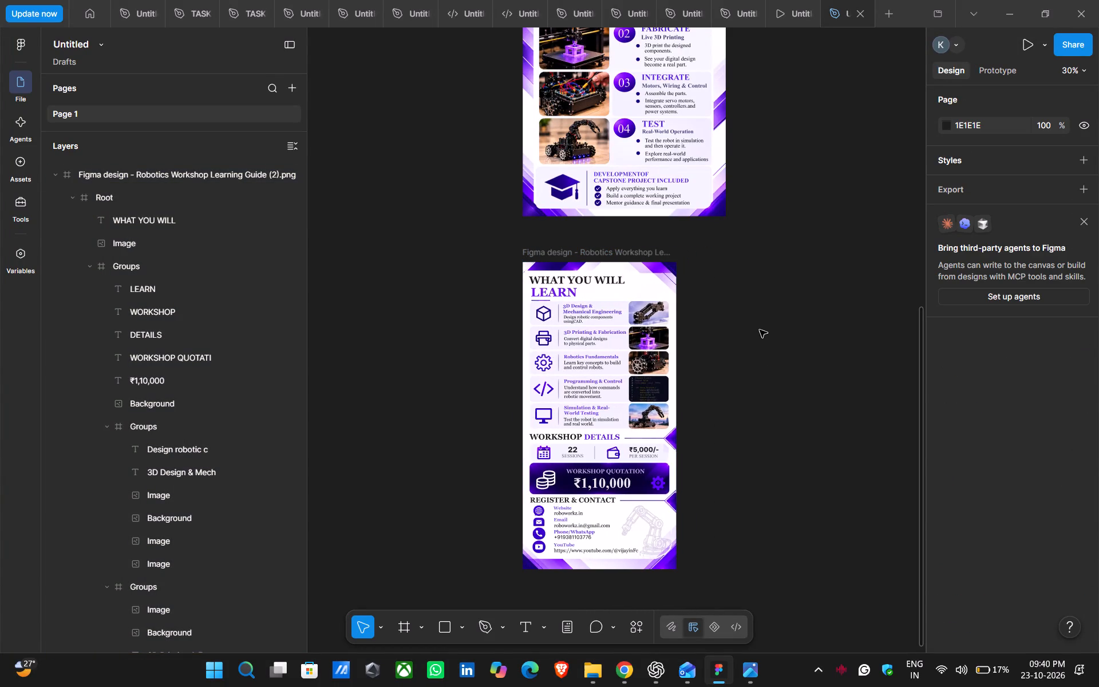
Review the stacked column of pages, from the Learning Guide and From Digital Design to Motion frames up to the RoboWorkZ poster.
scroll(760, 330, "up", 5)
scroll(760, 330, "down", 2)
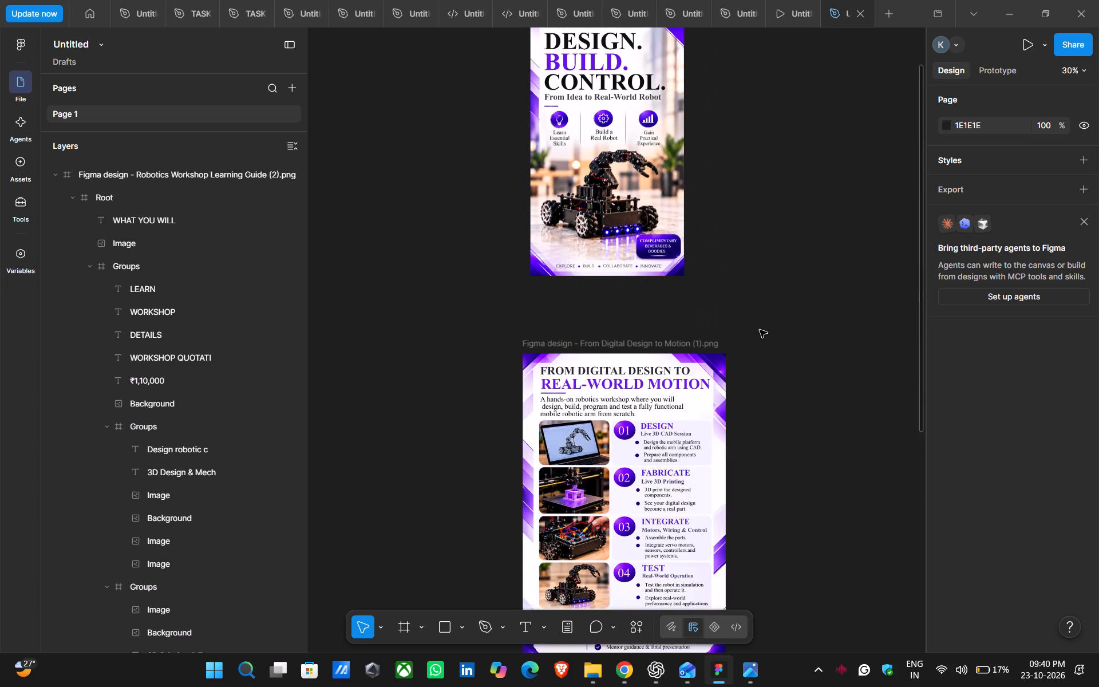
scroll(760, 330, "down", 2)
left_click(695, 391)
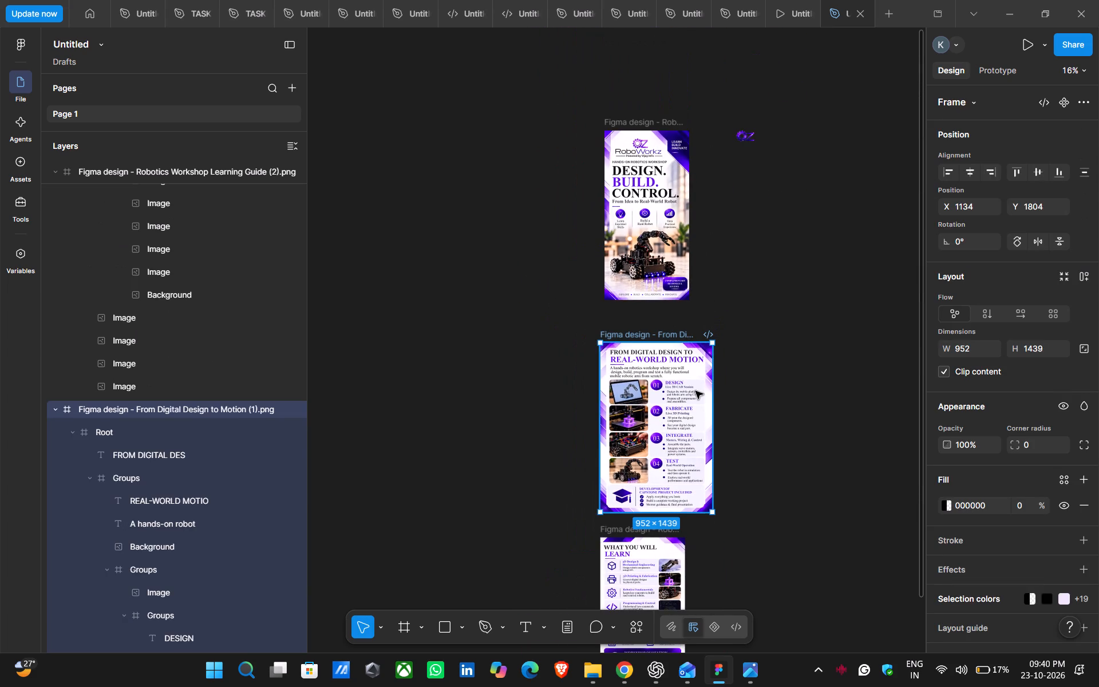
scroll(695, 391, "down", 2)
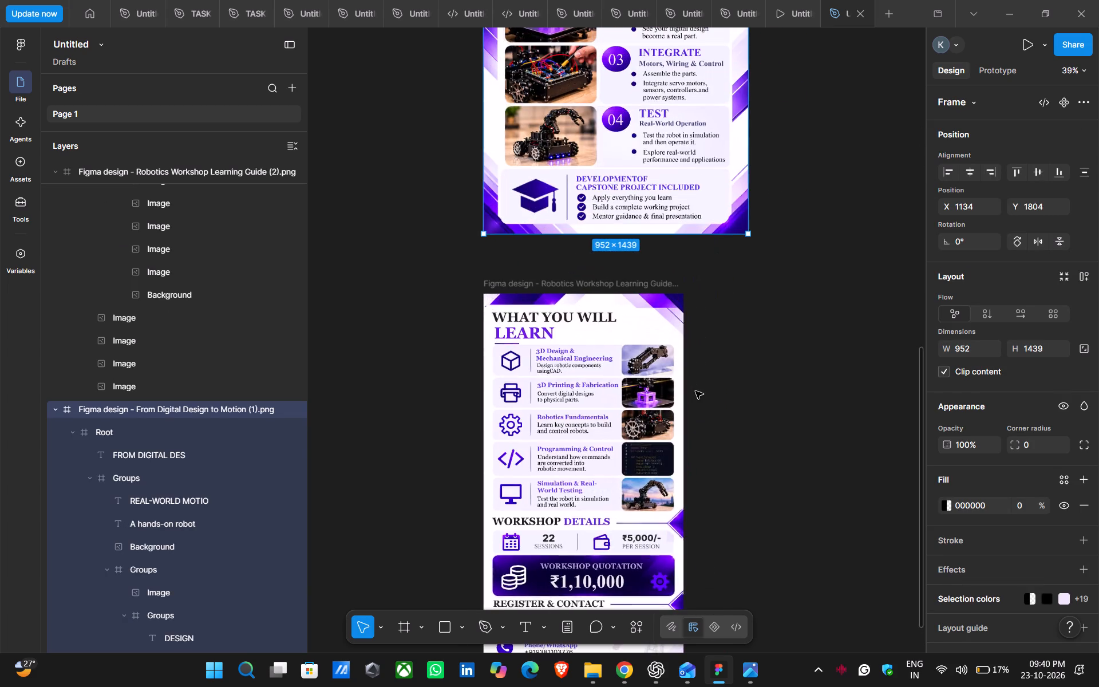
scroll(695, 391, "up", 5)
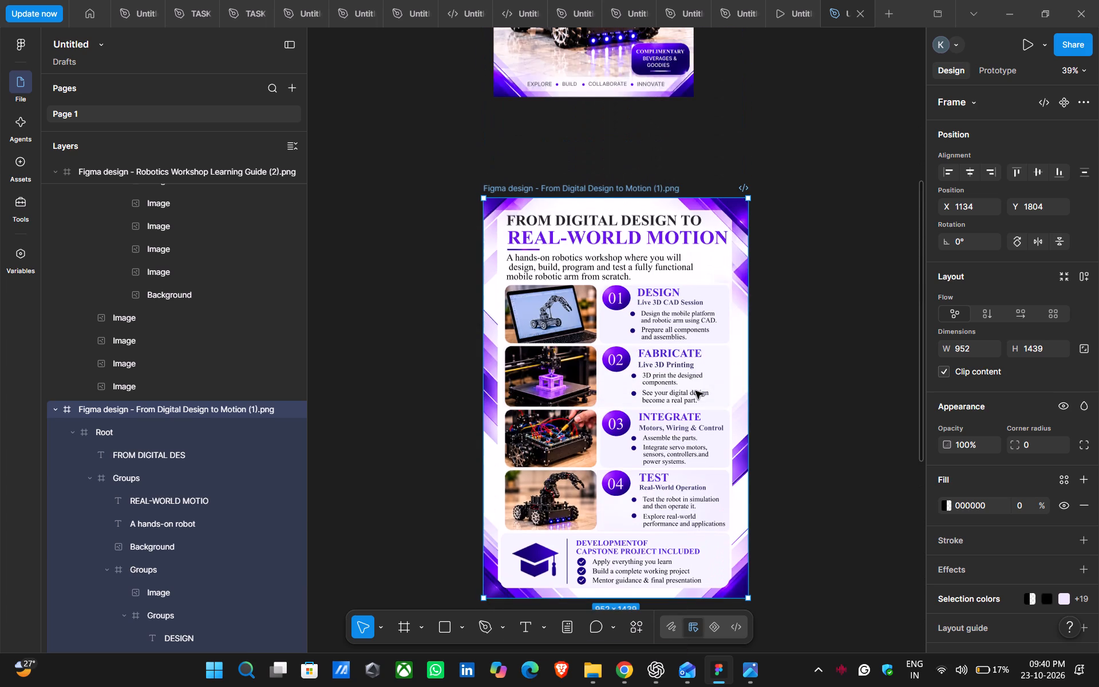
scroll(695, 391, "up", 7)
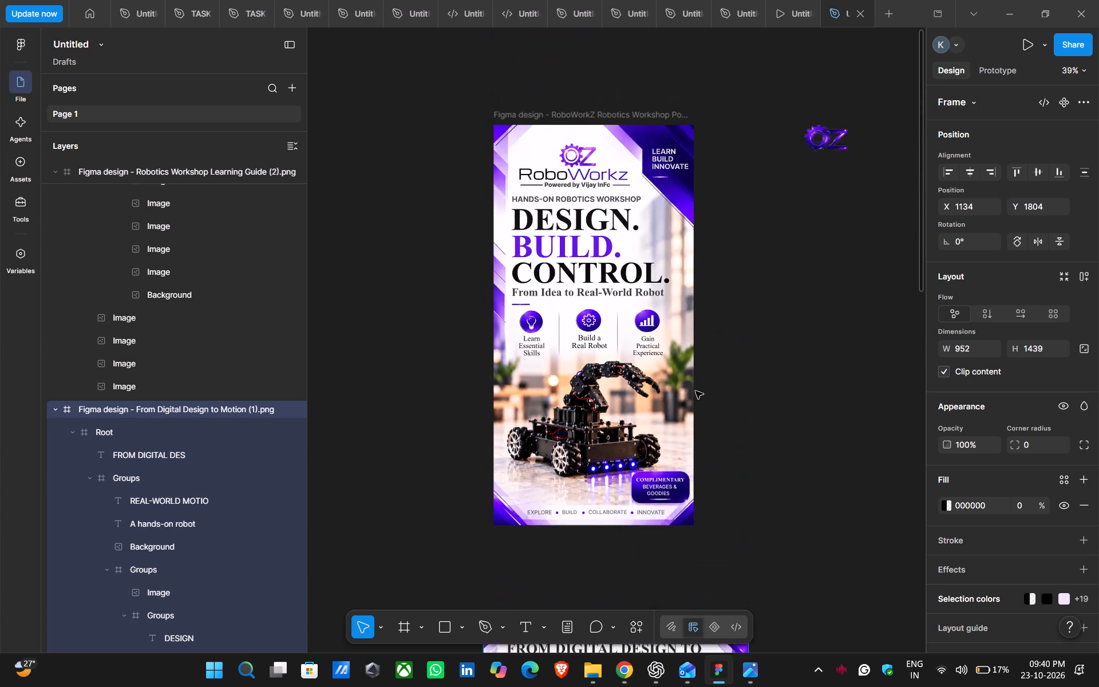
scroll(695, 391, "up", 1)
Search the effect styles for "bold" for the Robo text in the poster's RoboWorkz wordmark.
triple_click(562, 282)
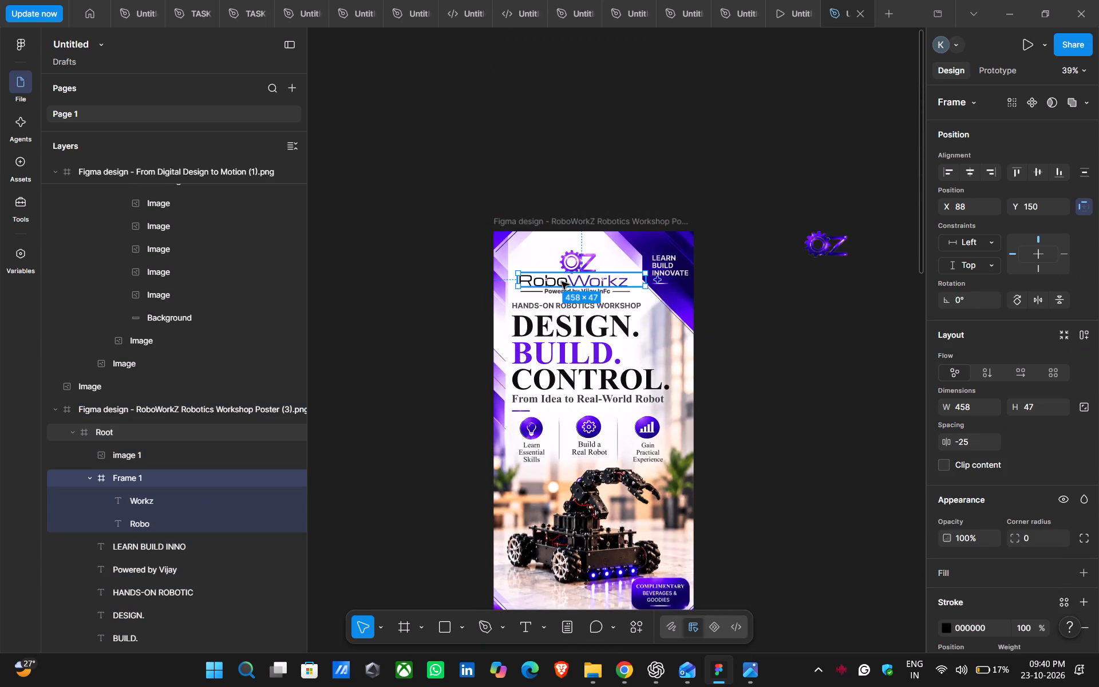
double_click(562, 282)
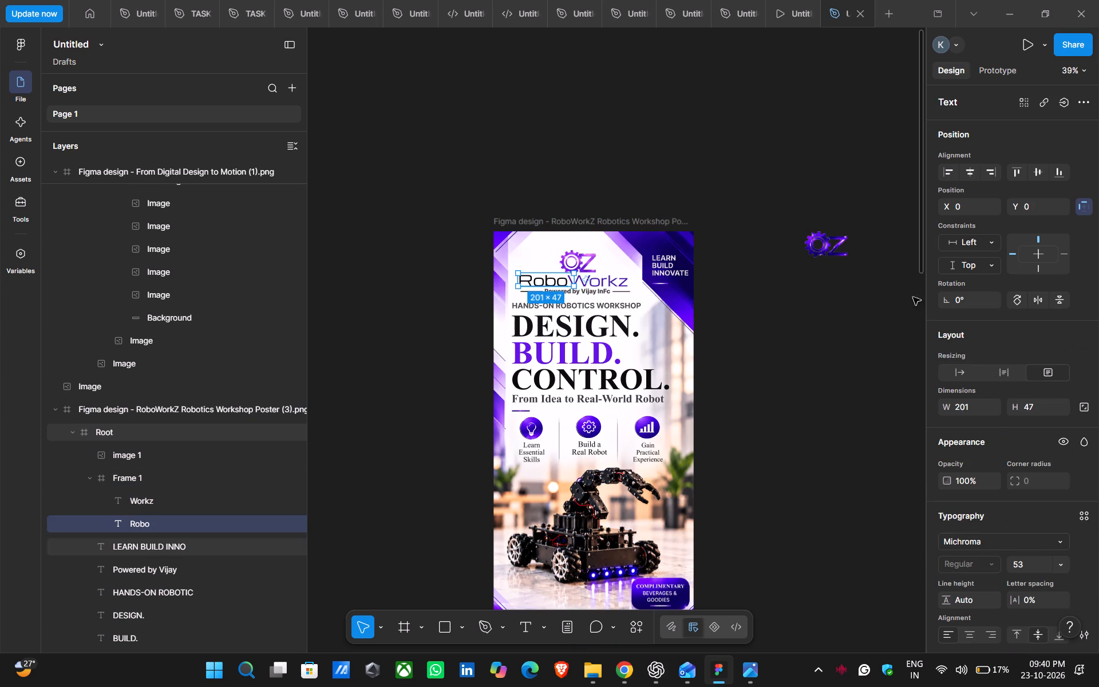
scroll(983, 332, "up", 2)
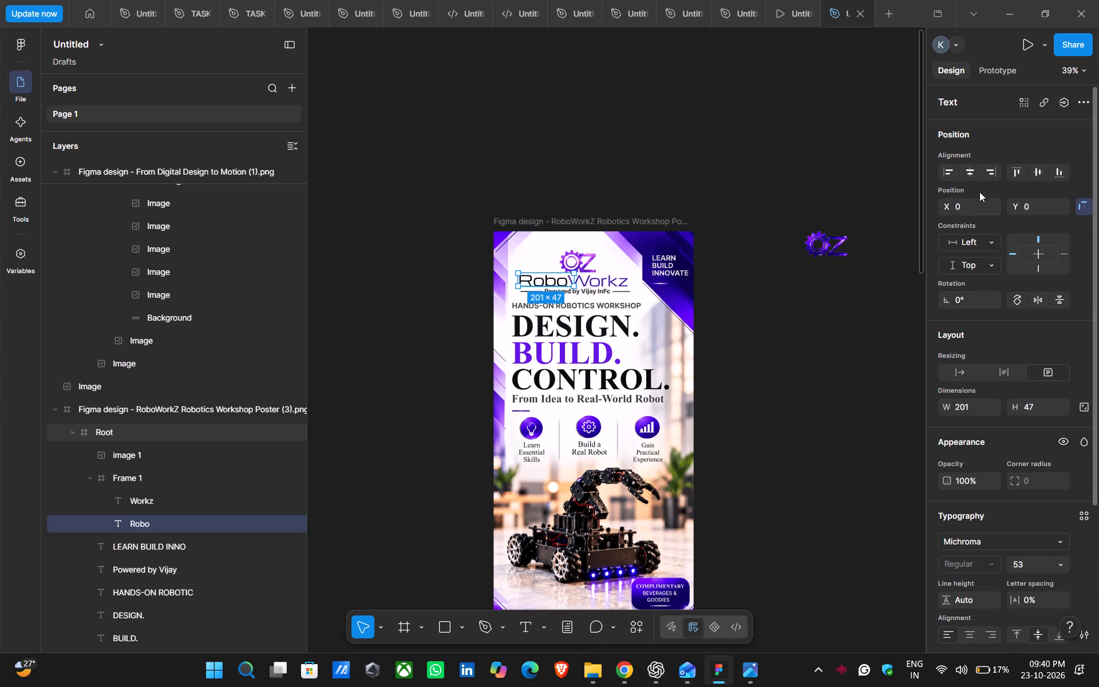
scroll(971, 342, "down", 3)
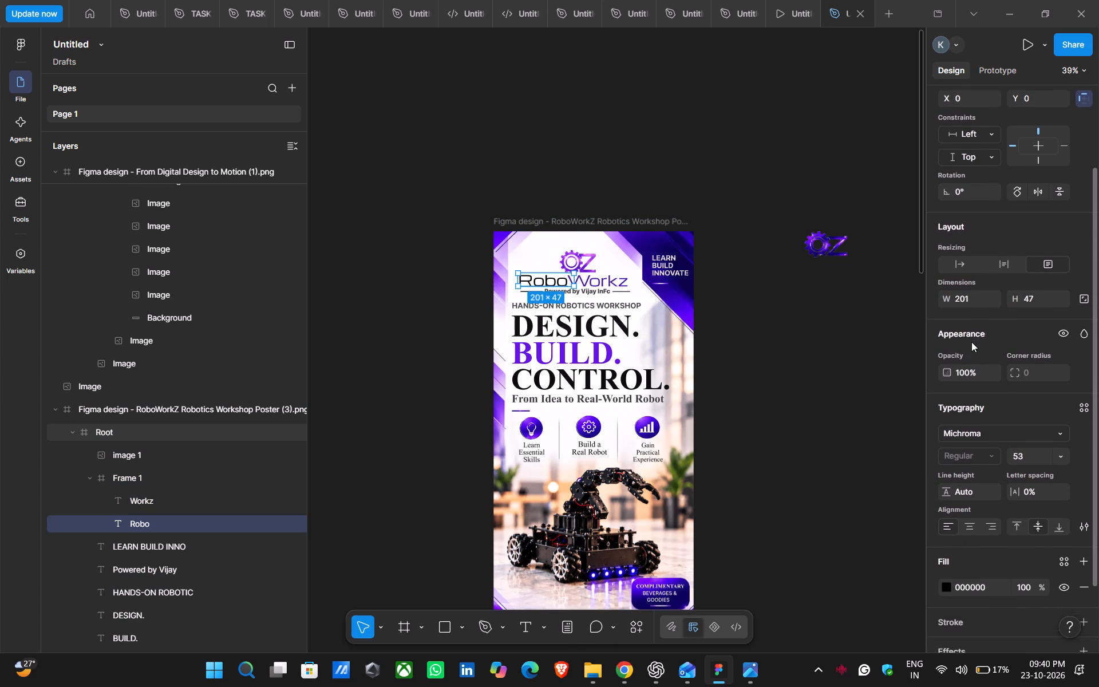
scroll(971, 342, "down", 1)
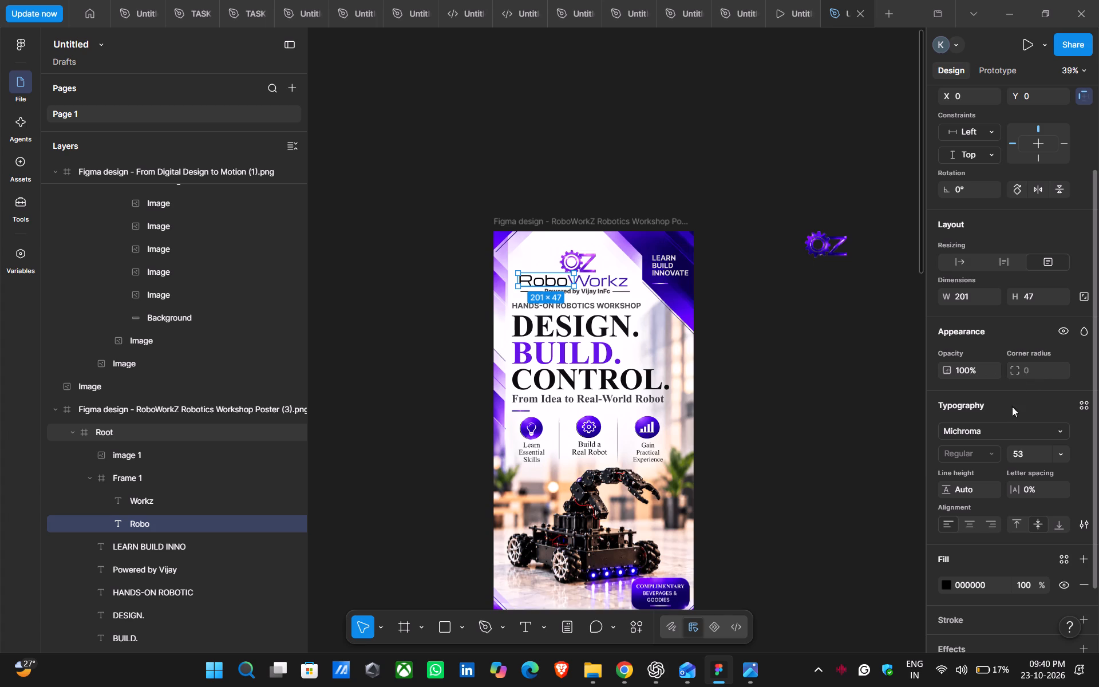
scroll(994, 441, "down", 2)
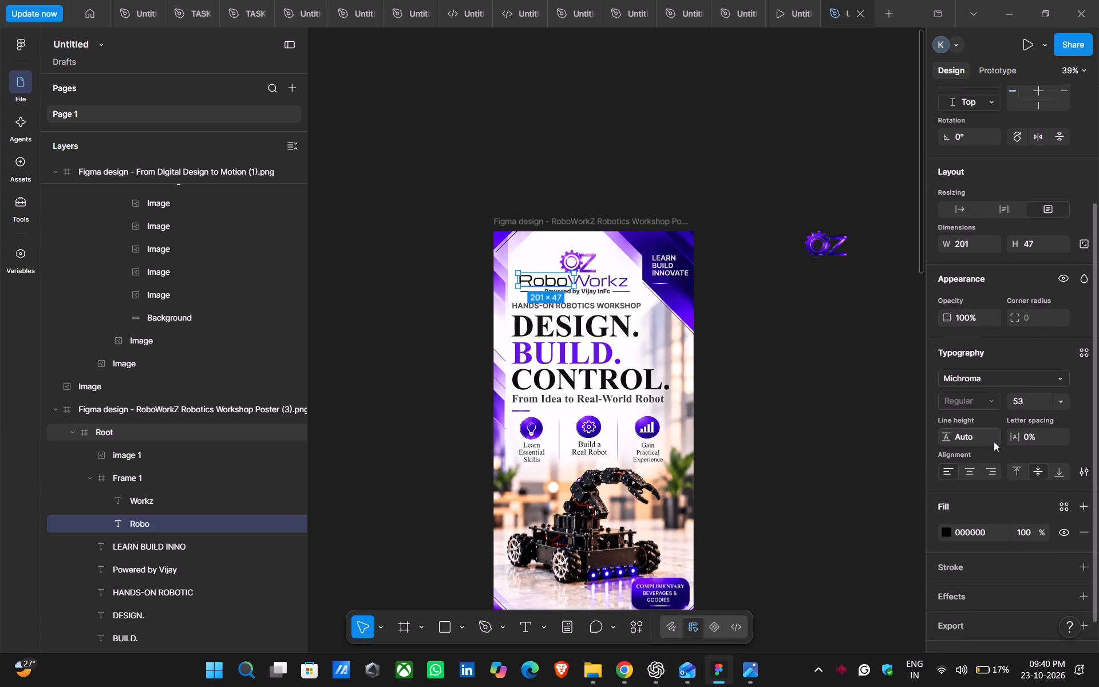
scroll(994, 441, "down", 3)
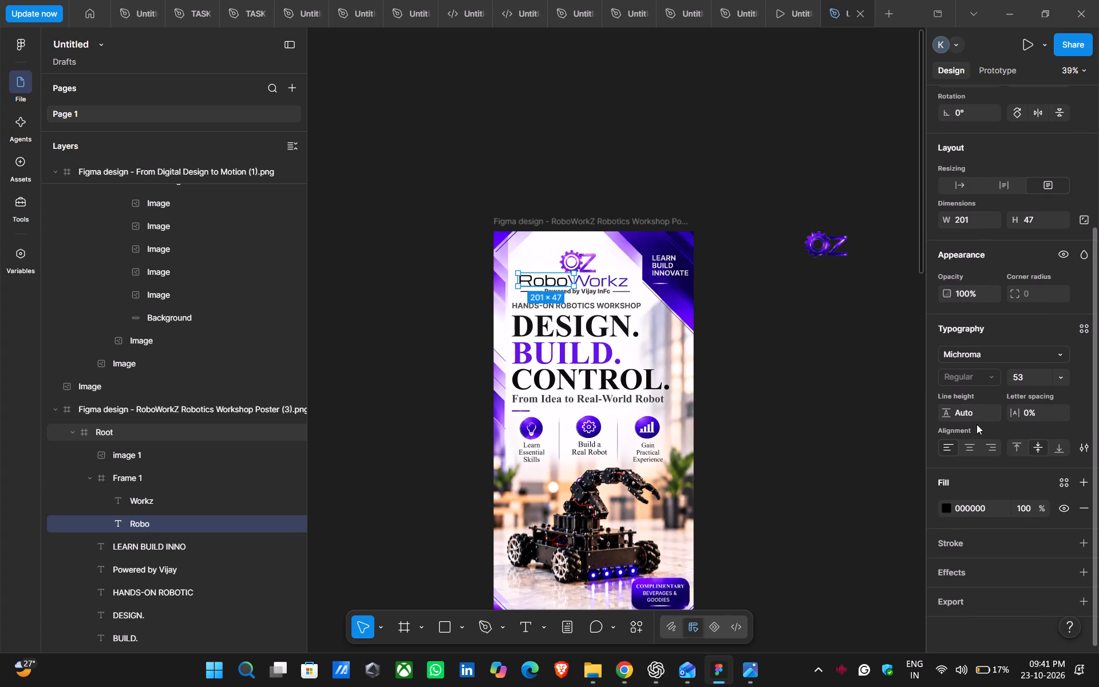
left_click(1066, 567)
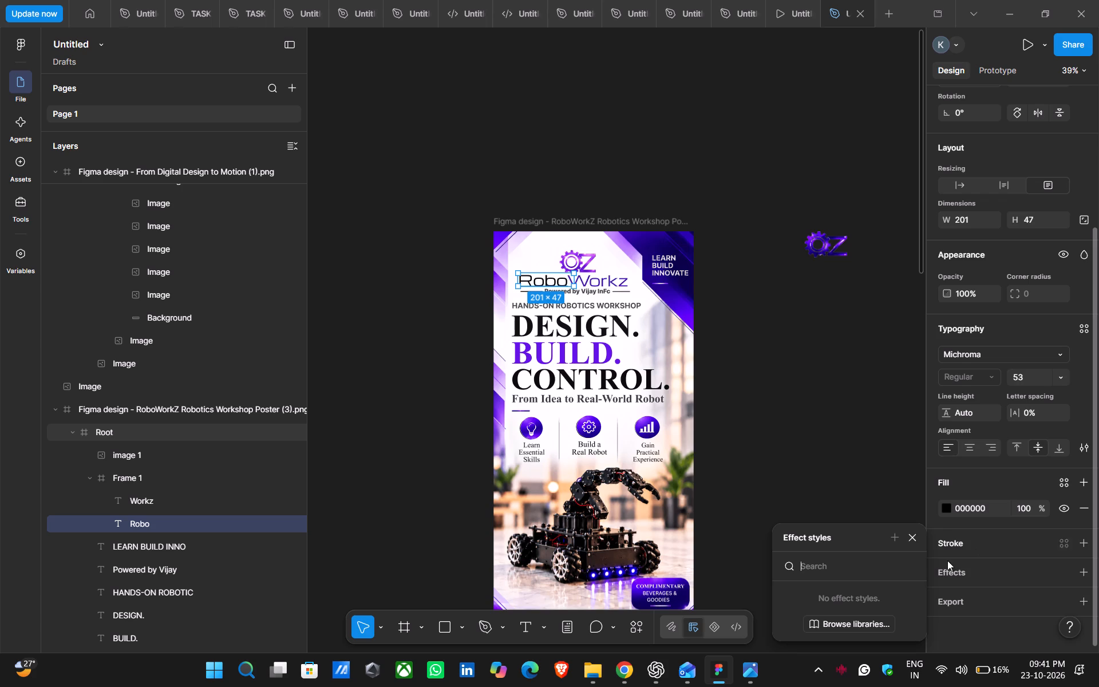
type("bold")
key("Return")
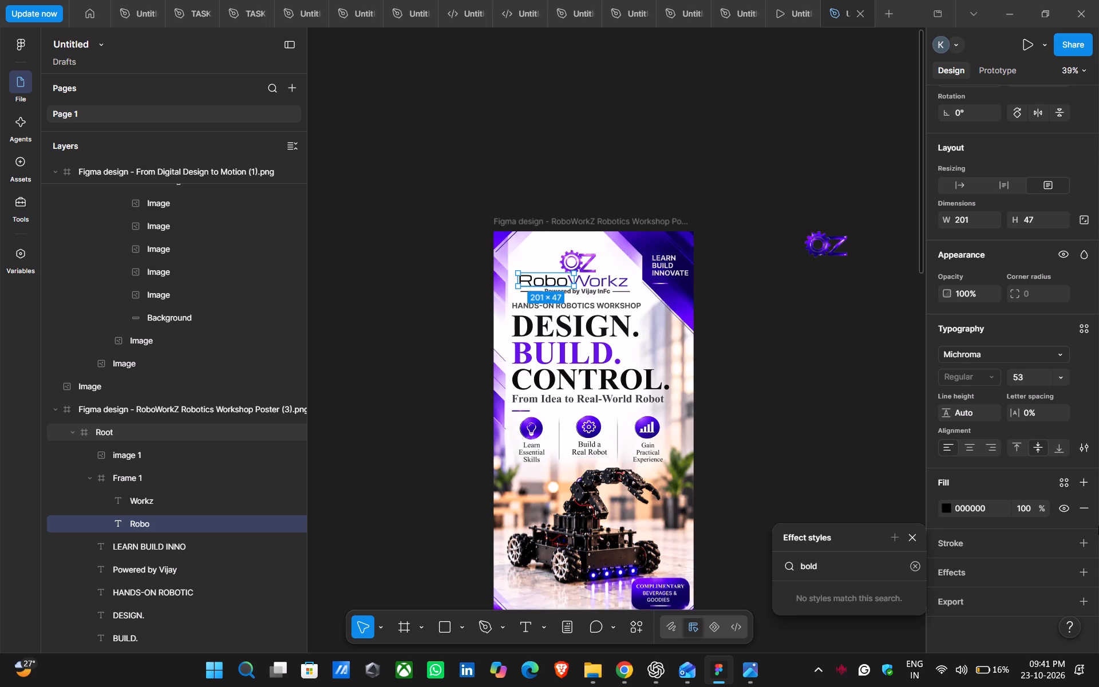
left_click(794, 308)
Shift the poster's RoboWorkz wordmark frame slightly under the gear logo to X 106, Y 153.
scroll(794, 308, "right", 2)
scroll(794, 308, "left", 1)
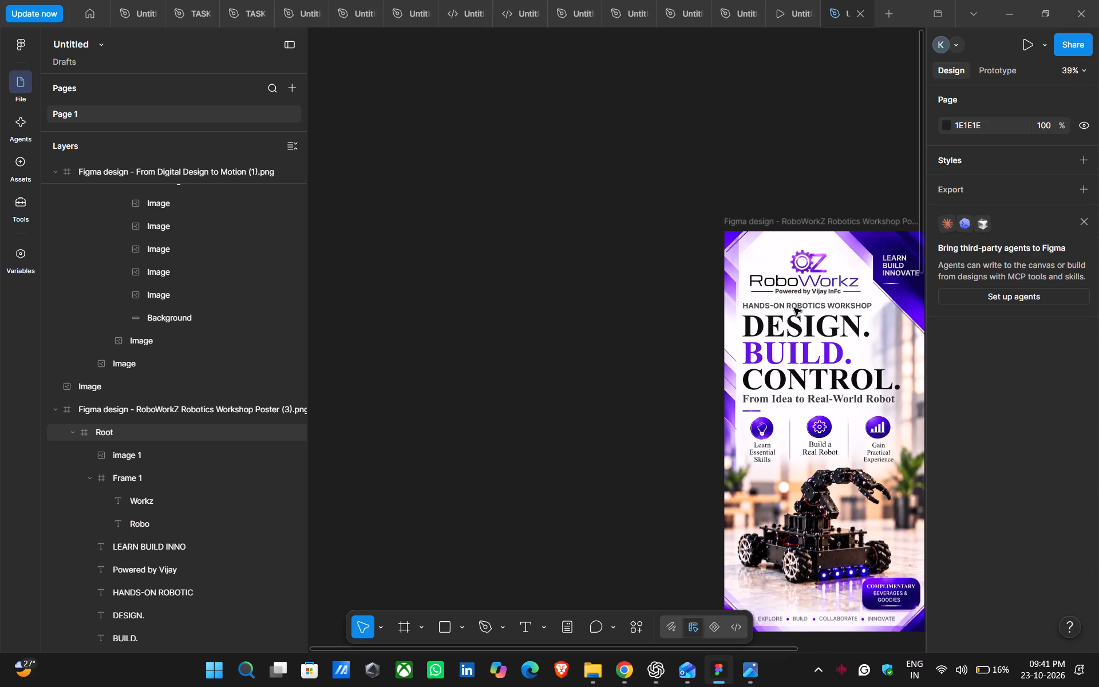
scroll(794, 308, "left", 1)
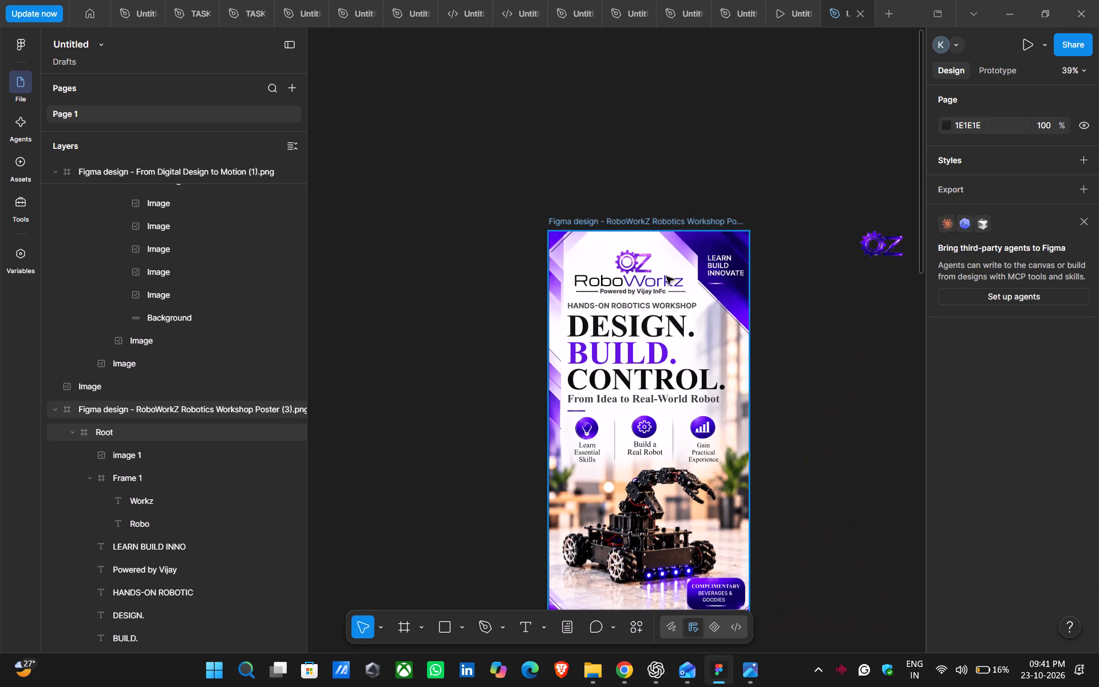
left_click(658, 283)
double_click(659, 283)
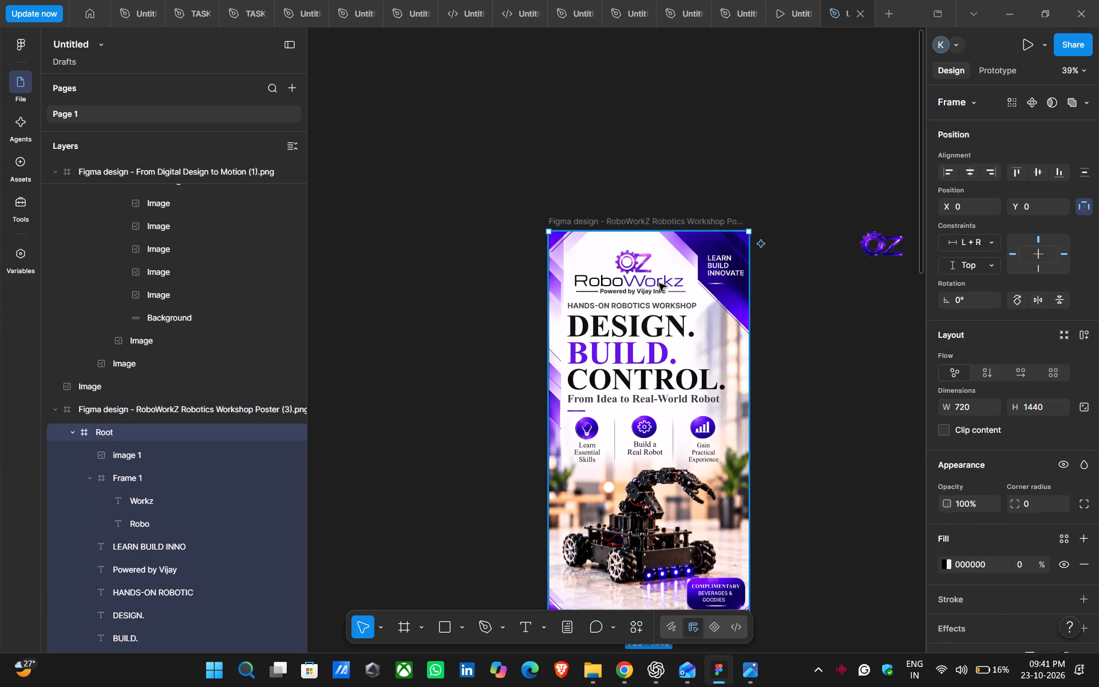
left_click(653, 281)
left_click_drag(653, 281, 659, 281)
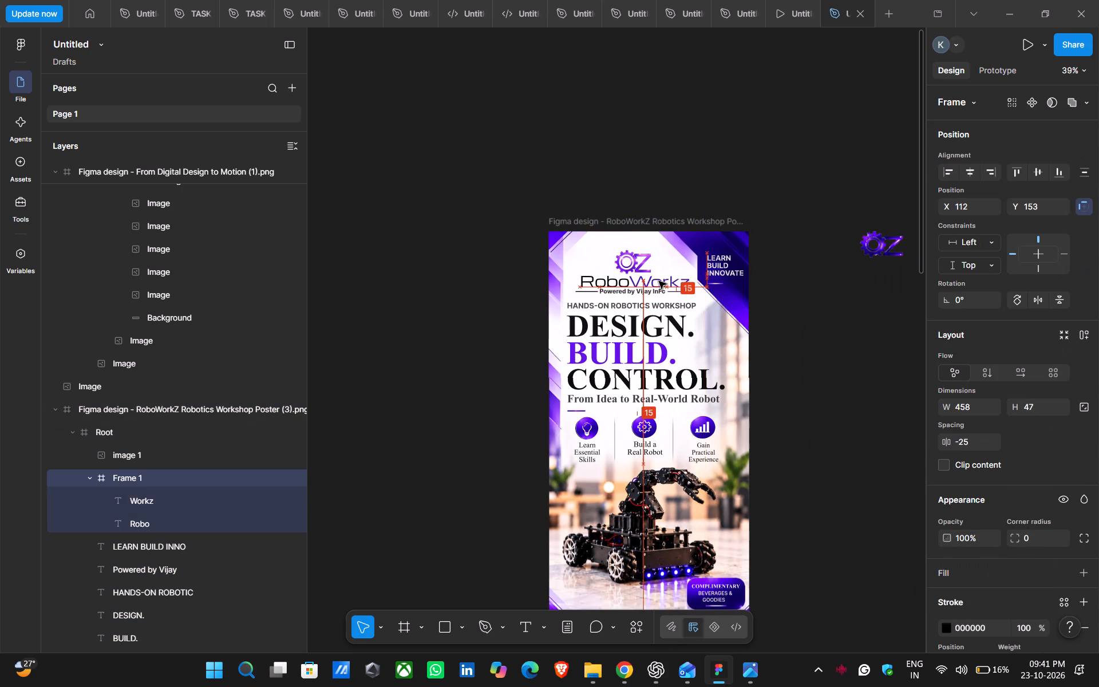
left_click_drag(659, 281, 660, 282)
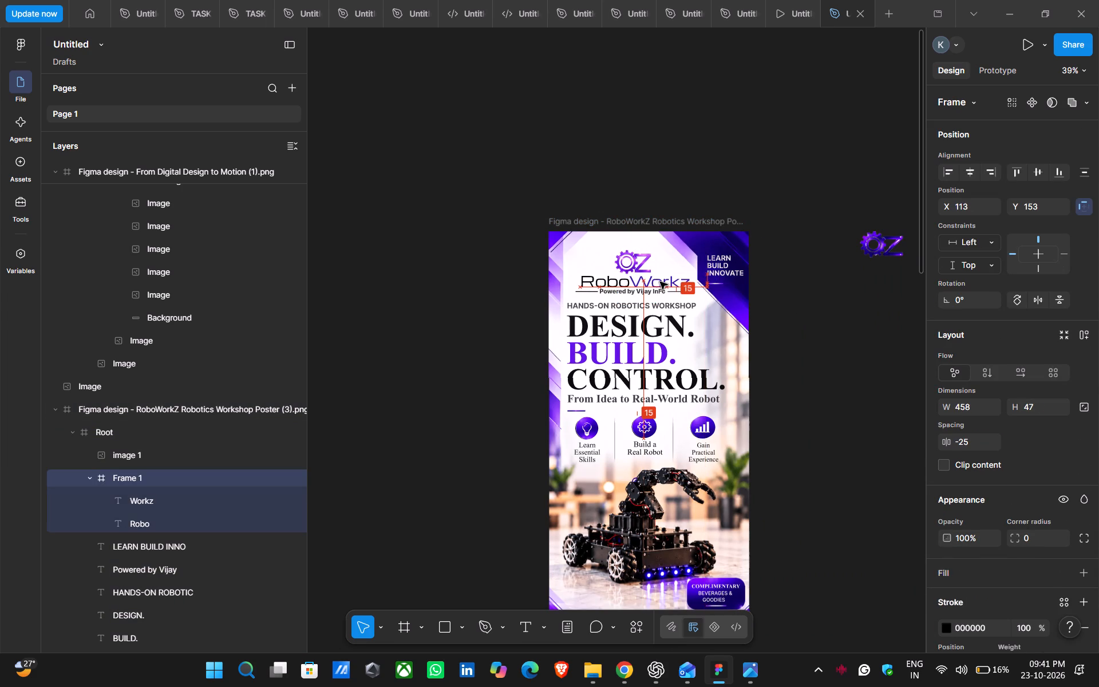
left_click_drag(660, 282, 658, 281)
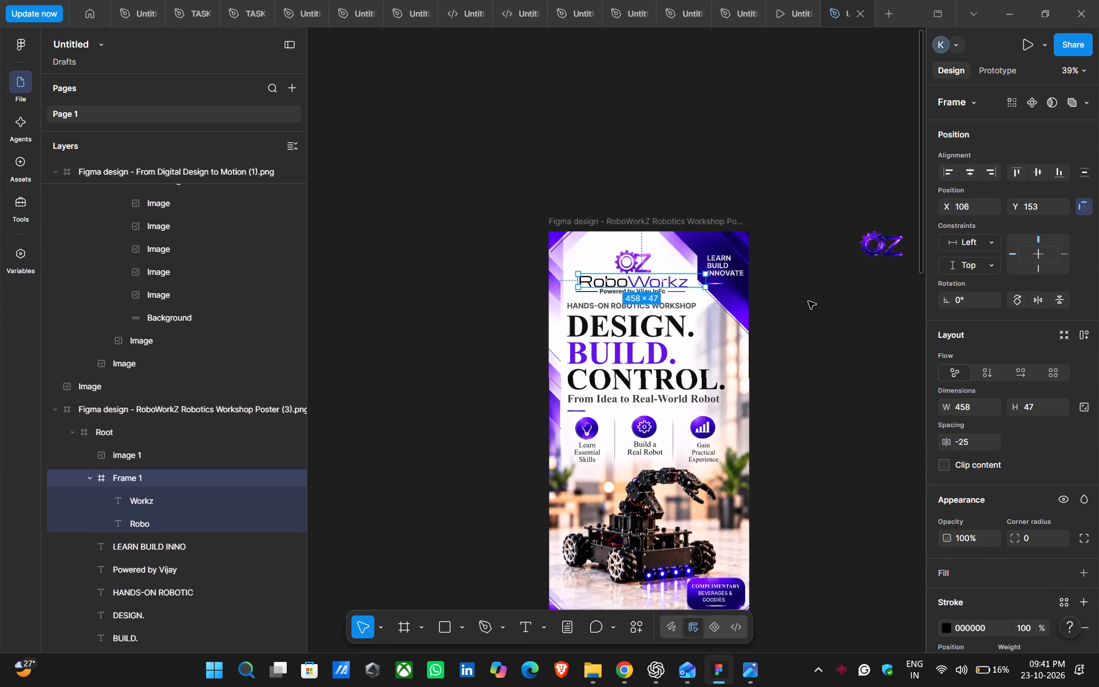
left_click(808, 301)
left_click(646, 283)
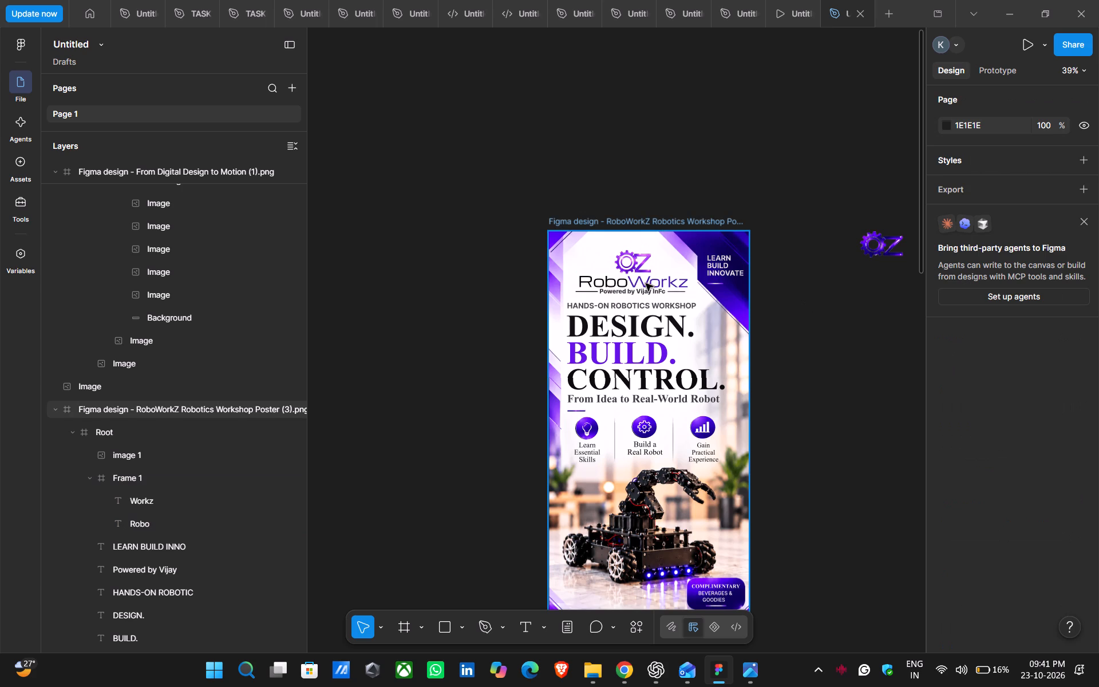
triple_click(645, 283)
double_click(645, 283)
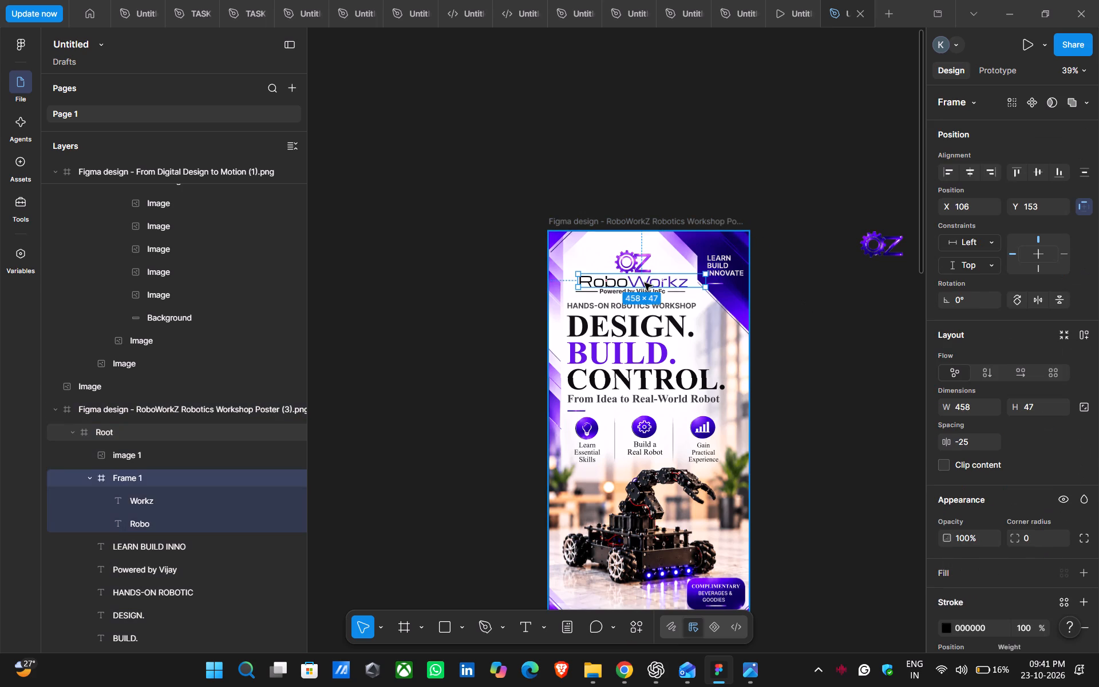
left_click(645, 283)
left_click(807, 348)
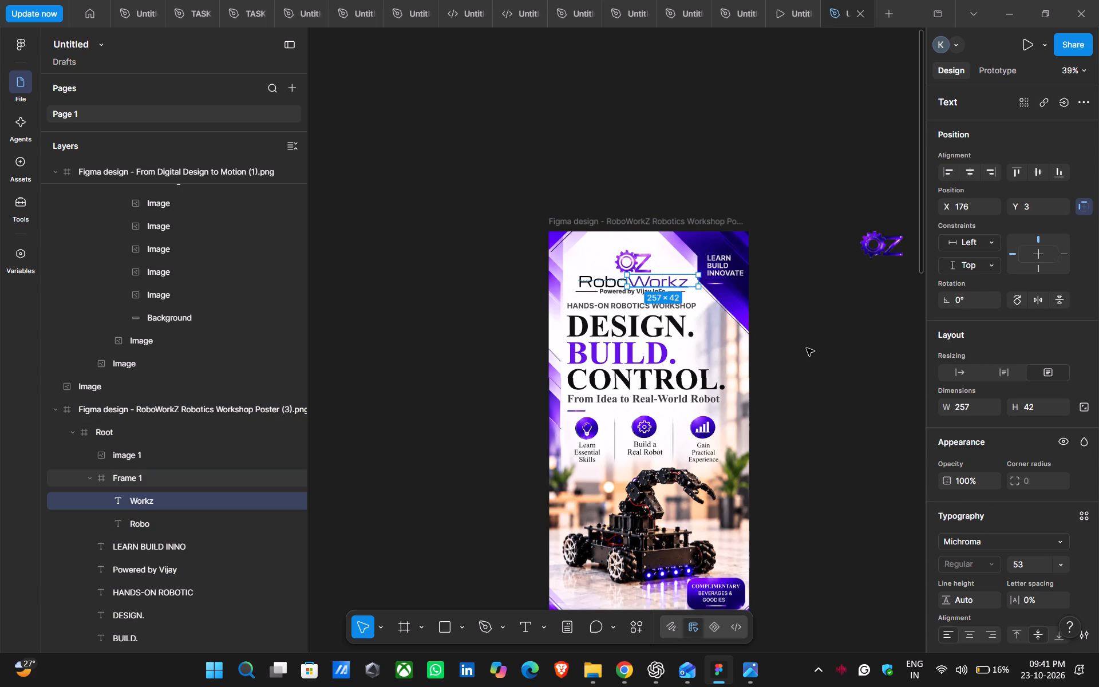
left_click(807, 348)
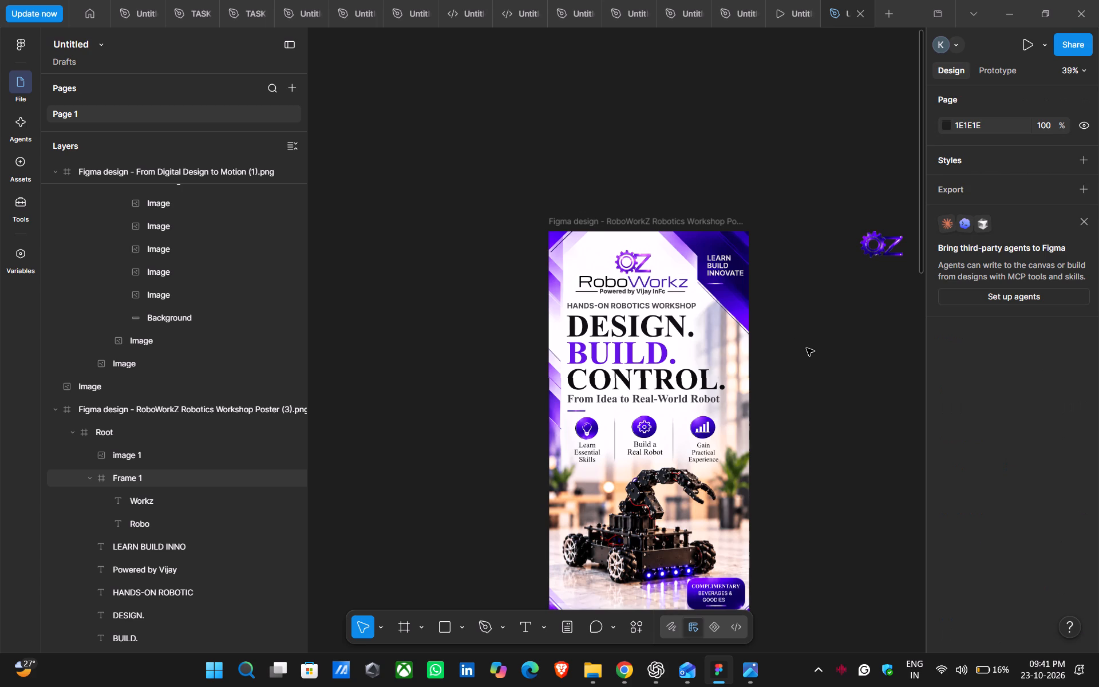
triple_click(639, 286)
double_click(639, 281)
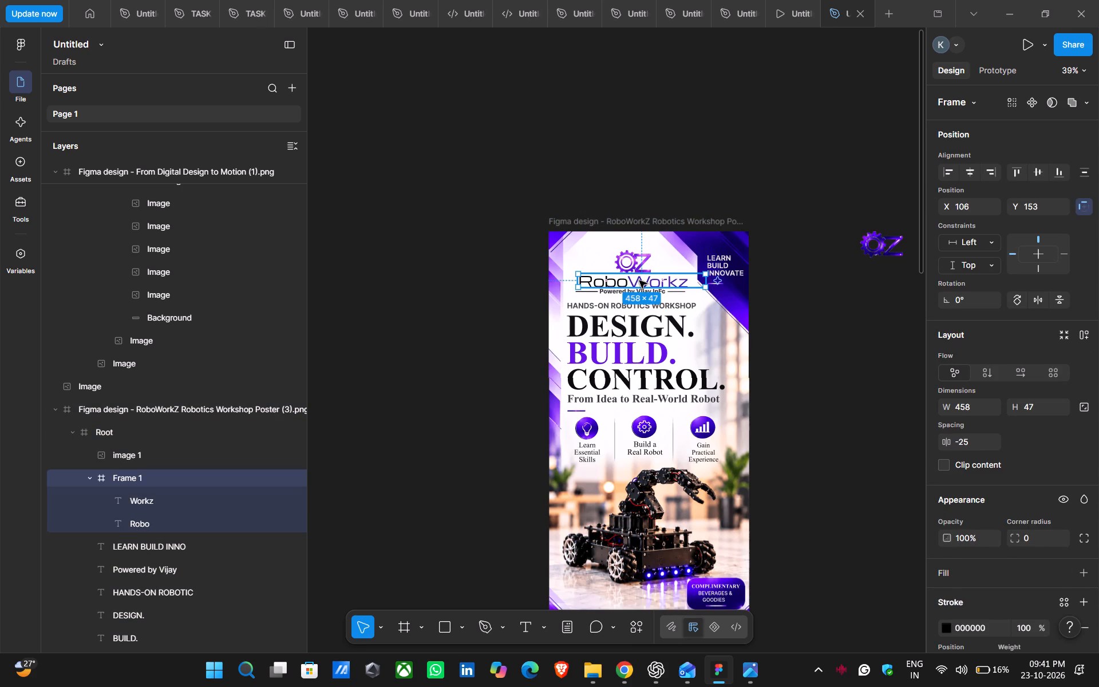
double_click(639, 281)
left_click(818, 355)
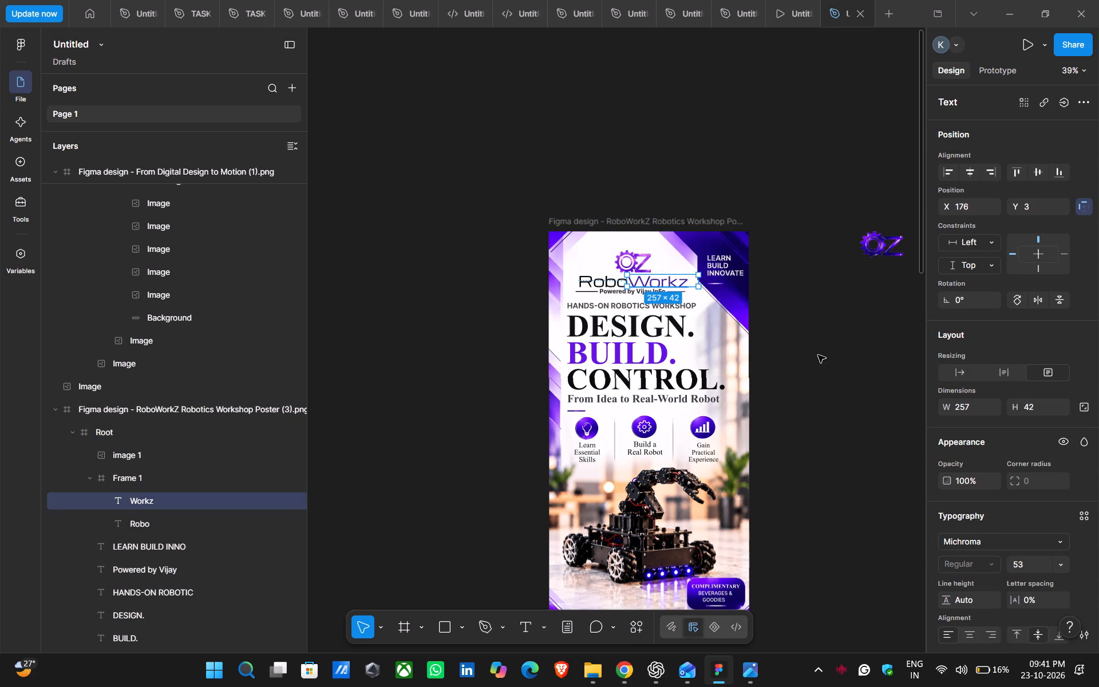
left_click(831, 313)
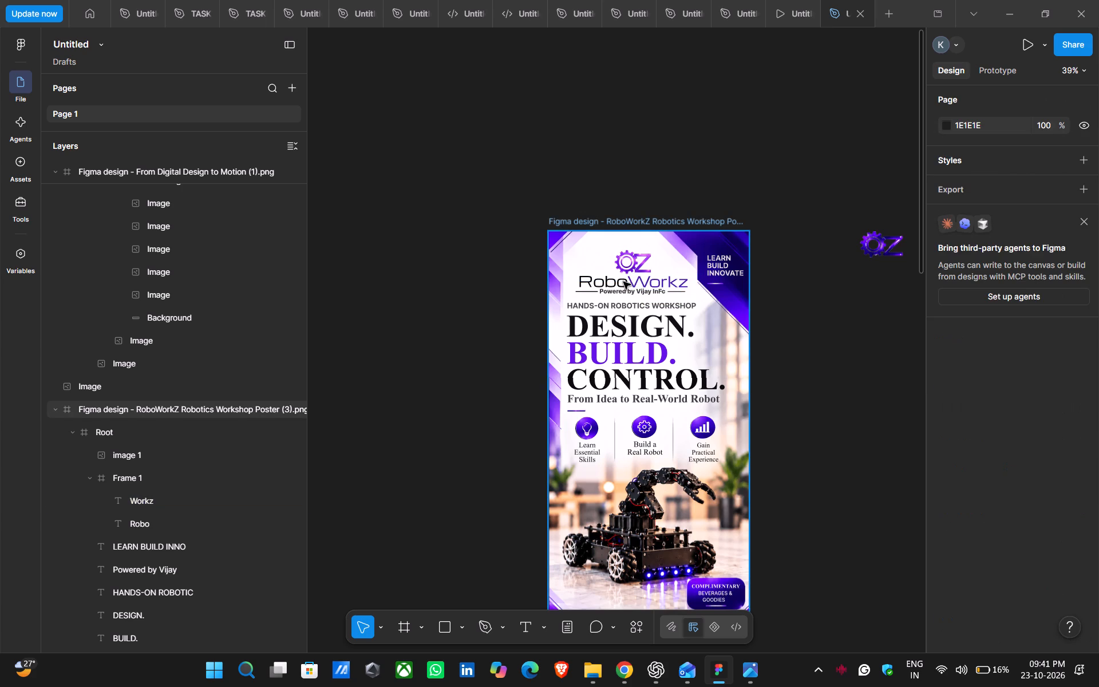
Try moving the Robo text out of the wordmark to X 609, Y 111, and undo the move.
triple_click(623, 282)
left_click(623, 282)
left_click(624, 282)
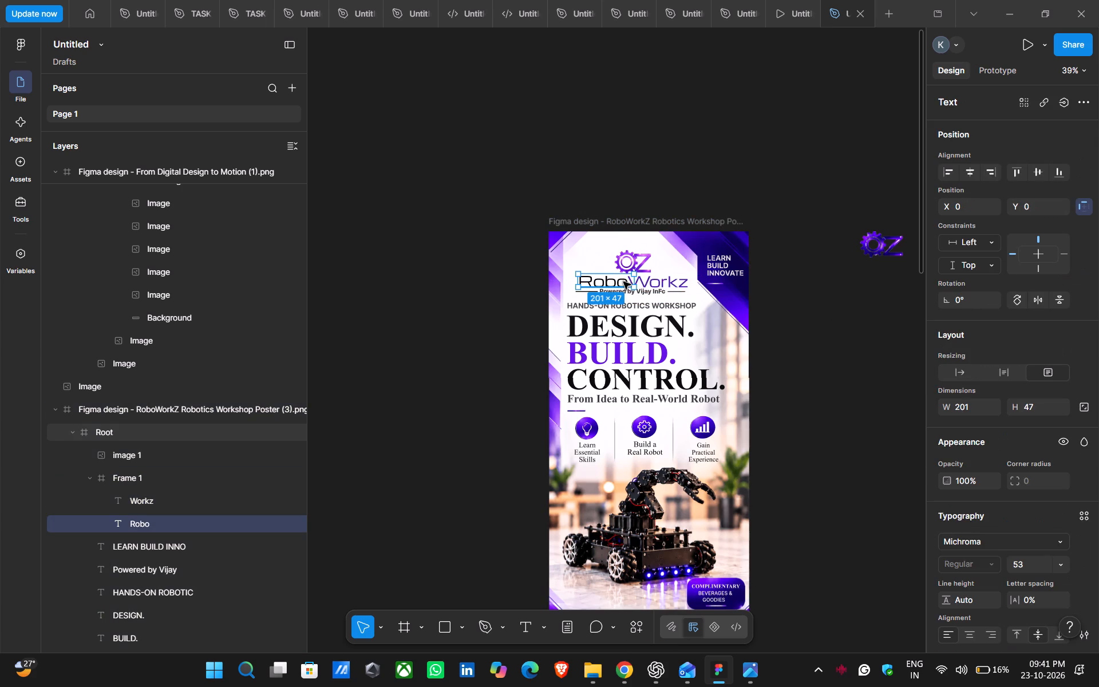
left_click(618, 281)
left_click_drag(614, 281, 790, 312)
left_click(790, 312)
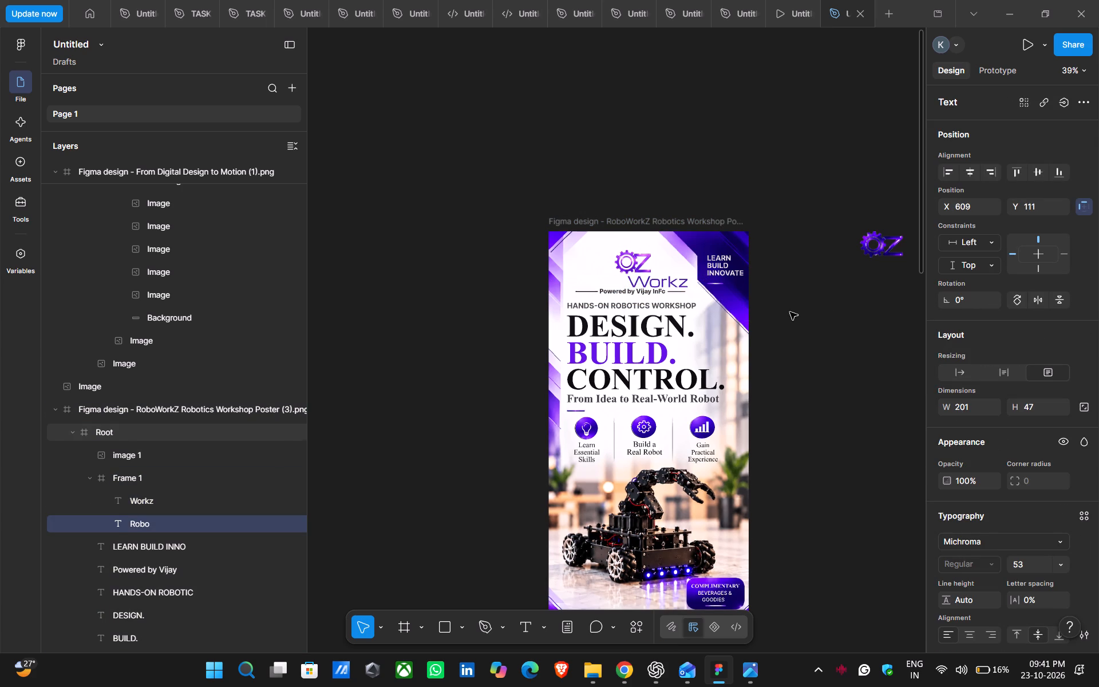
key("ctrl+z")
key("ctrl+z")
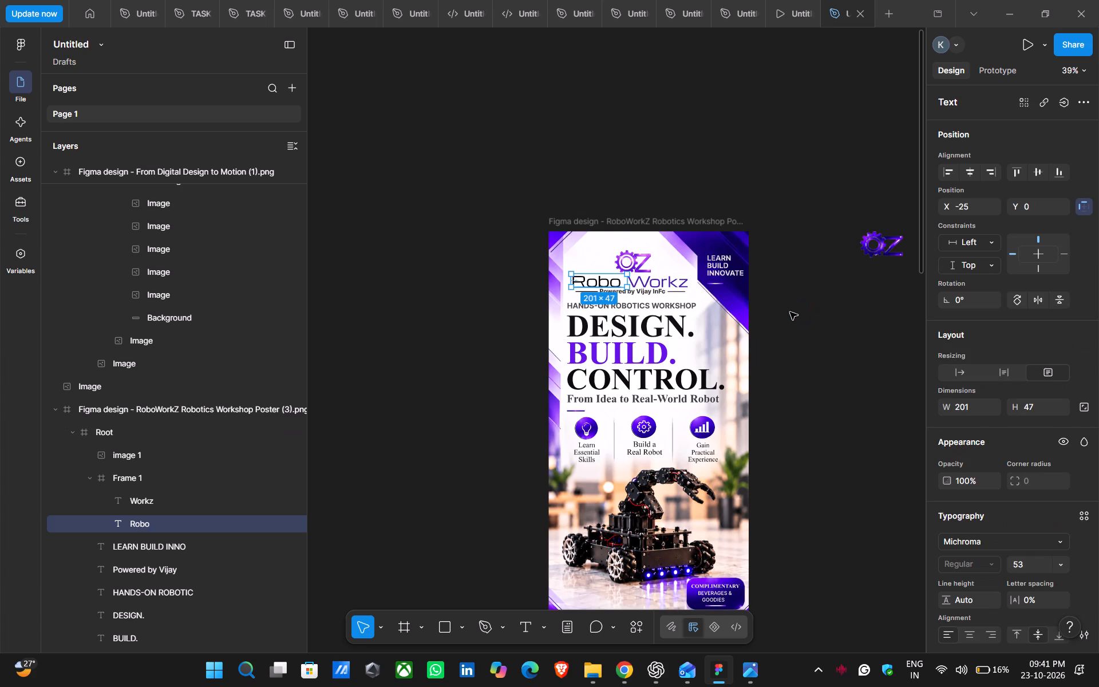
Undo the recent series of edits to the poster's RoboWorkz wordmark, including the shift of the Robo text.
key("ctrl+z")
key("ctrl+z")
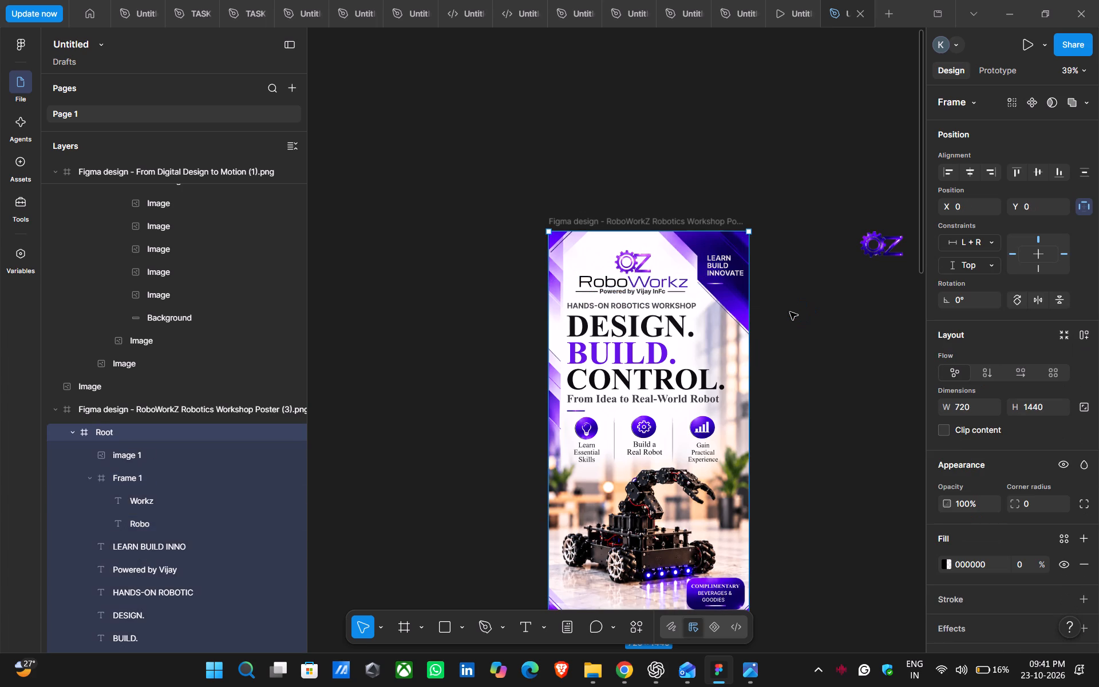
key("ctrl+z")
key("ctrl+z")
key("ctrl+z")
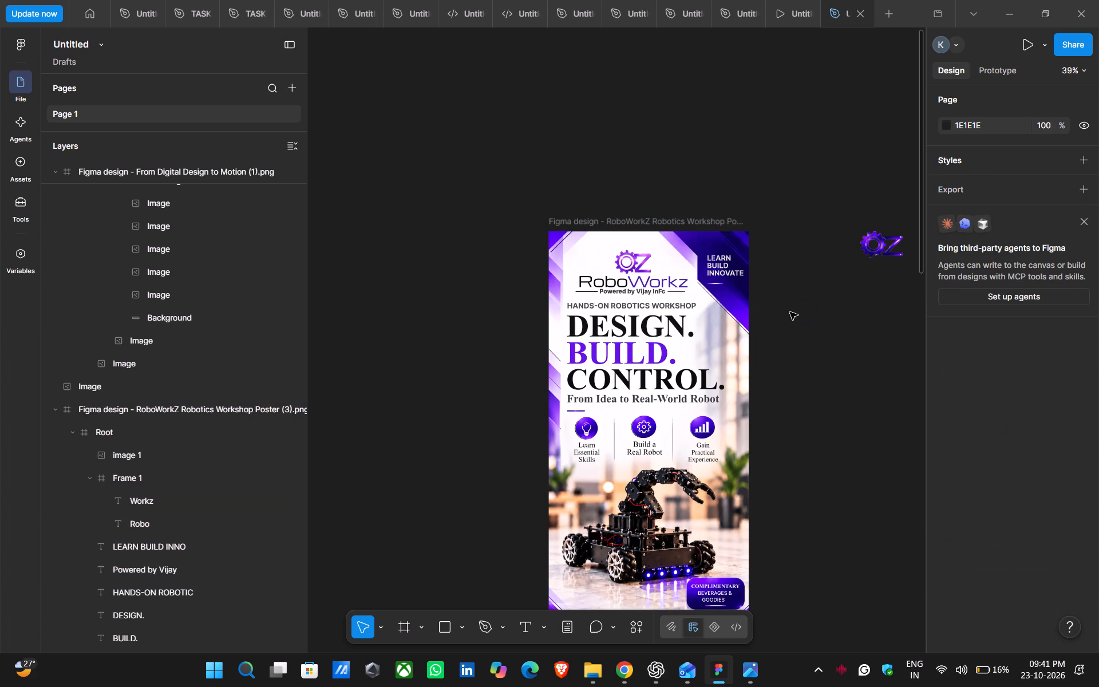
key("ctrl+z")
key("ctrl+z")
key("ctrl+z")
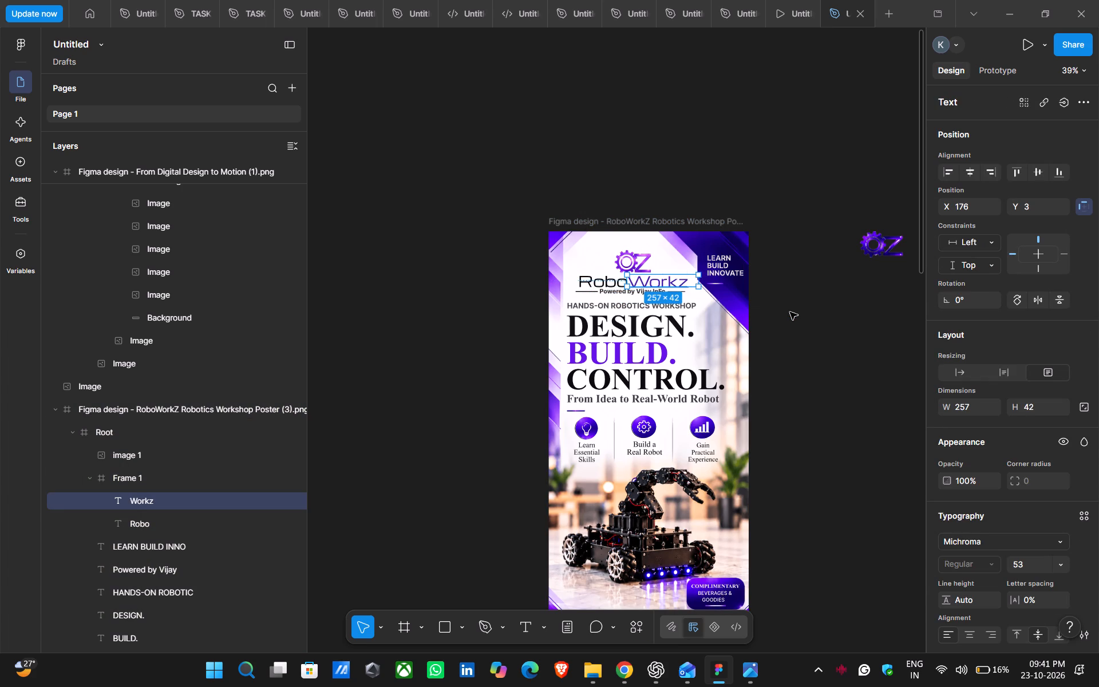
key("ctrl+z")
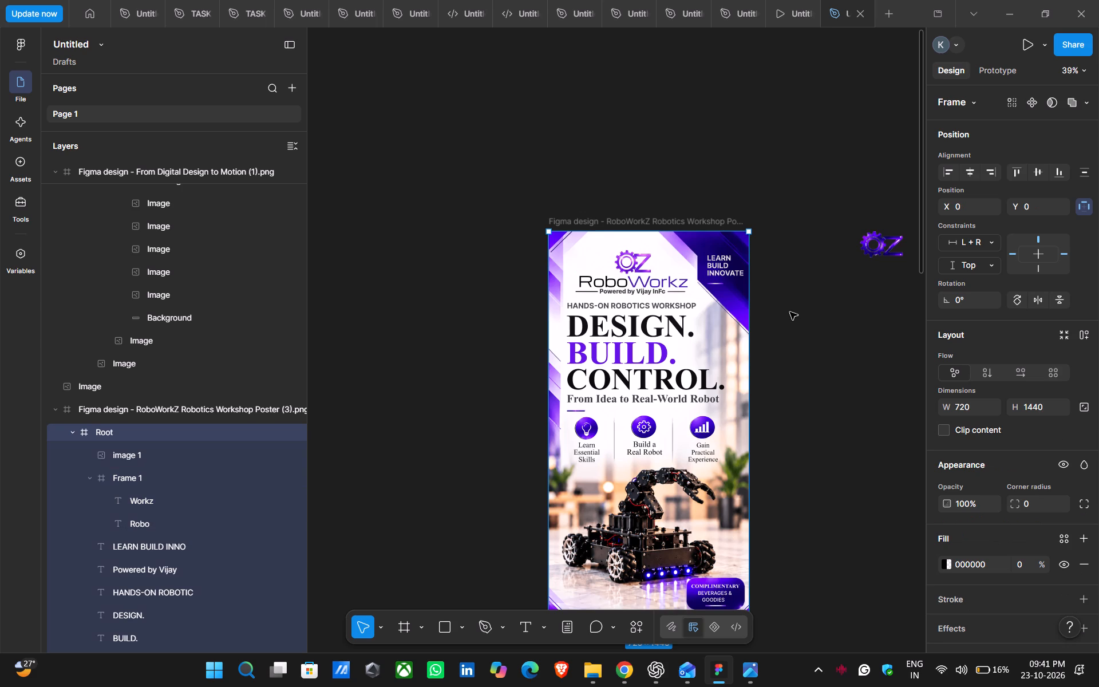
key("ctrl+z")
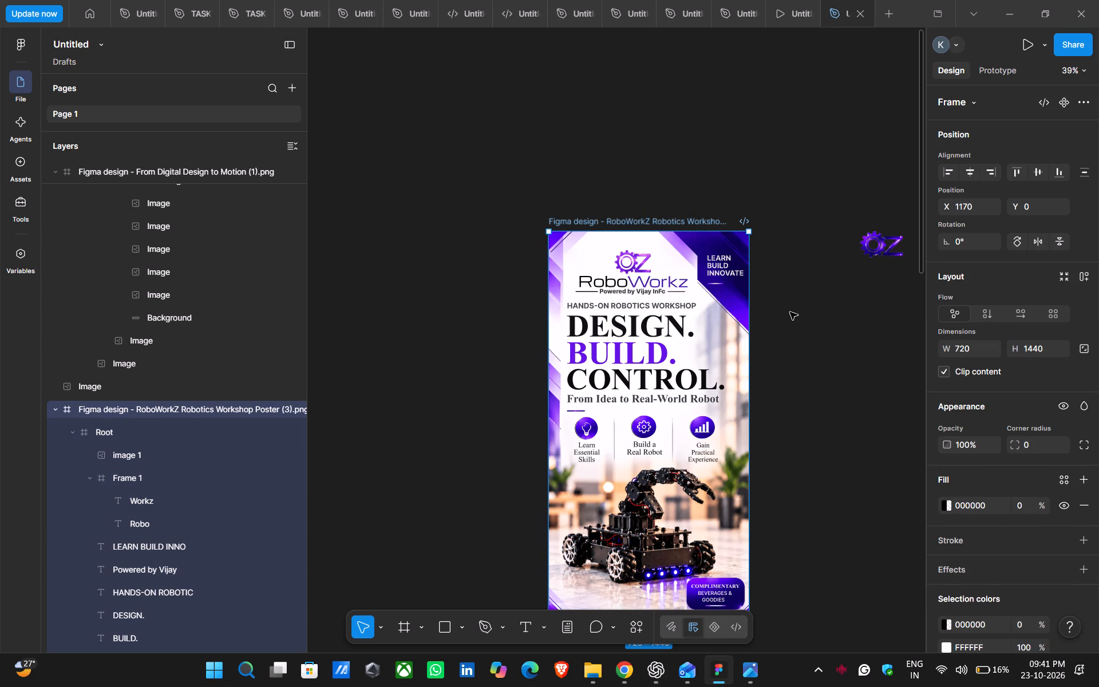
key("ctrl+z")
key("ctrl+z")
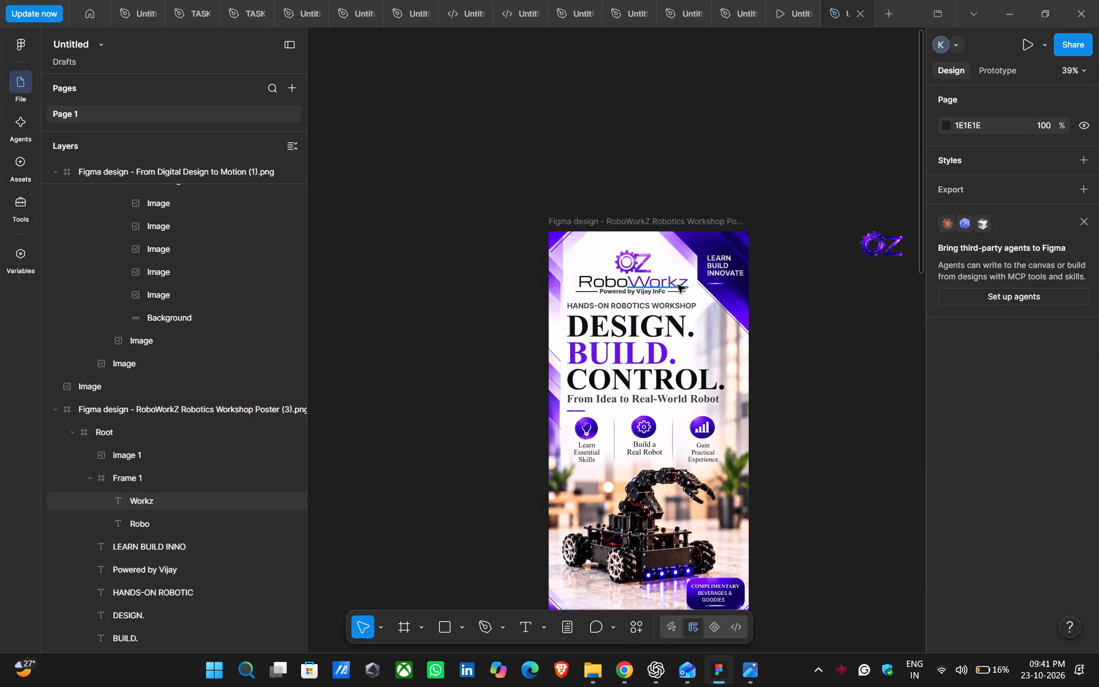
key("ctrl+z")
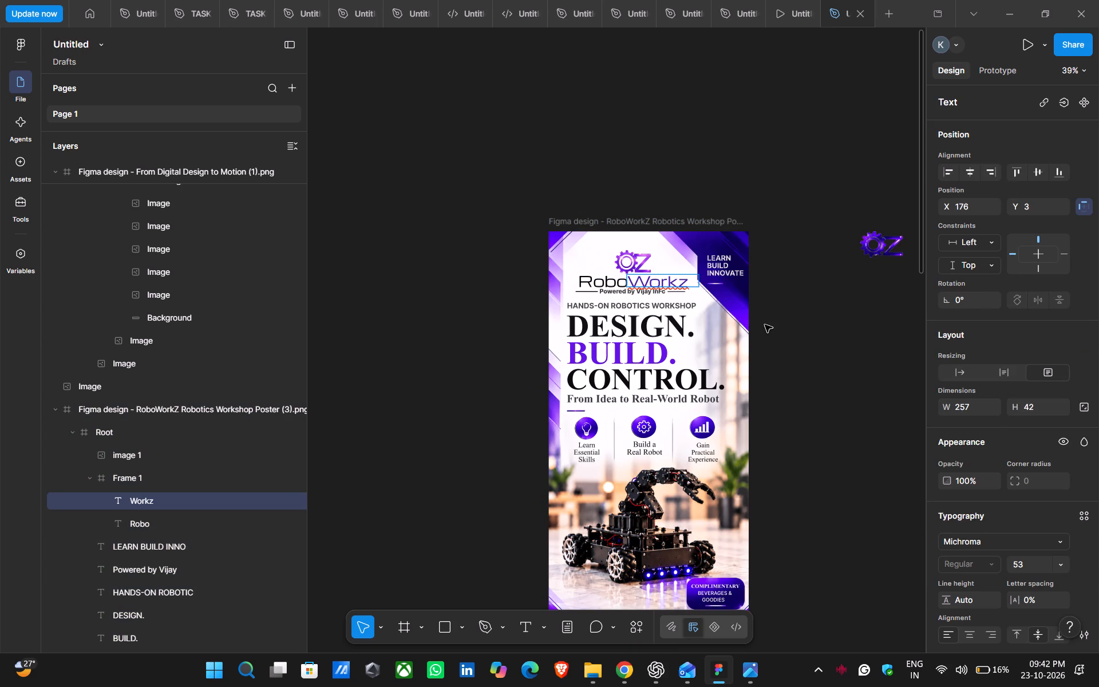
key("ctrl+z")
key("ctrl+z")
key("ctrl+z")
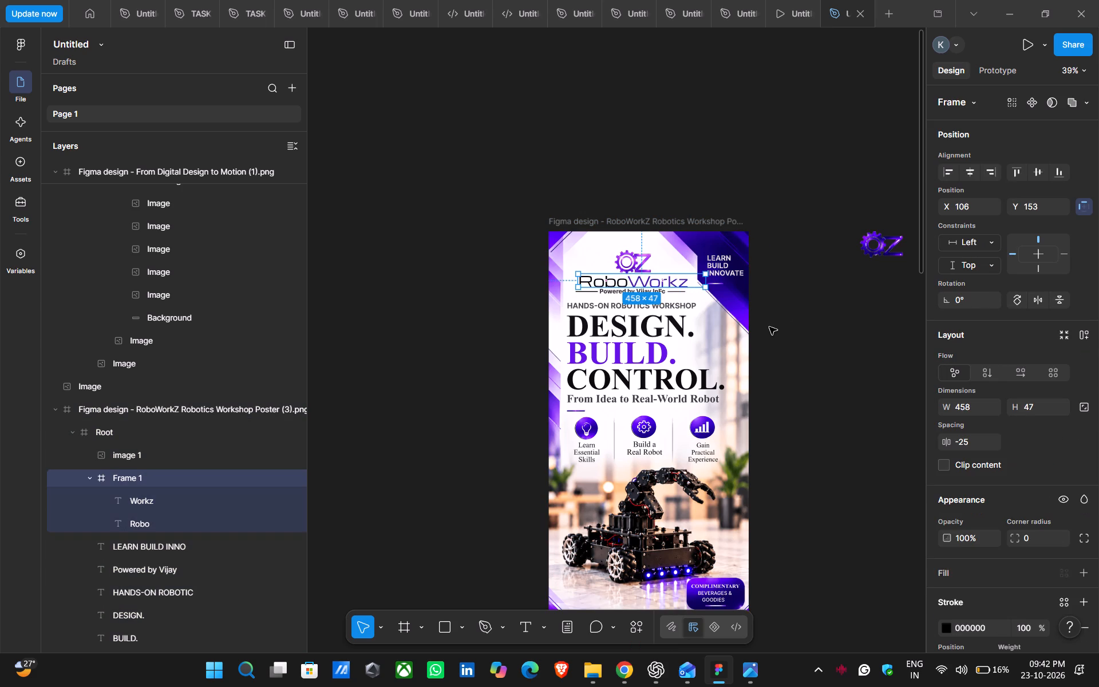
key("ctrl+z")
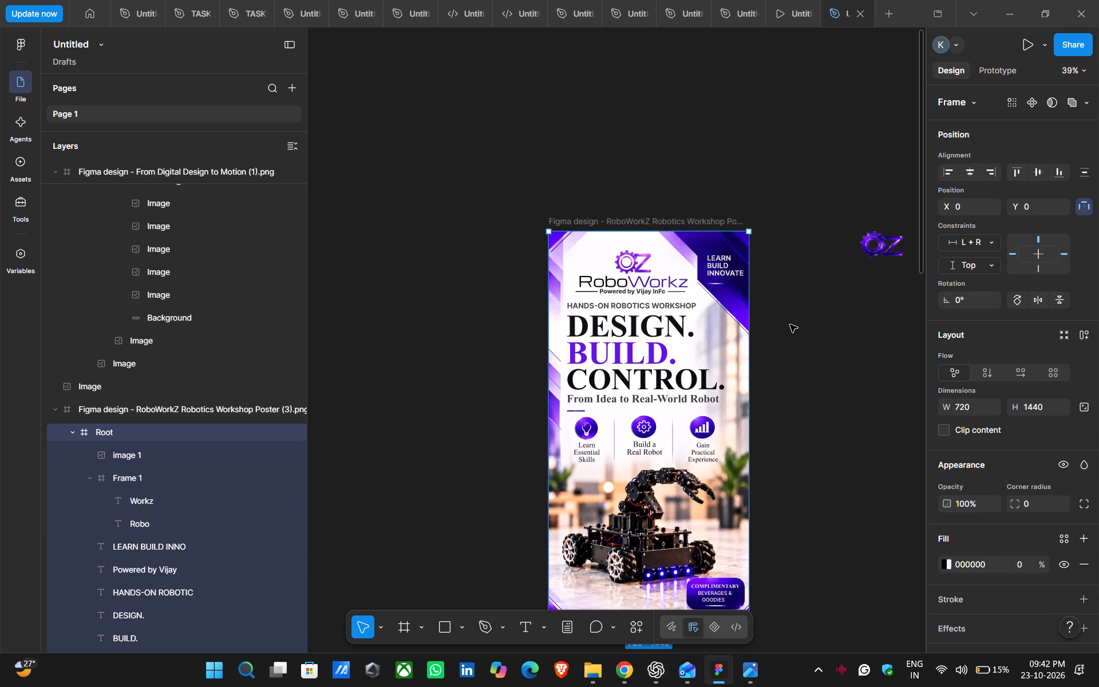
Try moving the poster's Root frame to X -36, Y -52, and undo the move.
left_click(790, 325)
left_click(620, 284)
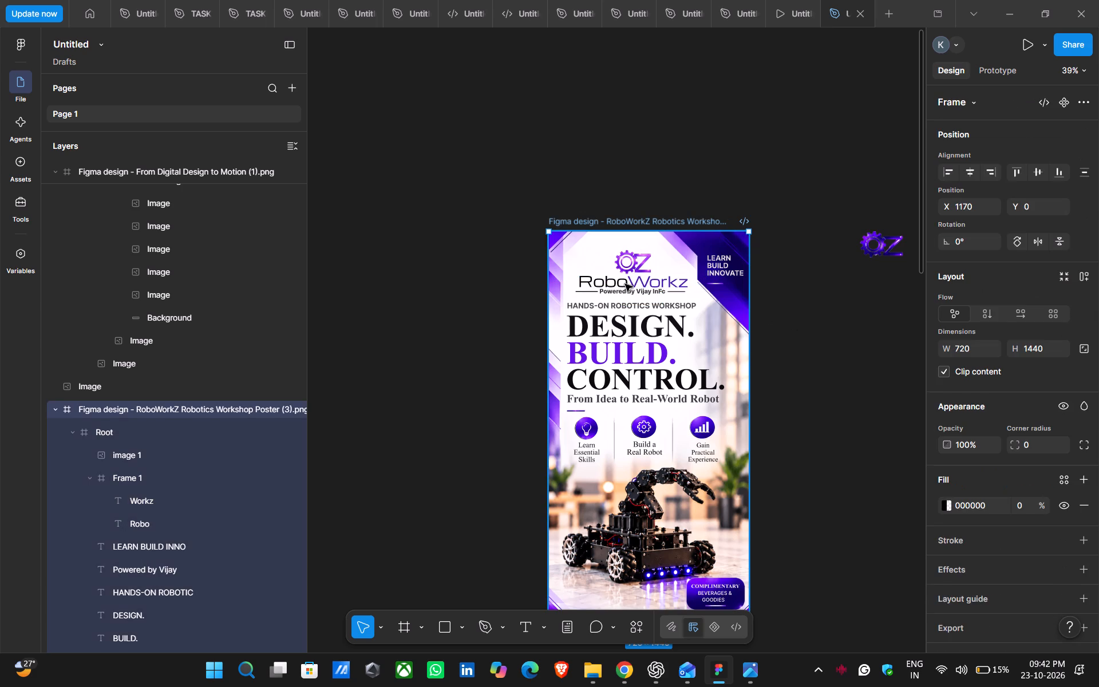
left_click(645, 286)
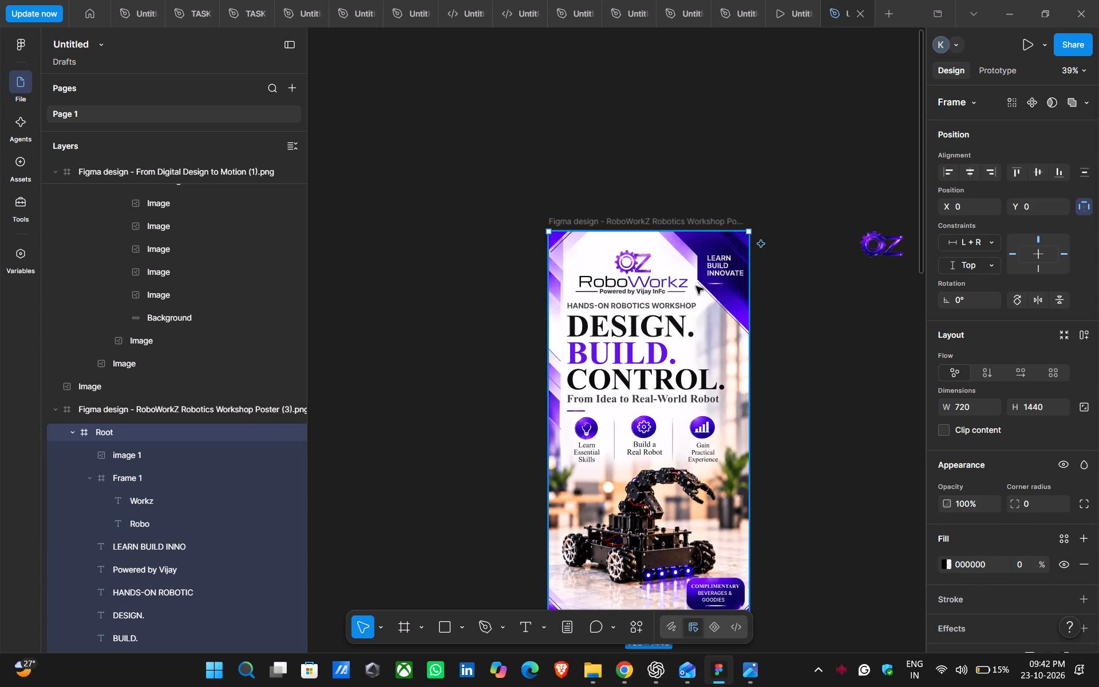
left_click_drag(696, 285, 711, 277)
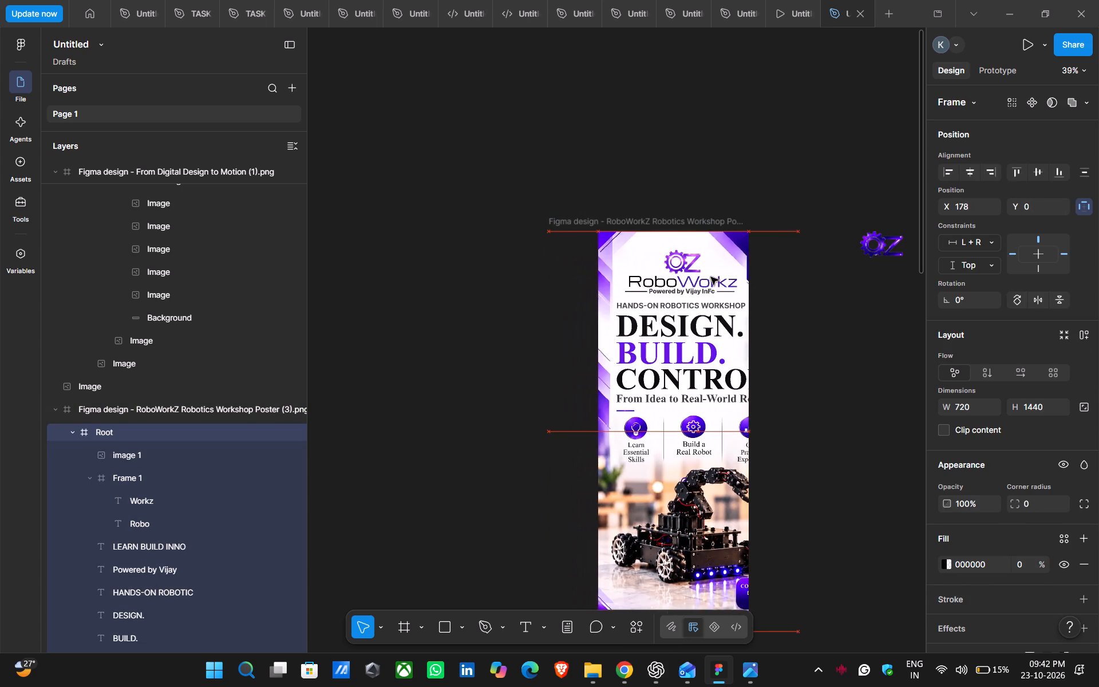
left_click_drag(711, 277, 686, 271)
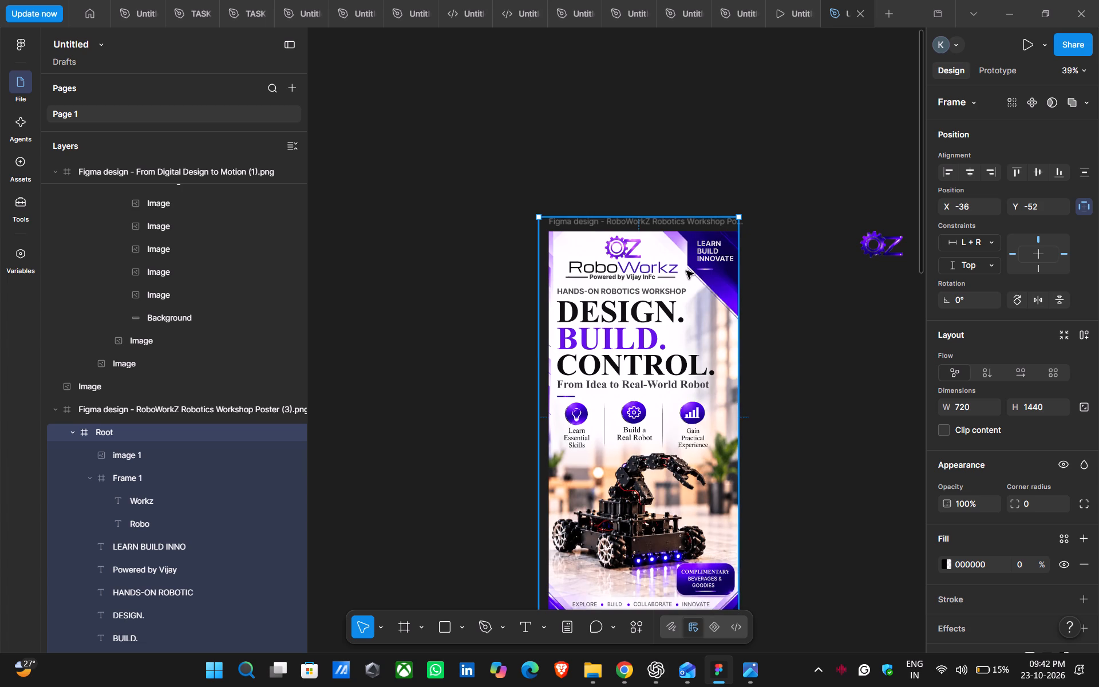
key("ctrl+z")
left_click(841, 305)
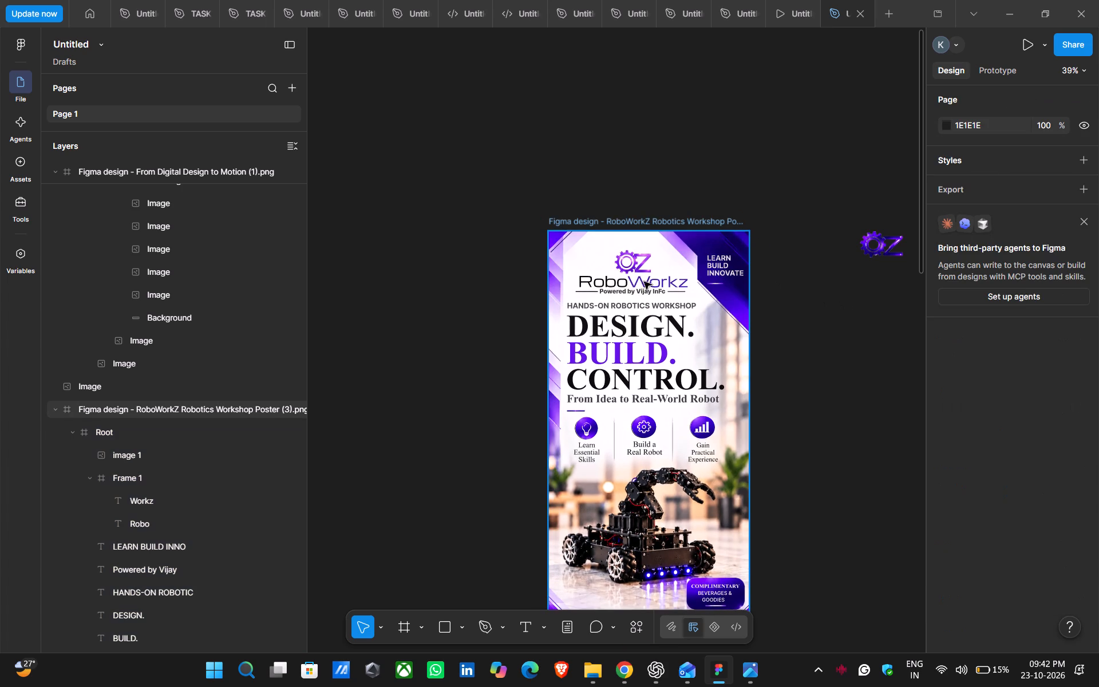
Shift the wordmark's Workz text to X 163, Y 5 and its Robo text to X -16, Y 0.
triple_click(642, 283)
double_click(642, 283)
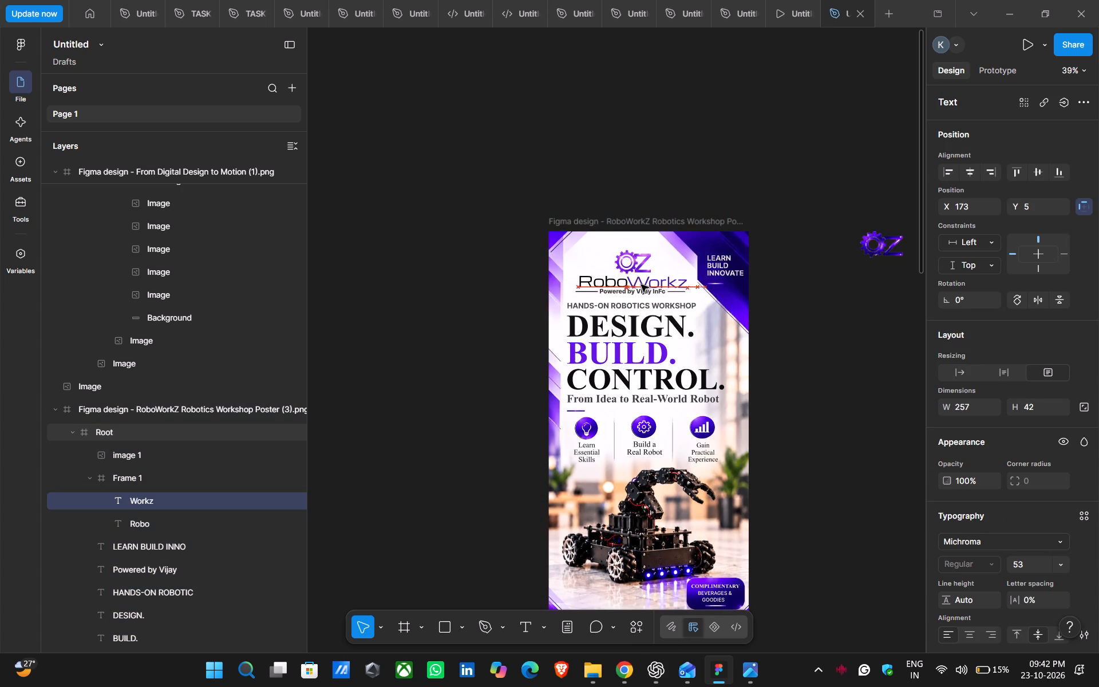
left_click(592, 282)
left_click_drag(591, 282, 585, 282)
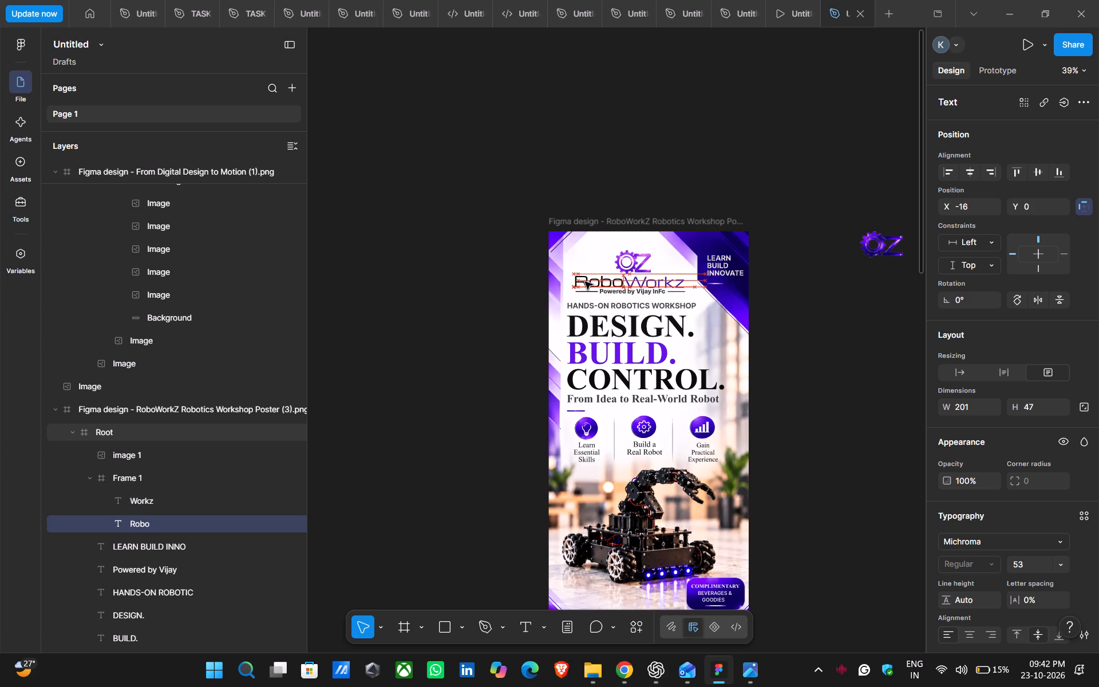
left_click_drag(585, 282, 584, 282)
left_click(782, 338)
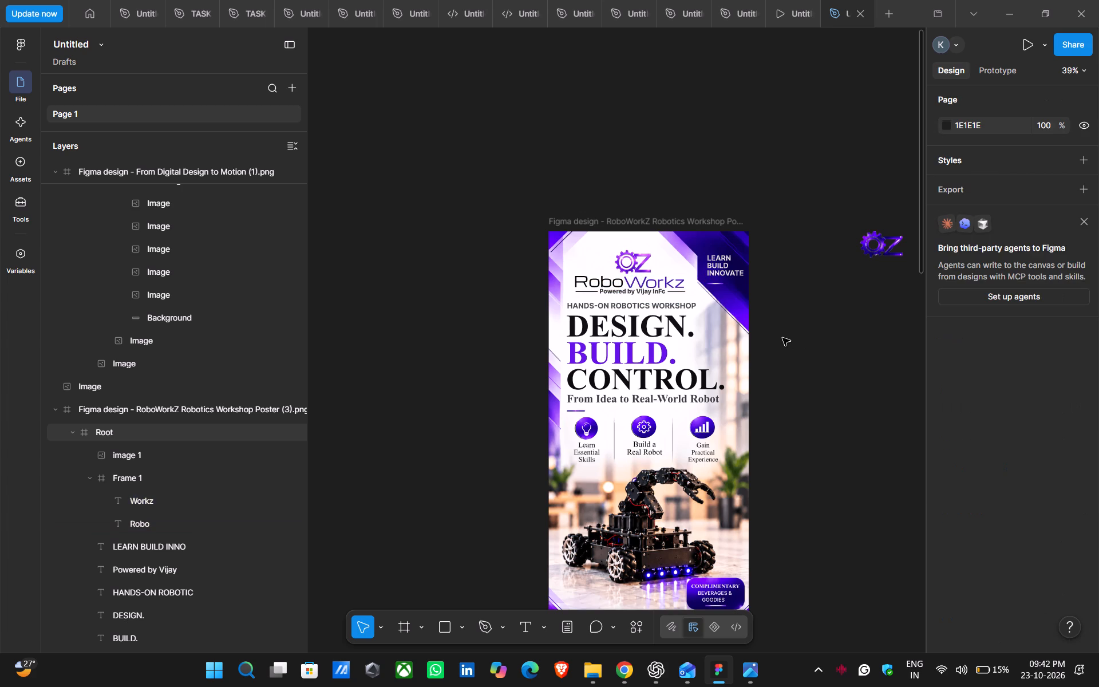
Set the font weight of the "Powered by Vijay InFc" tagline under the poster's wordmark to Bold.
scroll(782, 338, "up", 1)
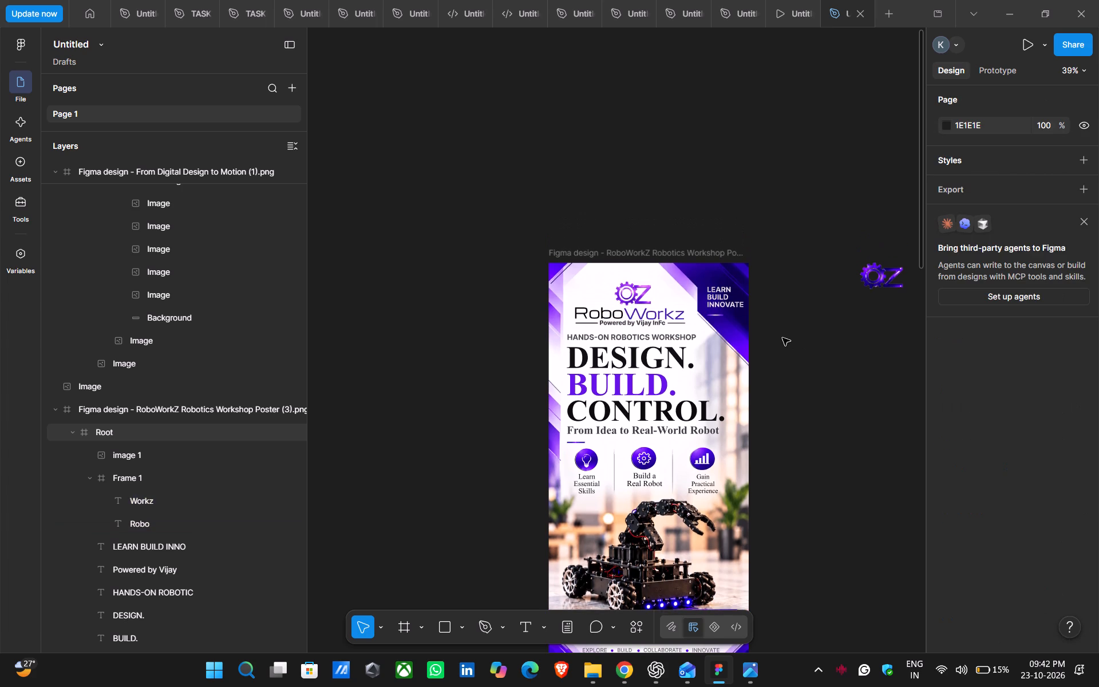
scroll(782, 338, "down", 1)
double_click(616, 278)
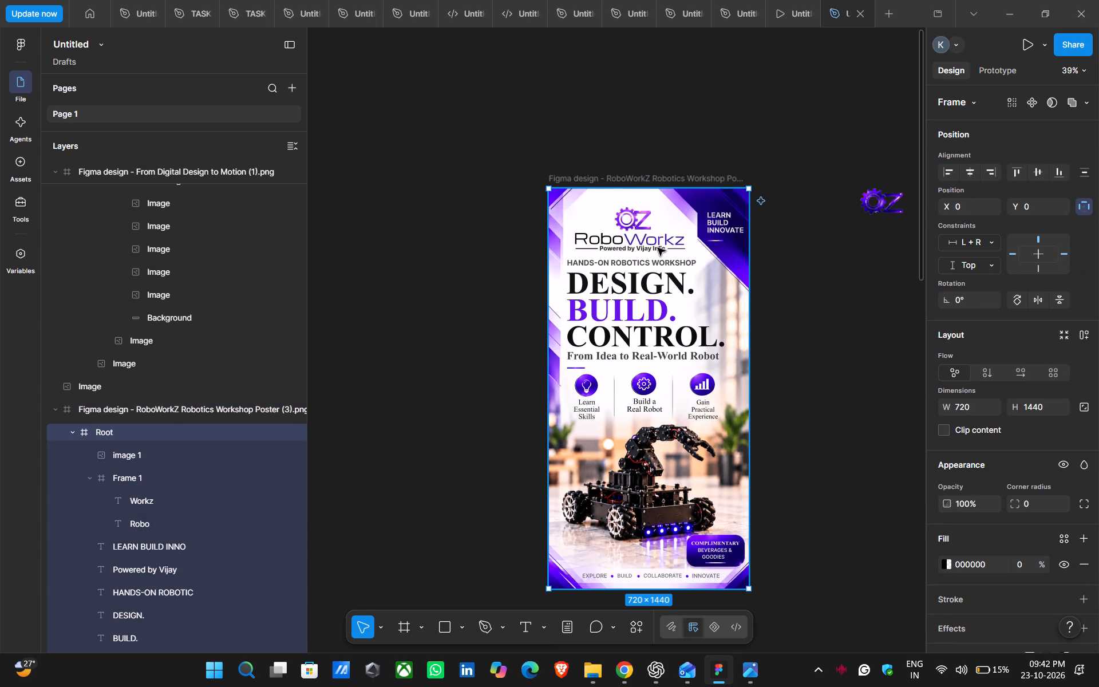
scroll(649, 427, "down", 1)
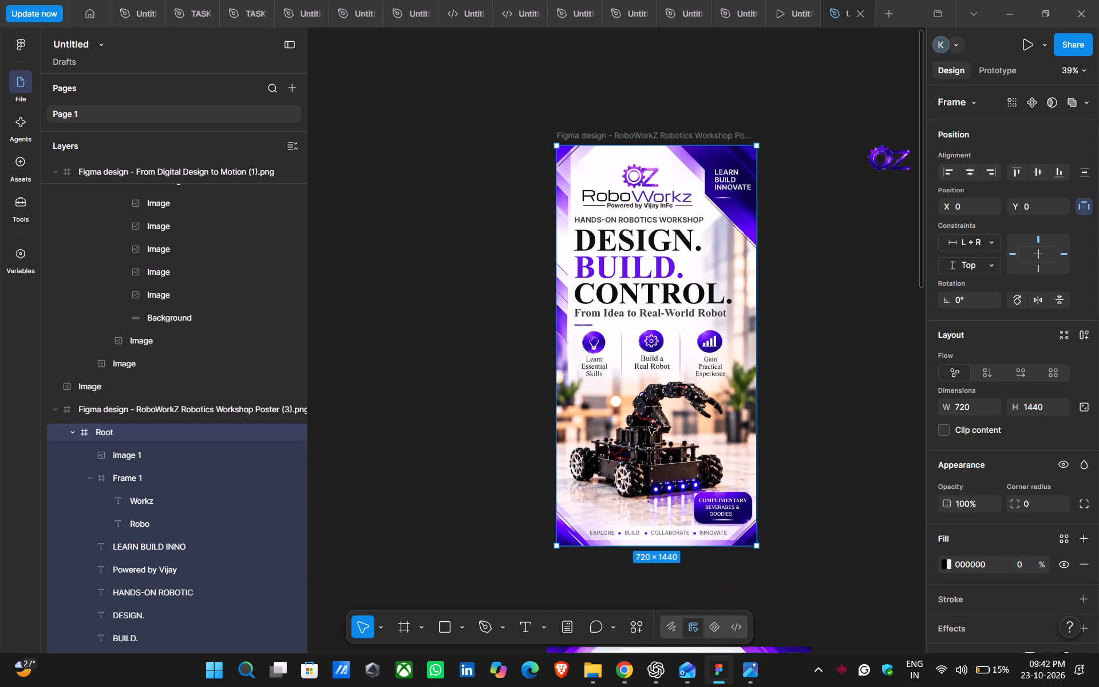
scroll(649, 427, "down", 1)
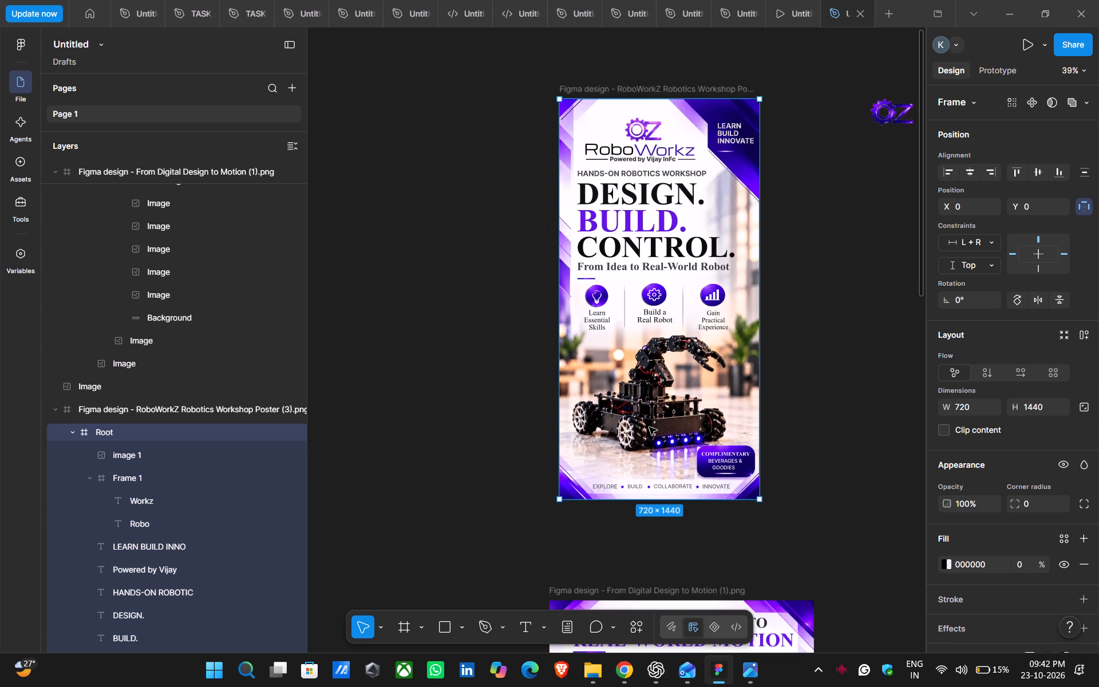
scroll(649, 427, "up", 1)
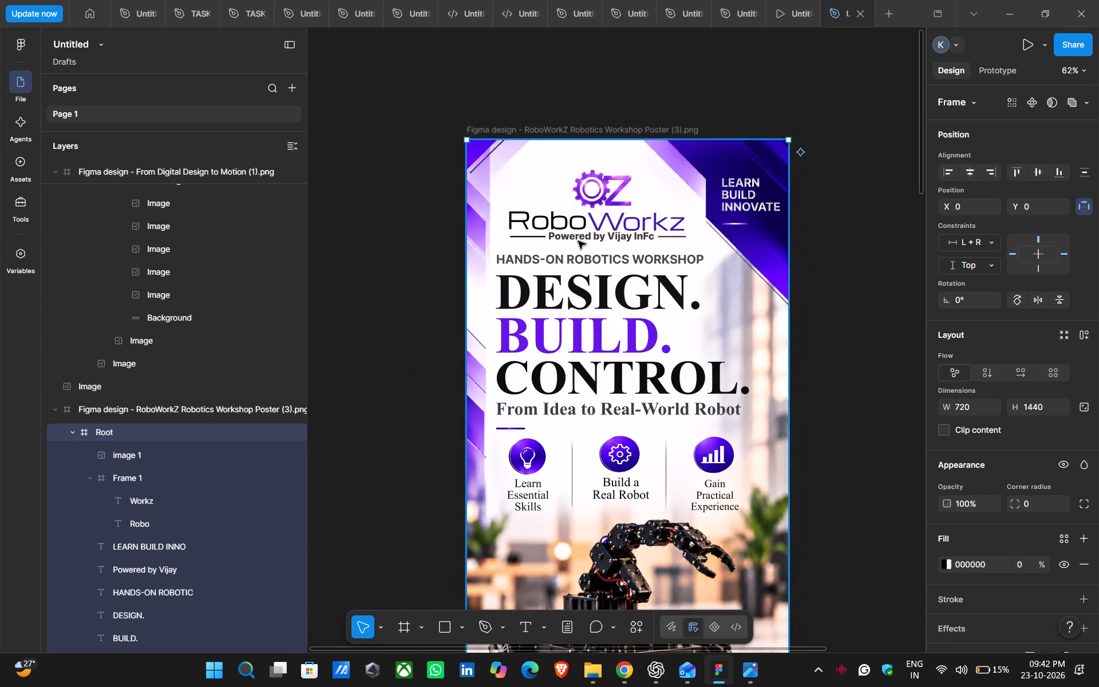
double_click(583, 236)
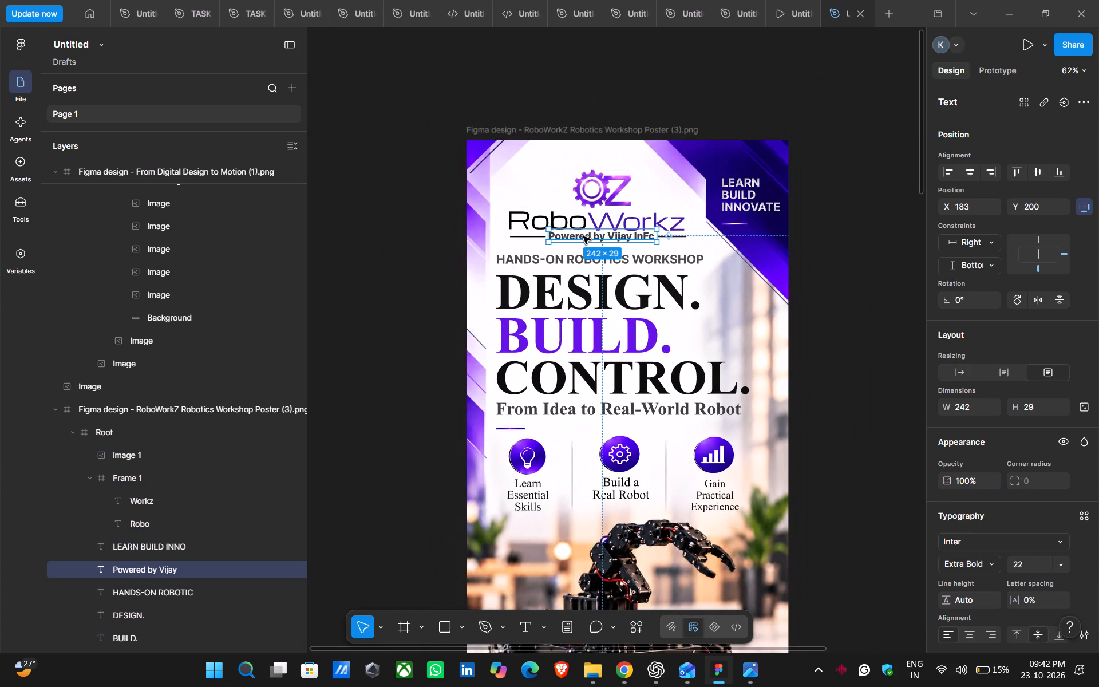
scroll(970, 560, "down", 1)
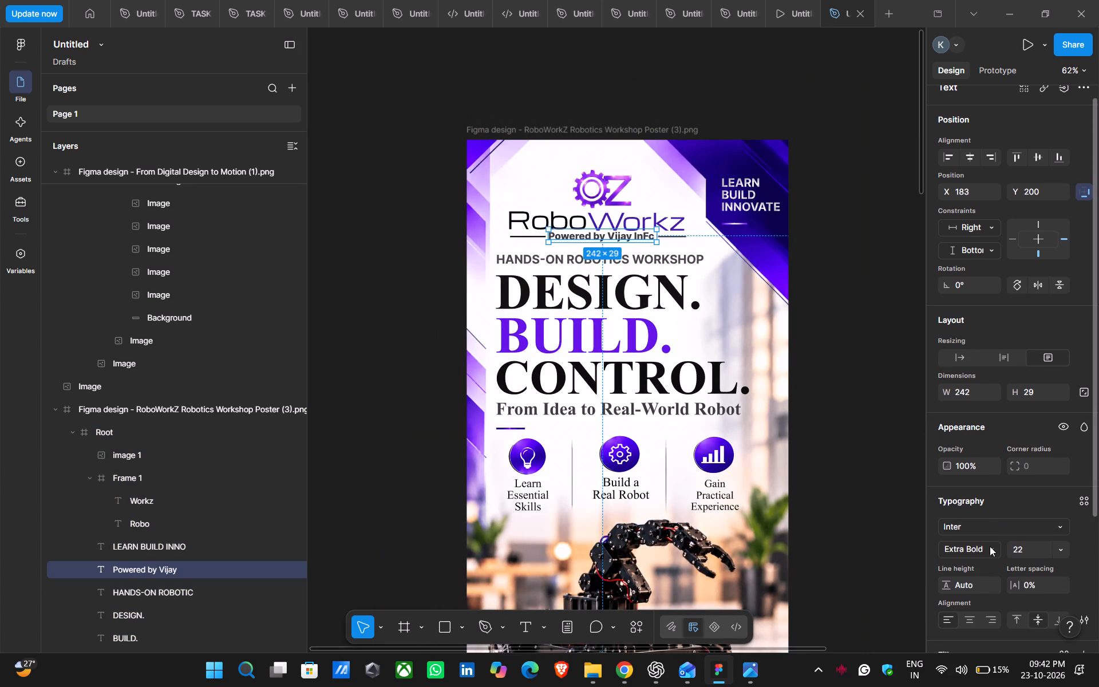
left_click(990, 546)
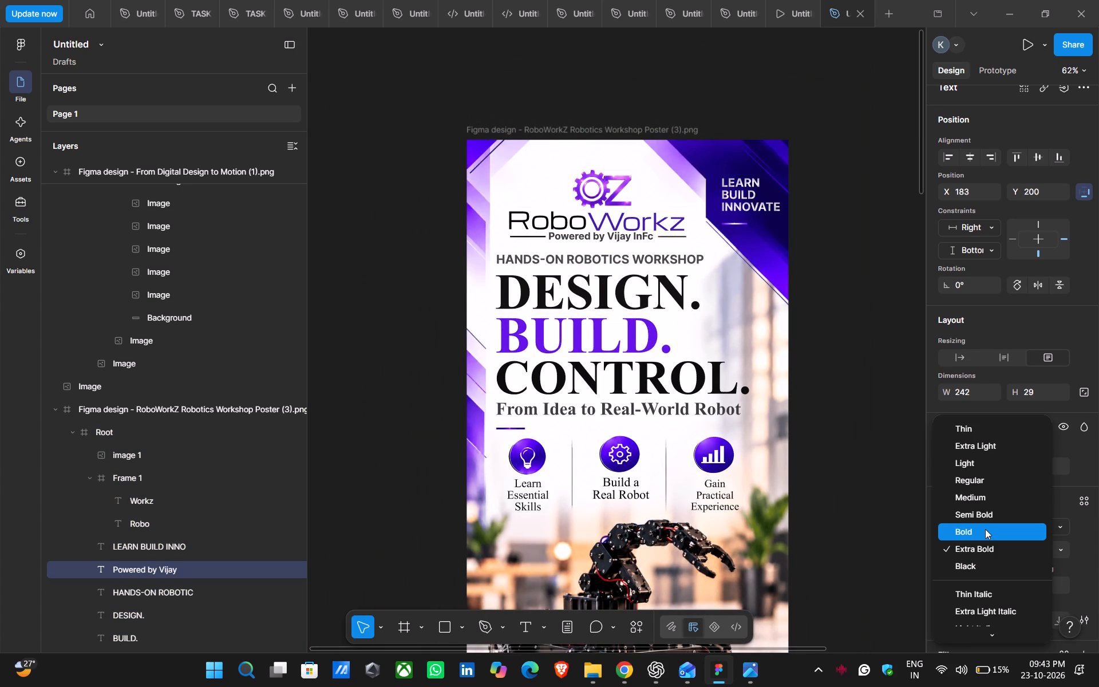
left_click(985, 529)
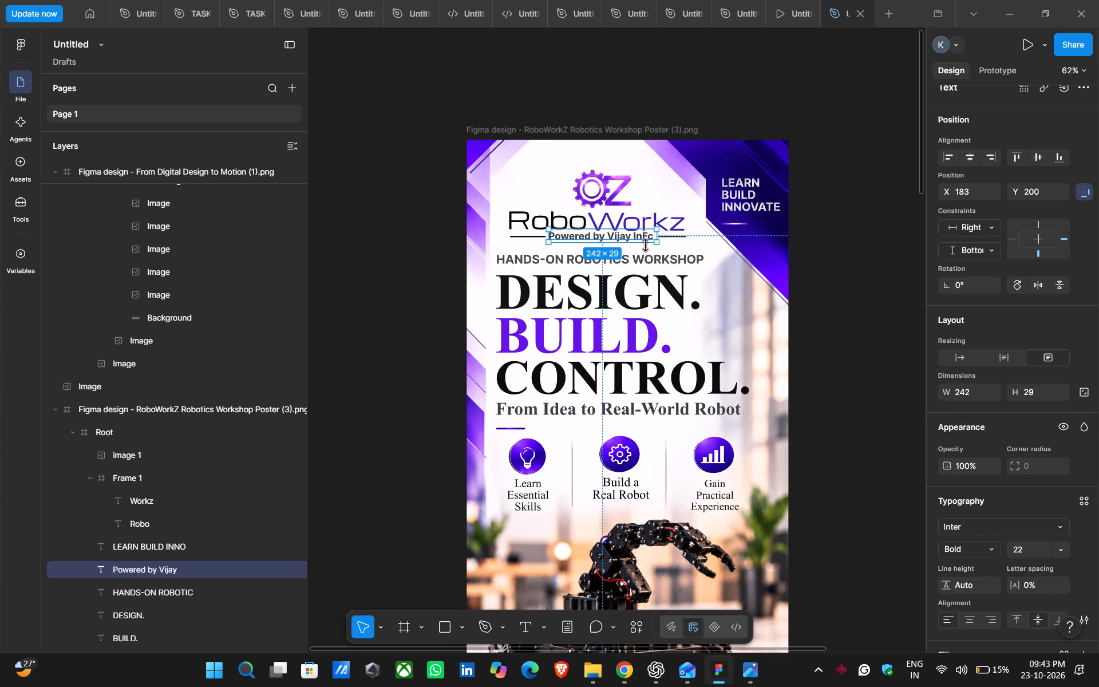
left_click(973, 554)
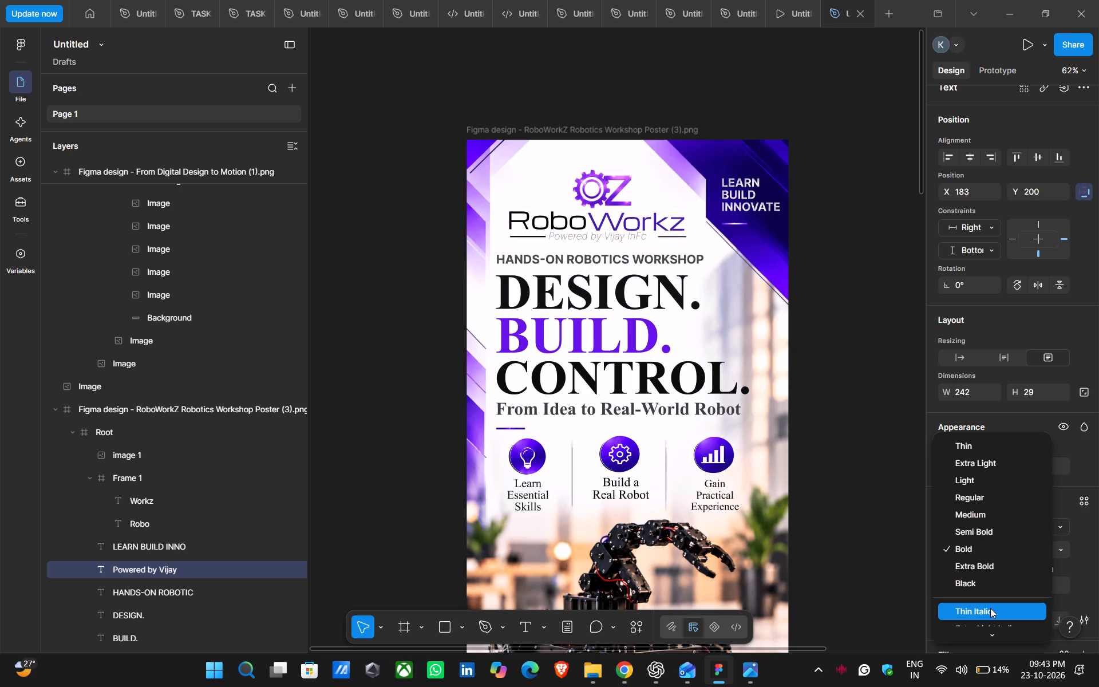
left_click(987, 553)
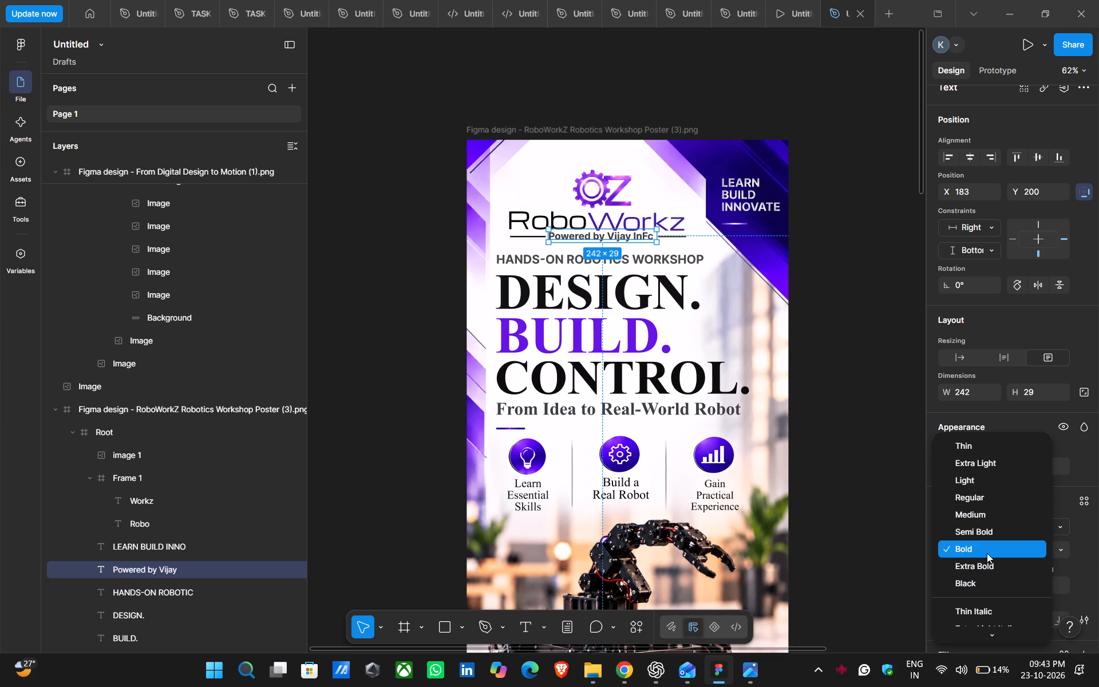
left_click(875, 469)
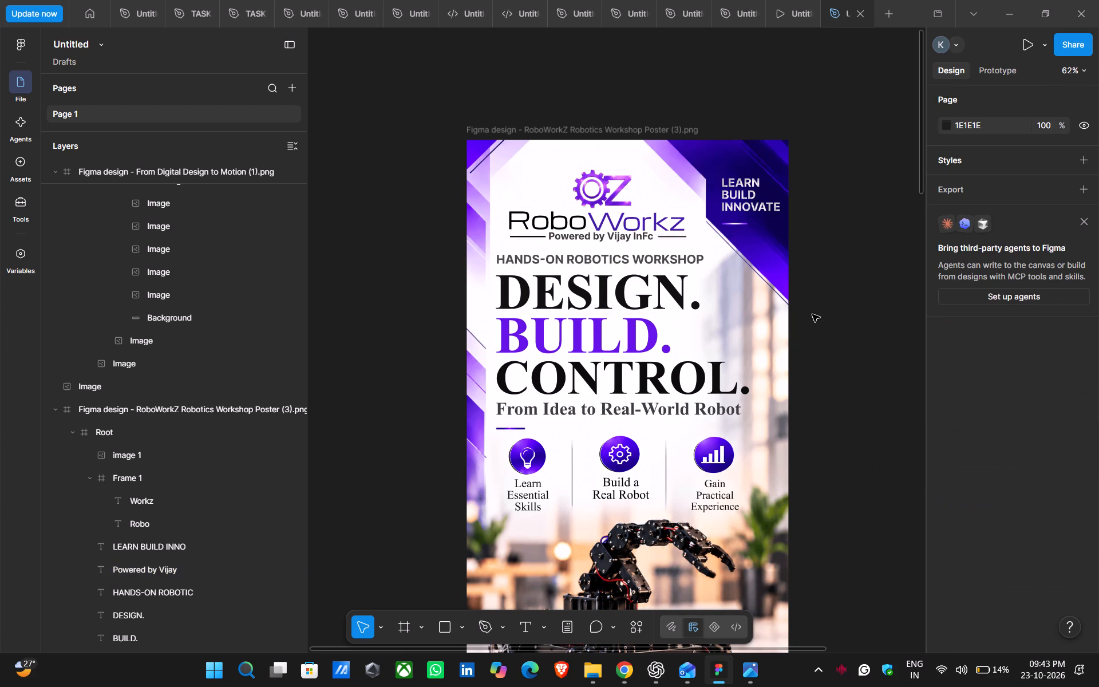
Lengthen the short black line after the "Powered by Vijay InFc" tagline by stretching its inner end toward the text.
left_click(668, 235)
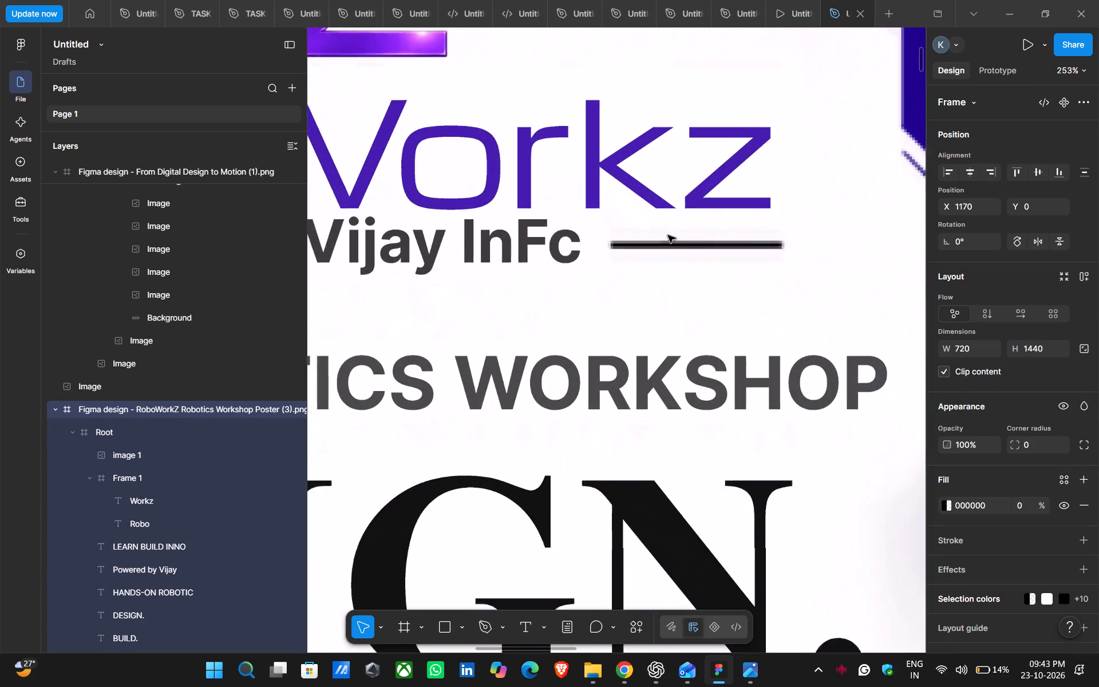
left_click(662, 251)
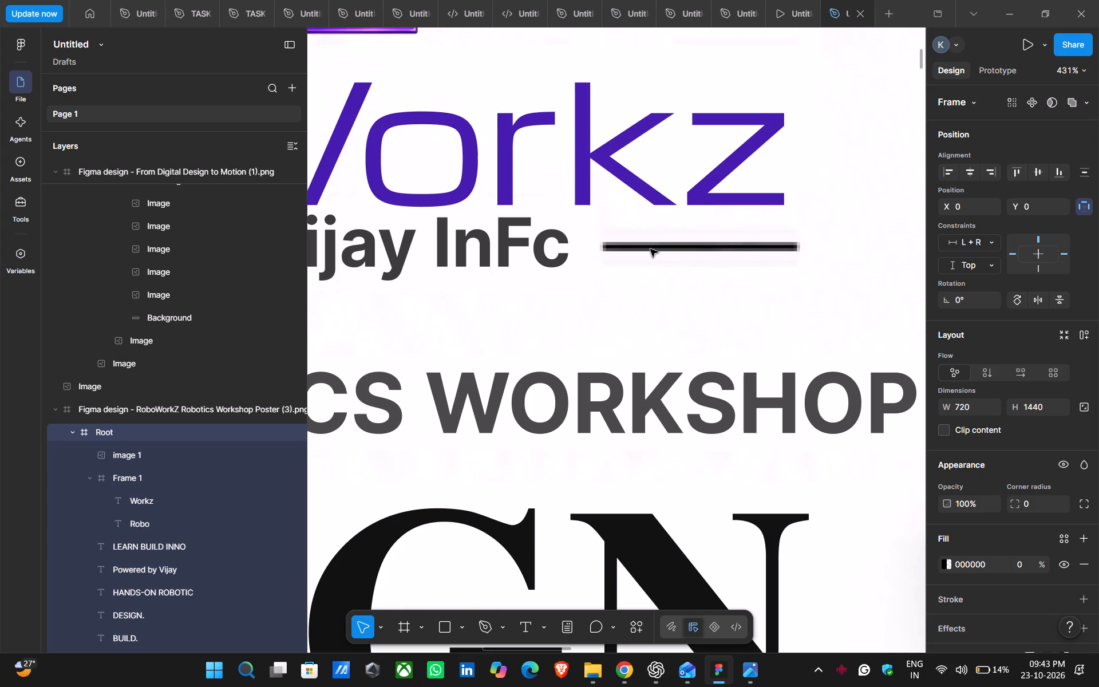
double_click(650, 249)
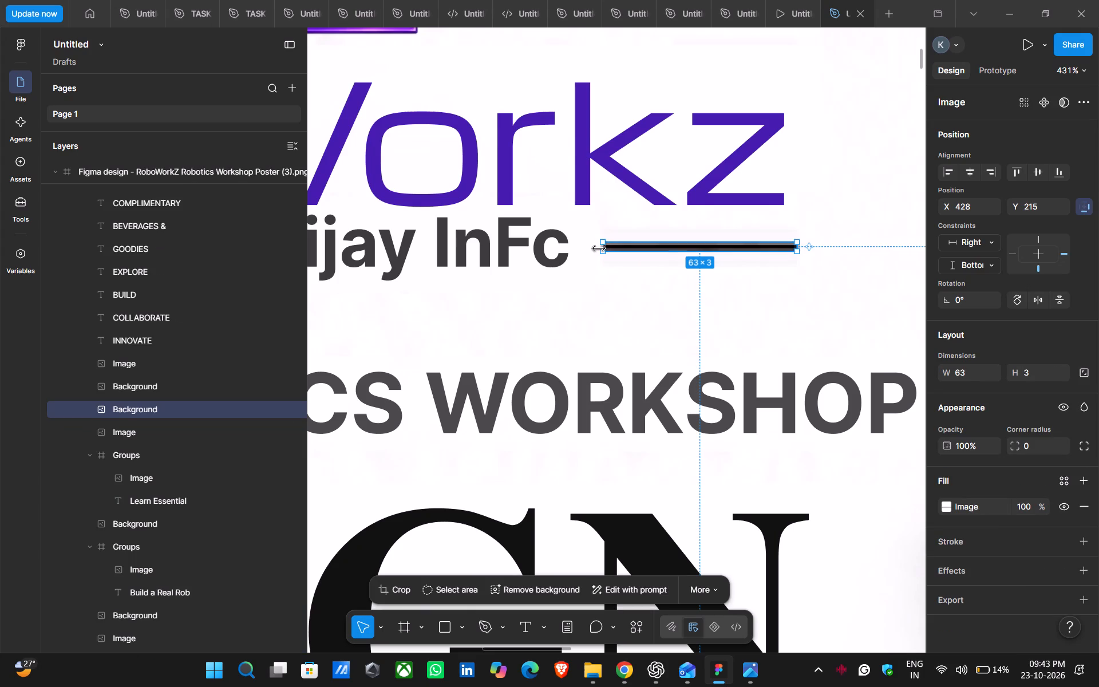
left_click_drag(599, 248, 580, 250)
left_click(718, 278)
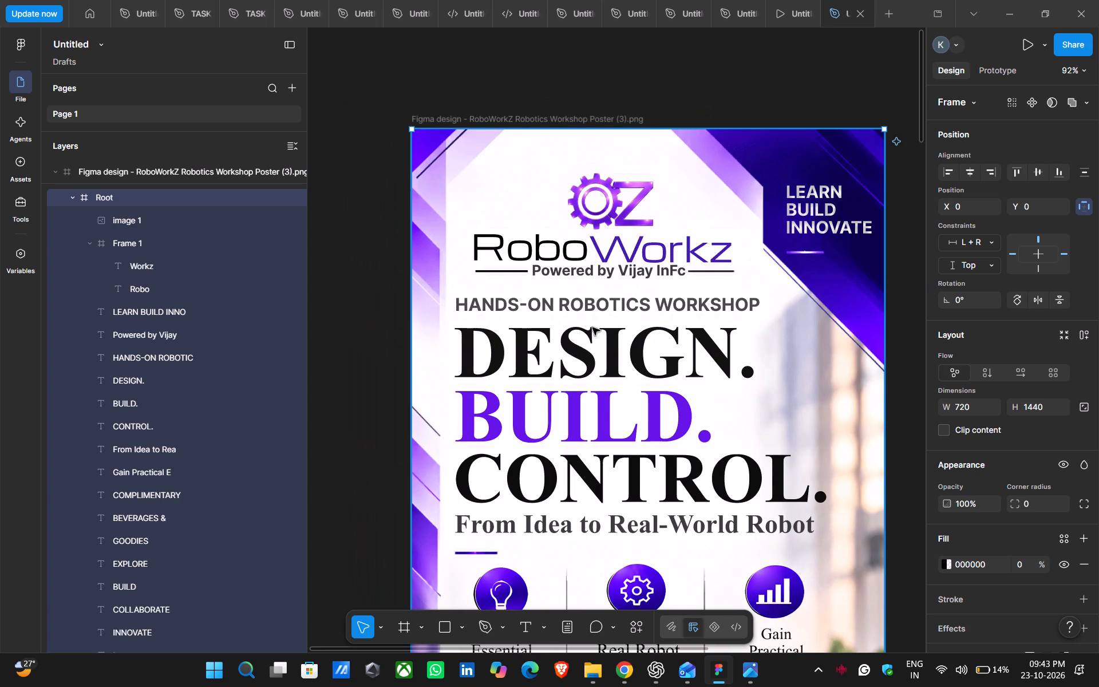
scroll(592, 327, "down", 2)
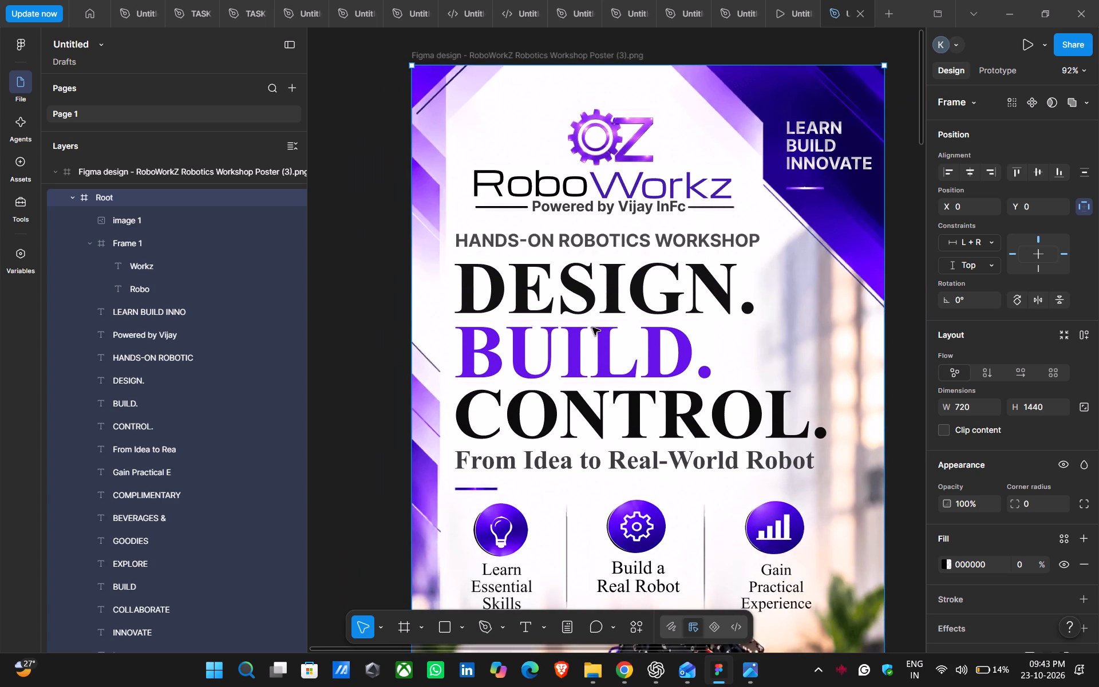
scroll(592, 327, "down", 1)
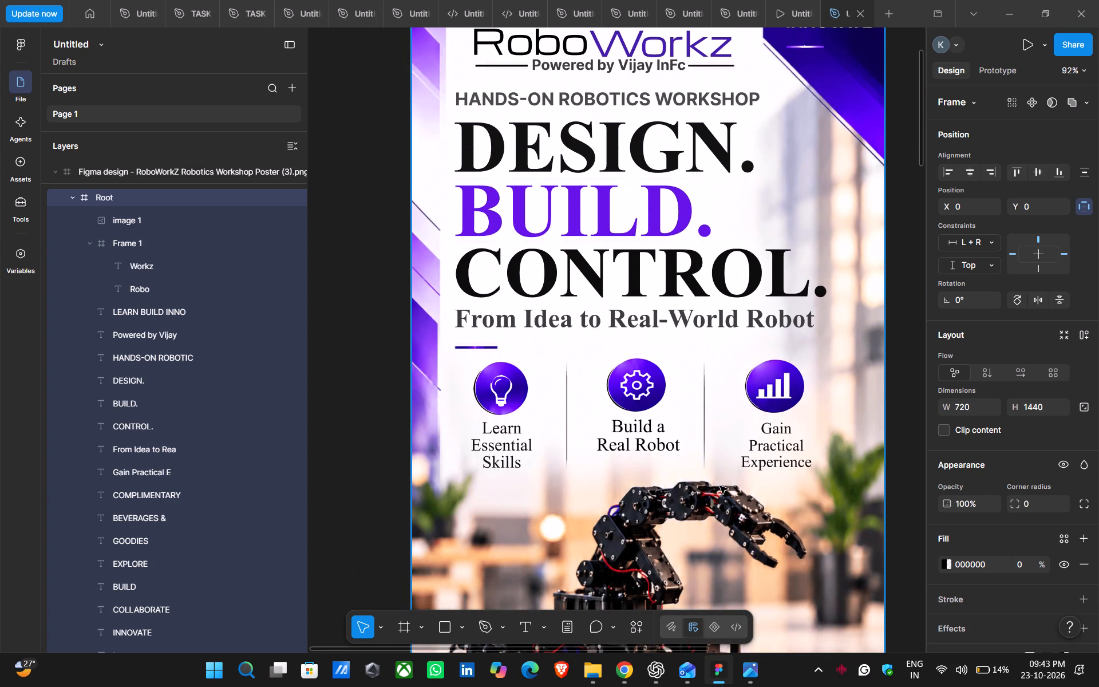
Examine the RoboWorkz poster from its wordmark and headline down to the complimentary beverages badge and footer.
scroll(720, 486, "down", 5)
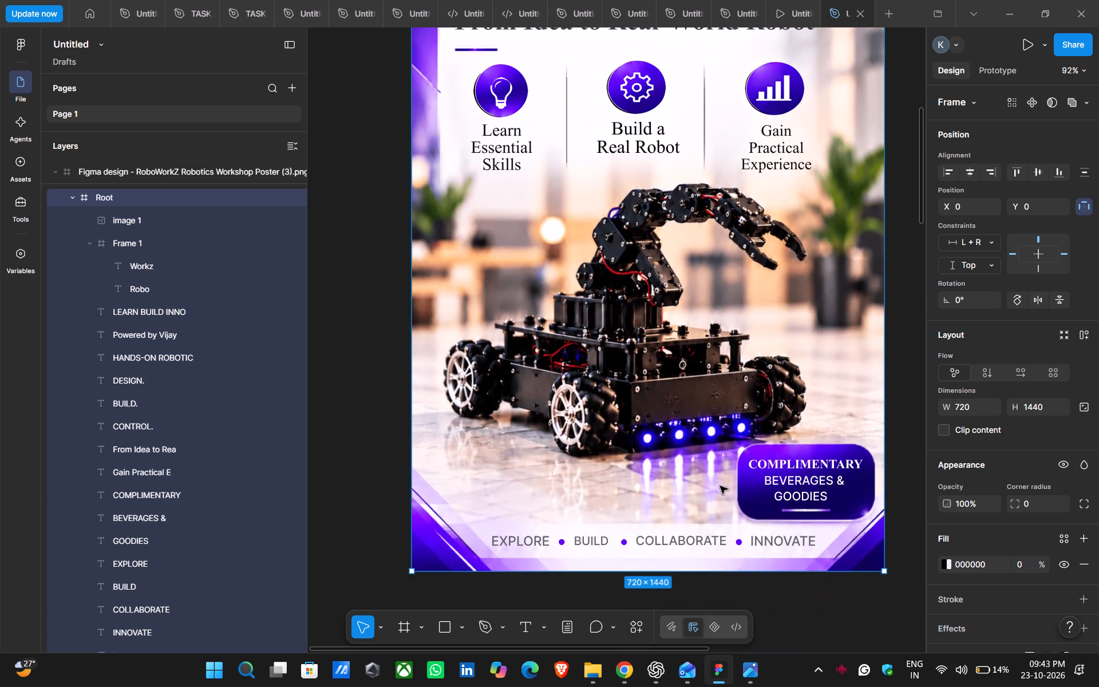
scroll(794, 504, "down", 2)
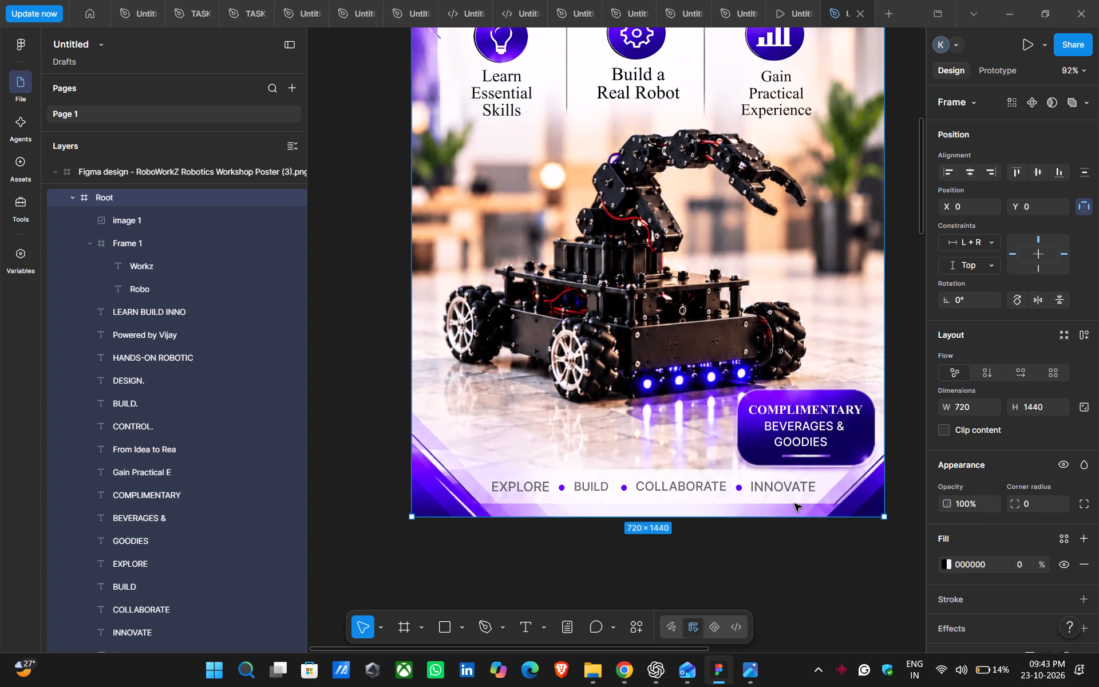
scroll(794, 504, "up", 1)
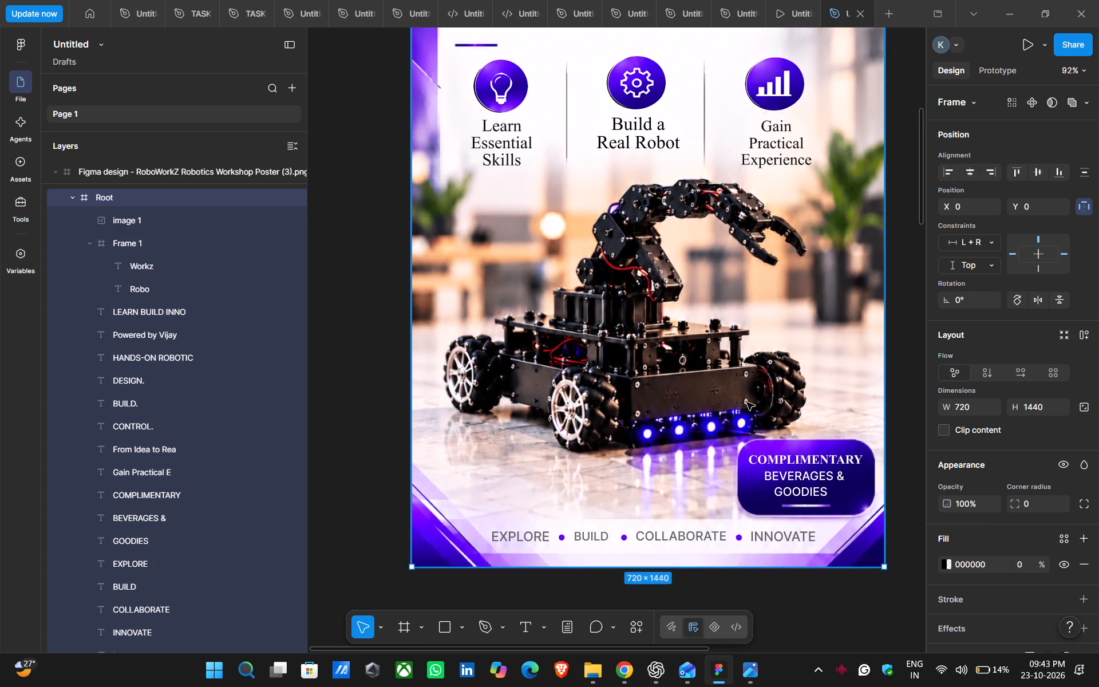
scroll(750, 378, "up", 7)
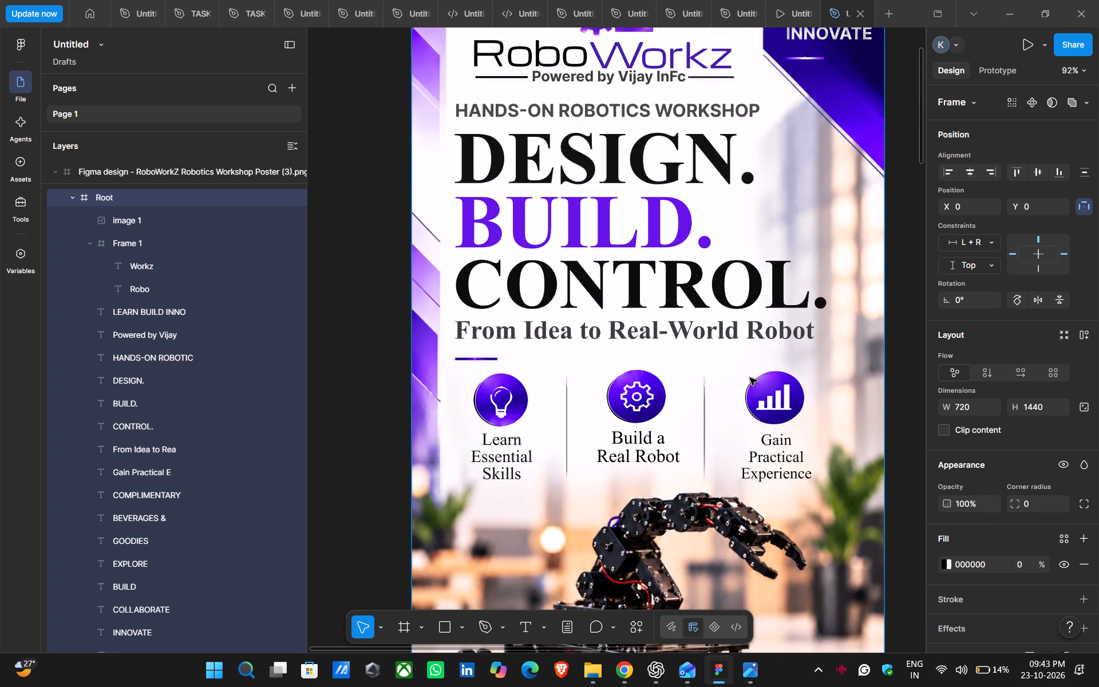
scroll(750, 378, "up", 2)
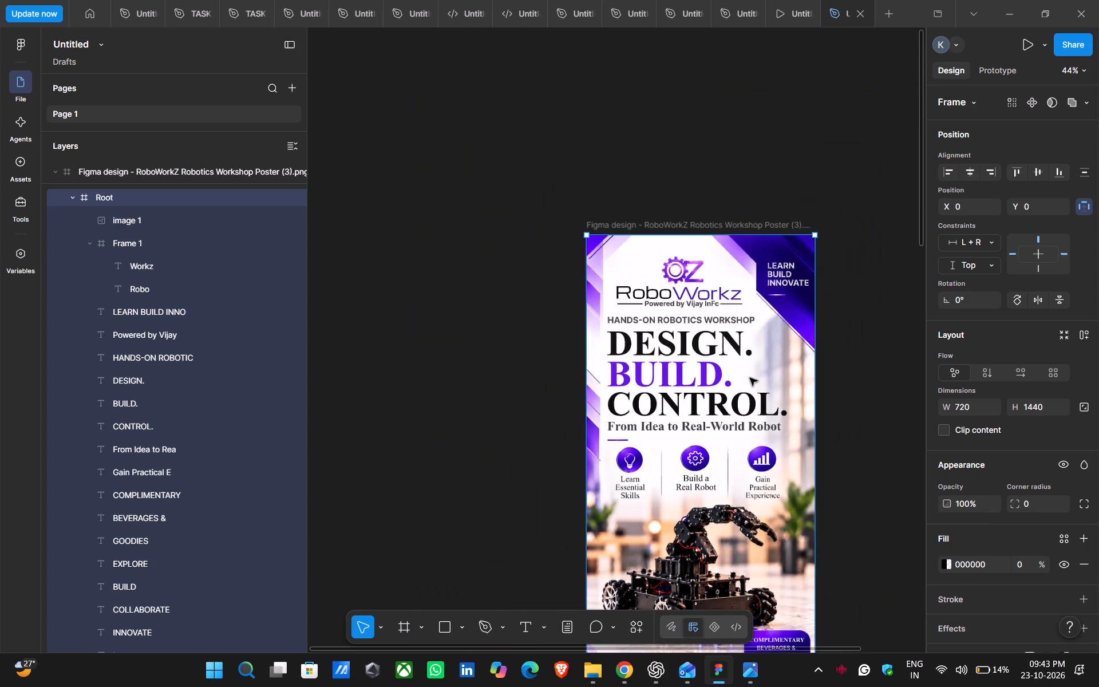
left_click(690, 350)
double_click(690, 350)
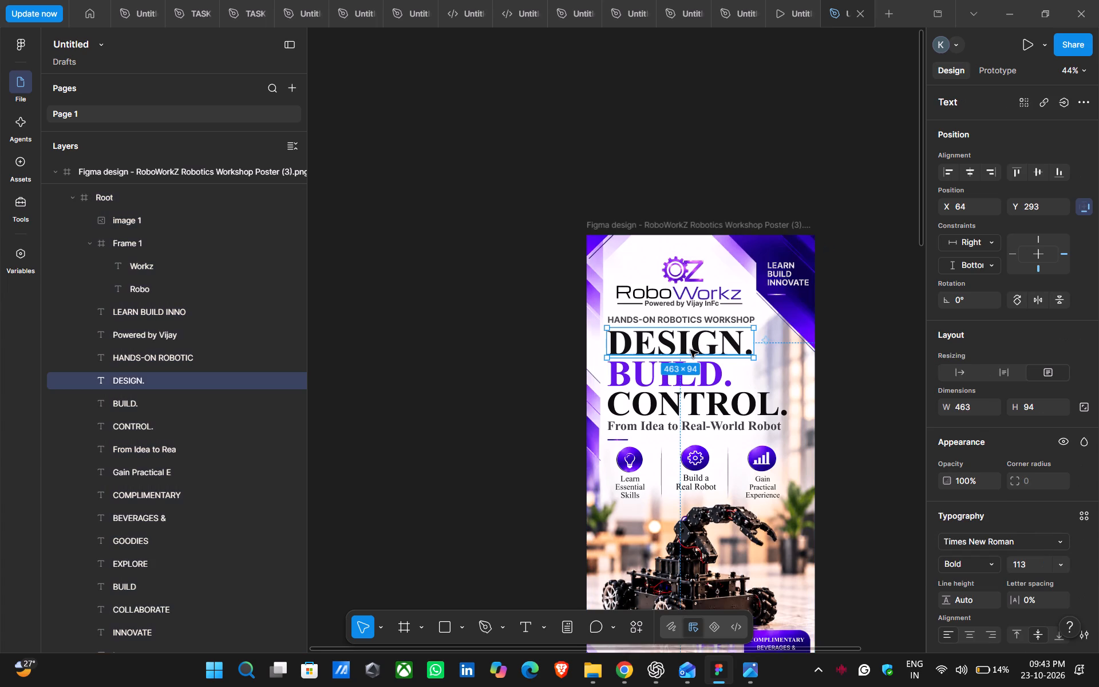
left_click(873, 320)
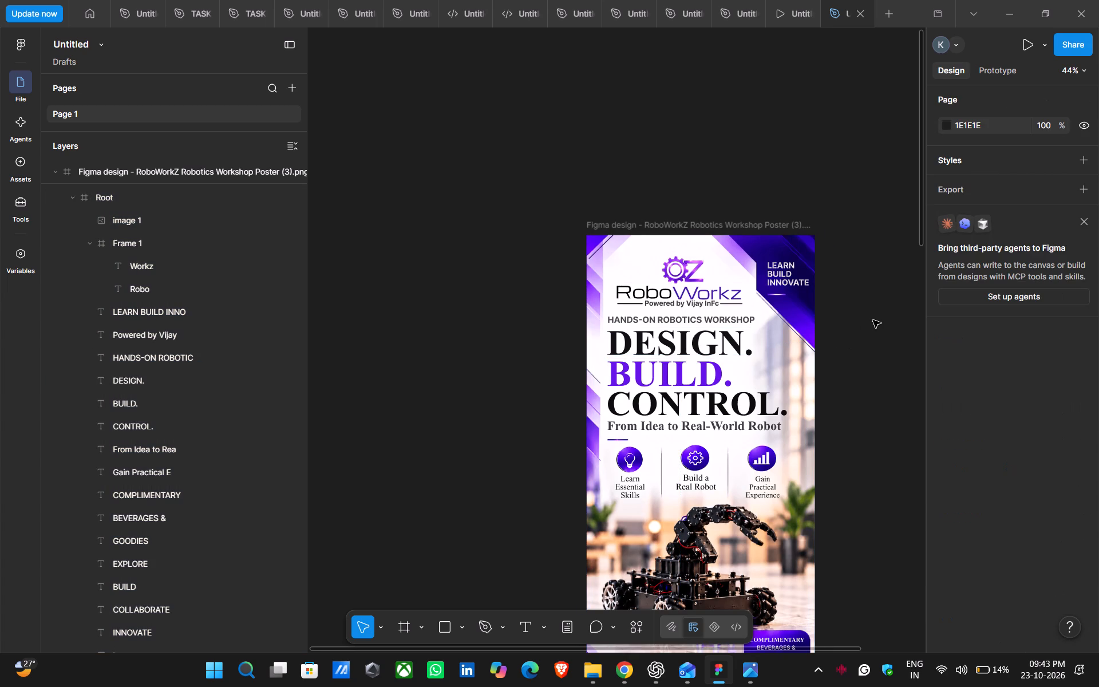
scroll(873, 320, "down", 2)
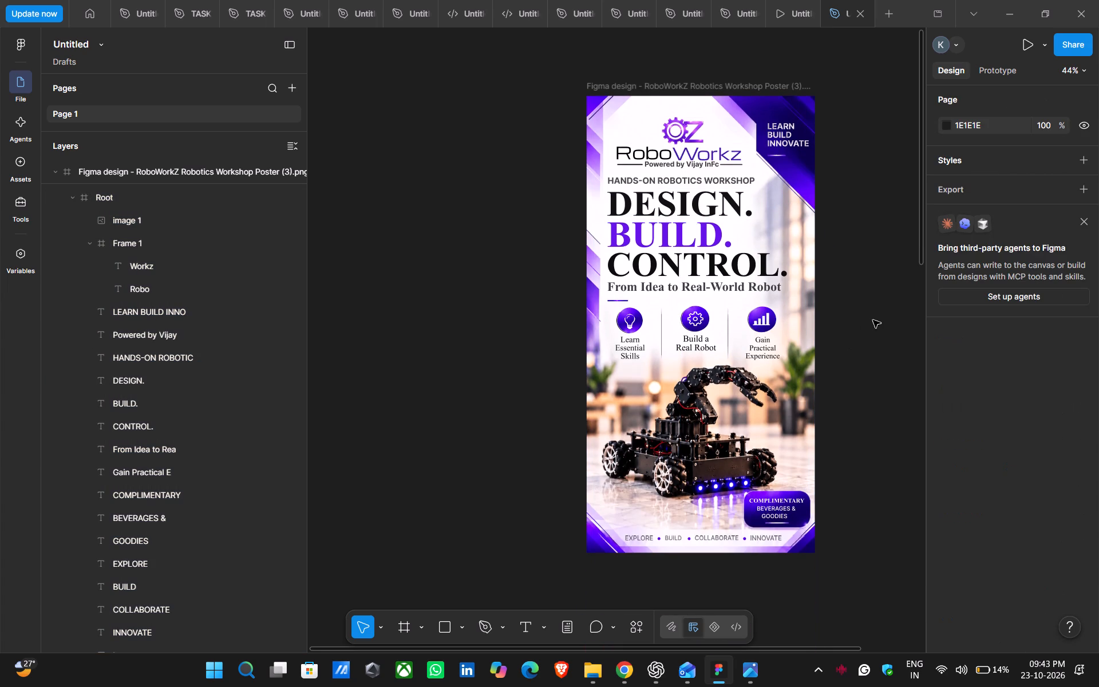
scroll(873, 320, "down", 1)
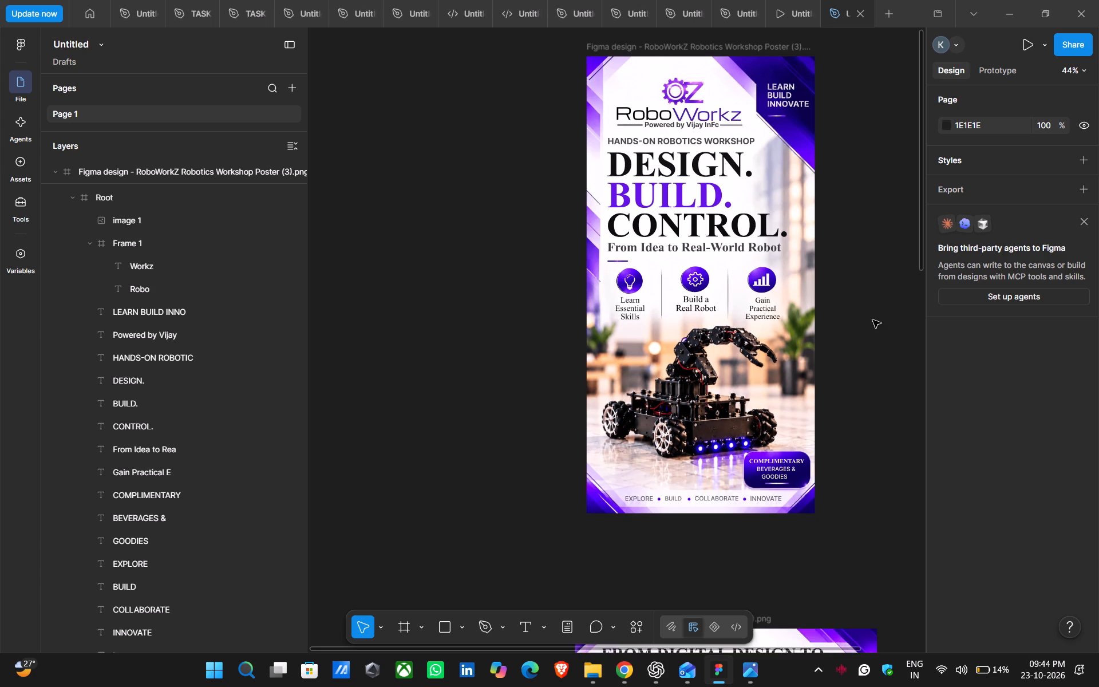
scroll(873, 320, "right", 4)
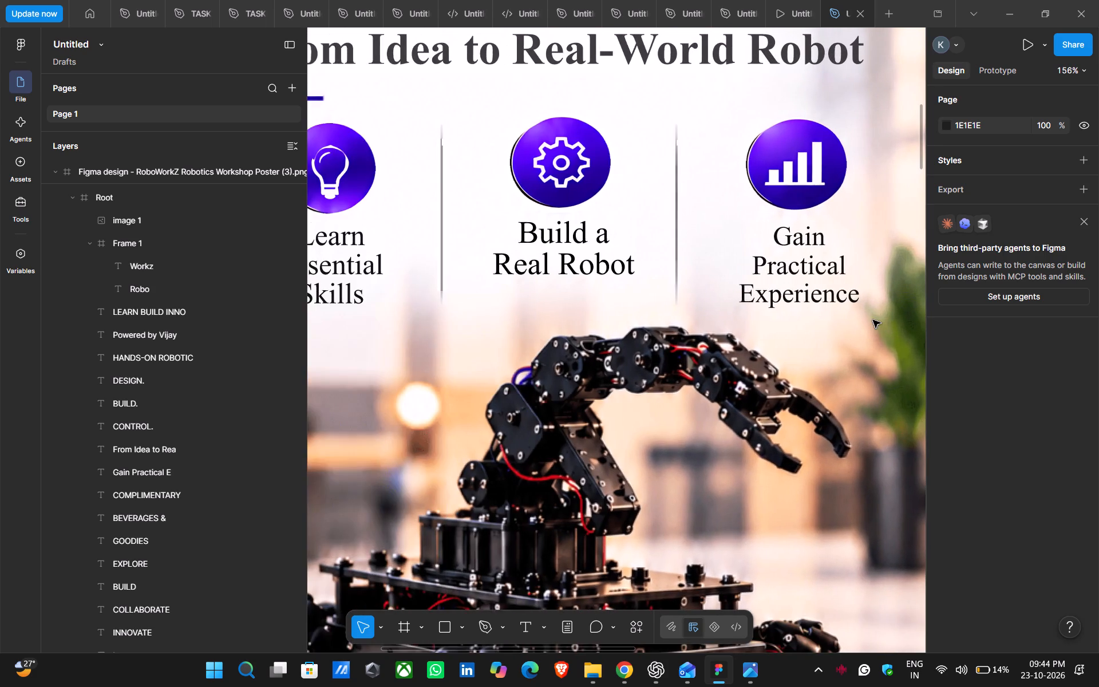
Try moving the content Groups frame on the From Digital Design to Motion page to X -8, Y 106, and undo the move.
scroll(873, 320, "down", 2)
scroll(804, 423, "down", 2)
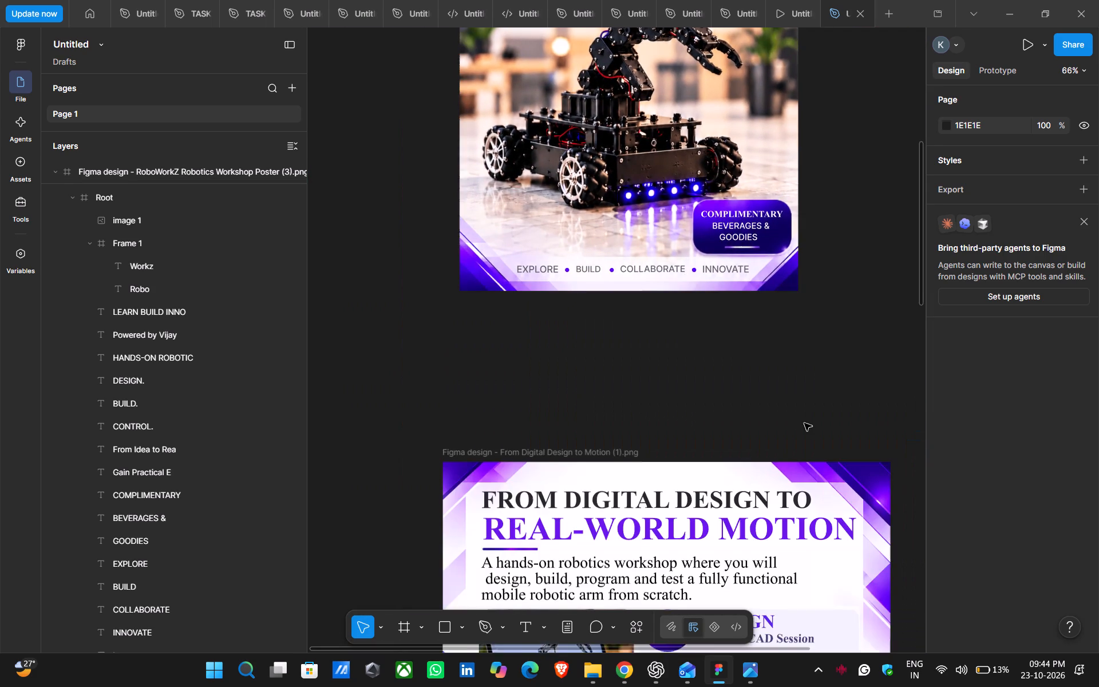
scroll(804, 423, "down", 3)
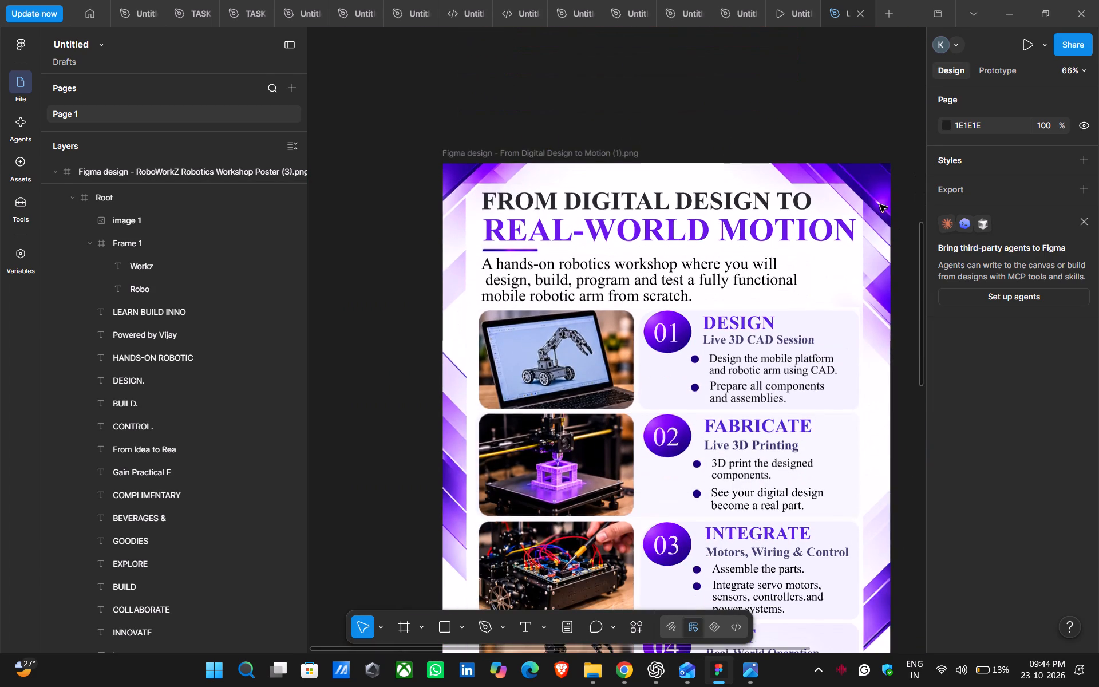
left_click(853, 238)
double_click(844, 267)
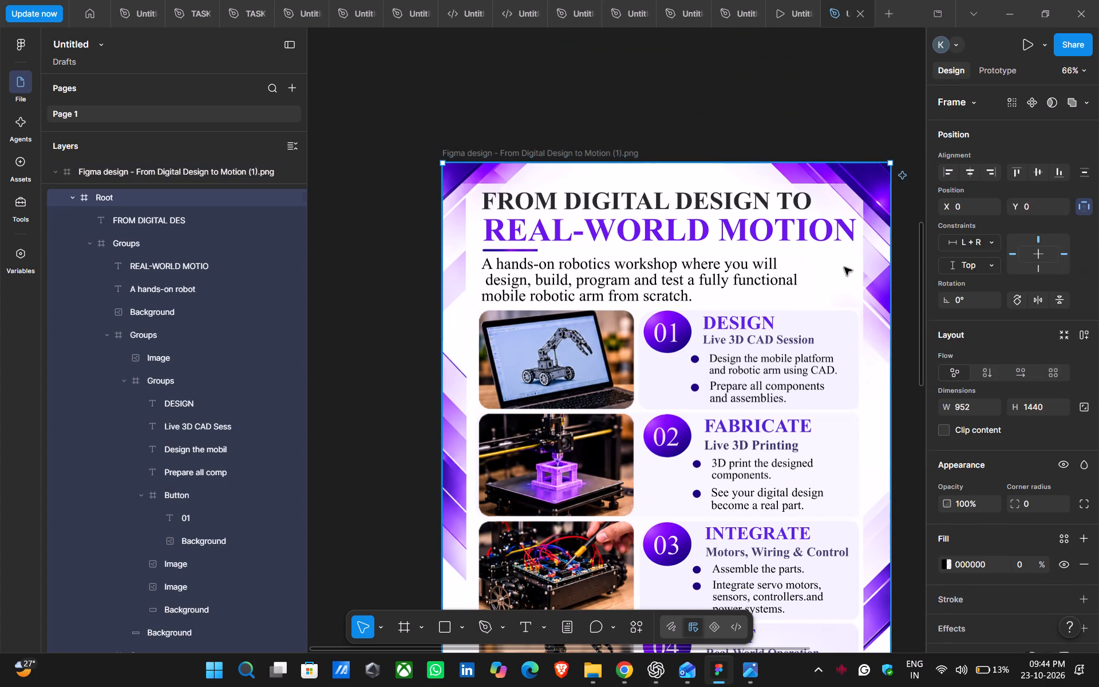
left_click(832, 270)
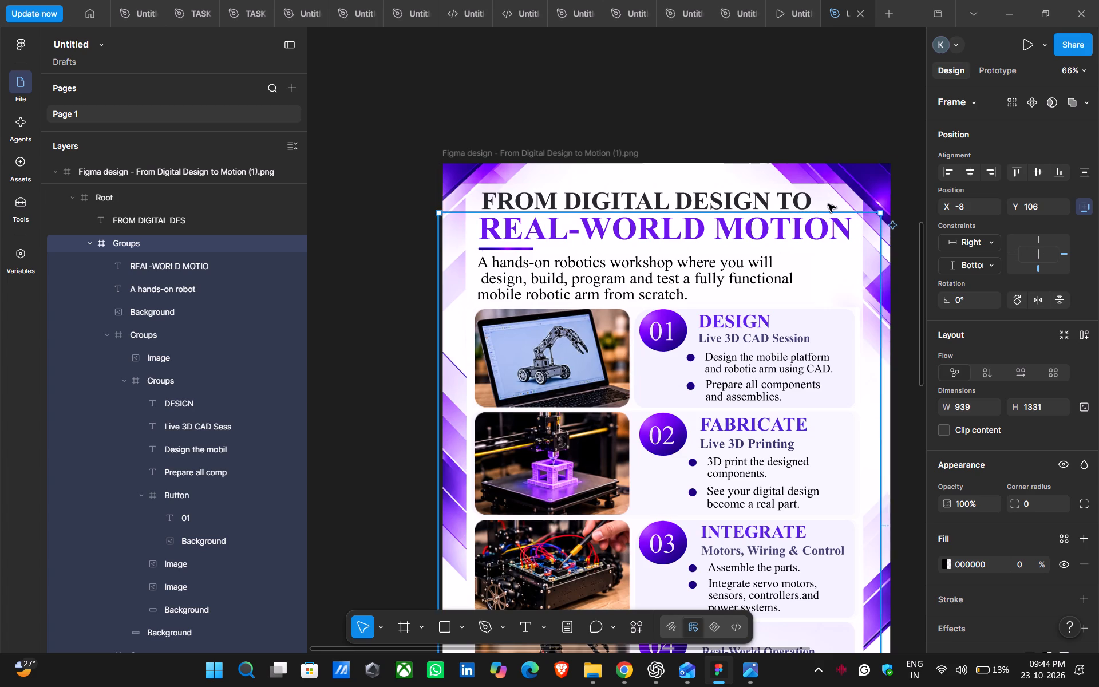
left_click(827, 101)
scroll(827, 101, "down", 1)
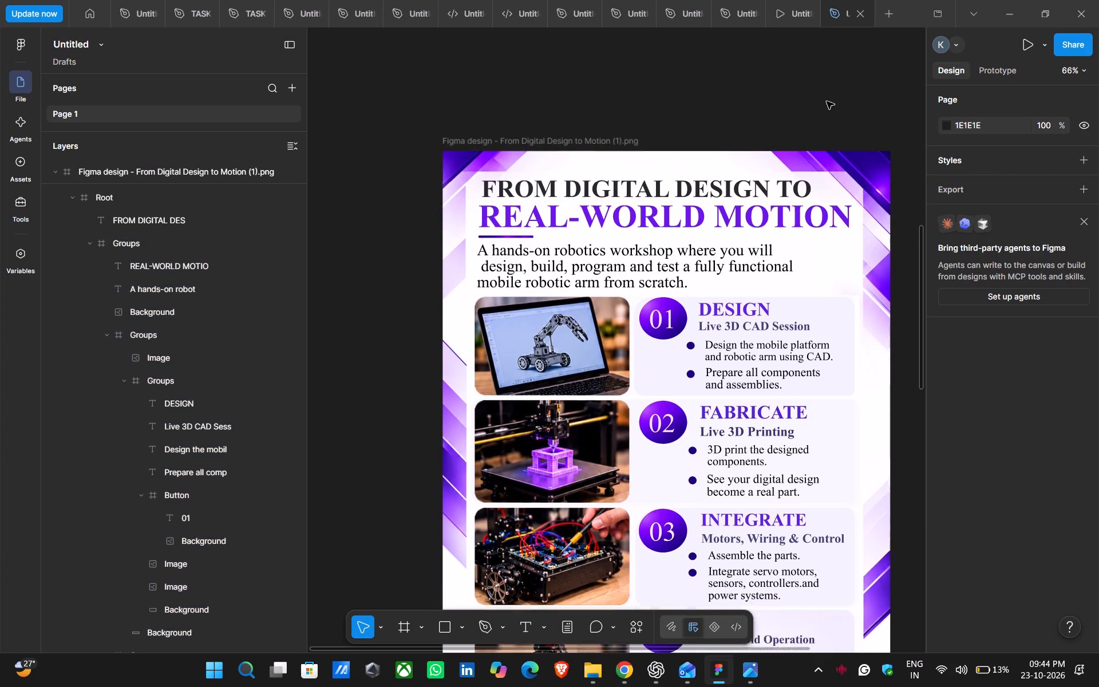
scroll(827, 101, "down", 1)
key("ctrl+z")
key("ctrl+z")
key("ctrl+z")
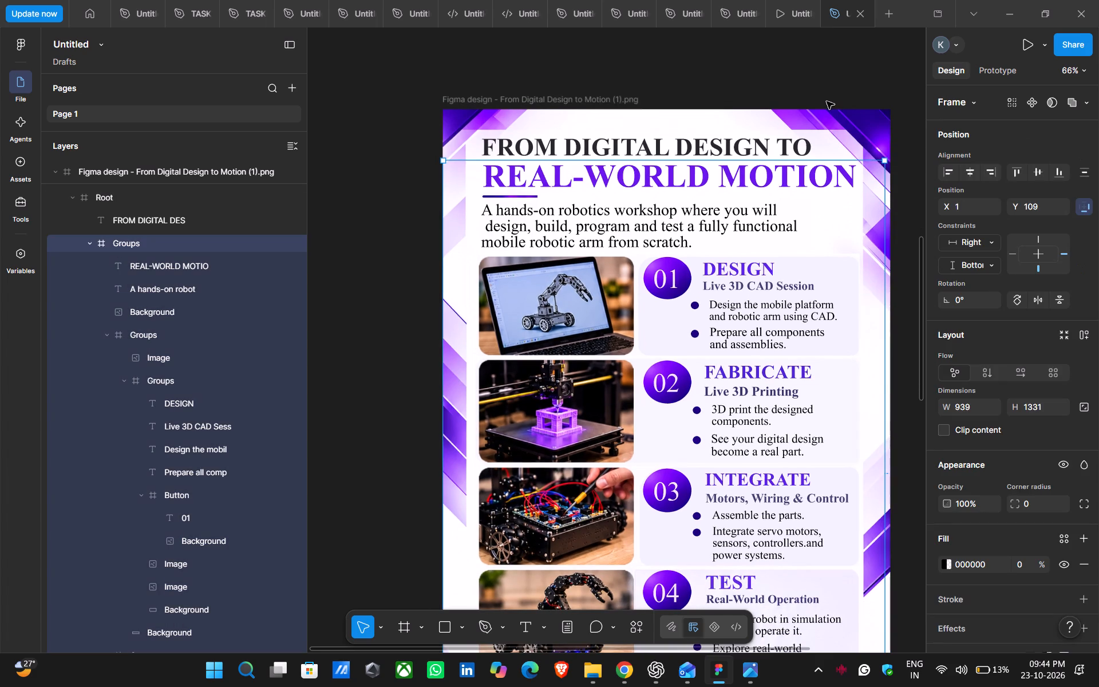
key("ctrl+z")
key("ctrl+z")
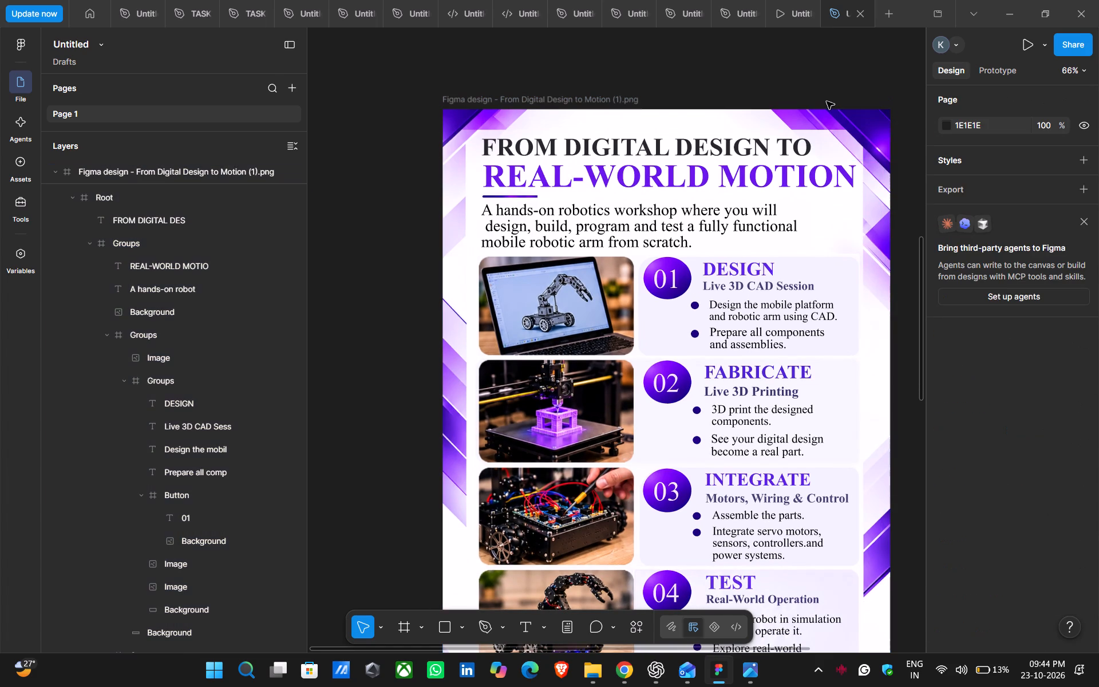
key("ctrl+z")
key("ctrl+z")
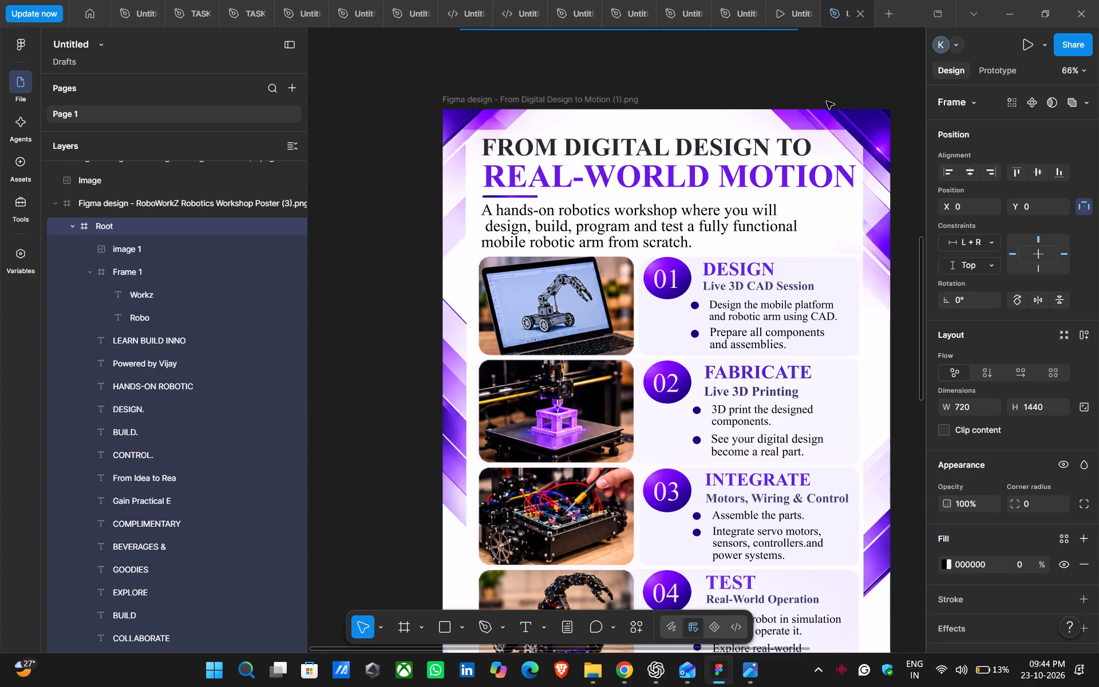
Move the Groups frame holding the content below the first title line on the From Digital Design to Motion page to X -8, Y 106.
scroll(714, 215, "up", 7)
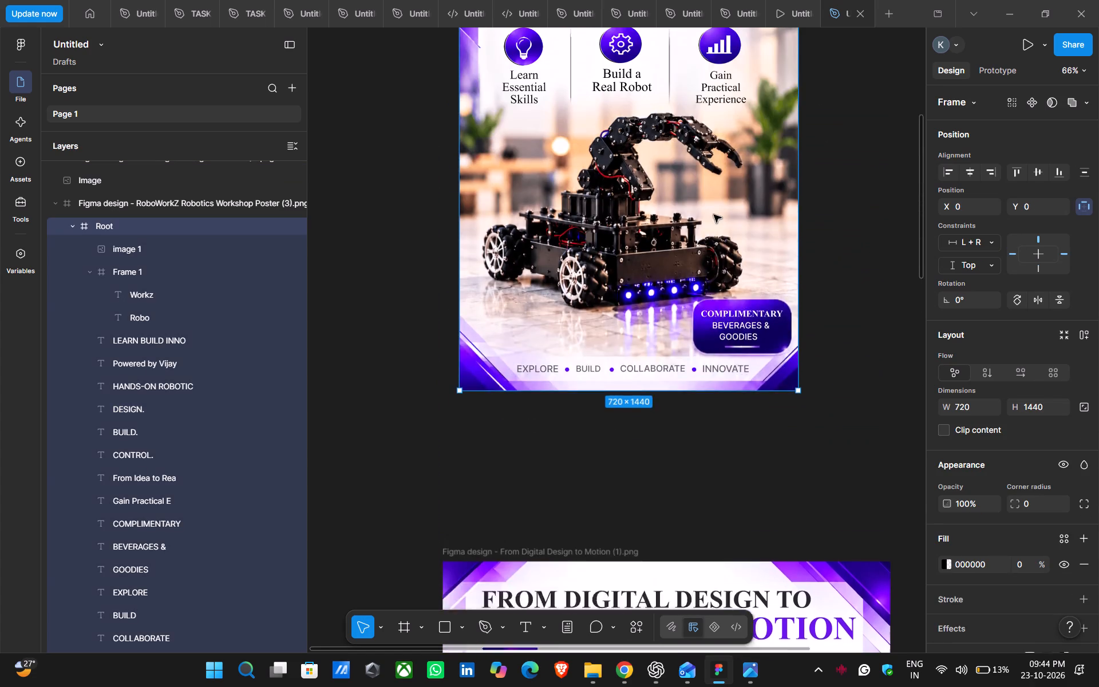
scroll(714, 215, "up", 5)
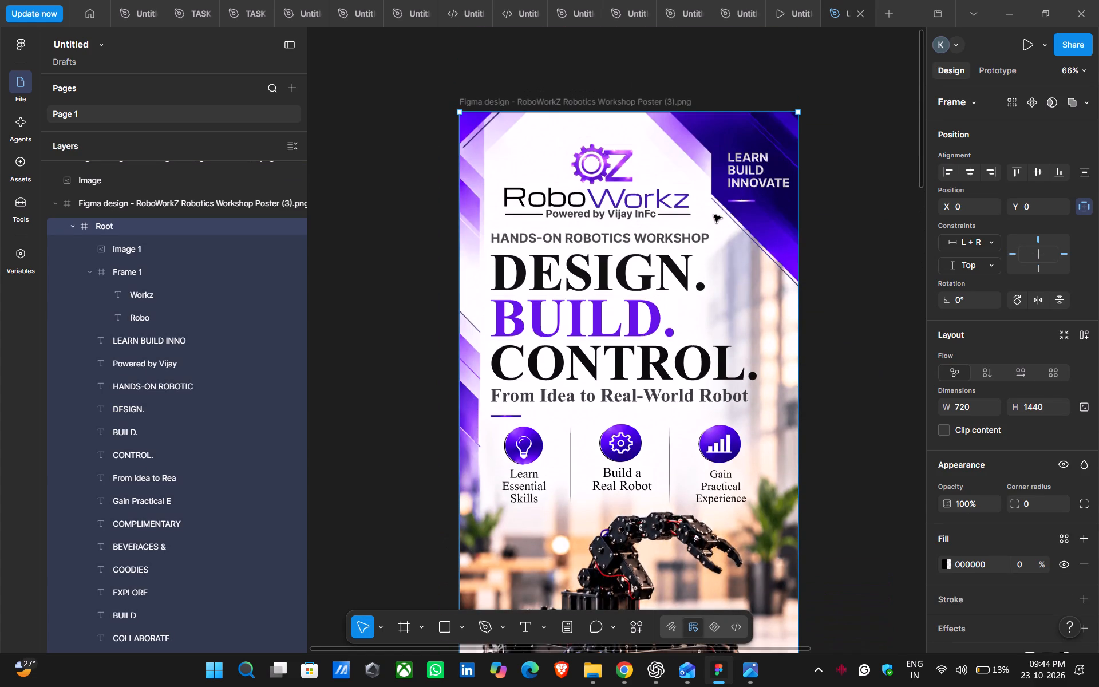
scroll(714, 215, "down", 6)
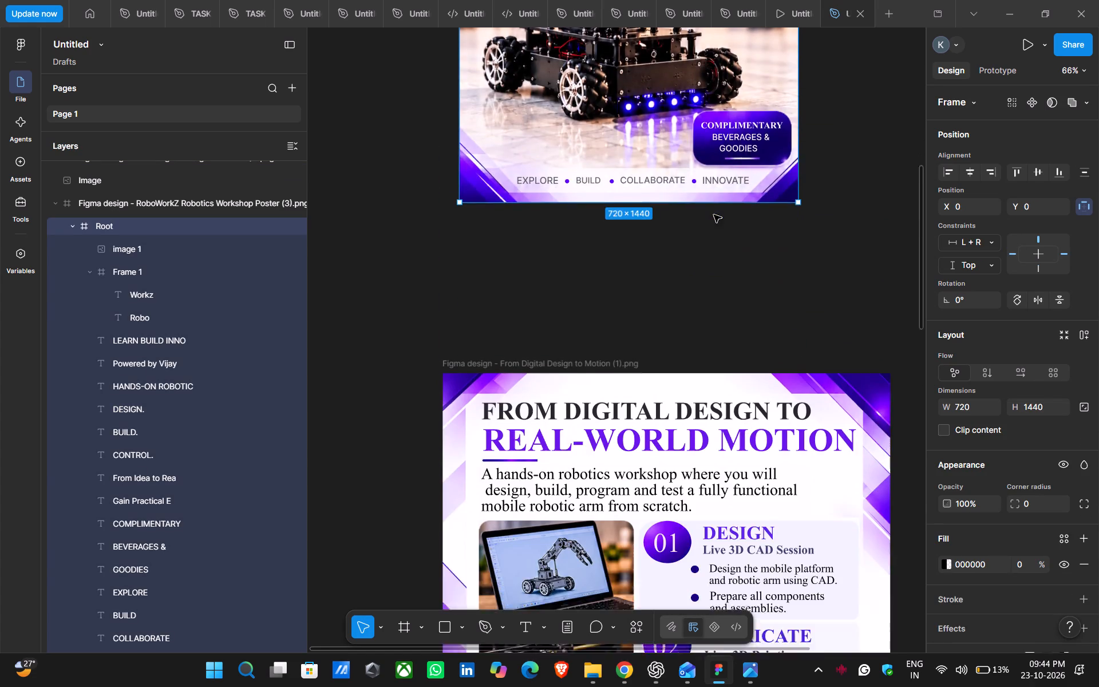
scroll(714, 215, "down", 6)
left_click(586, 281)
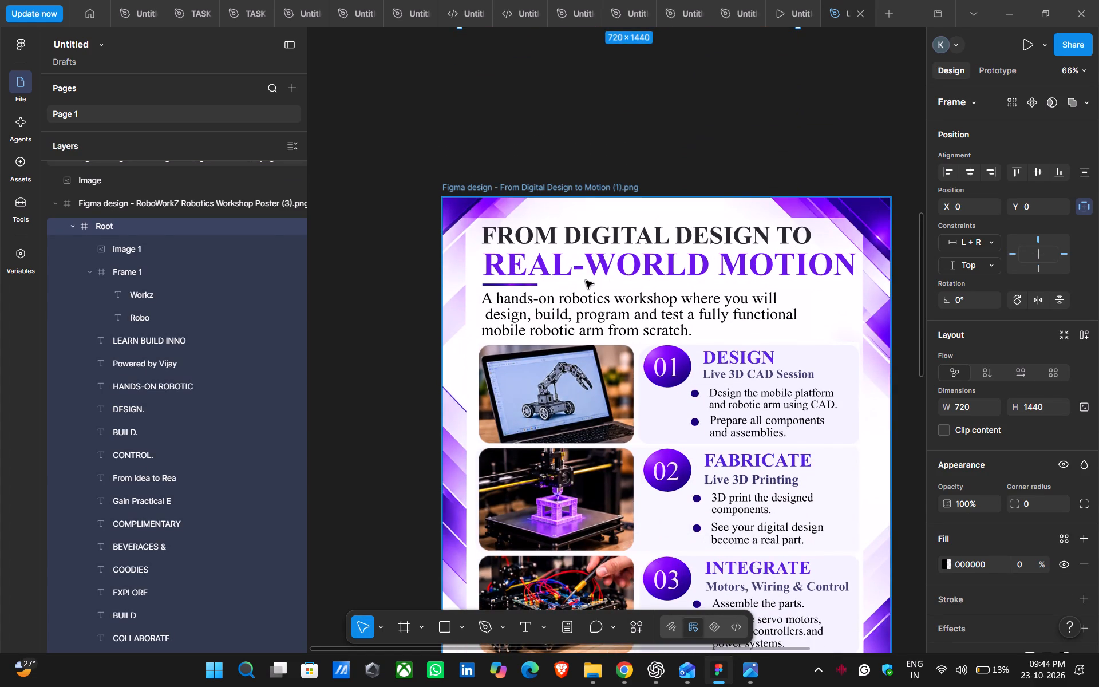
double_click(551, 270)
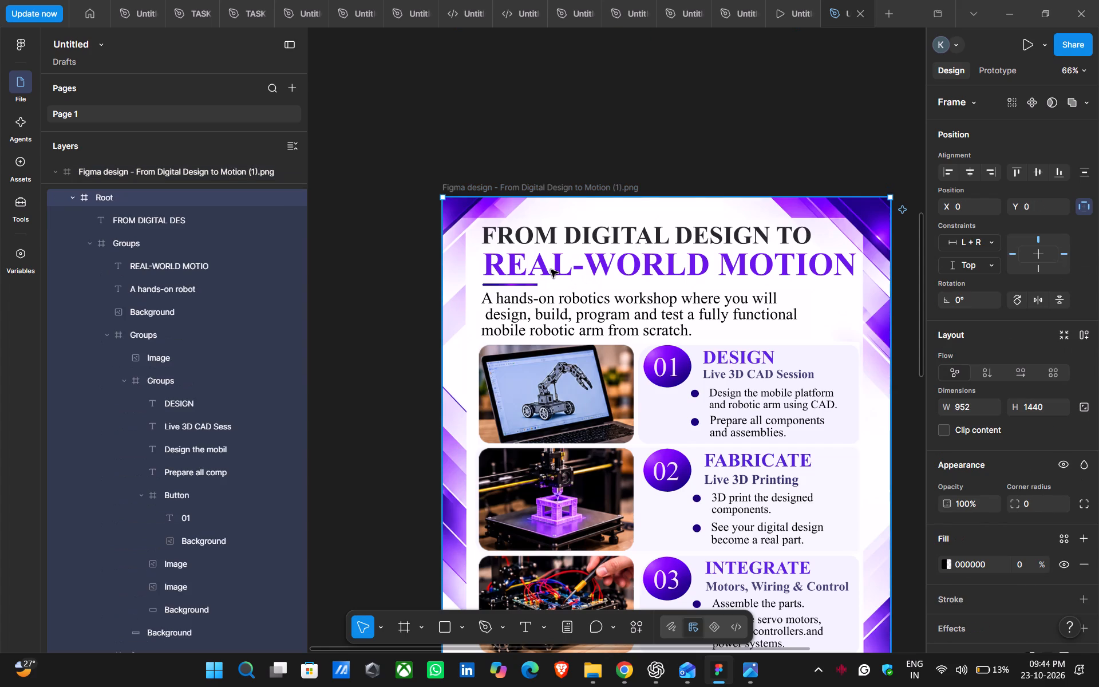
double_click(564, 291)
left_click(551, 268)
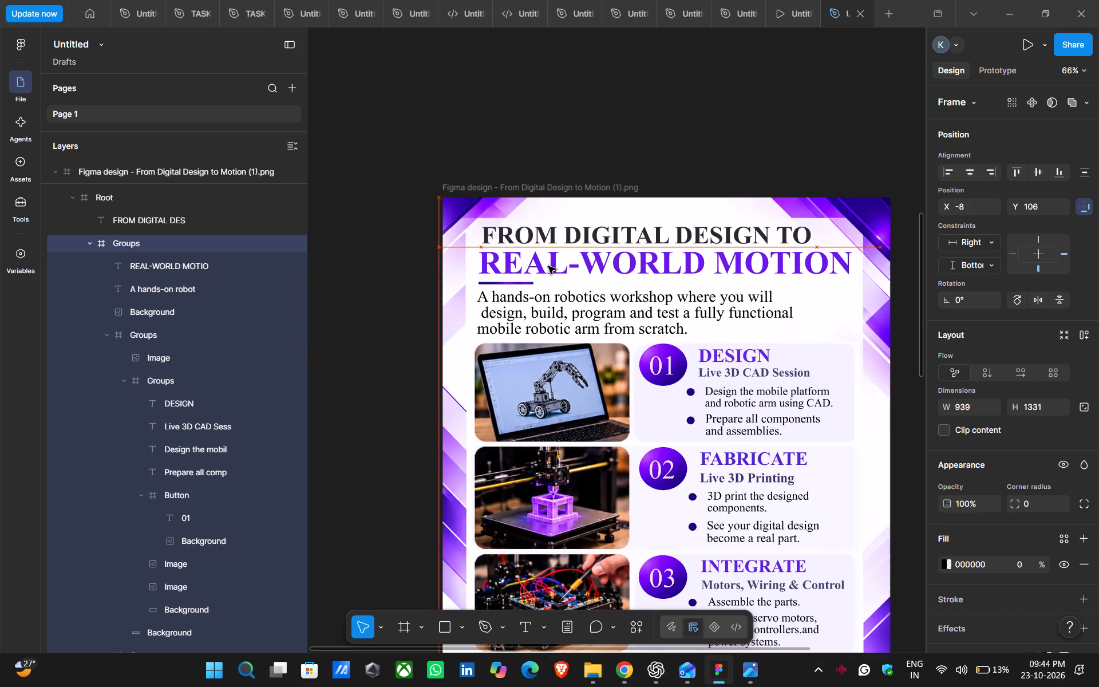
left_click(600, 94)
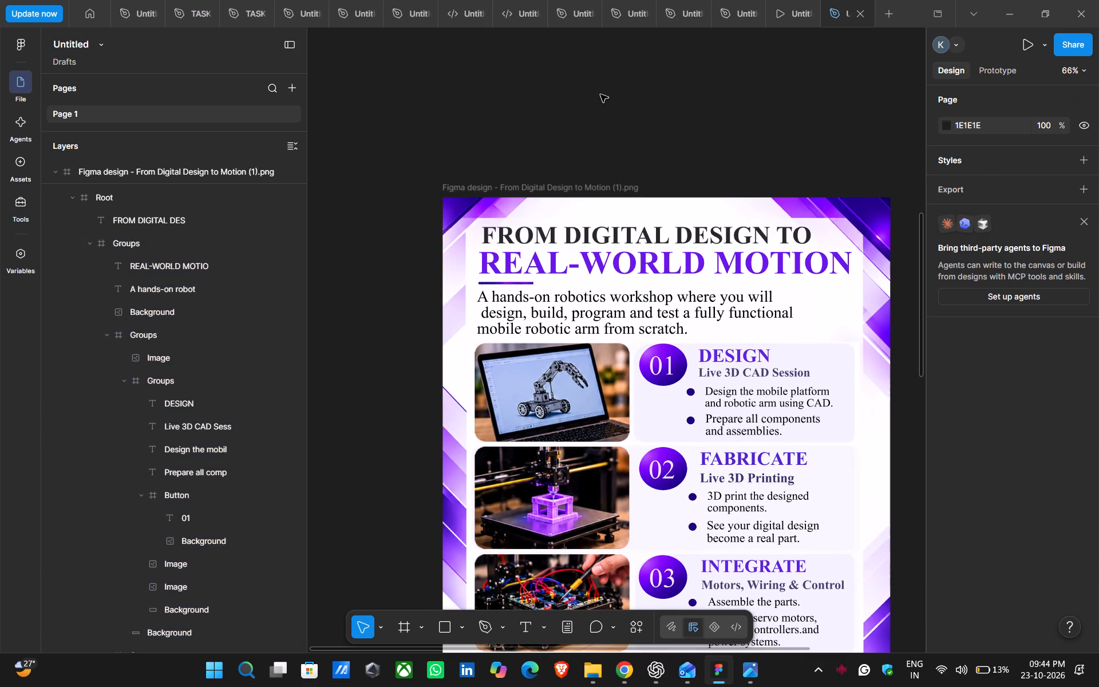
Nudge the whole From Digital Design to Motion page frame slightly down on the canvas.
scroll(600, 94, "down", 4)
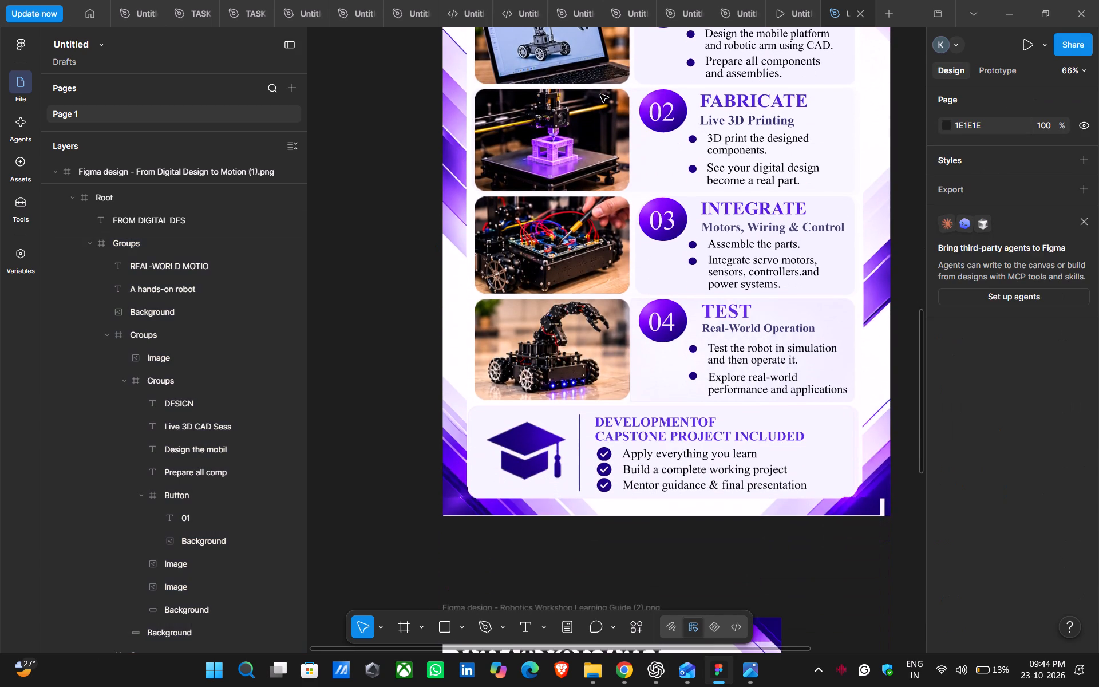
scroll(600, 94, "up", 1)
scroll(600, 94, "down", 1)
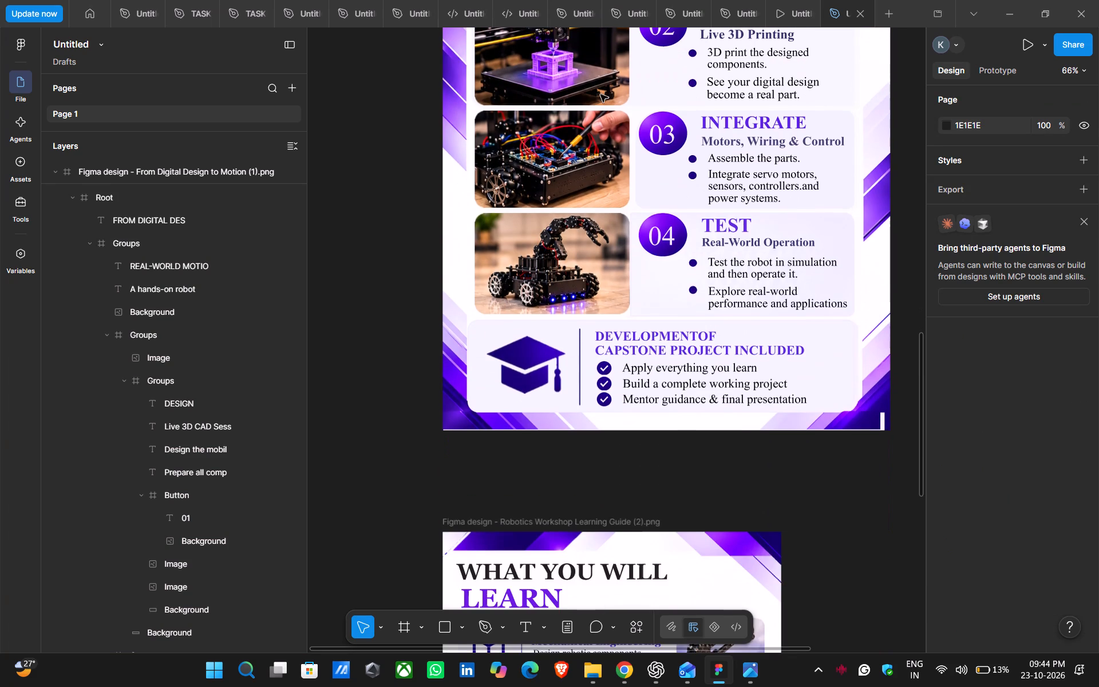
left_click(880, 464)
left_click(831, 376)
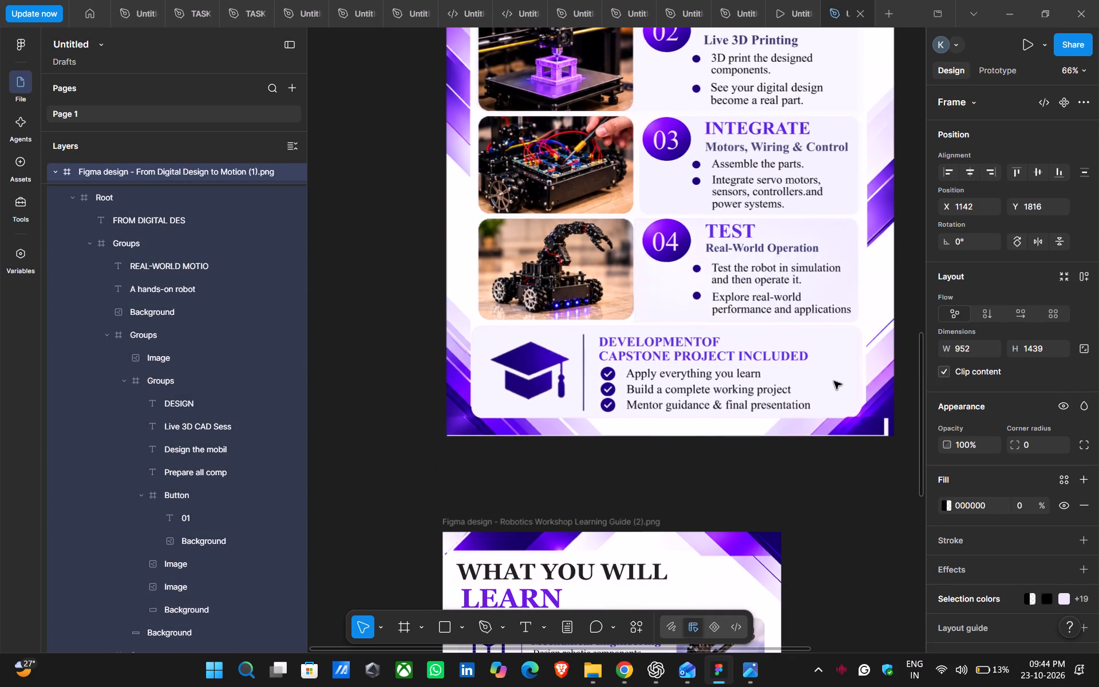
triple_click(804, 373)
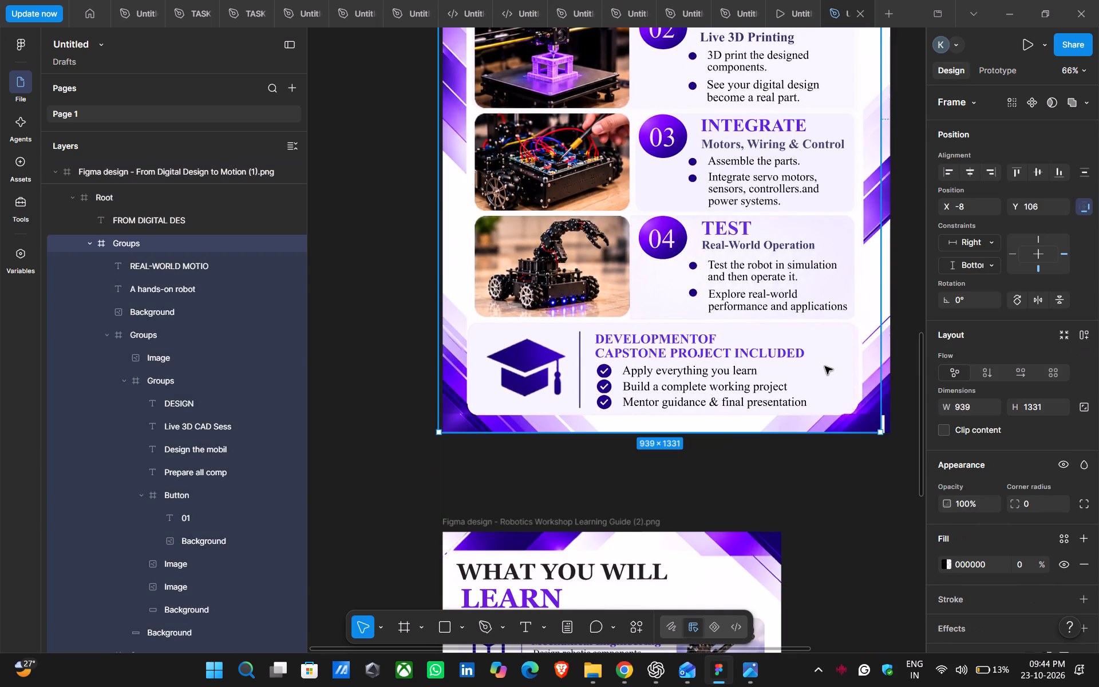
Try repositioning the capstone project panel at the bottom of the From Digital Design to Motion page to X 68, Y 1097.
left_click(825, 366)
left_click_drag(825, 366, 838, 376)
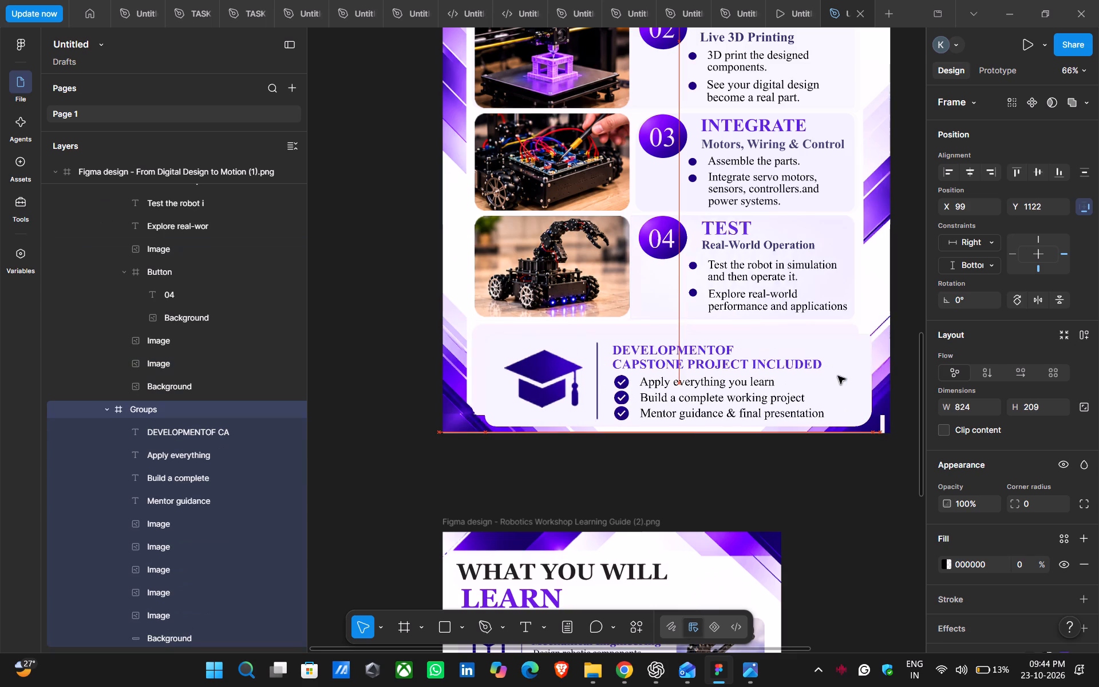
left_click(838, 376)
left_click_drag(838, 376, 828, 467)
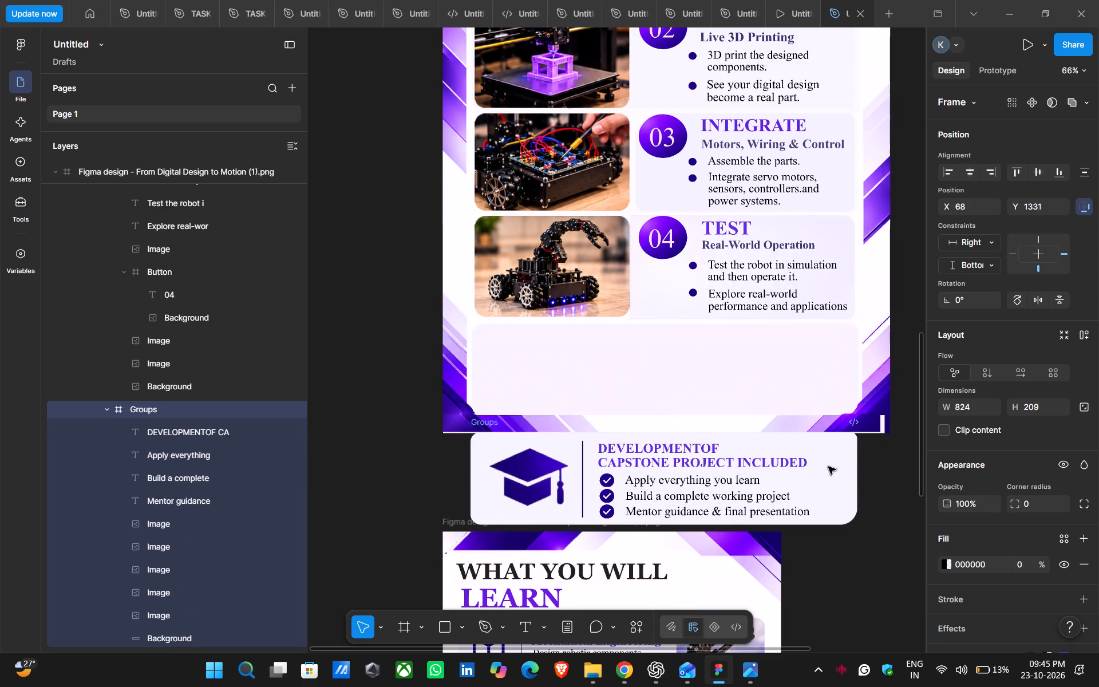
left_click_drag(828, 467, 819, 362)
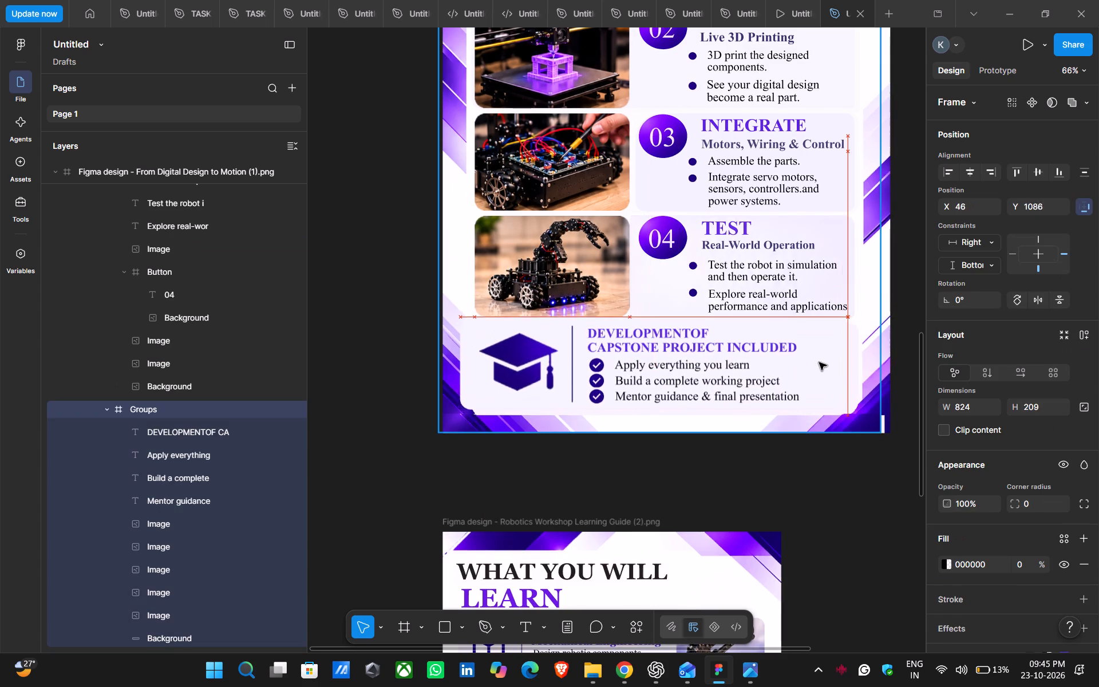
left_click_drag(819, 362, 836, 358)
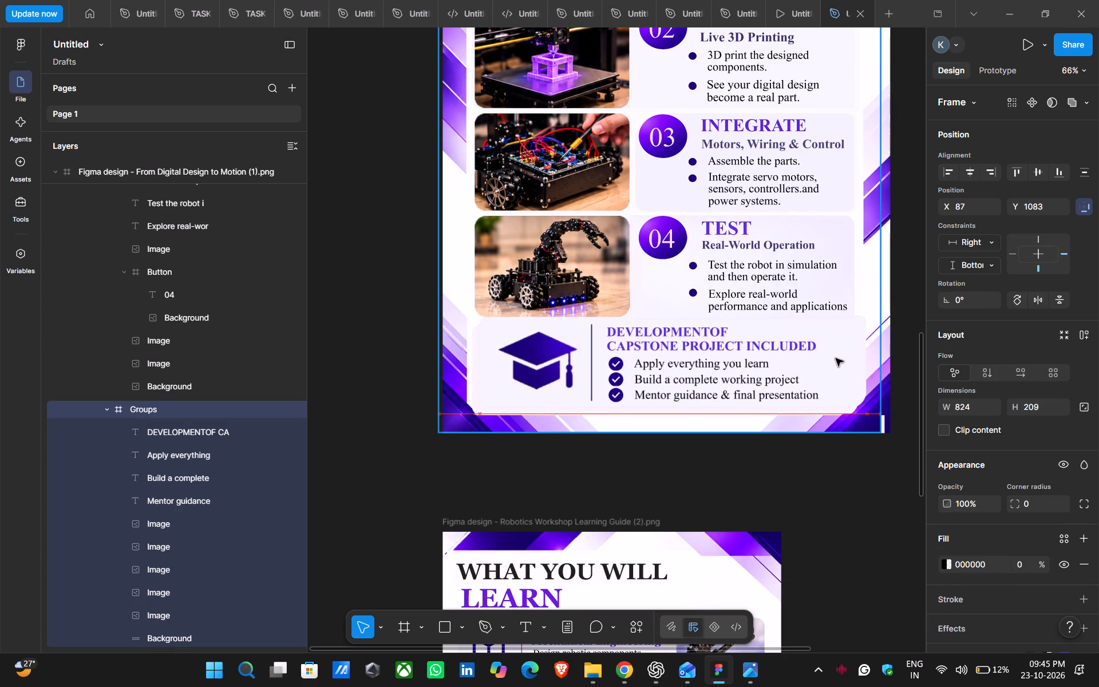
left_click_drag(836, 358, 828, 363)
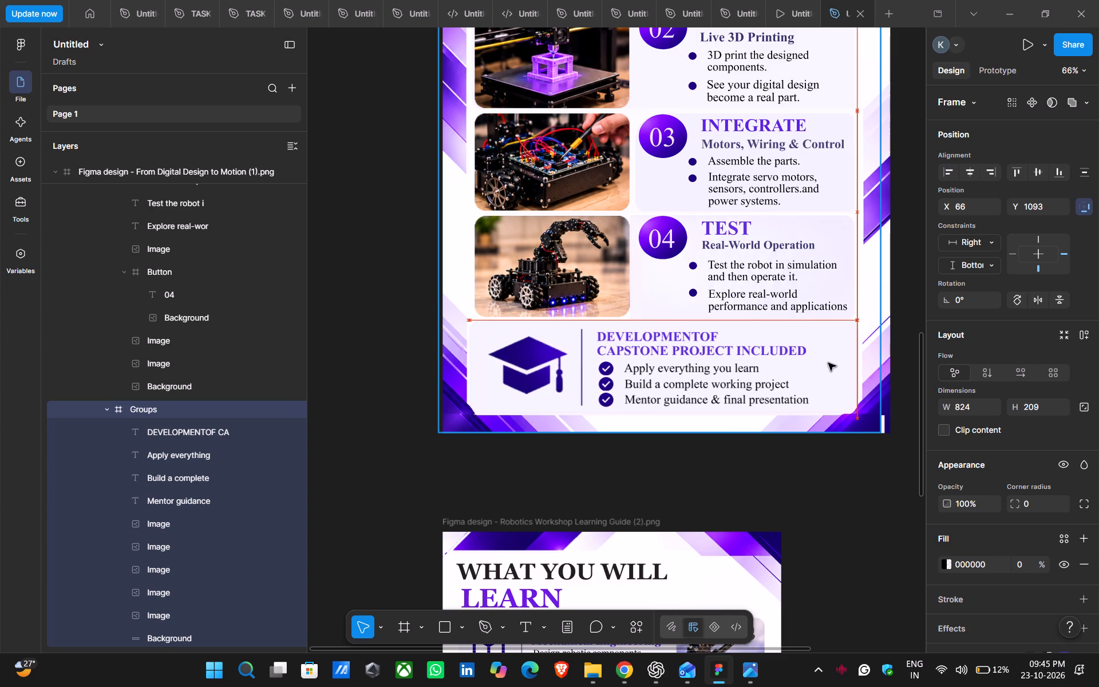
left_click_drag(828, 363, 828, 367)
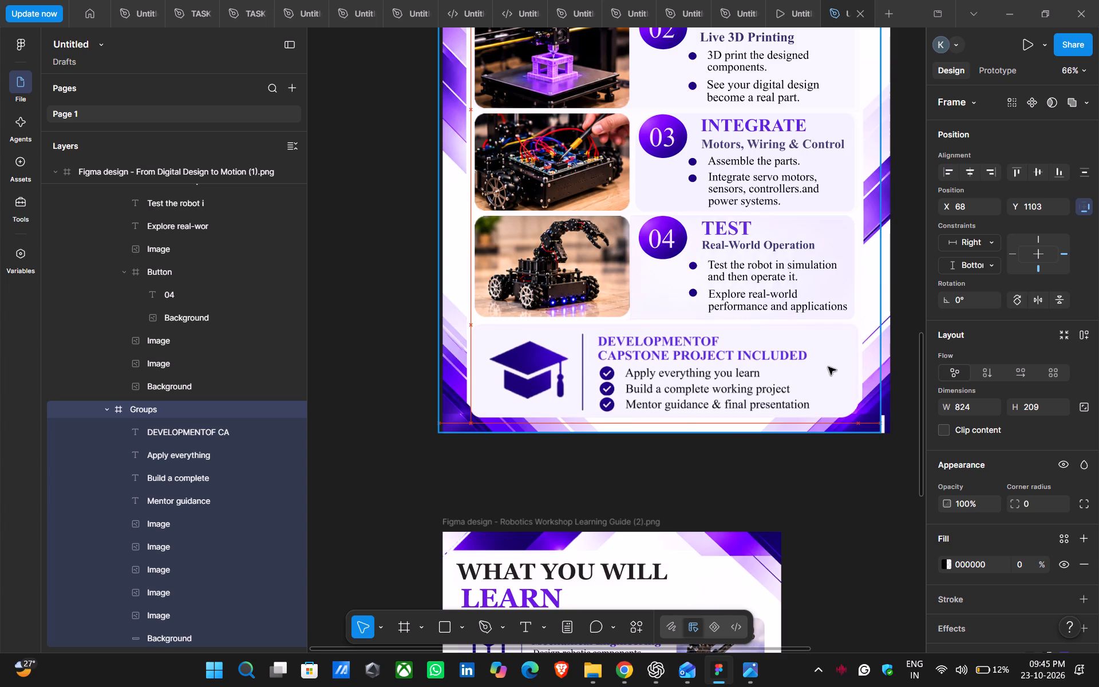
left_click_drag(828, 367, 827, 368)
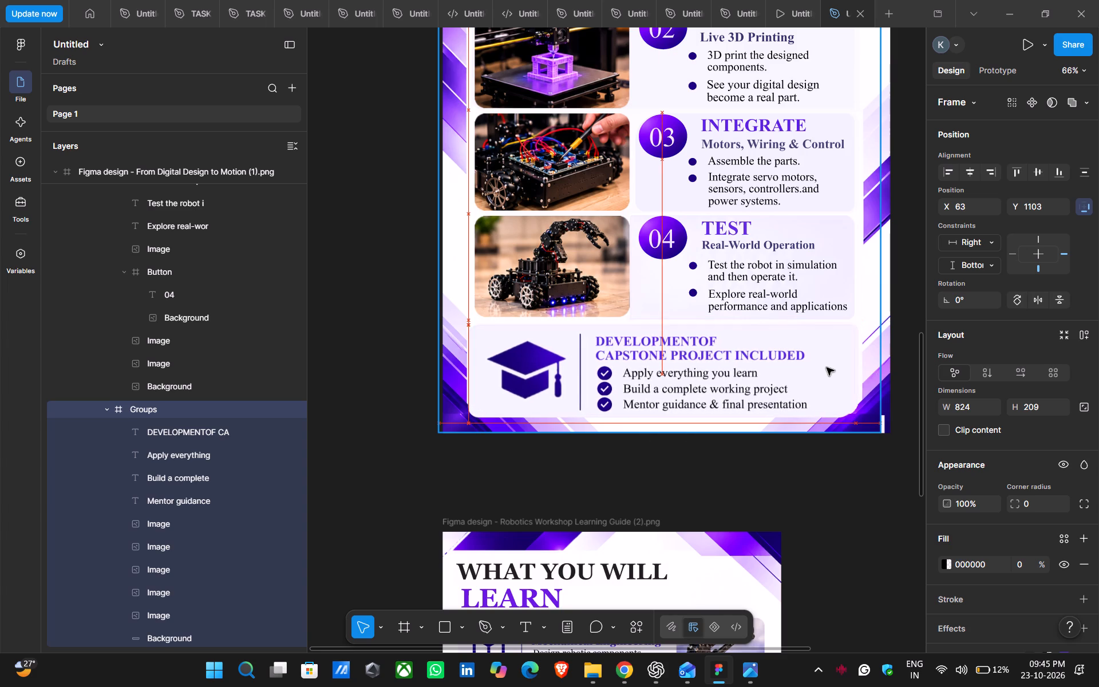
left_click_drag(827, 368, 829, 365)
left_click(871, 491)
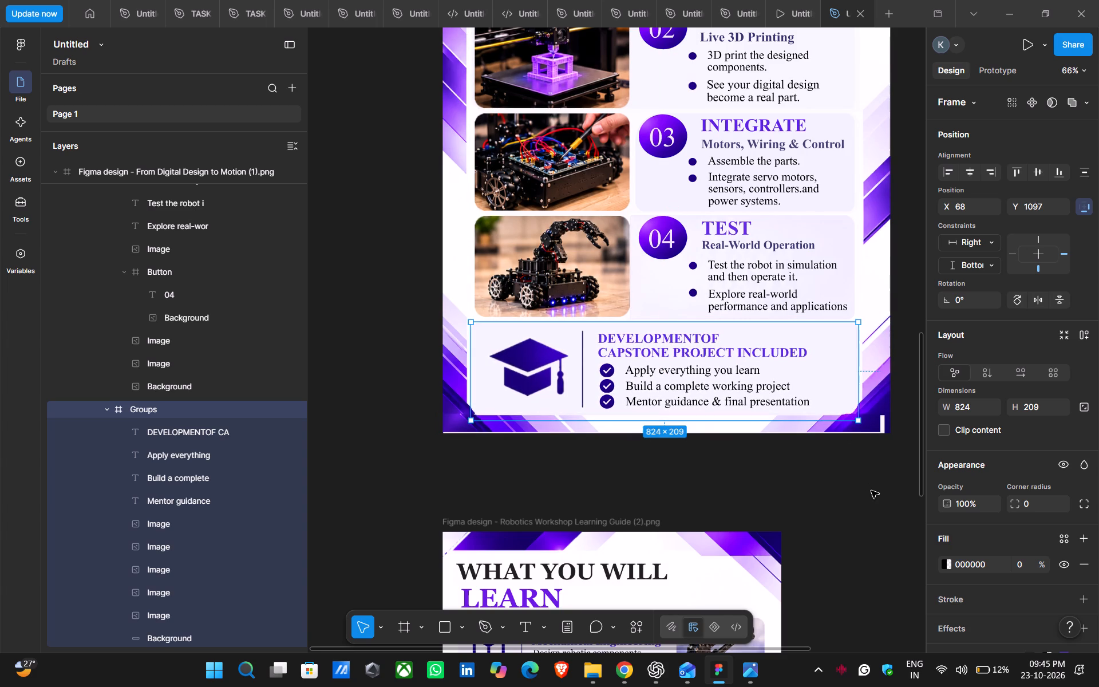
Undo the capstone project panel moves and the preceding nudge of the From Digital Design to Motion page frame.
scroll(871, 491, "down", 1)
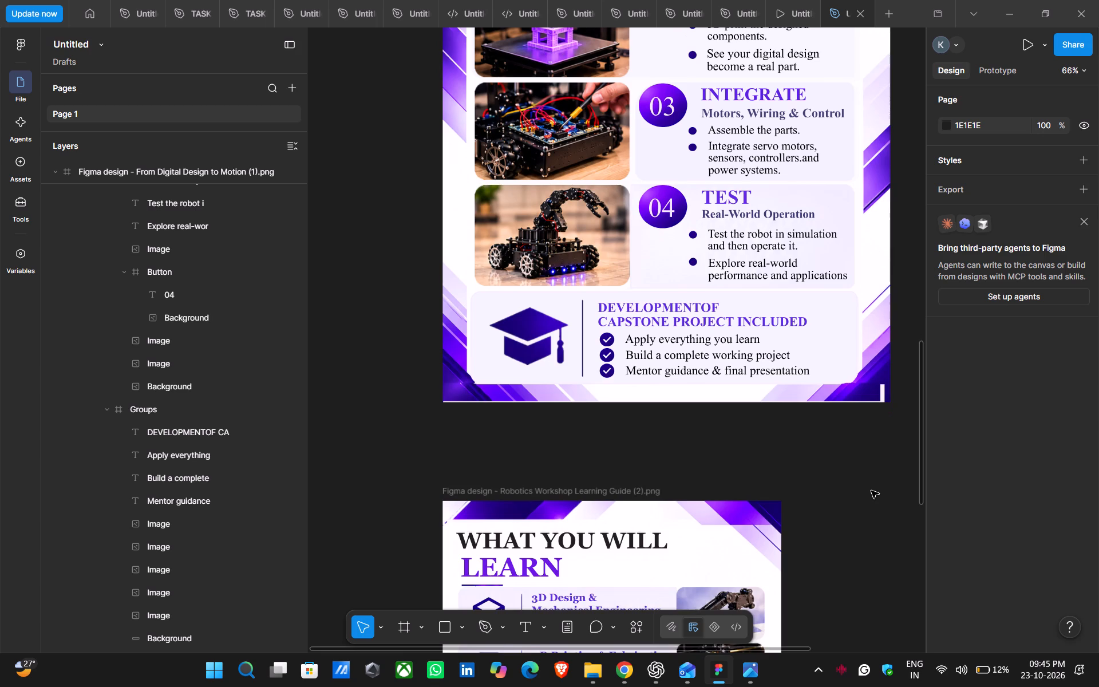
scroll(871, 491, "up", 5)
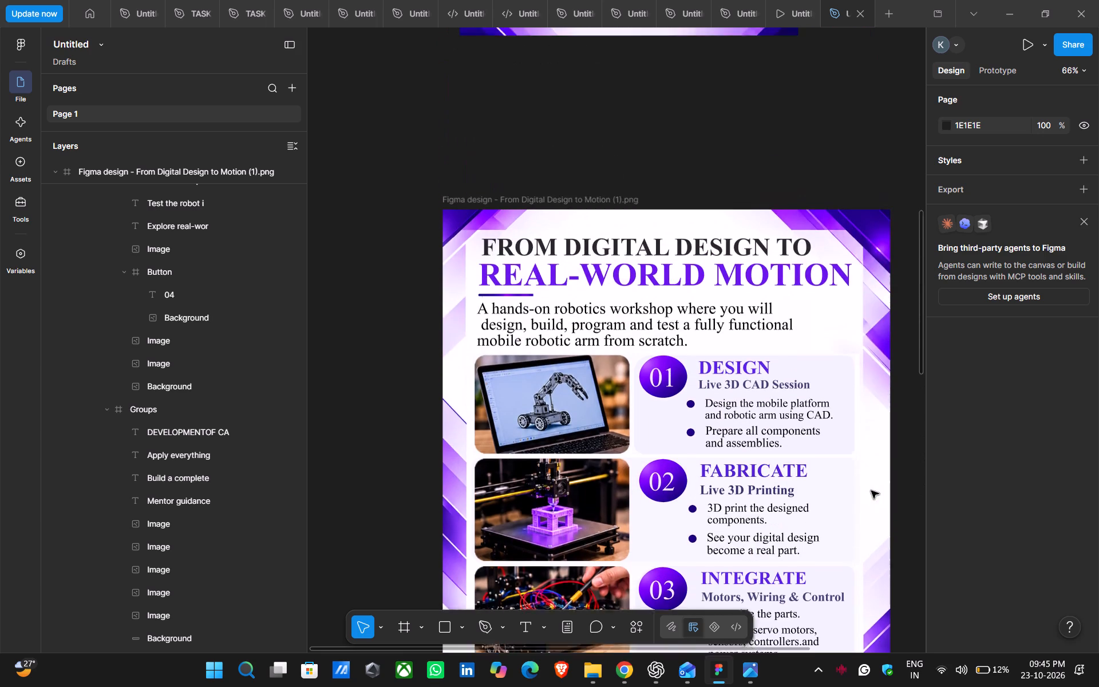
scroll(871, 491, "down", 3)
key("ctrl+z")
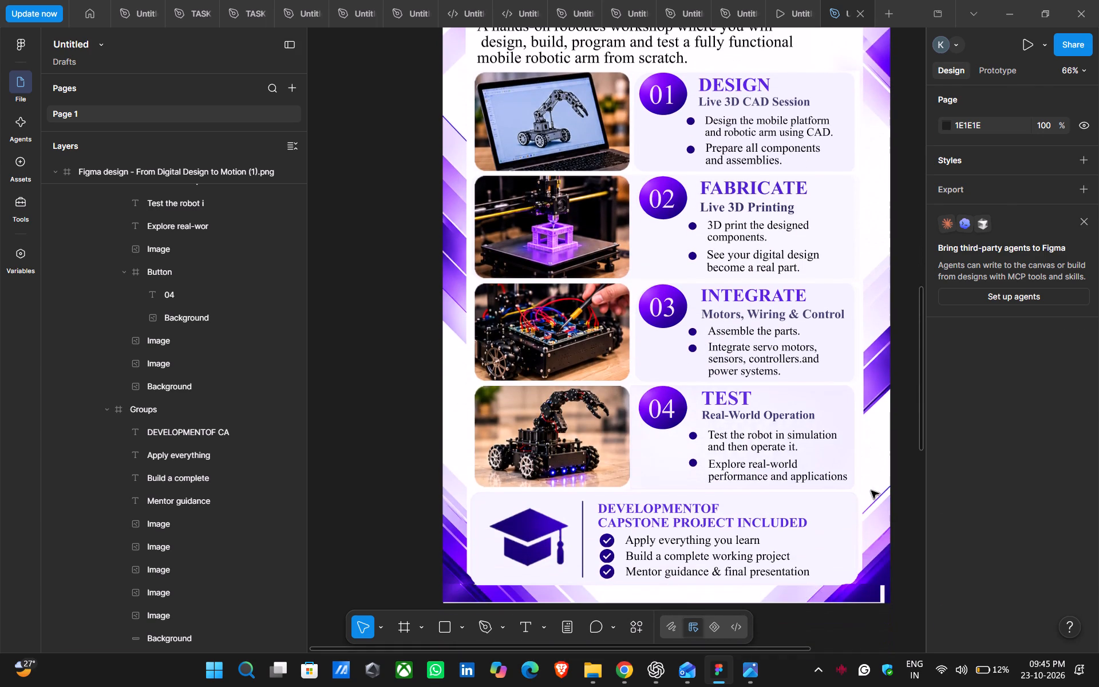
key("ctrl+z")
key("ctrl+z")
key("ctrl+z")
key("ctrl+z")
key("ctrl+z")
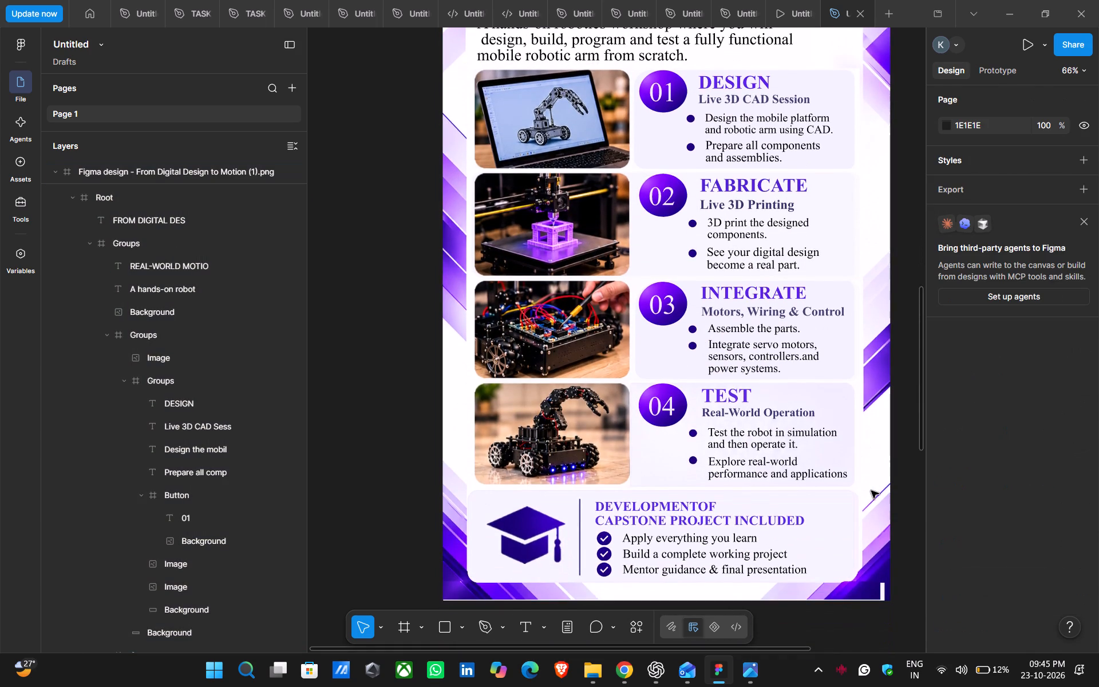
Undo the earlier move of the content Groups frame on the From Digital Design to Motion page.
scroll(871, 491, "up", 1, "ctrl")
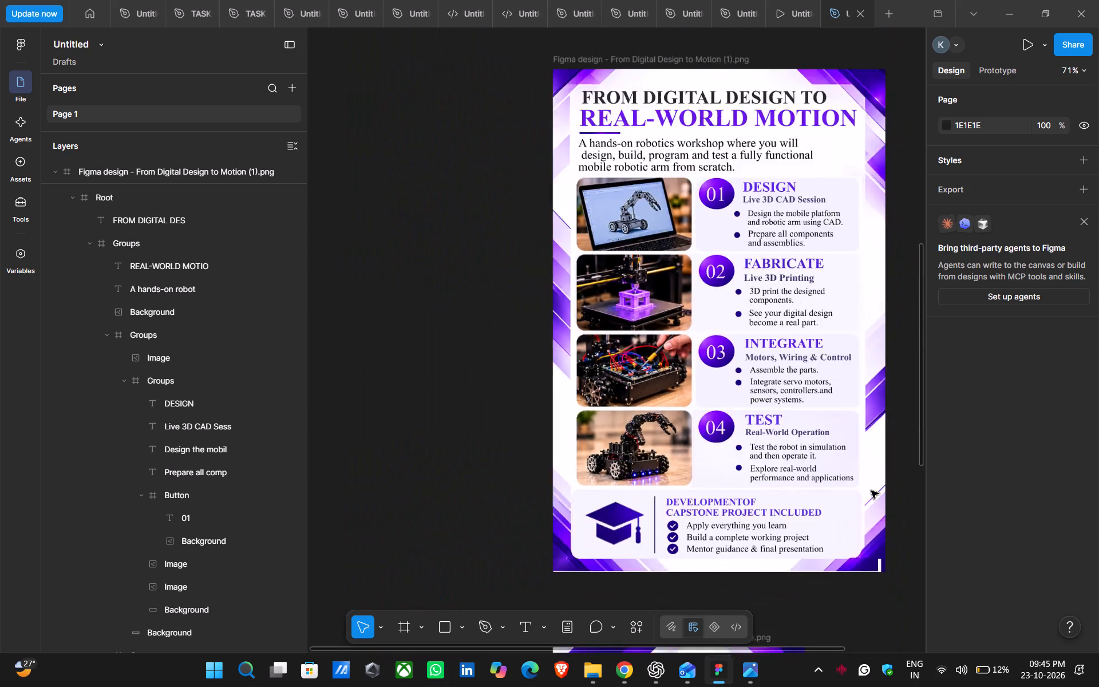
scroll(871, 491, "up", 1)
scroll(871, 491, "left", 1)
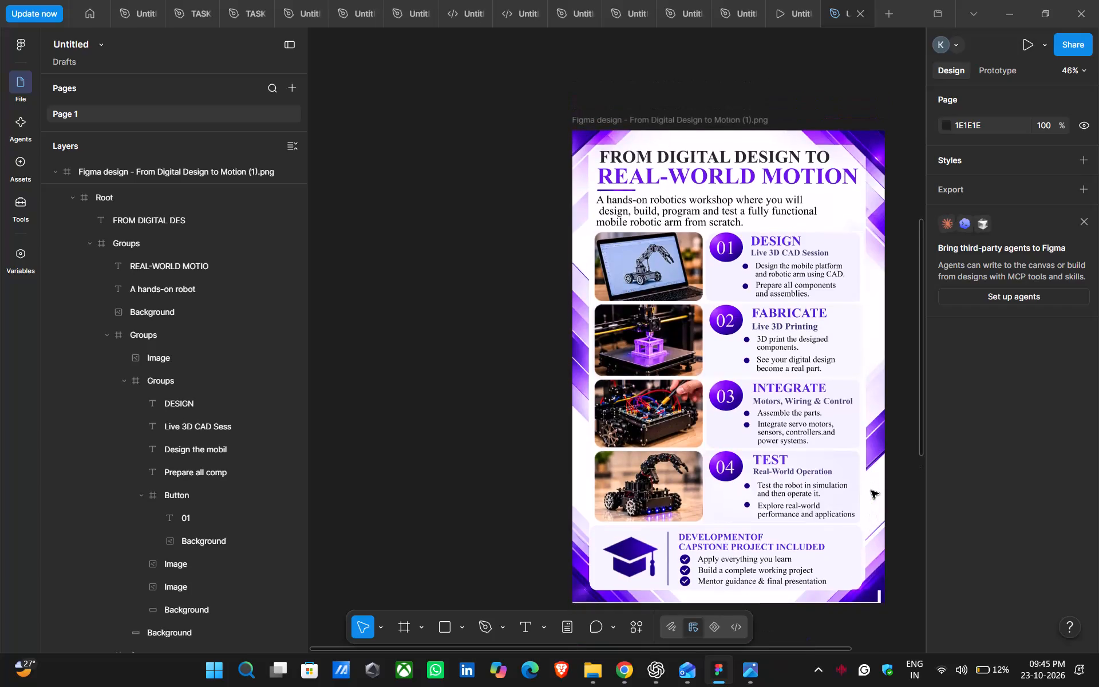
scroll(871, 491, "down", 1)
left_click(860, 594)
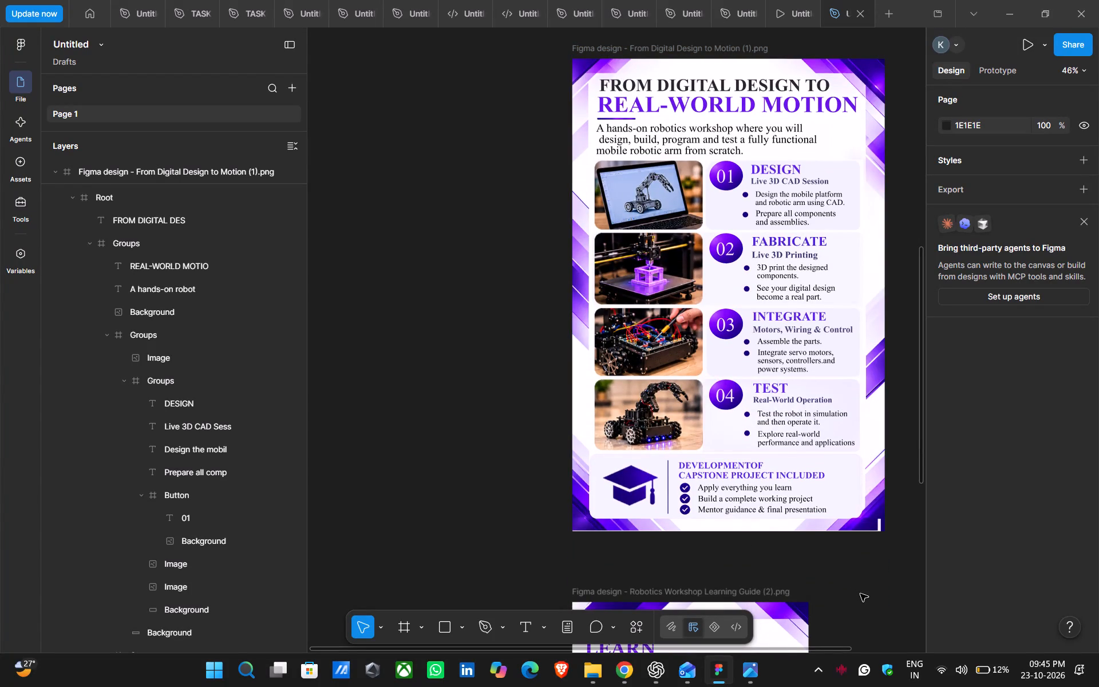
key("ctrl+z")
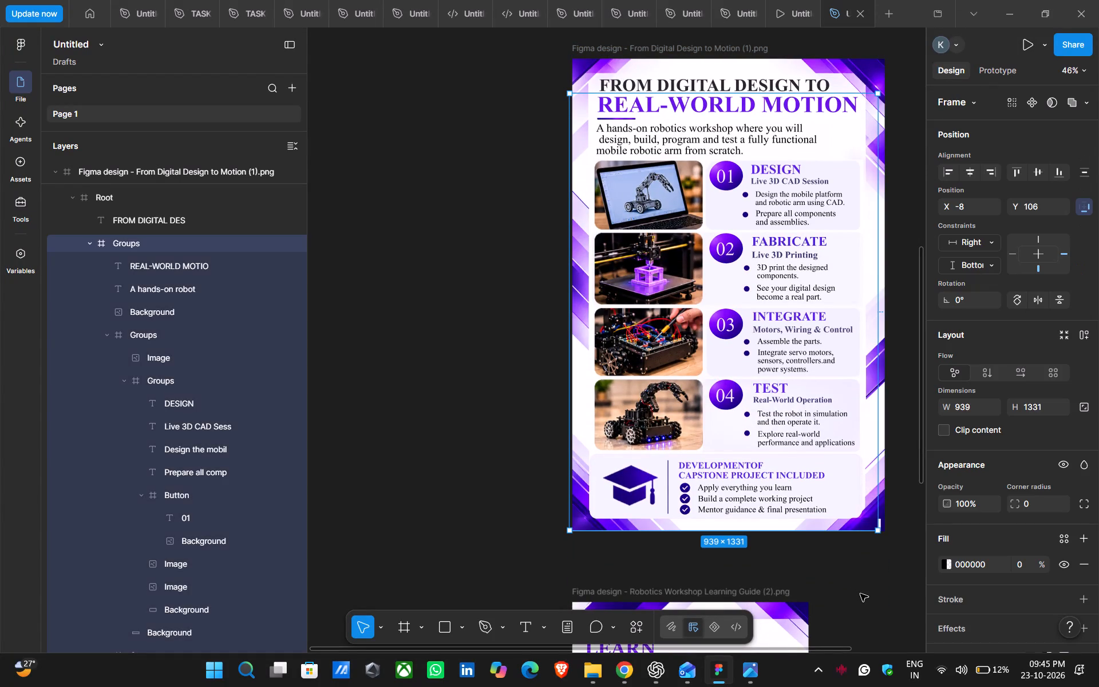
key("ctrl+z")
key("ctrl+z")
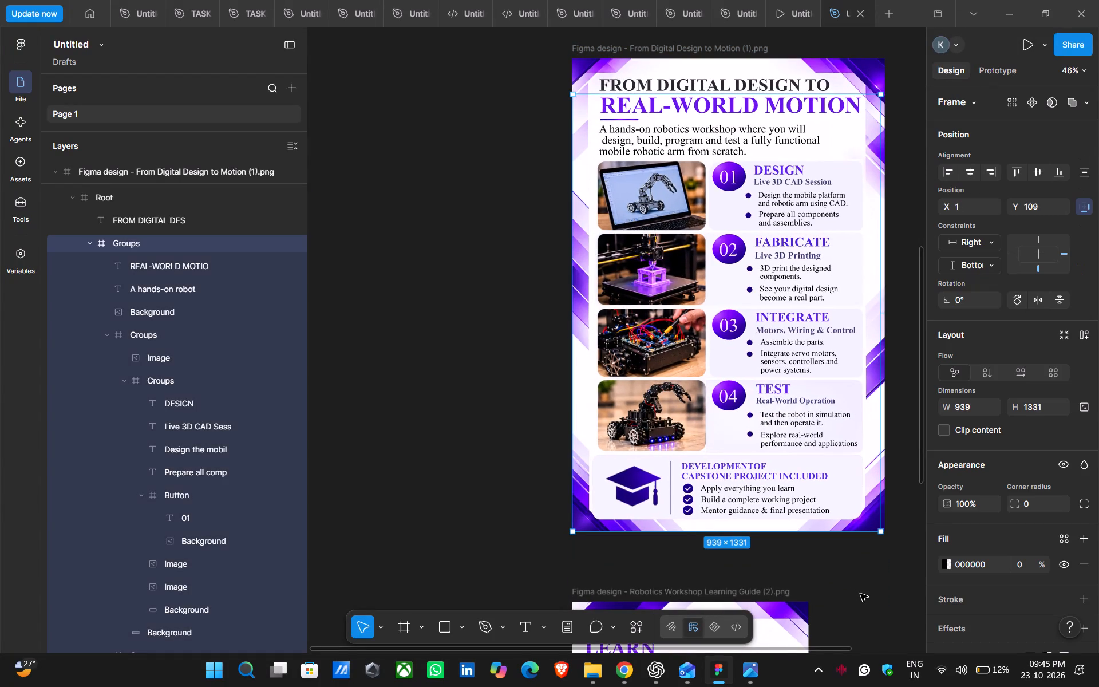
key("ctrl+z")
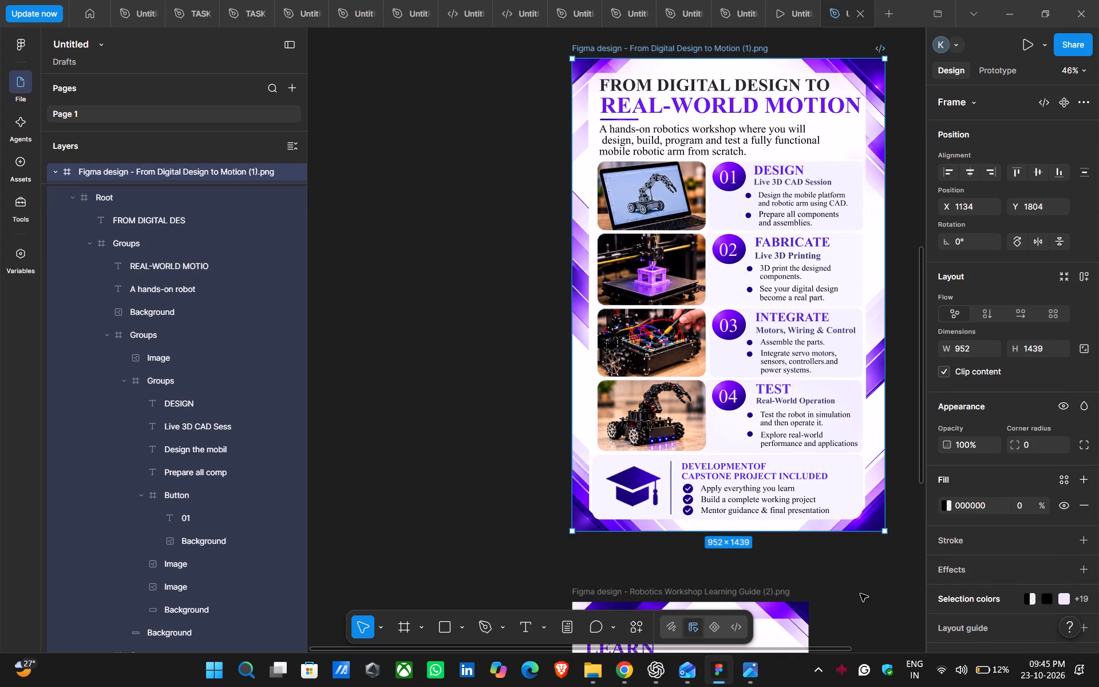
scroll(841, 469, "up", 1)
left_click(841, 469)
key("ctrl+z")
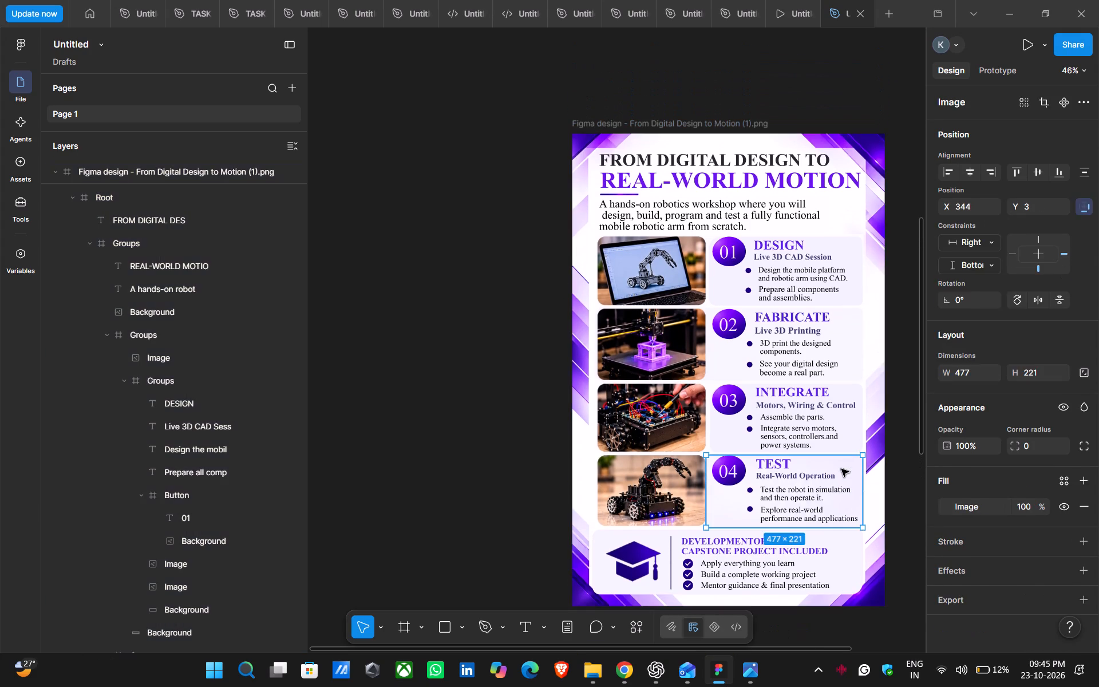
key("ctrl+z")
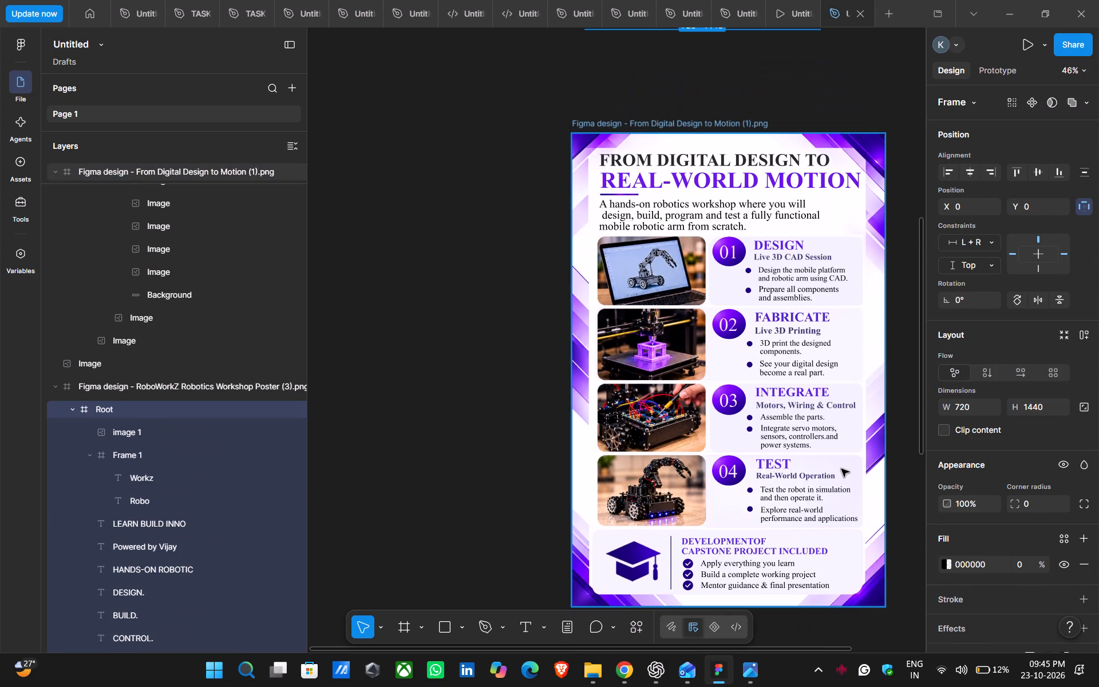
Examine the alignment of the From Digital Design to Motion page from the title down to the capstone project panel.
scroll(841, 469, "down", 1)
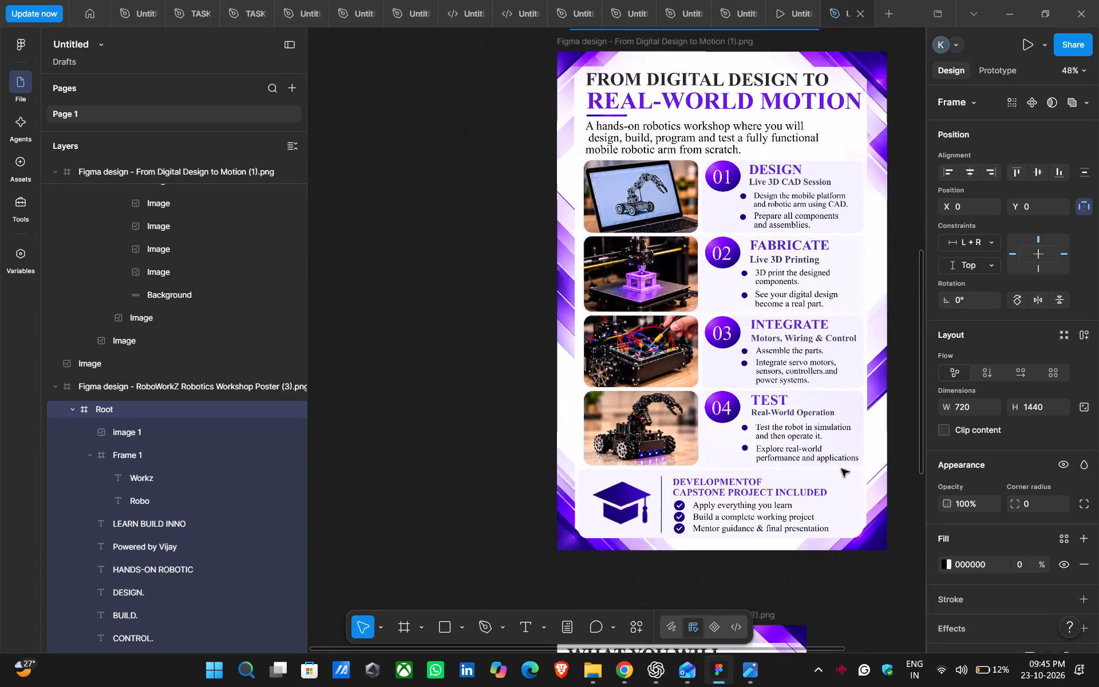
scroll(841, 469, "down", 1)
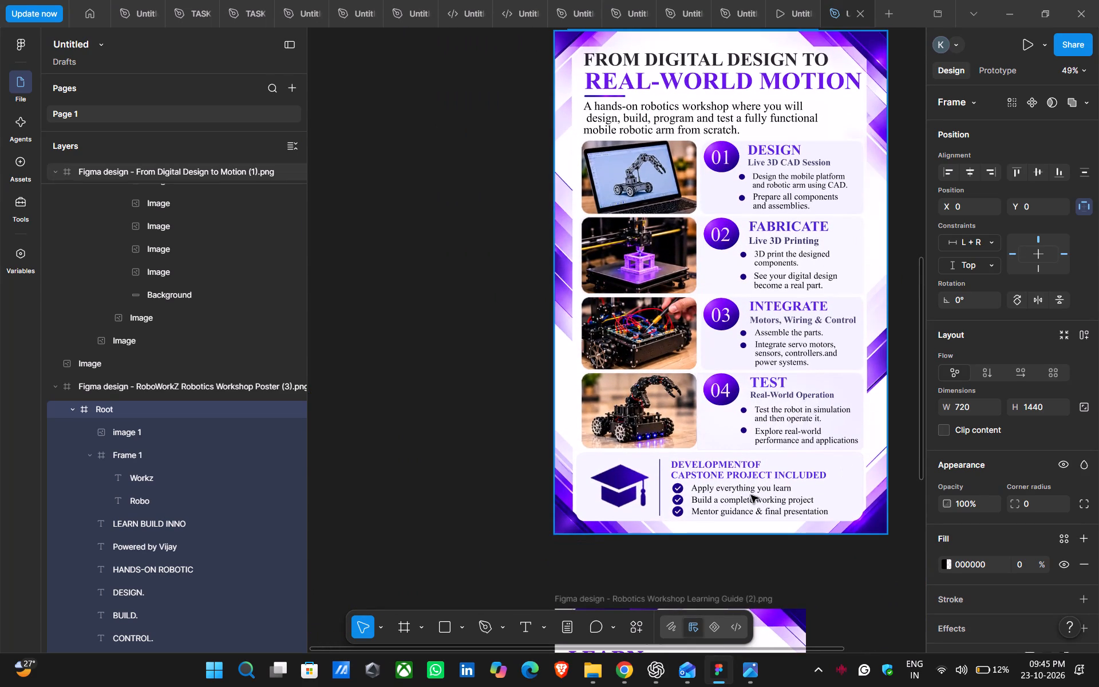
scroll(751, 495, "right", 2)
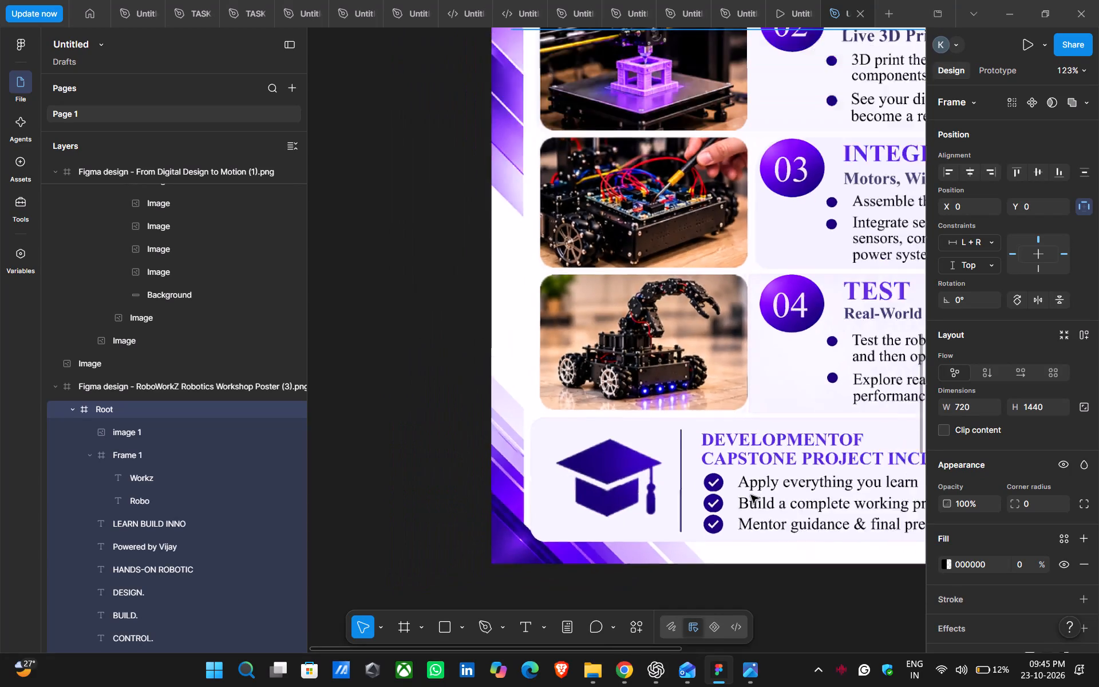
scroll(751, 495, "left", 2)
scroll(751, 495, "up", 1)
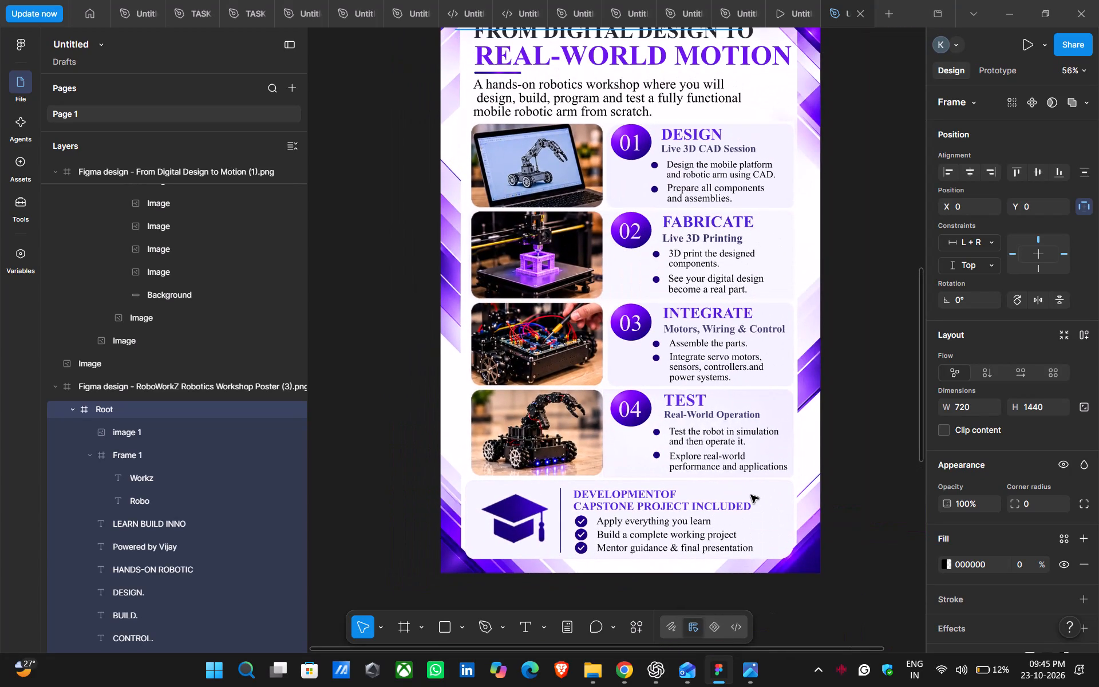
scroll(701, 542, "up", 1)
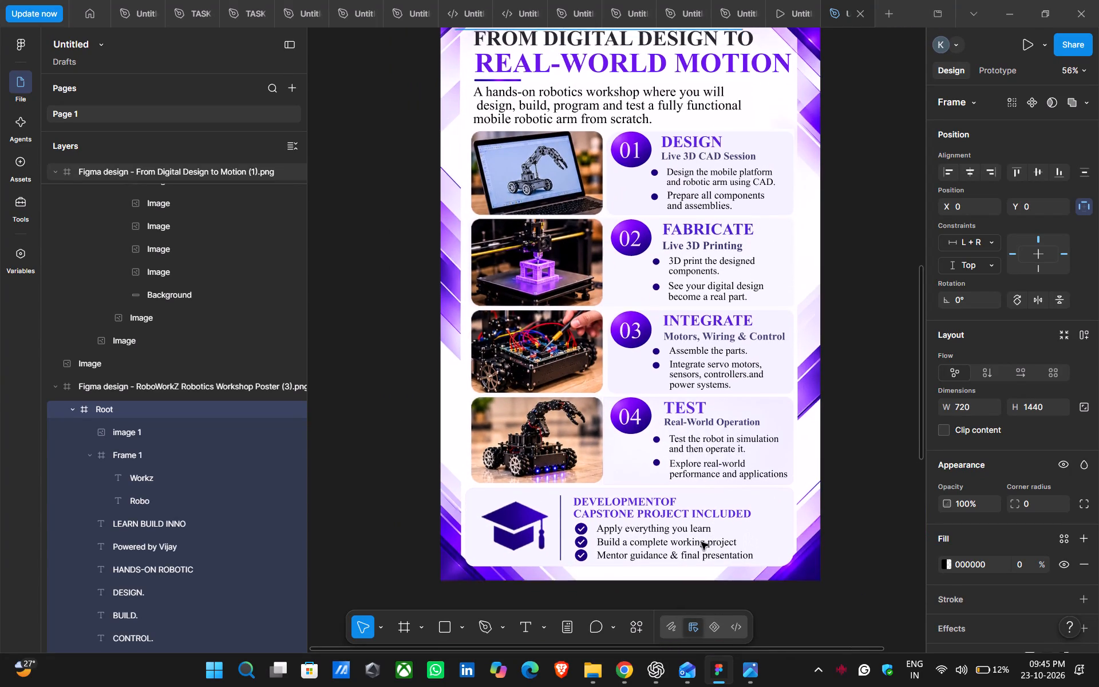
scroll(701, 542, "up", 2)
scroll(701, 542, "down", 1)
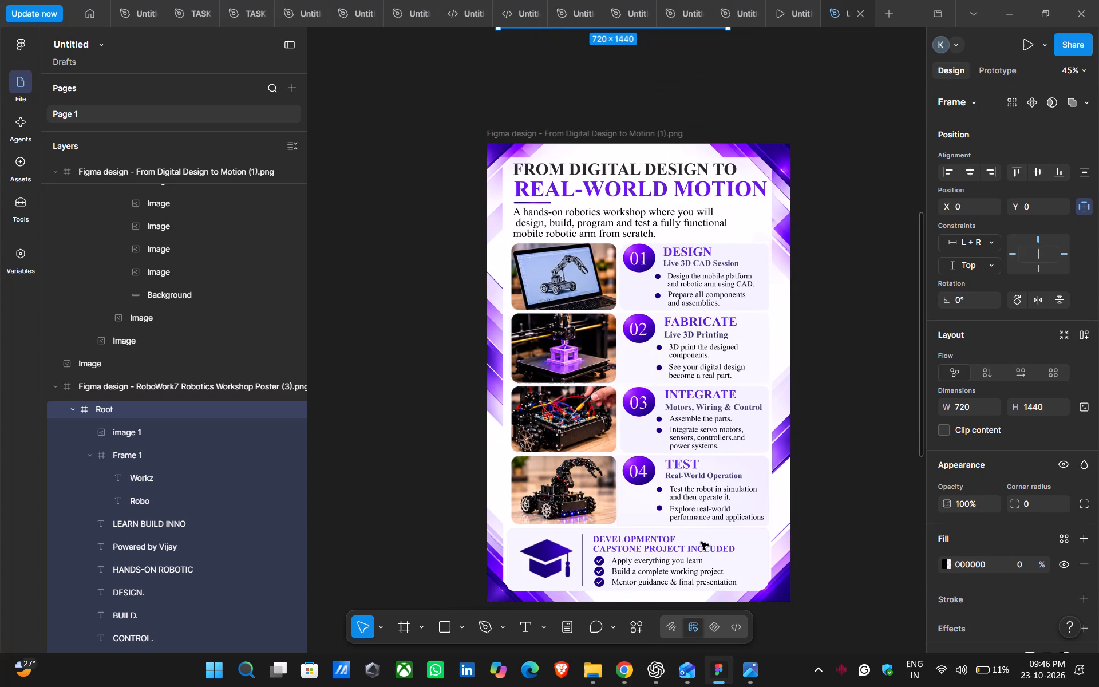
Move the FROM DIGITAL DESIGN TO title line rightward and slightly down so it sits roughly centred above REAL-WORLD MOTION.
triple_click(587, 164)
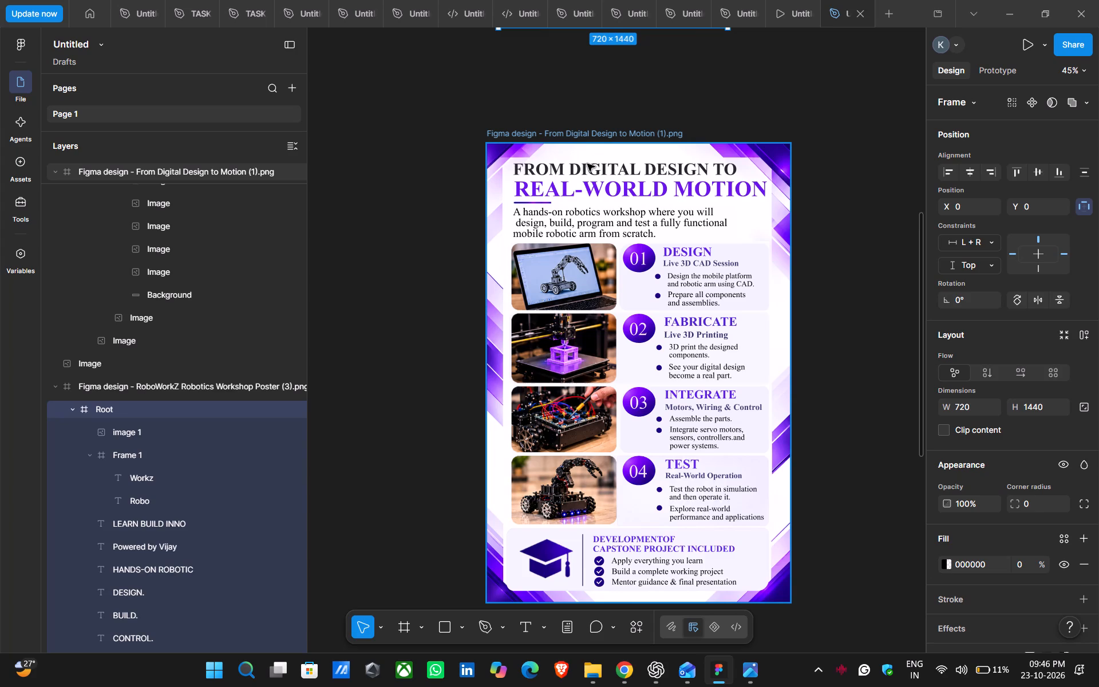
left_click(588, 168)
left_click(588, 168)
left_click_drag(588, 168, 603, 166)
left_click(833, 195)
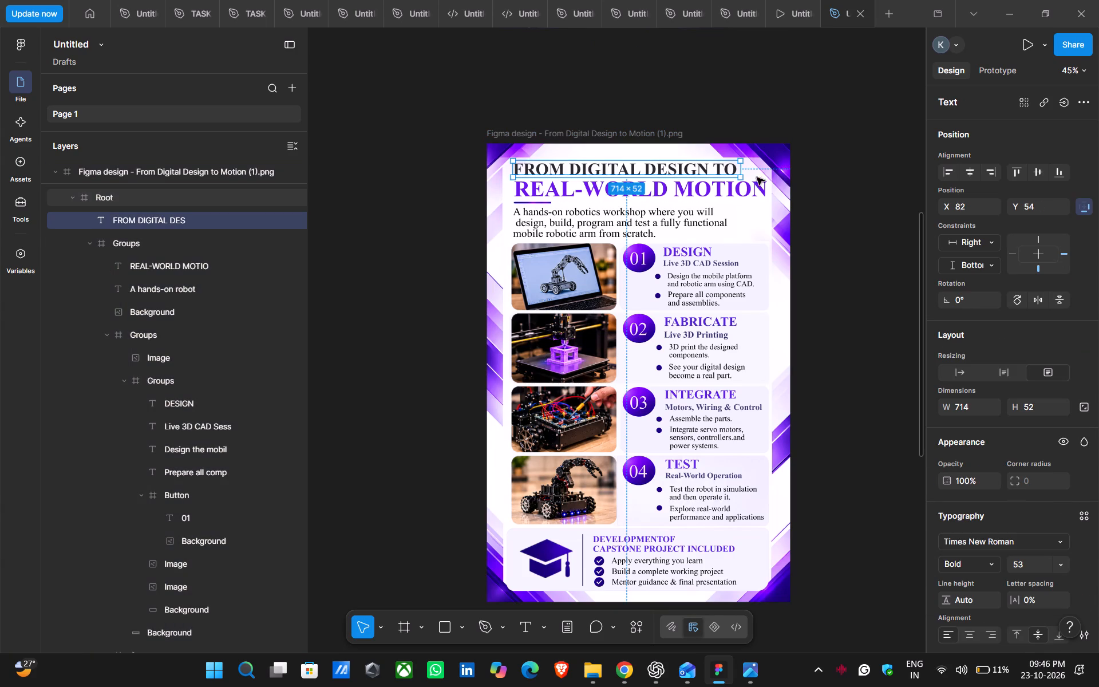
left_click_drag(607, 165, 618, 167)
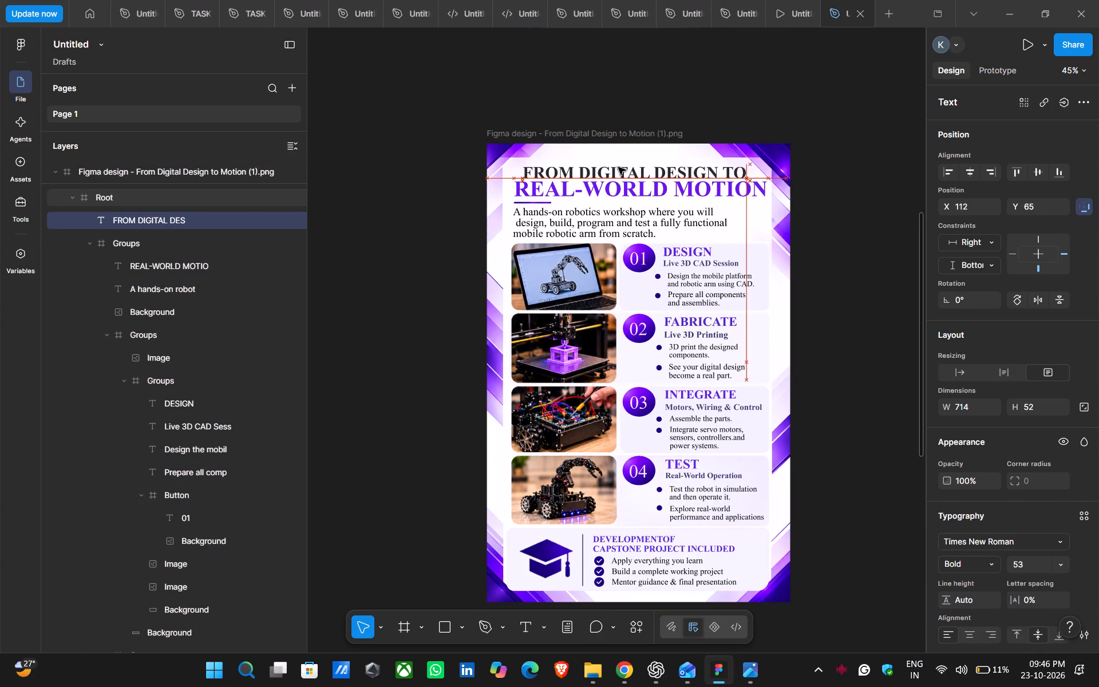
left_click_drag(618, 167, 622, 164)
left_click(865, 223)
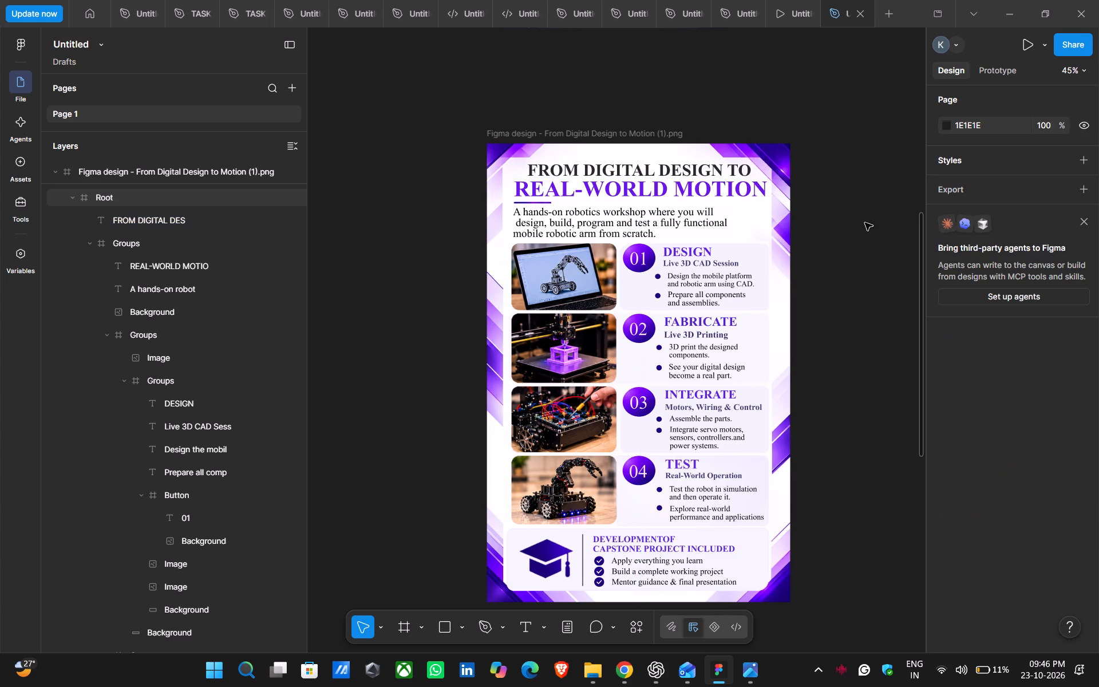
Widen the purple underline bar image beneath REAL-WORLD MOTION to about 281 px at a height of 5 px.
double_click(532, 199)
double_click(536, 204)
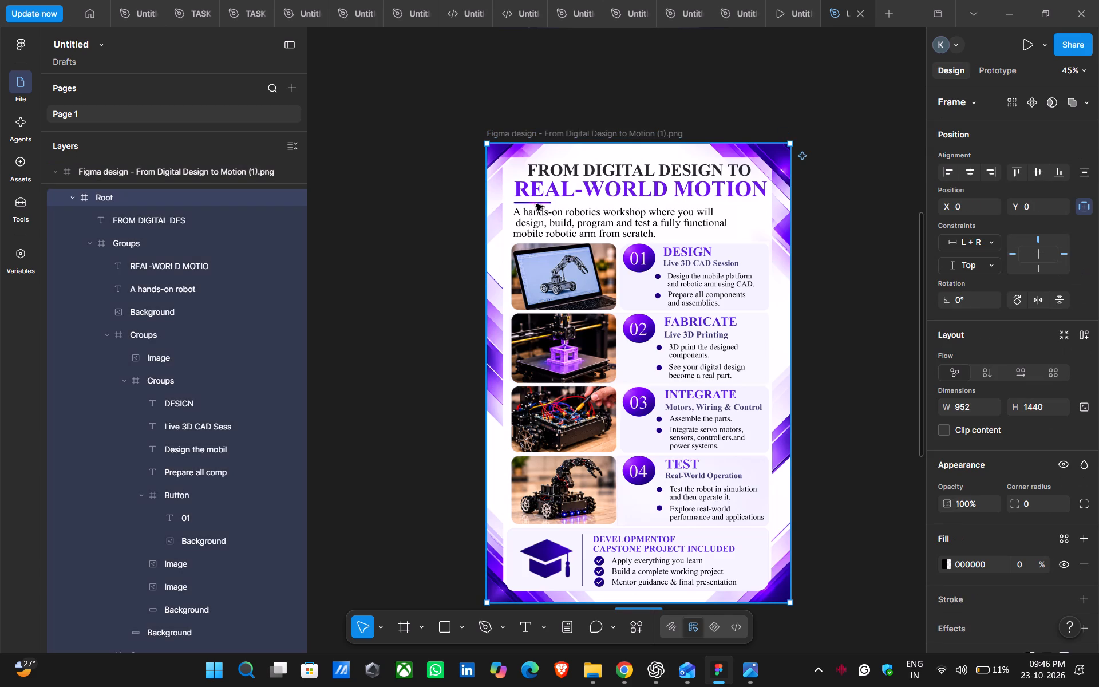
double_click(555, 200)
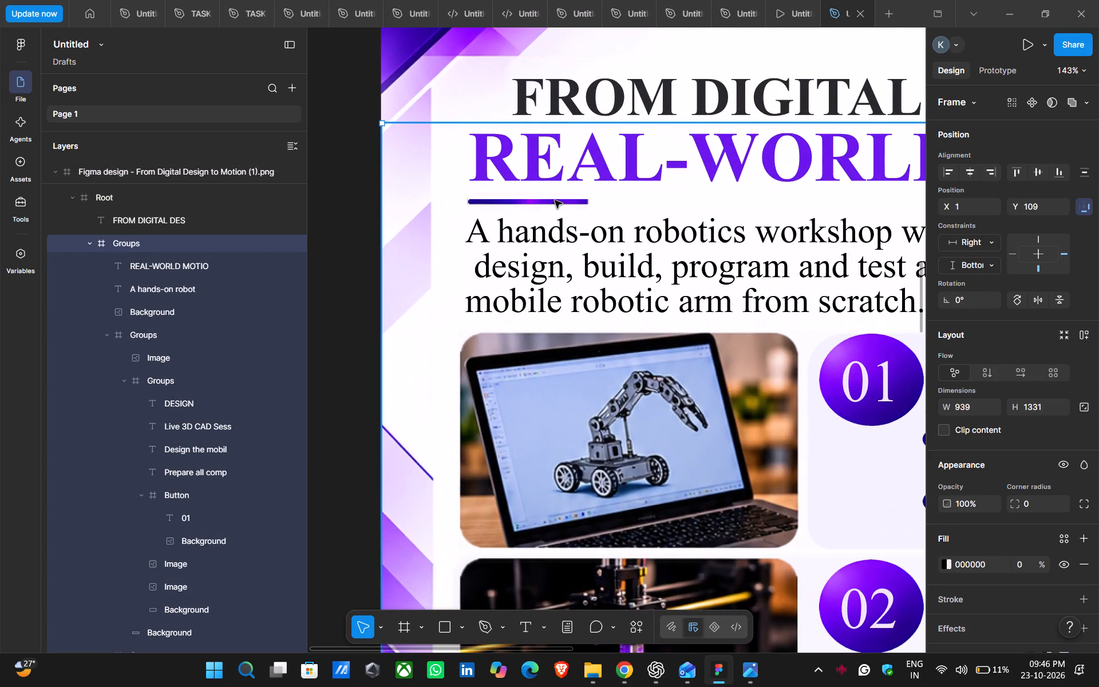
left_click(575, 200)
double_click(574, 203)
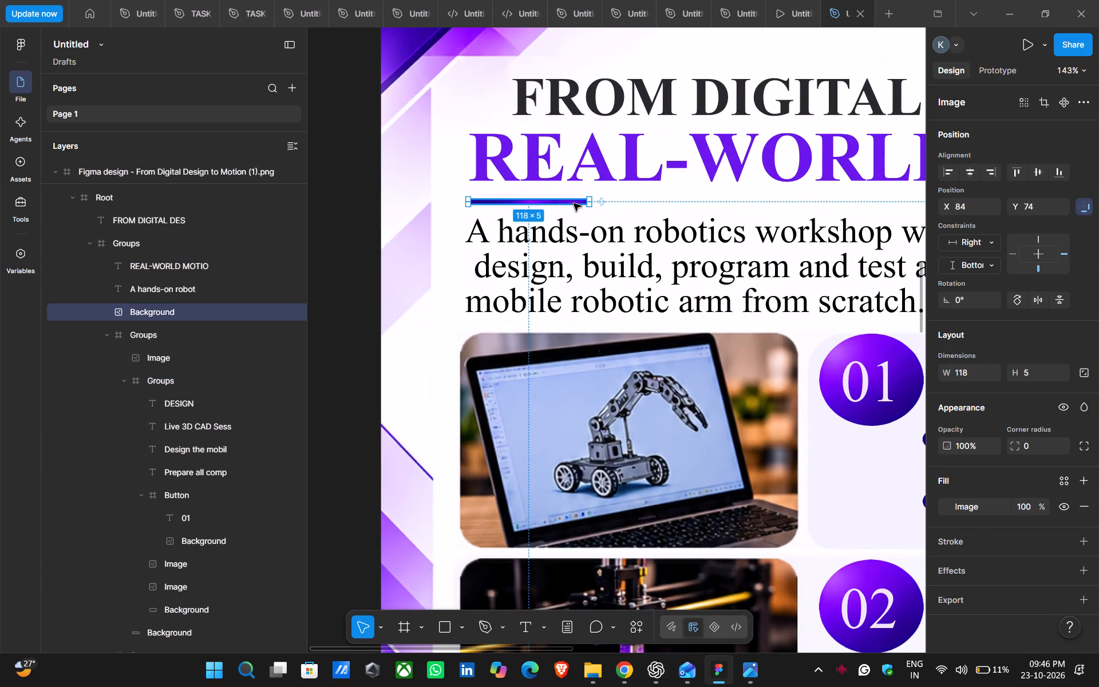
left_click(589, 202)
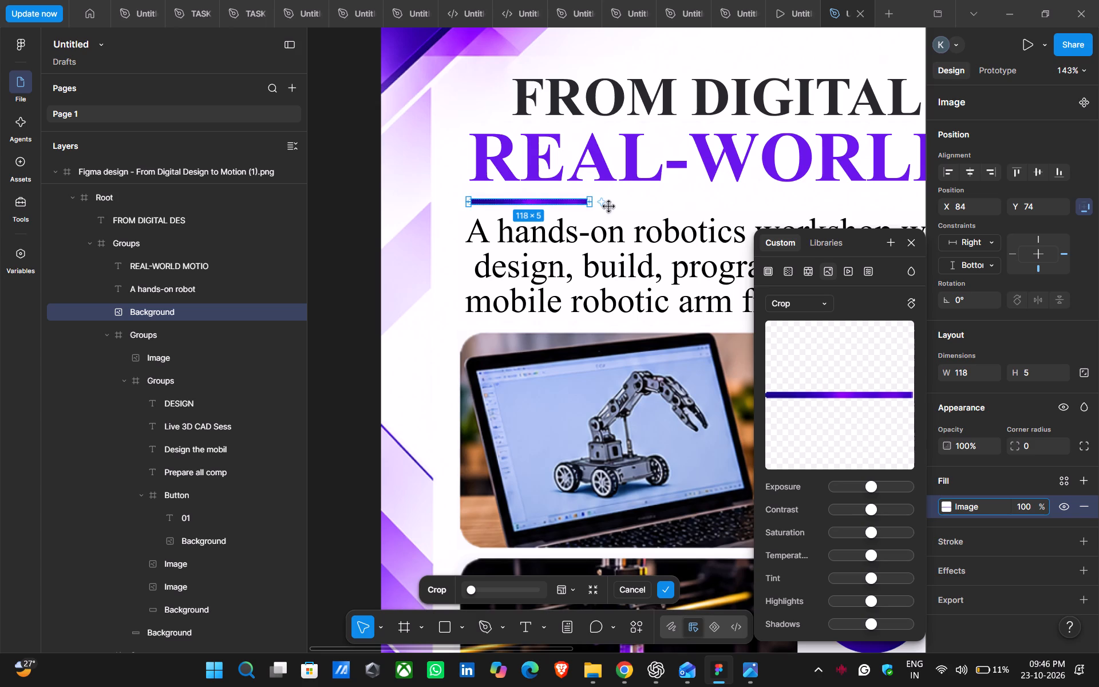
left_click_drag(594, 202, 637, 200)
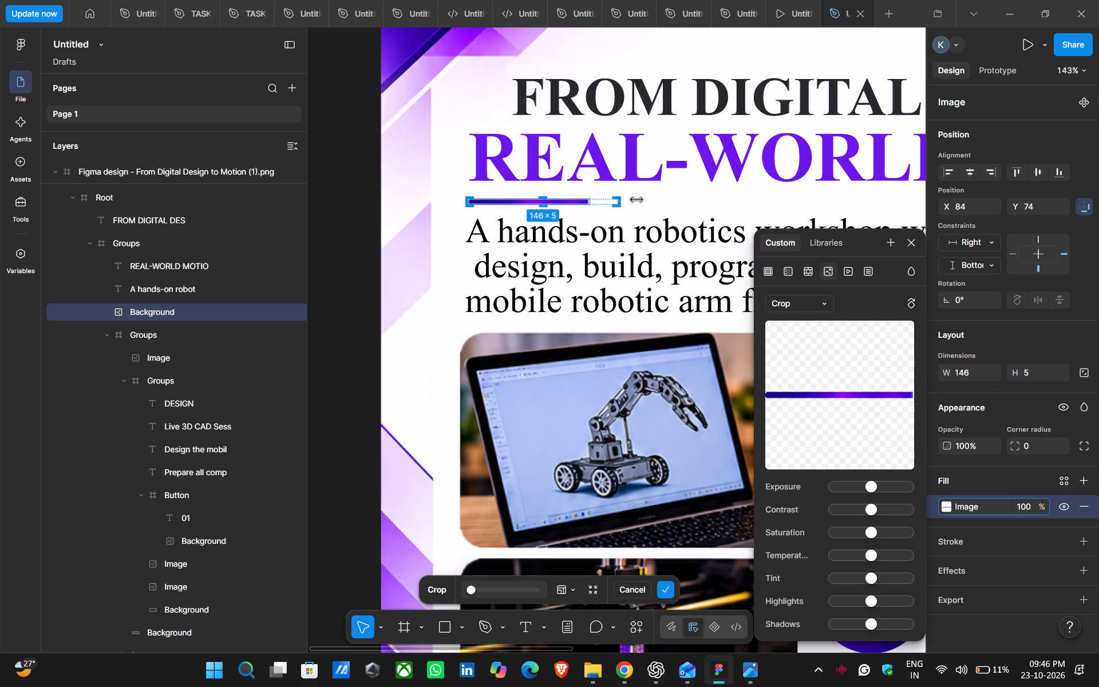
left_click_drag(637, 200, 756, 189)
left_click(797, 198)
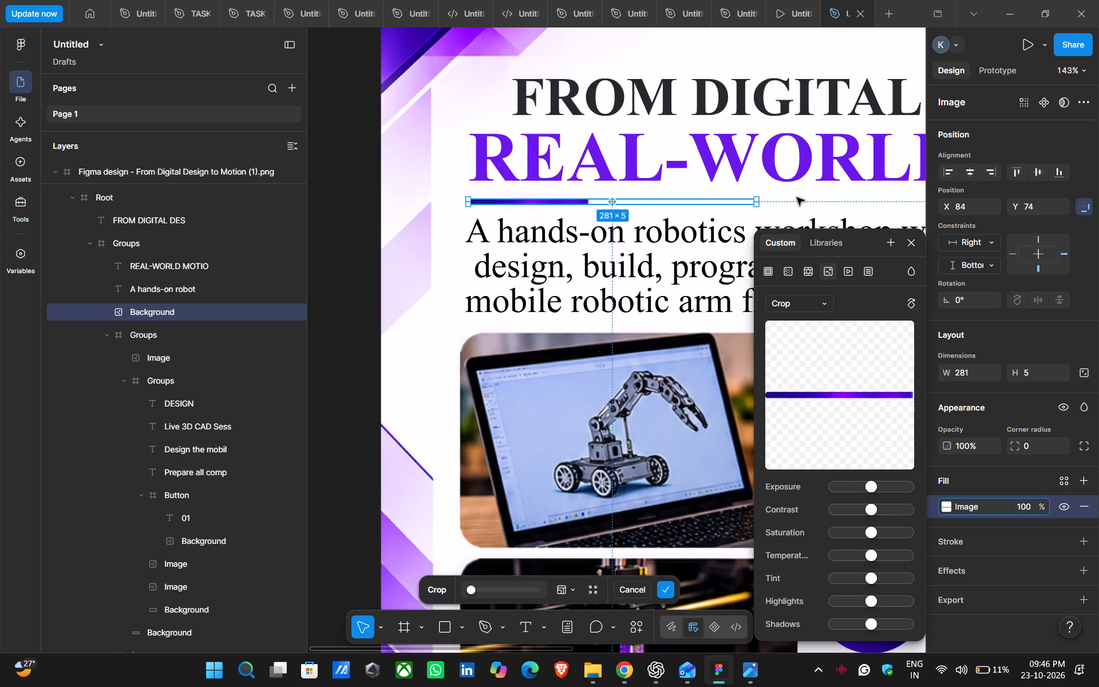
left_click(794, 202)
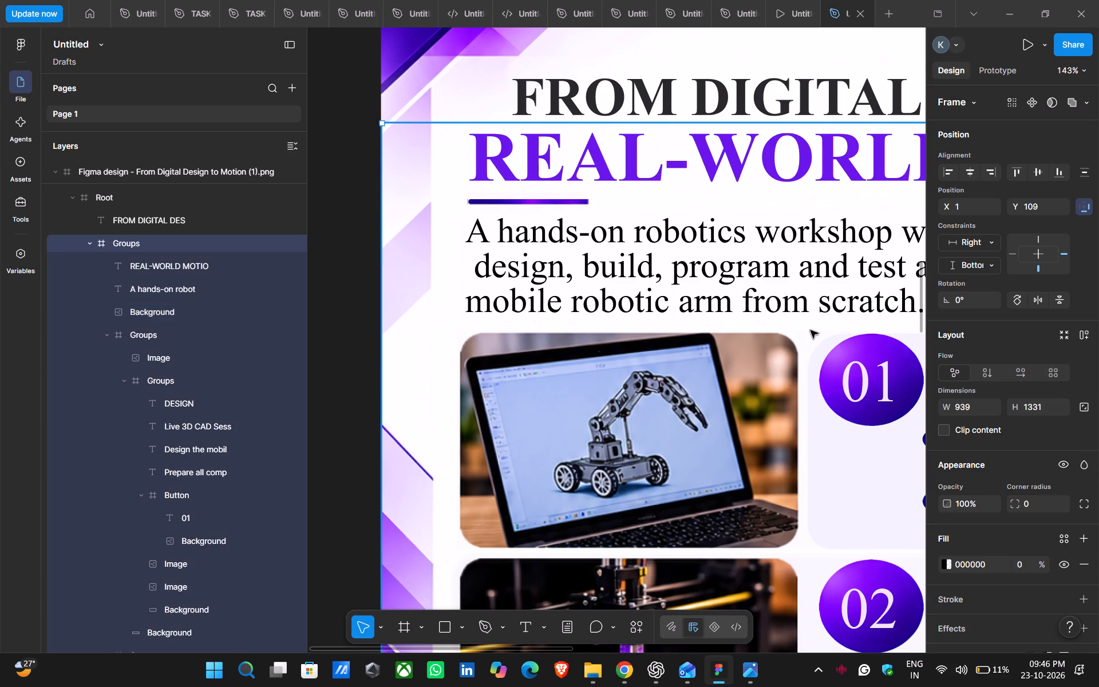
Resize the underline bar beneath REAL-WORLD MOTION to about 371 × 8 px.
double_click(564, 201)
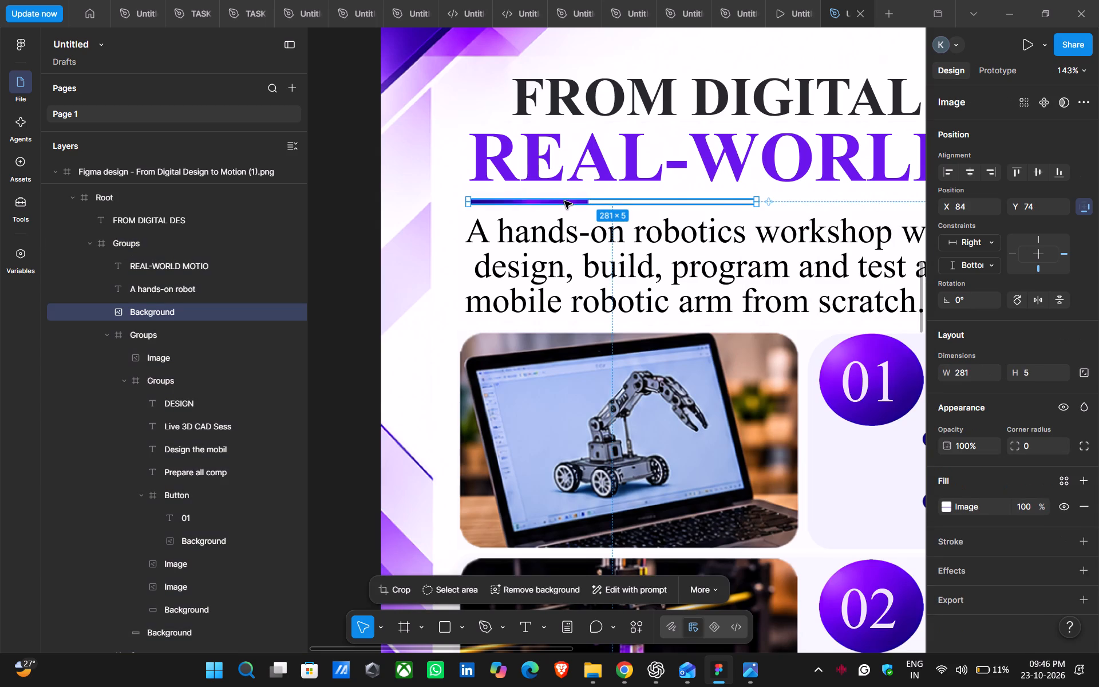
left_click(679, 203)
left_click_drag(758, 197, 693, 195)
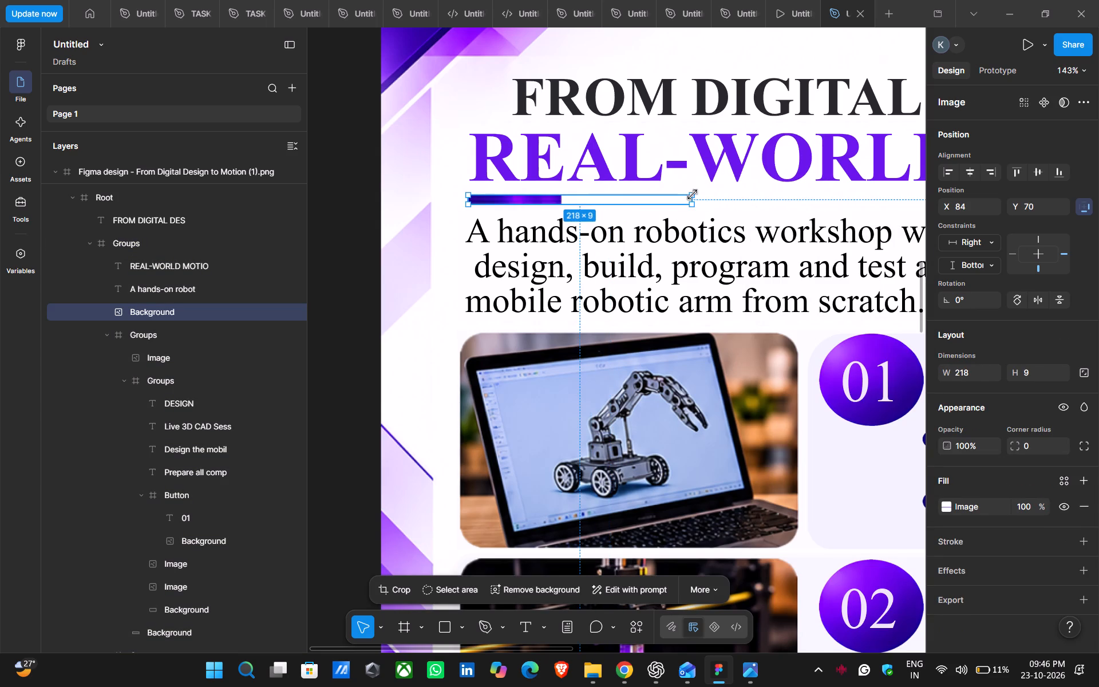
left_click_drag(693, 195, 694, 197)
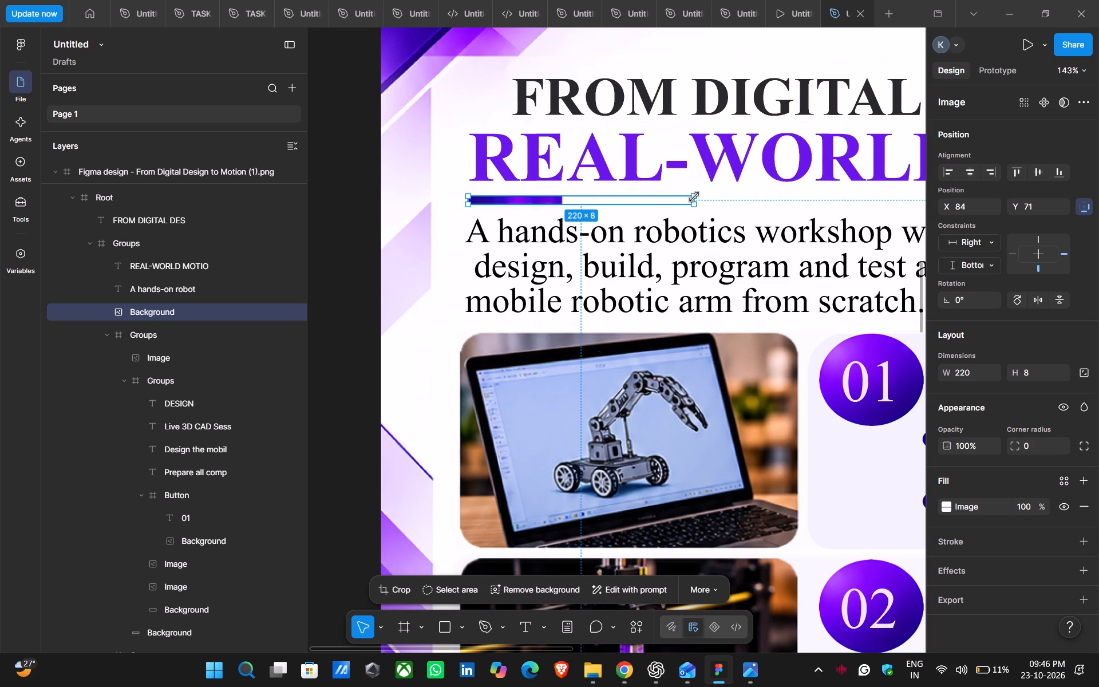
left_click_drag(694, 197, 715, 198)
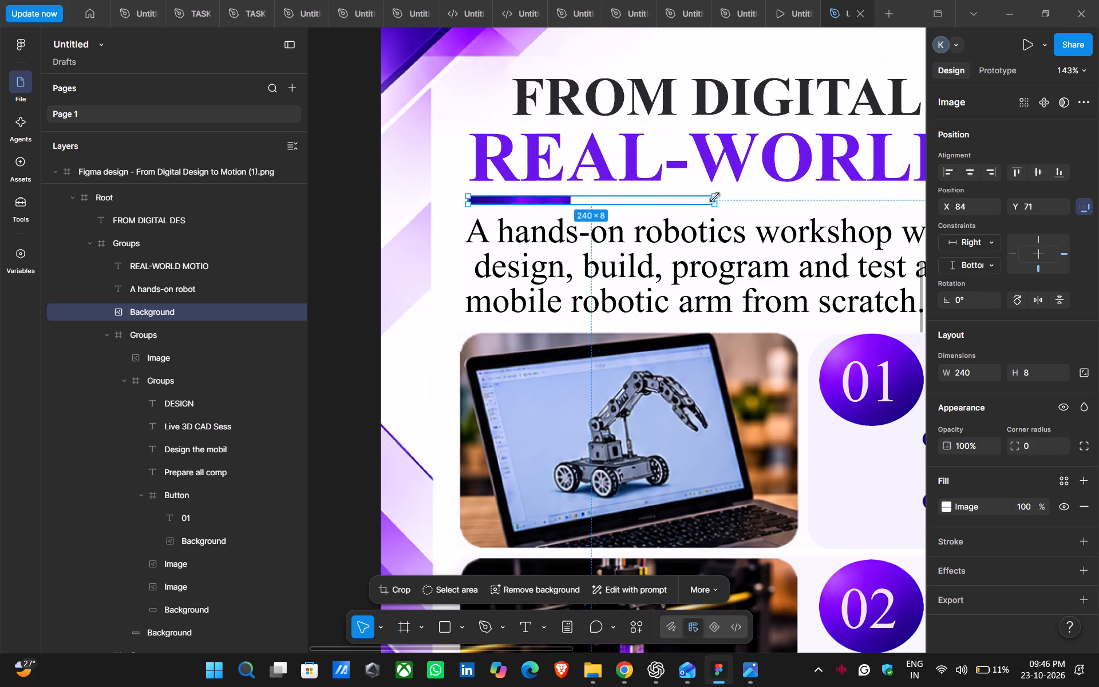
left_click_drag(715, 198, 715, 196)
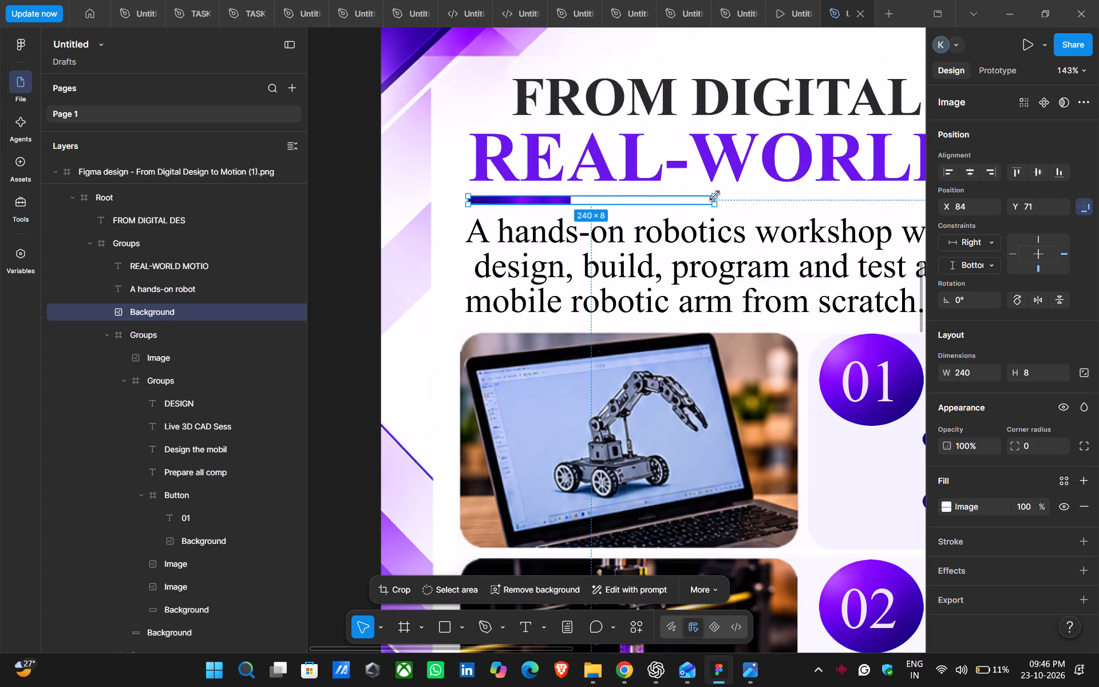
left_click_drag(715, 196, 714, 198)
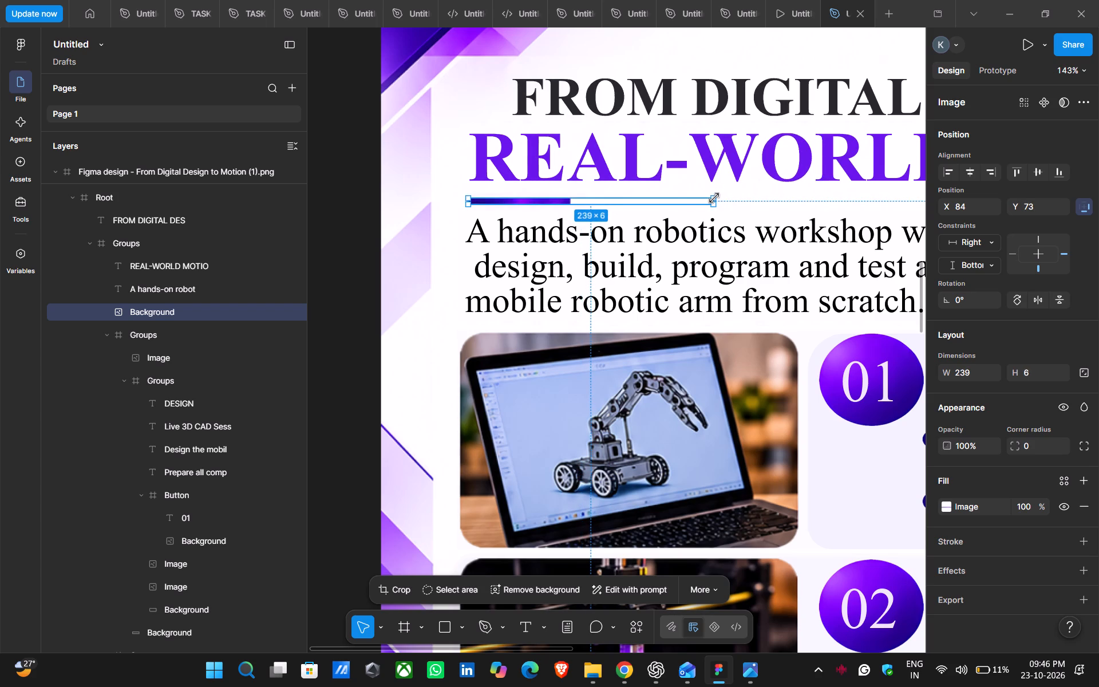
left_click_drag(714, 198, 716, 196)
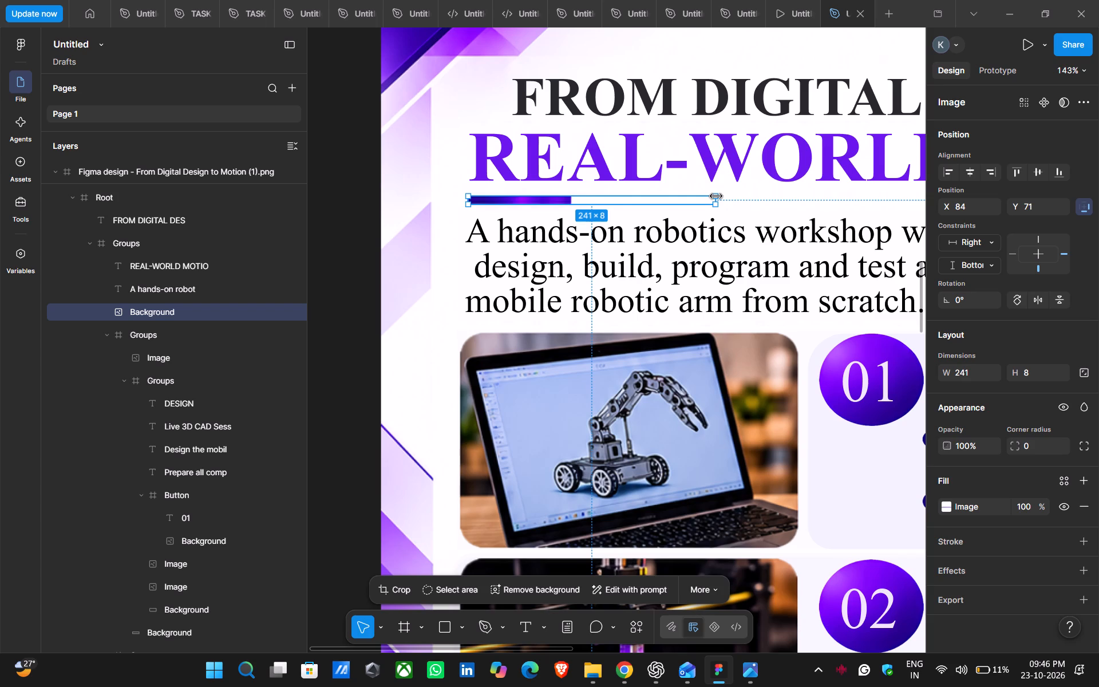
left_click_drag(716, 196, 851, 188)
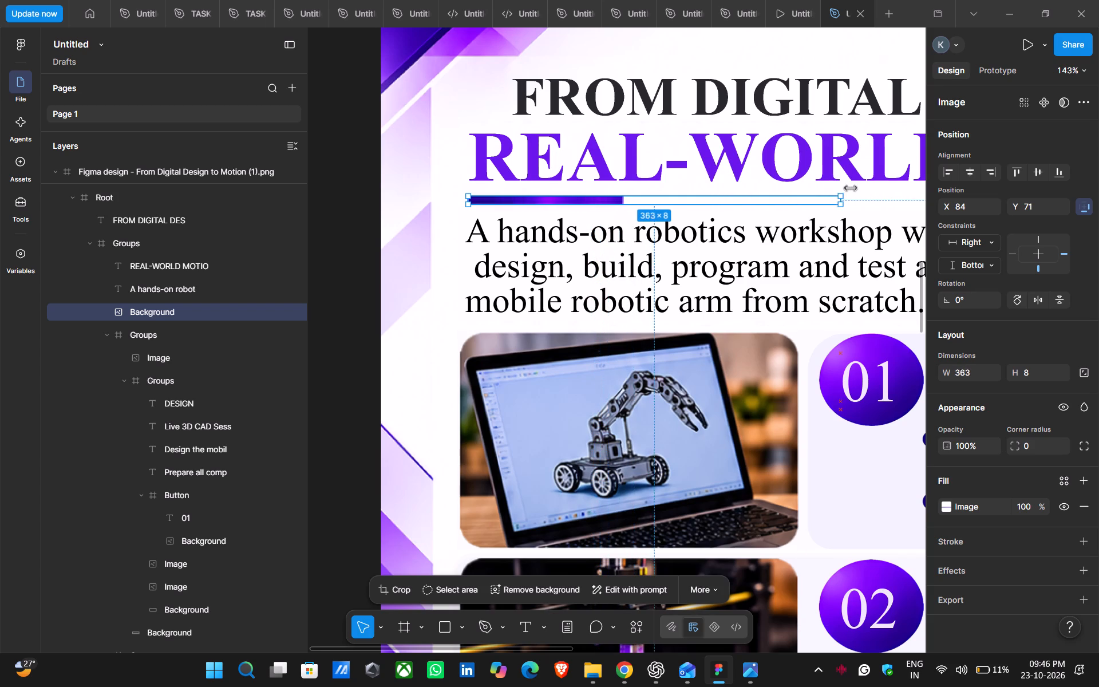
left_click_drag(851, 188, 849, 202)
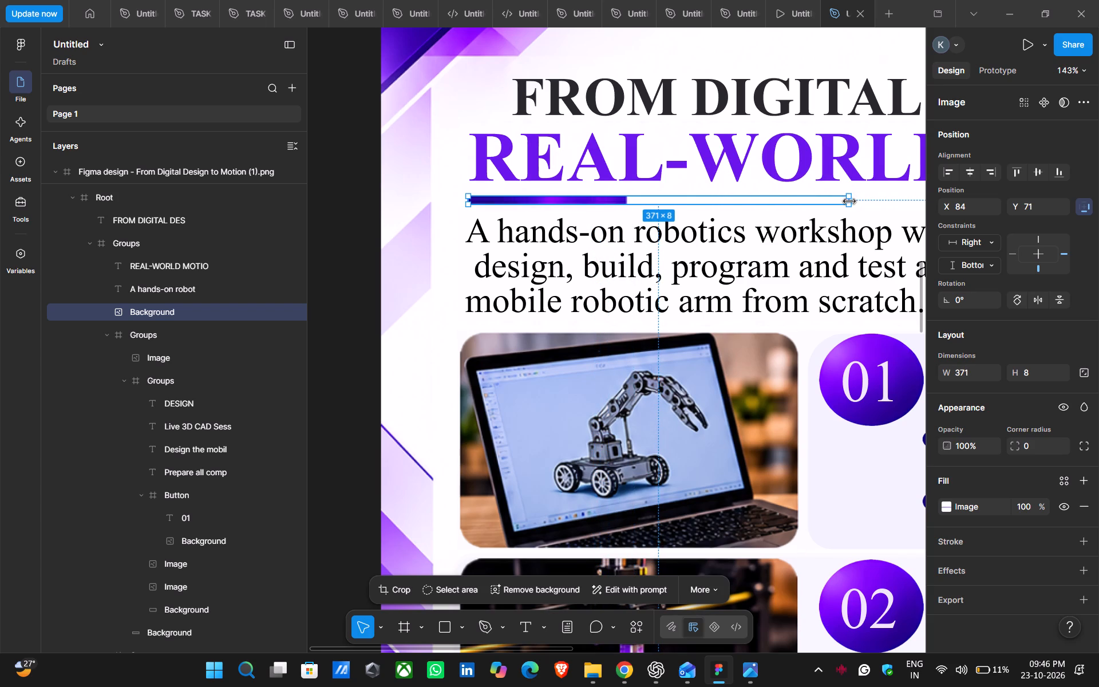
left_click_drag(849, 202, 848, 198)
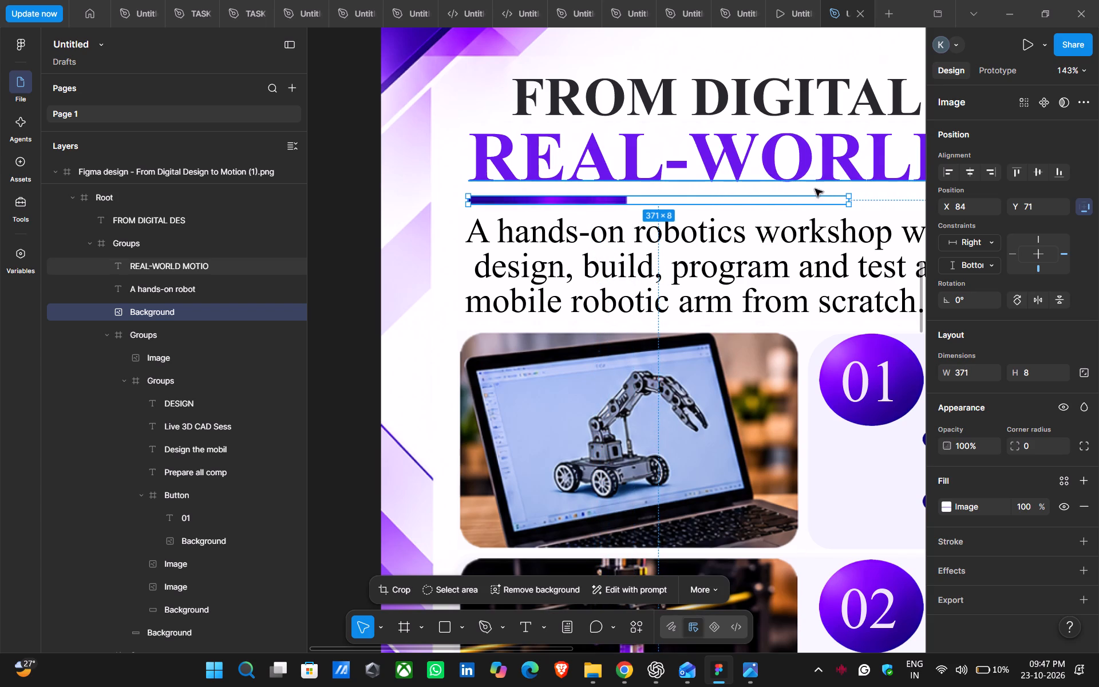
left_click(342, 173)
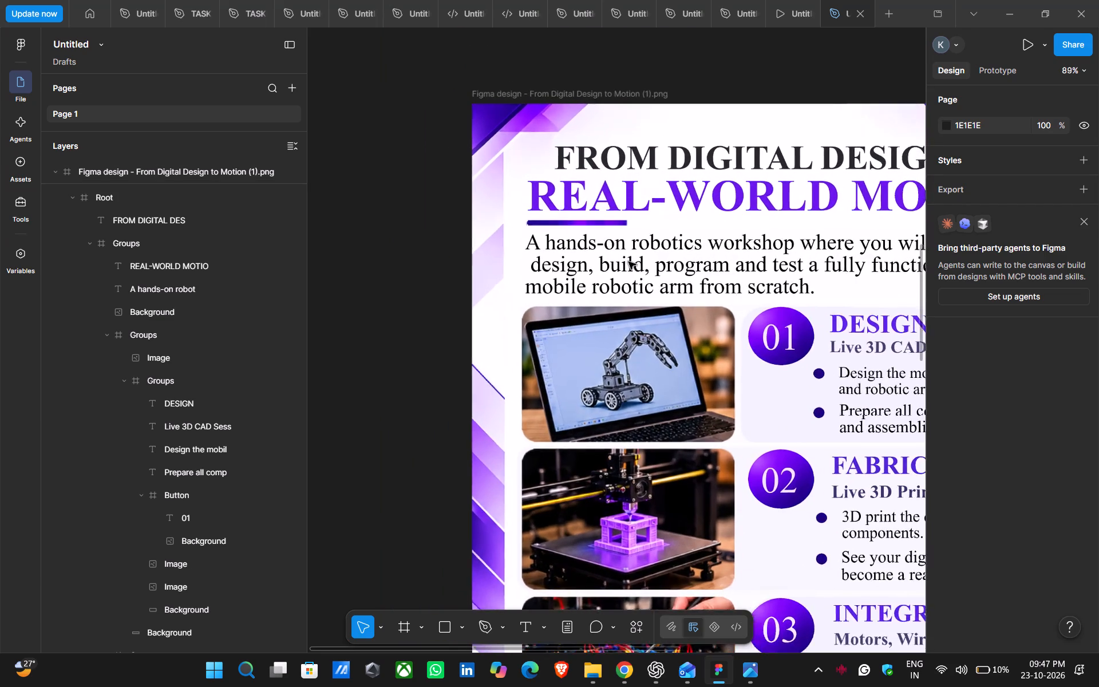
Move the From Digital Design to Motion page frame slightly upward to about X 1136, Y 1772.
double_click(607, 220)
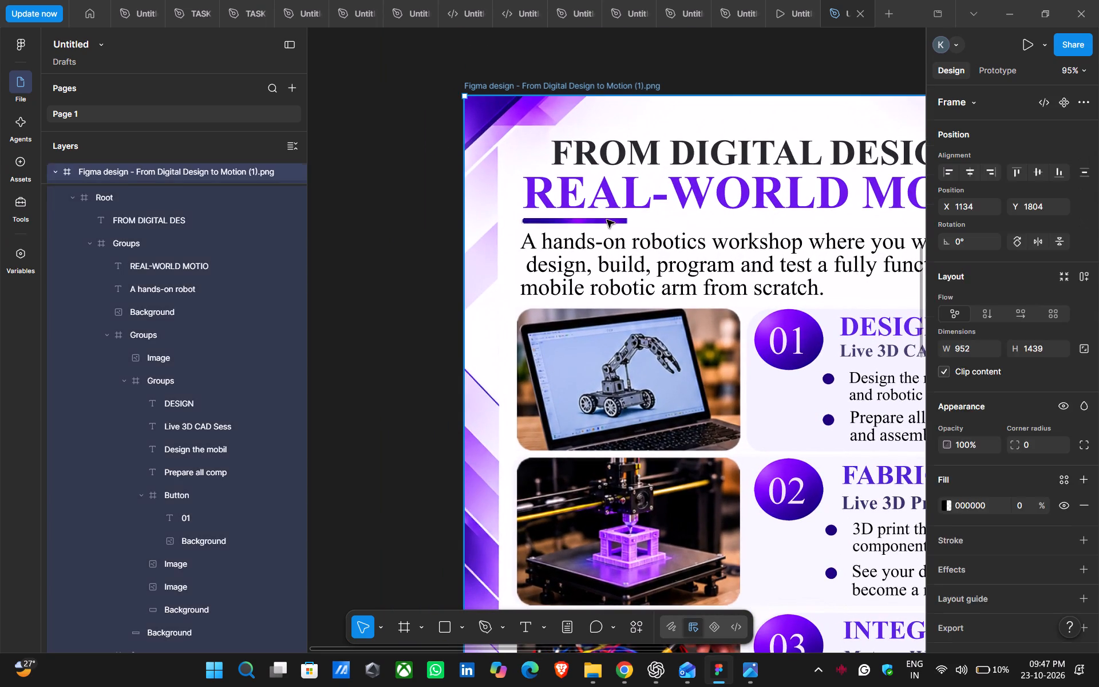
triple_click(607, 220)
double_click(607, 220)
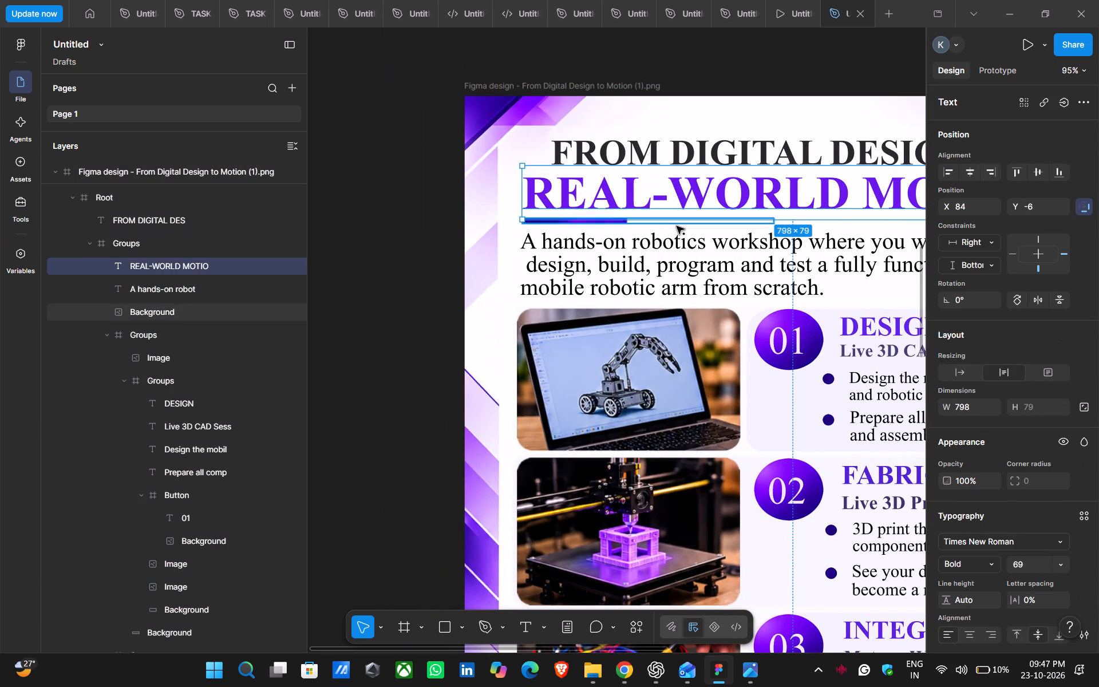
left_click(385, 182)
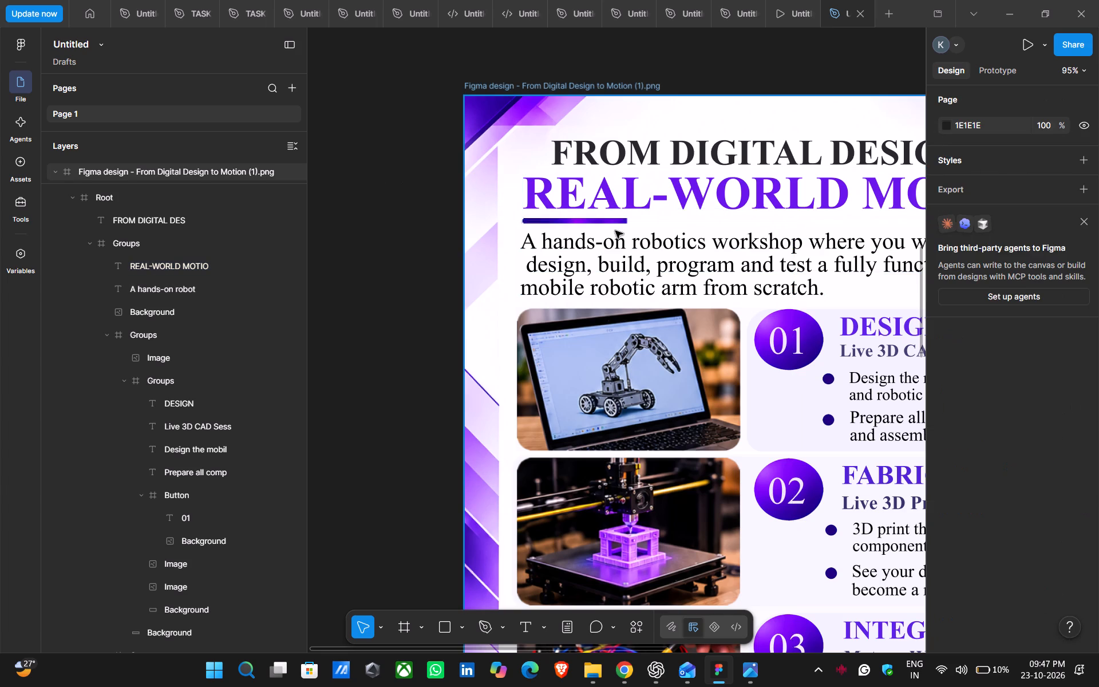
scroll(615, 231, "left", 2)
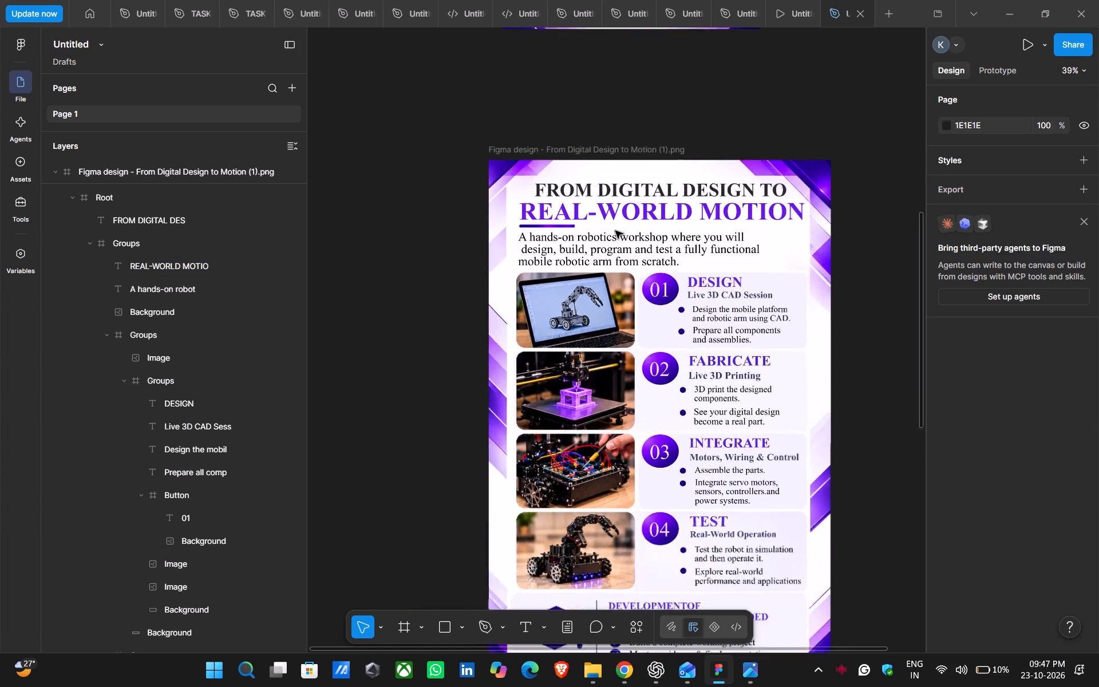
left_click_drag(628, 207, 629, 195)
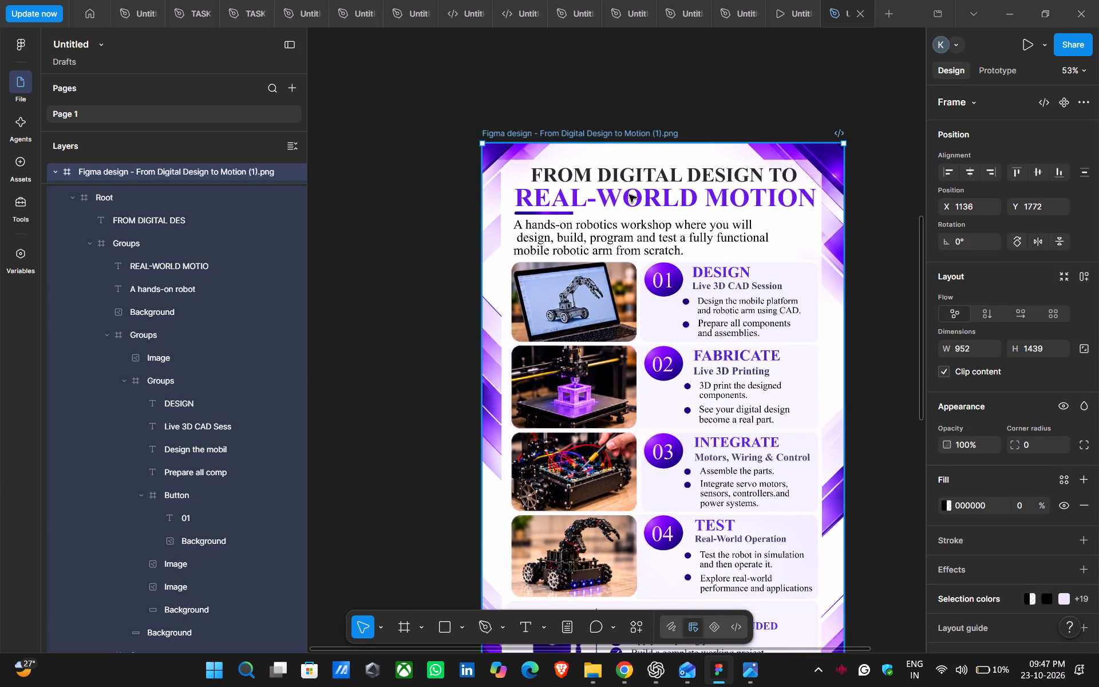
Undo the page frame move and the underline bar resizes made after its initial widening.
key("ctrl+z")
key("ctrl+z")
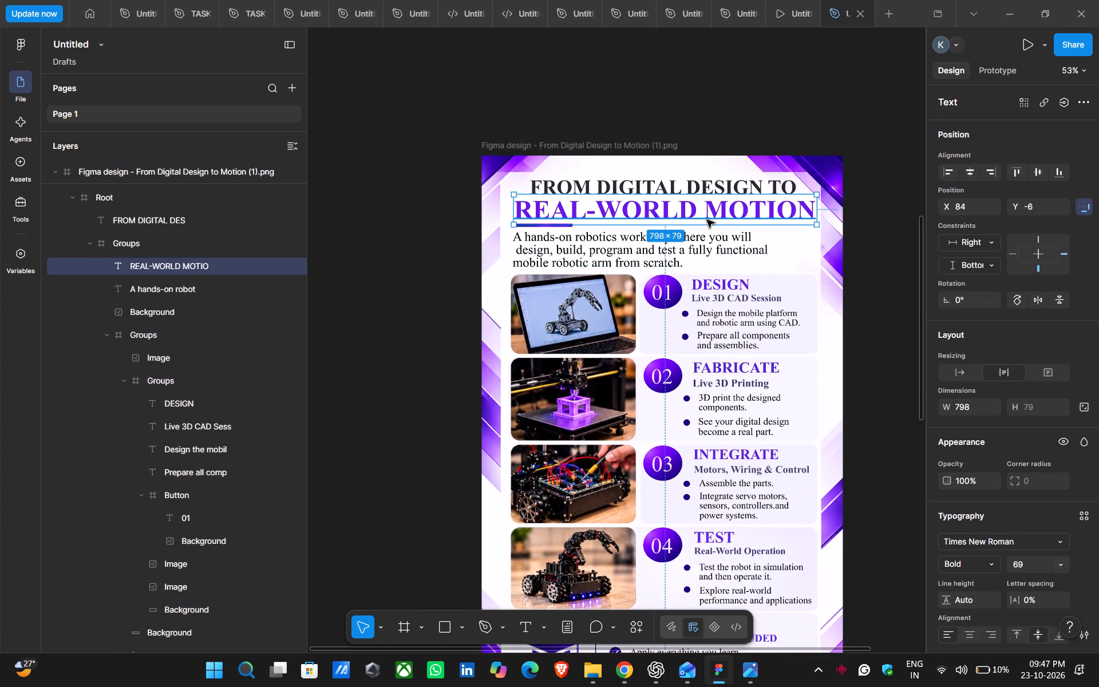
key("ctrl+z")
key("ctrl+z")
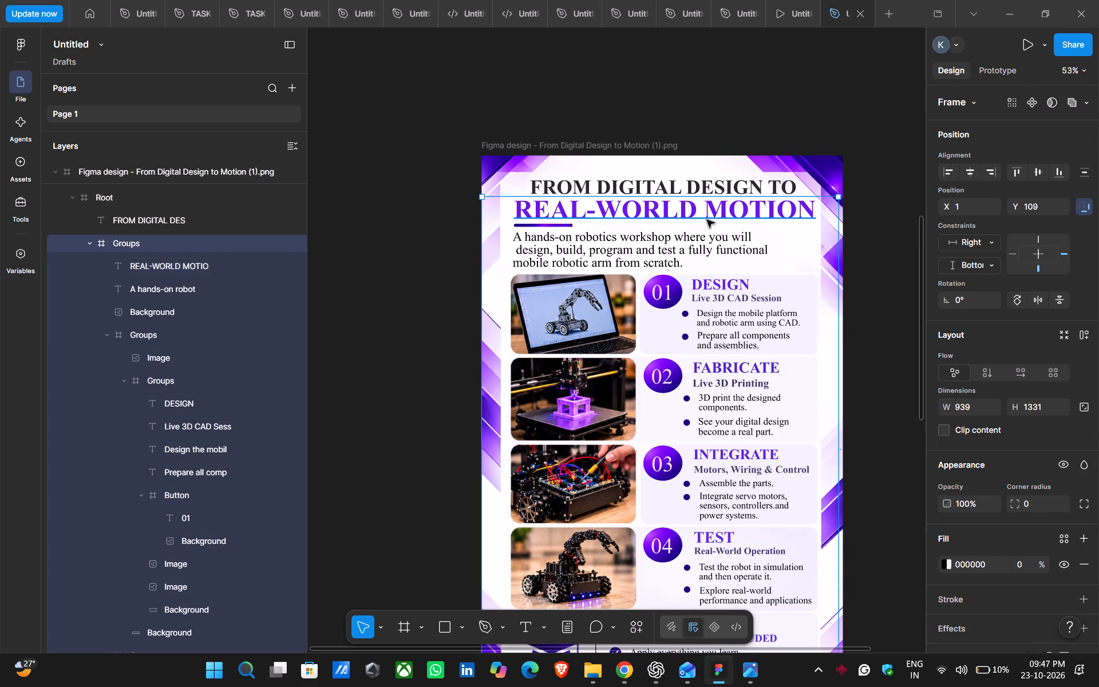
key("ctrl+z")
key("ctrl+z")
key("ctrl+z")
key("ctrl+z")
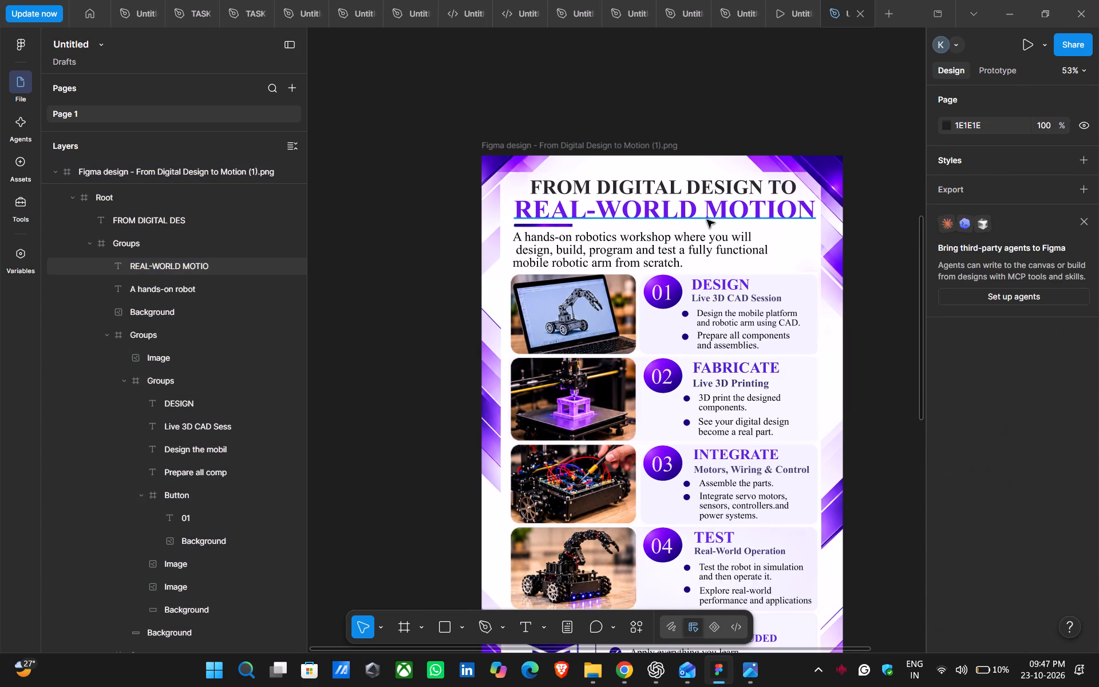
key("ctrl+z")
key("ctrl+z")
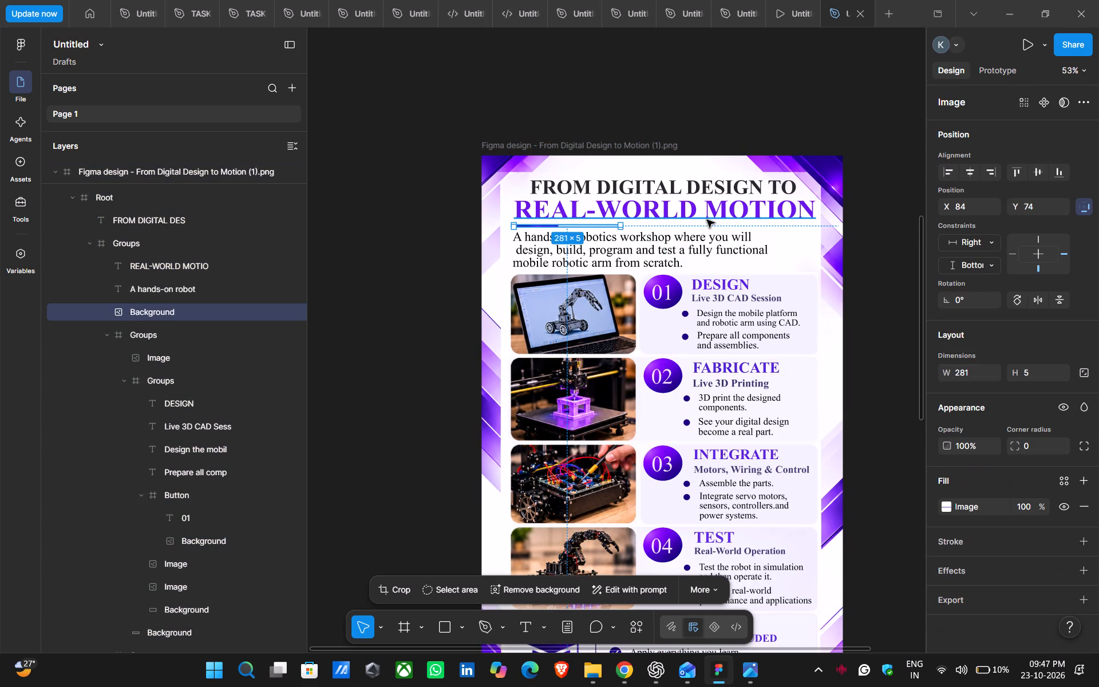
Move the FROM DIGITAL DESIGN TO title line to about X 85, Y 65, left-aligned with REAL-WORLD MOTION.
left_click(882, 148)
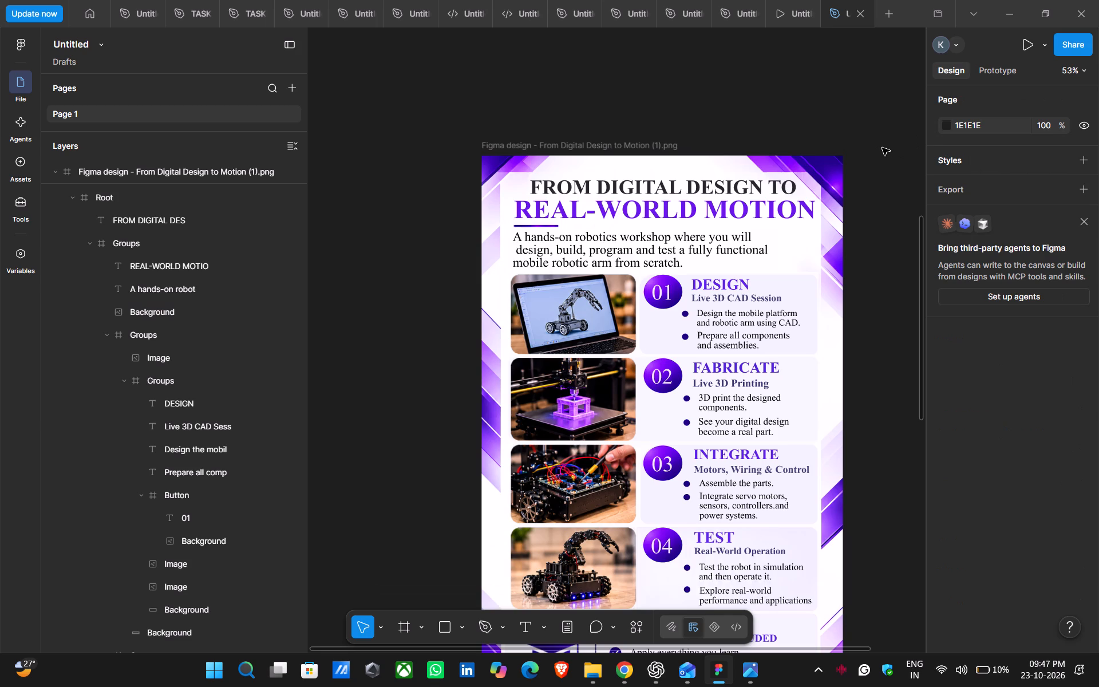
scroll(882, 148, "down", 2)
scroll(882, 148, "up", 2)
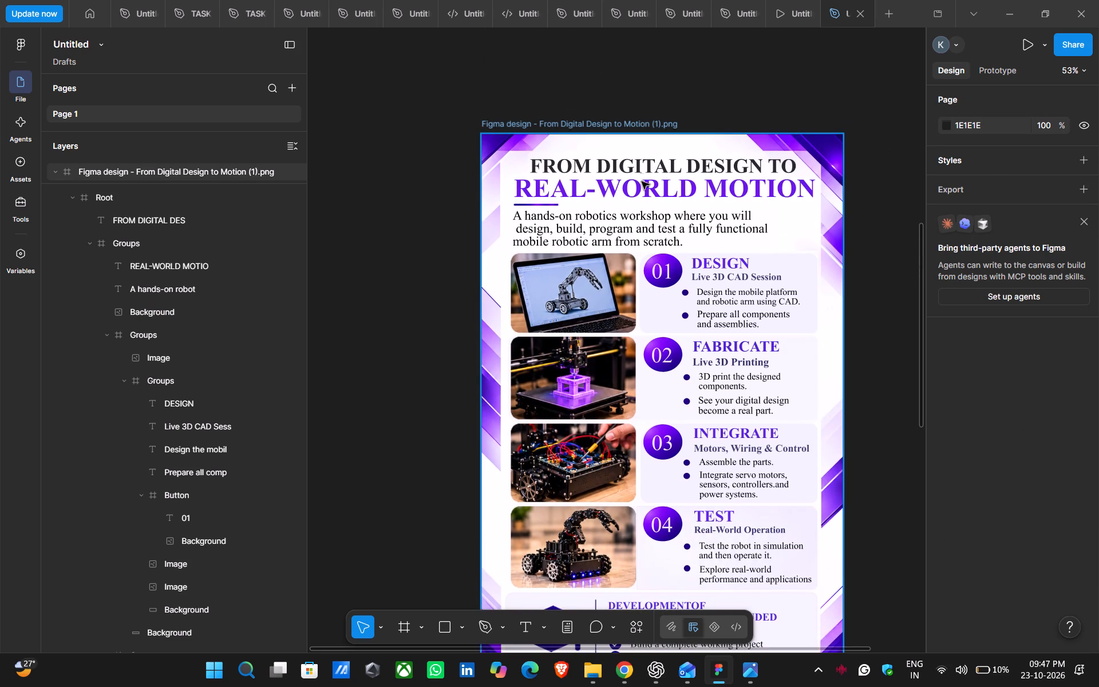
triple_click(641, 168)
double_click(641, 168)
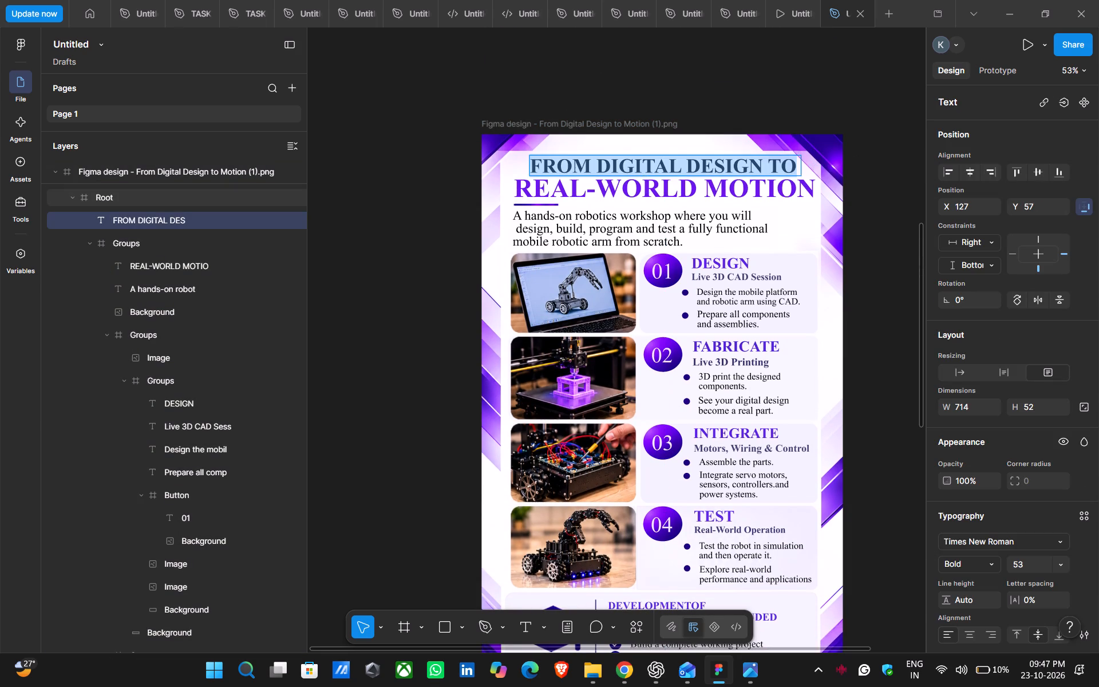
double_click(641, 168)
left_click(884, 141)
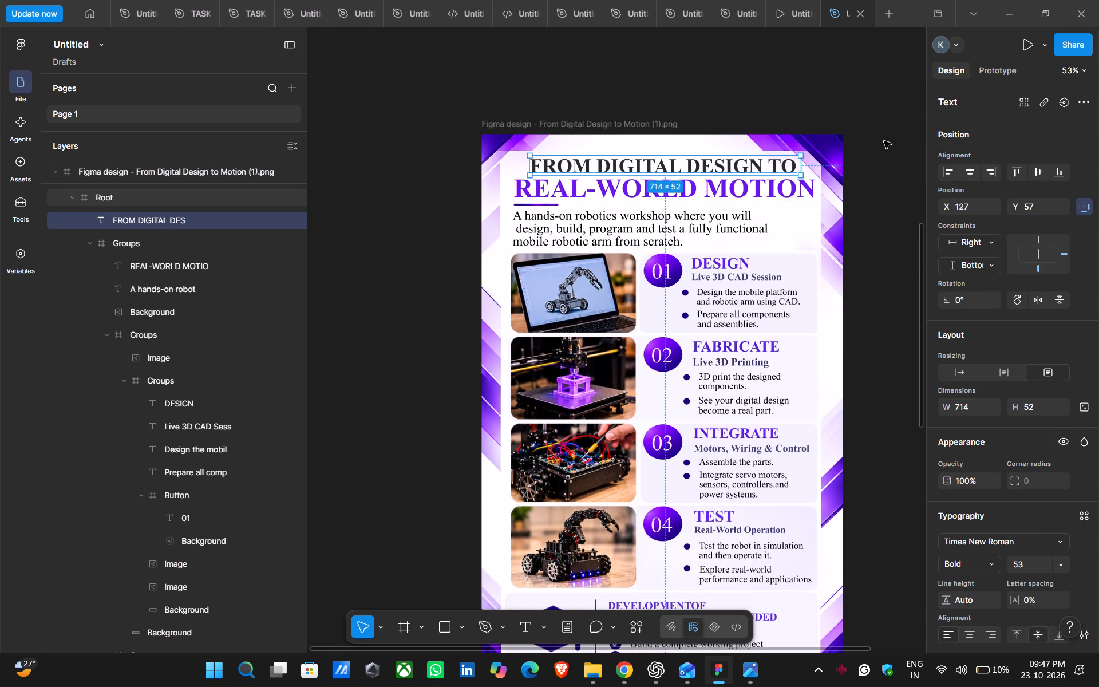
left_click_drag(713, 166, 697, 169)
left_click(781, 70)
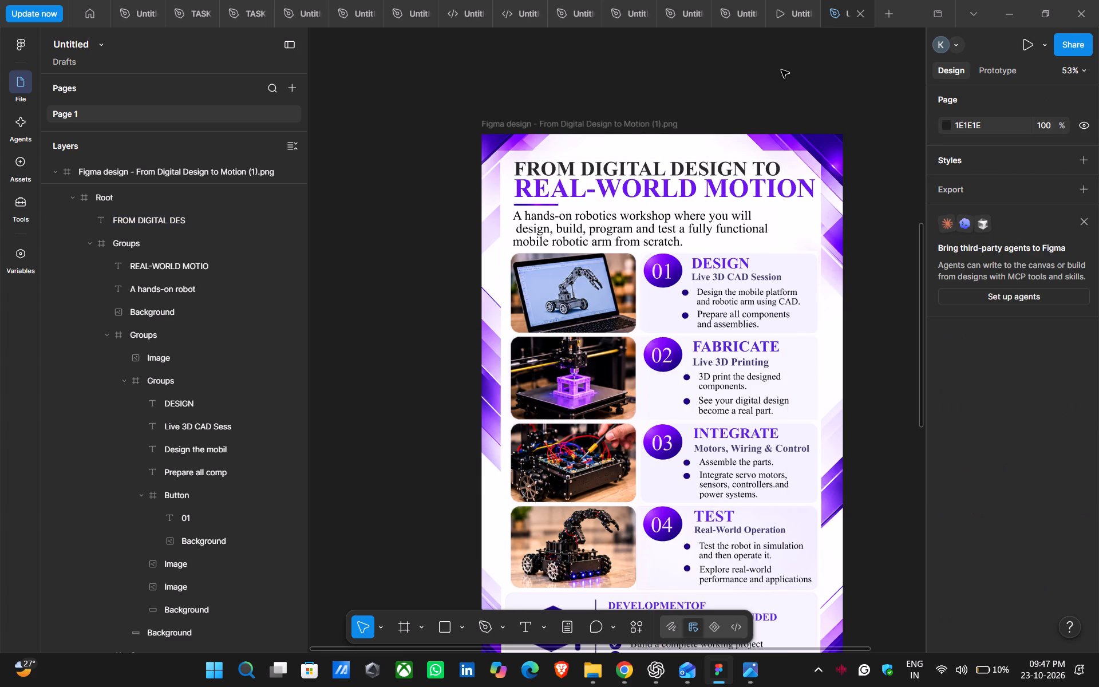
Nudge the FROM DIGITAL DESIGN TO title line sideways to X 88, keeping Y 65, above REAL-WORLD MOTION.
double_click(681, 172)
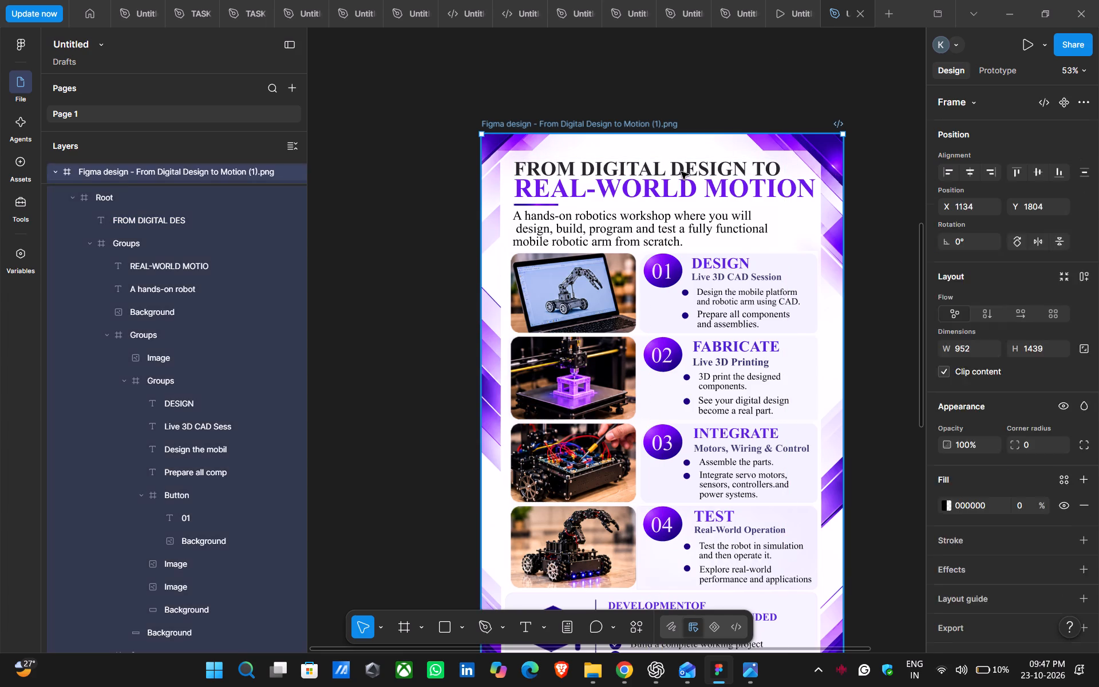
triple_click(660, 172)
left_click(660, 172)
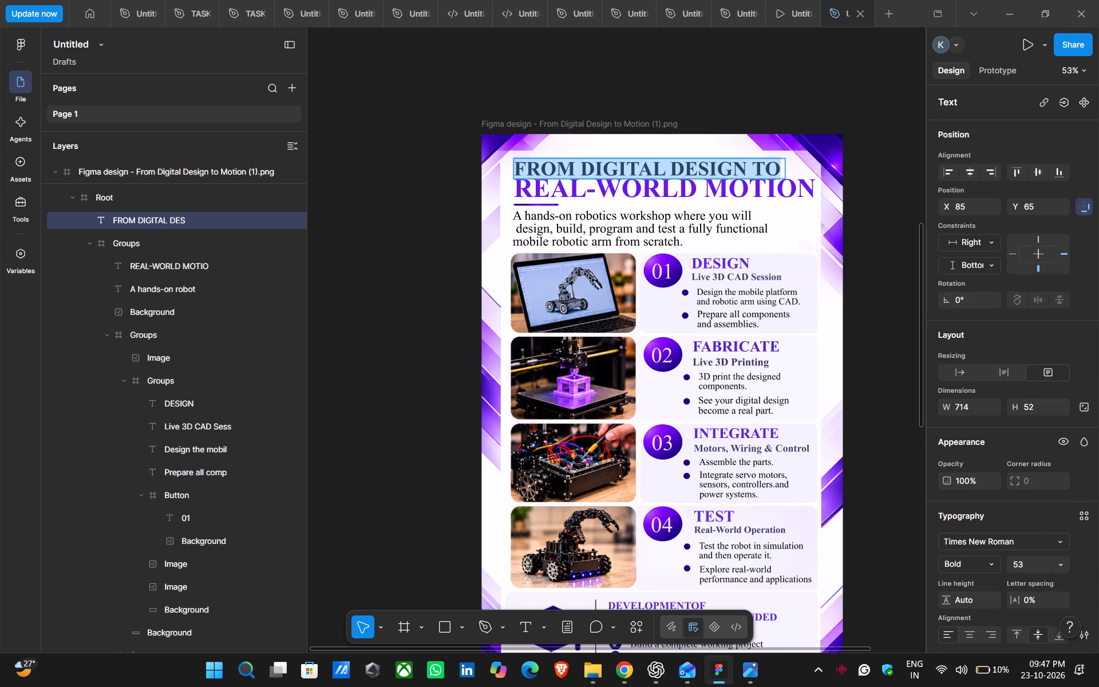
double_click(660, 172)
left_click(805, 107)
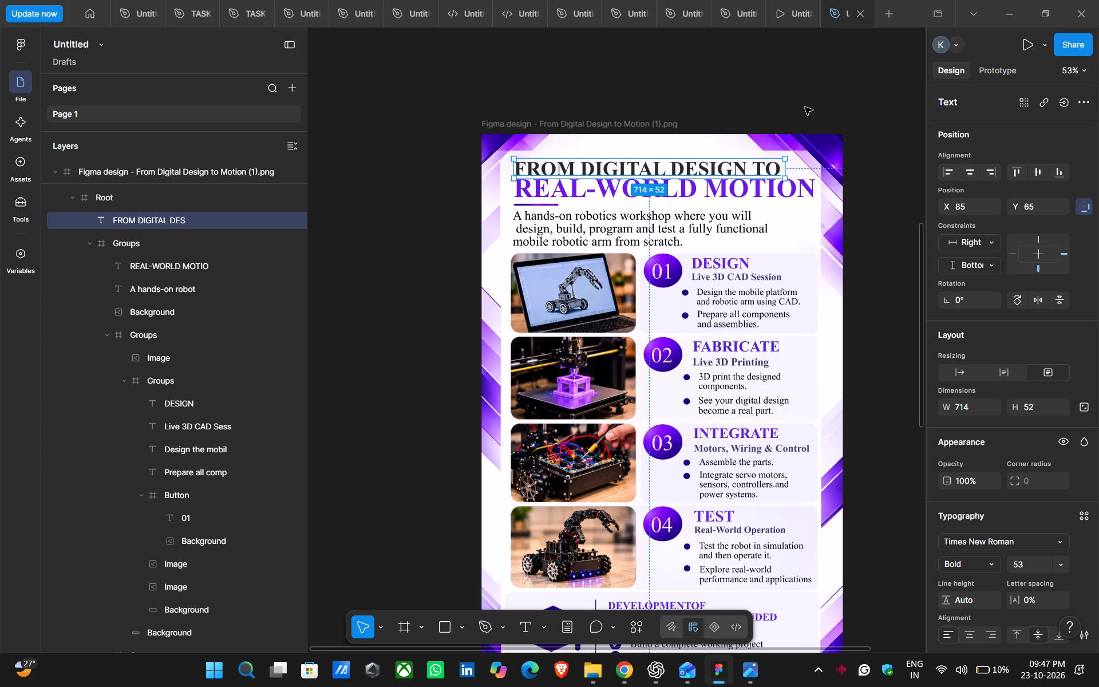
left_click(669, 170)
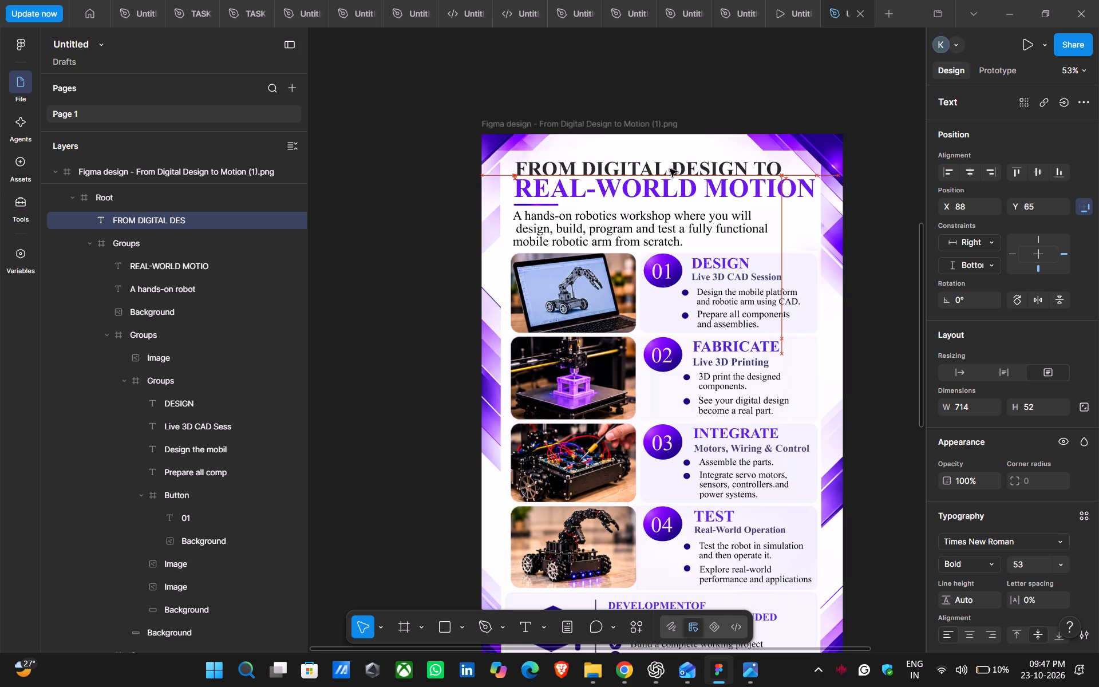
left_click(746, 75)
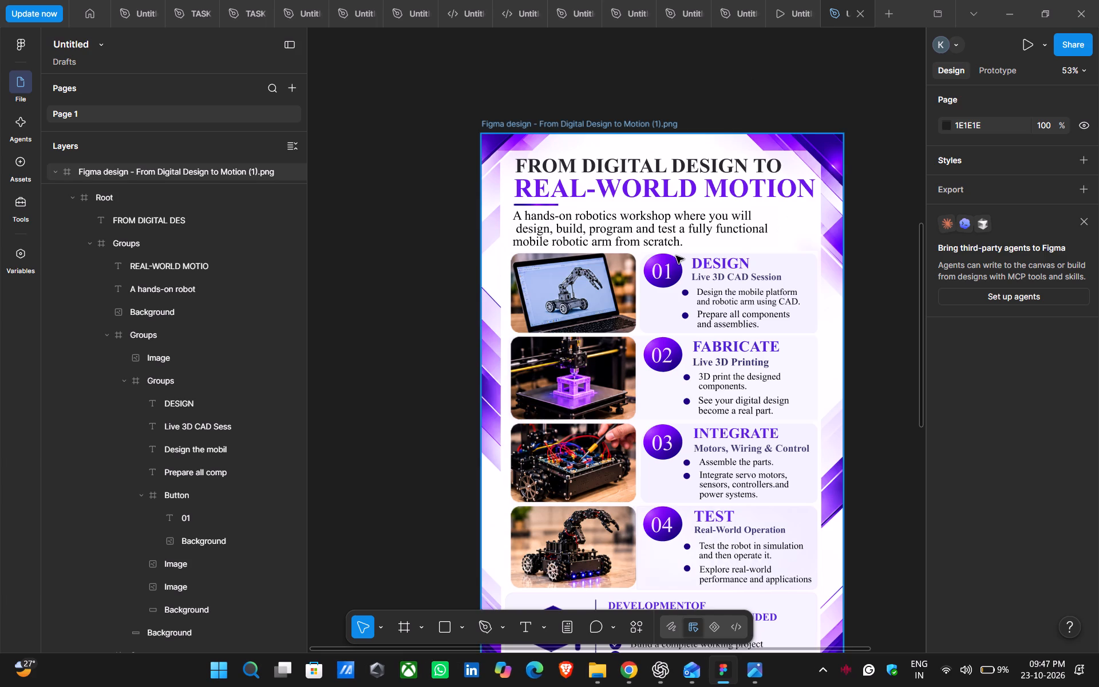
Check the Website label's font and style options in the Register & Contact section of the Robotics Workshop Learning Guide page.
scroll(676, 256, "down", 2)
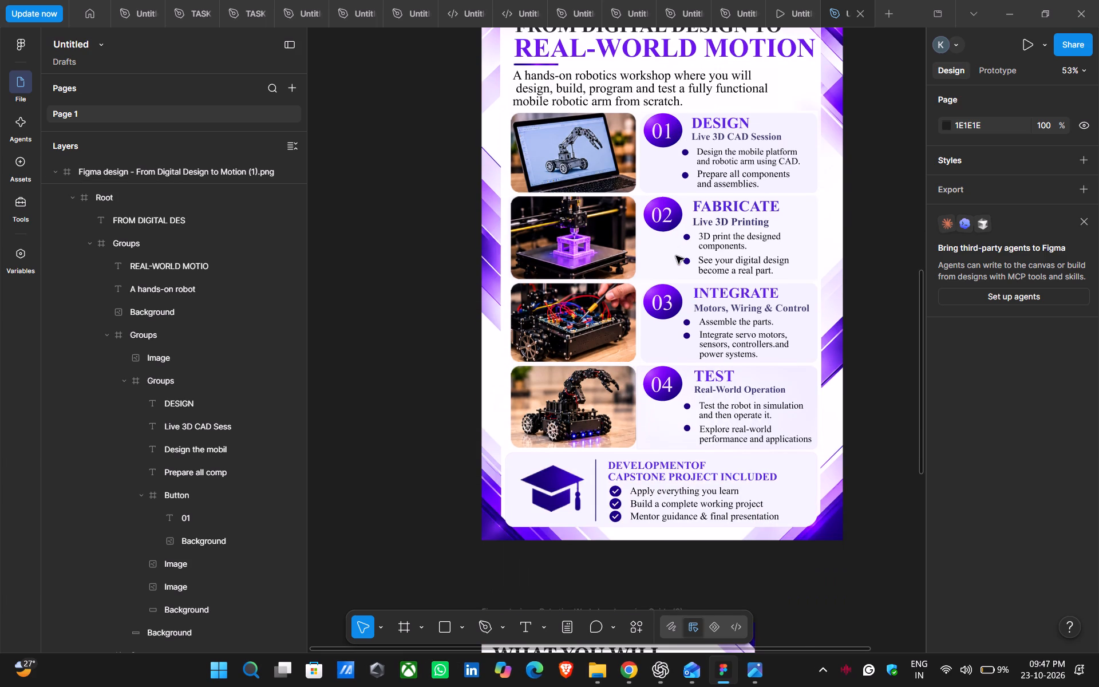
scroll(676, 256, "down", 4)
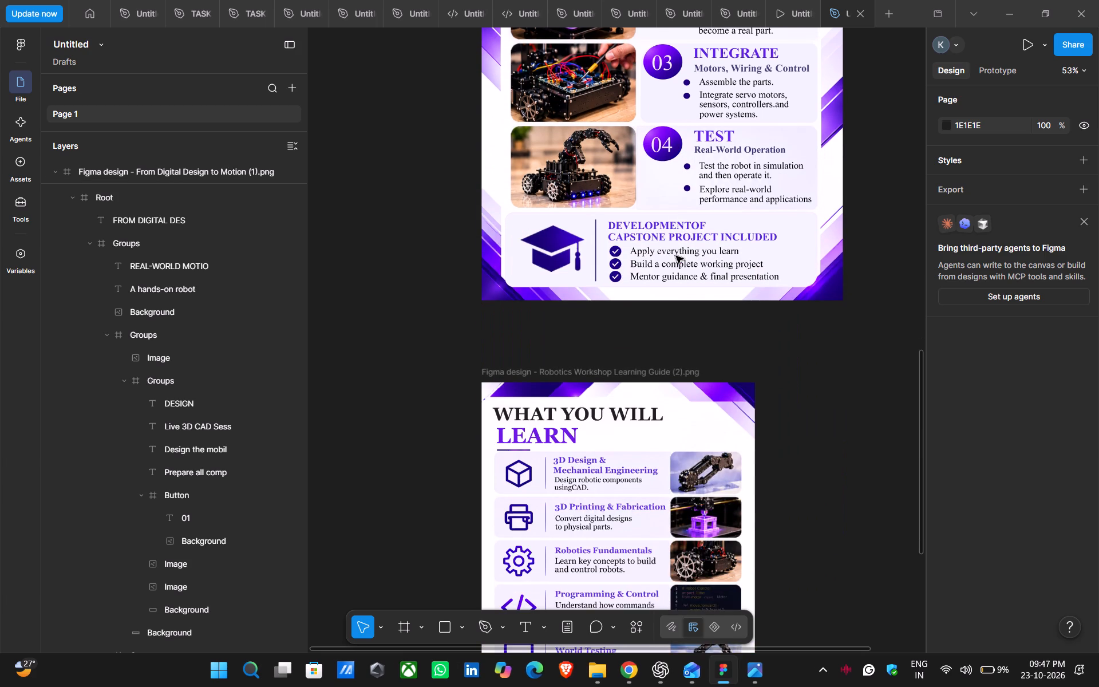
scroll(676, 256, "down", 4)
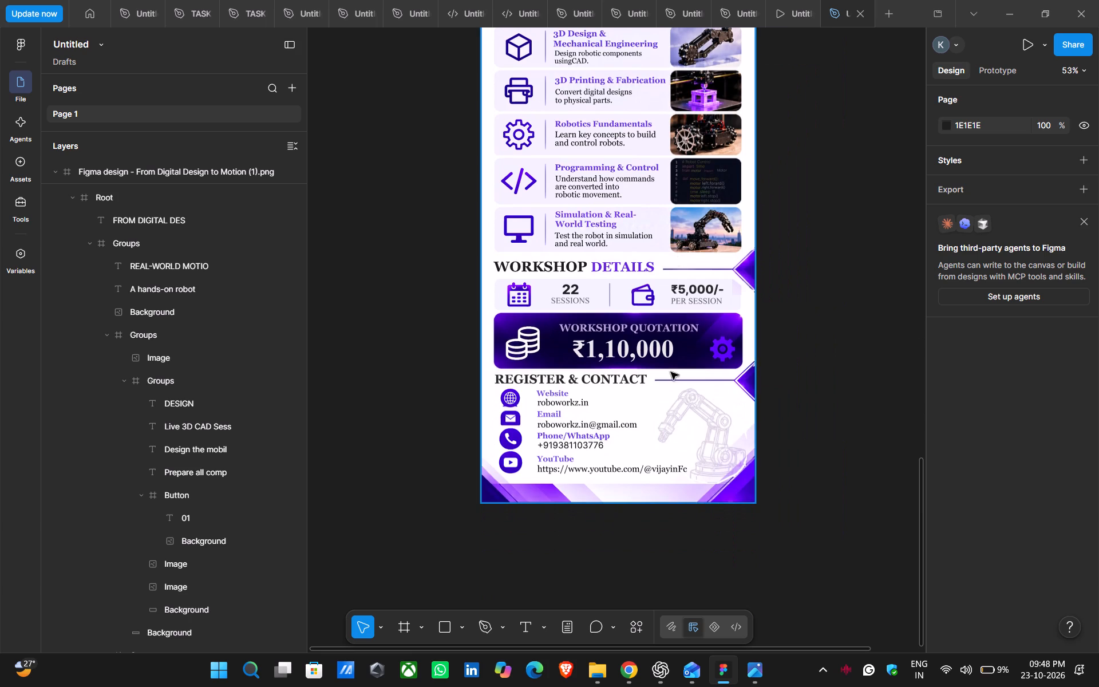
scroll(665, 389, "right", 1)
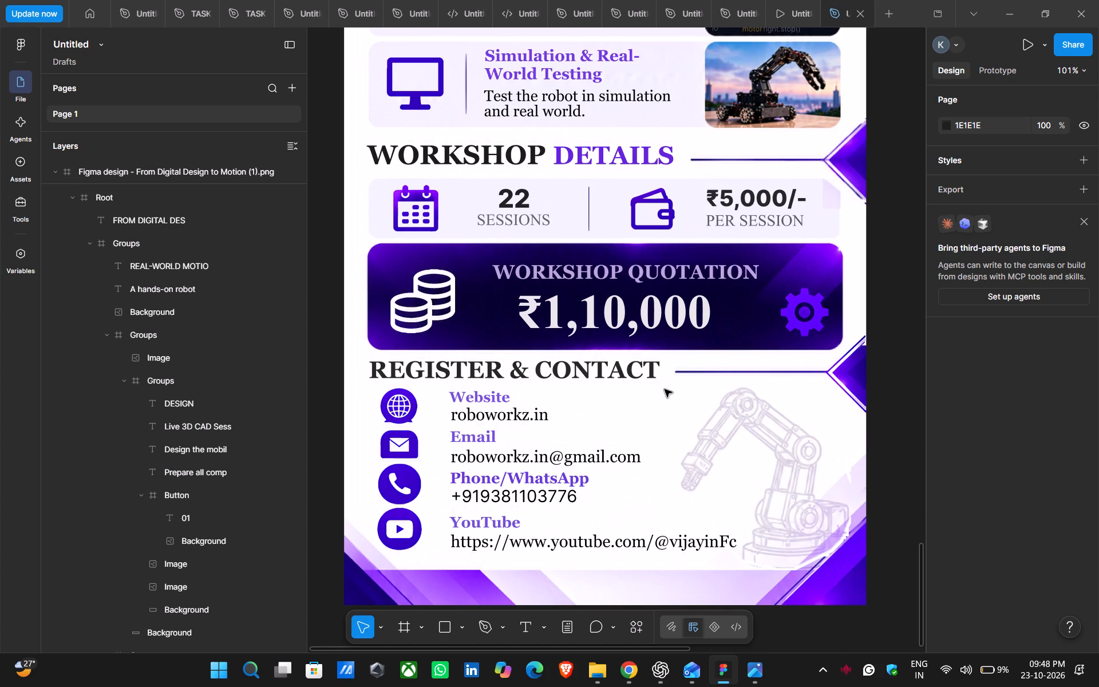
double_click(464, 394)
triple_click(464, 394)
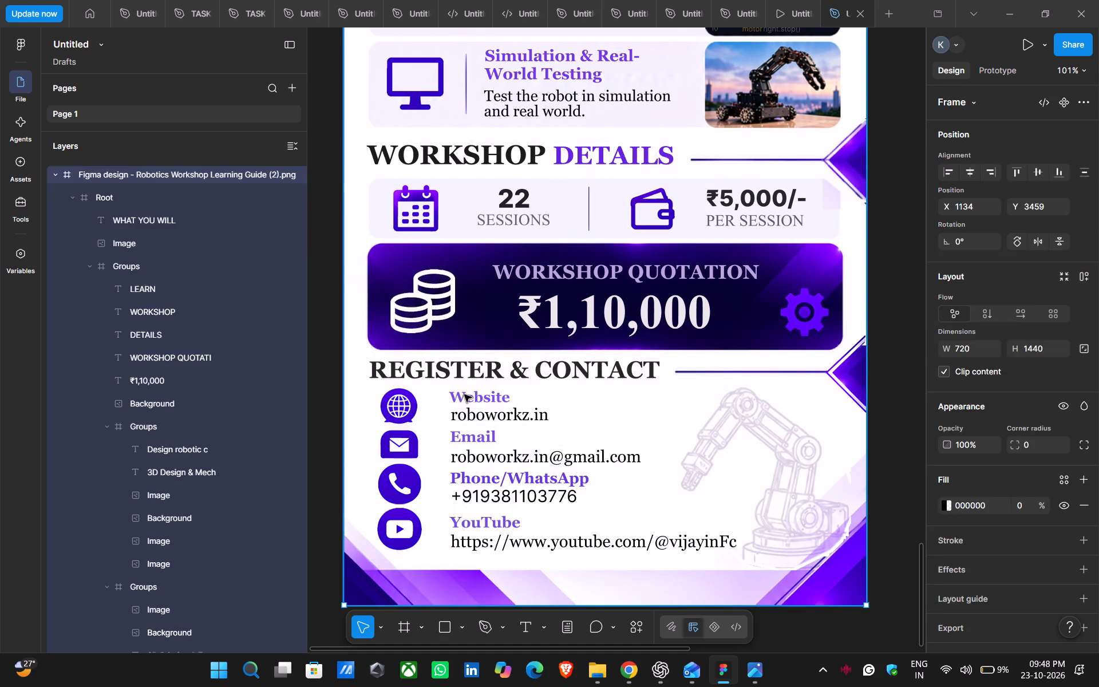
triple_click(474, 400)
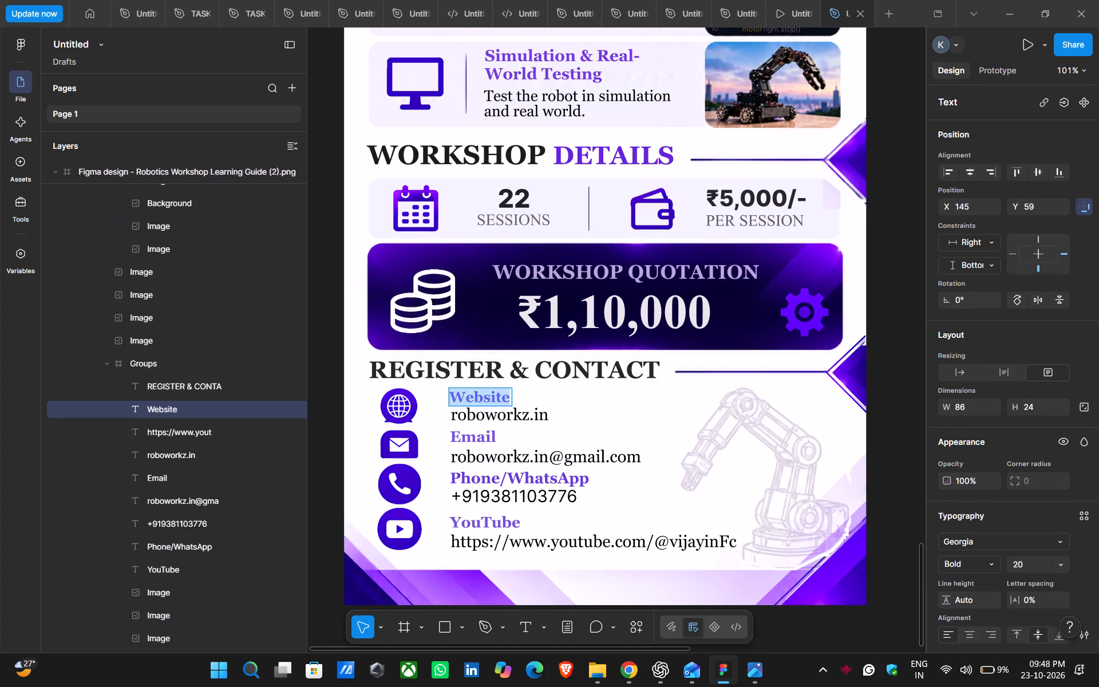
left_click(966, 564)
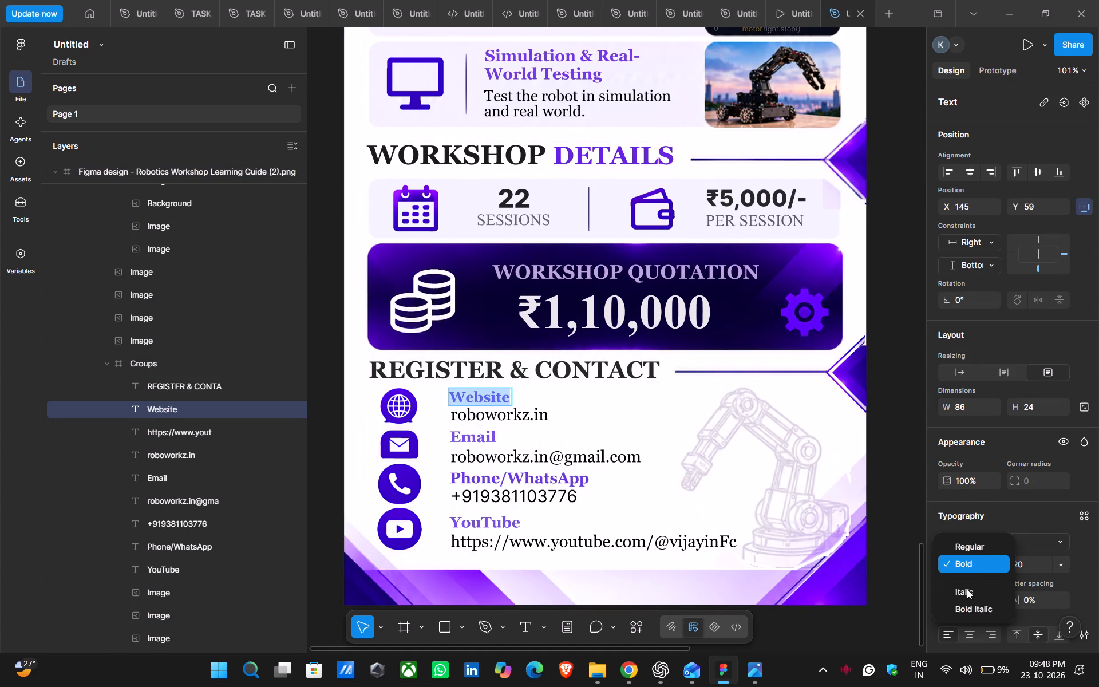
left_click(902, 531)
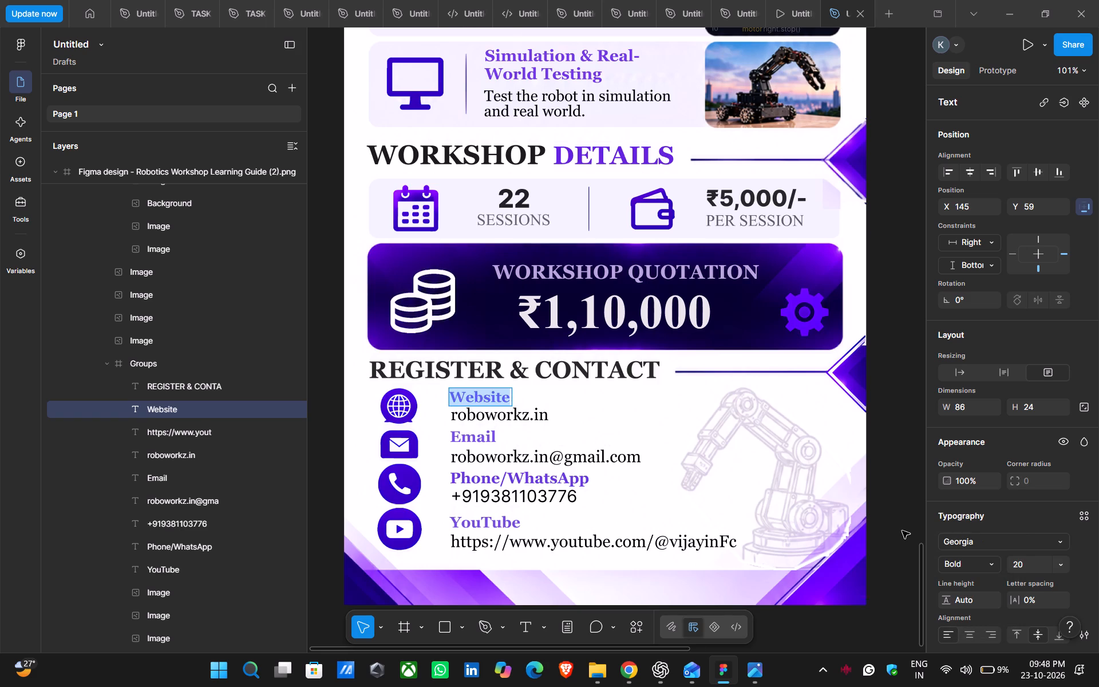
scroll(902, 531, "left", 2)
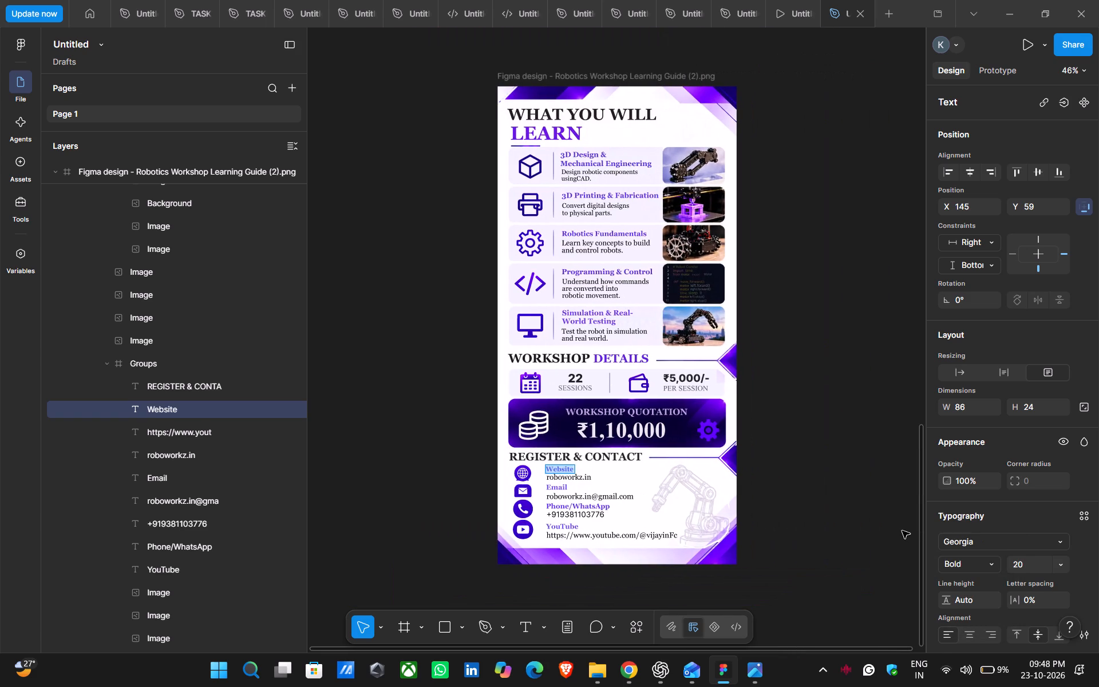
scroll(902, 531, "down", 1)
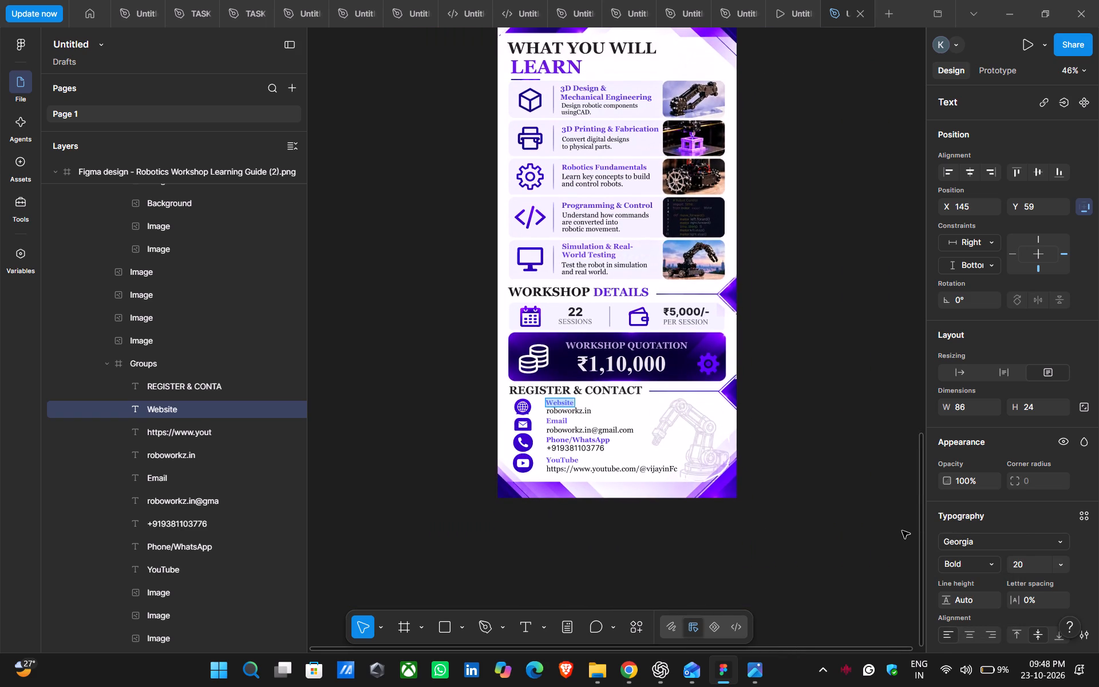
left_click(800, 391)
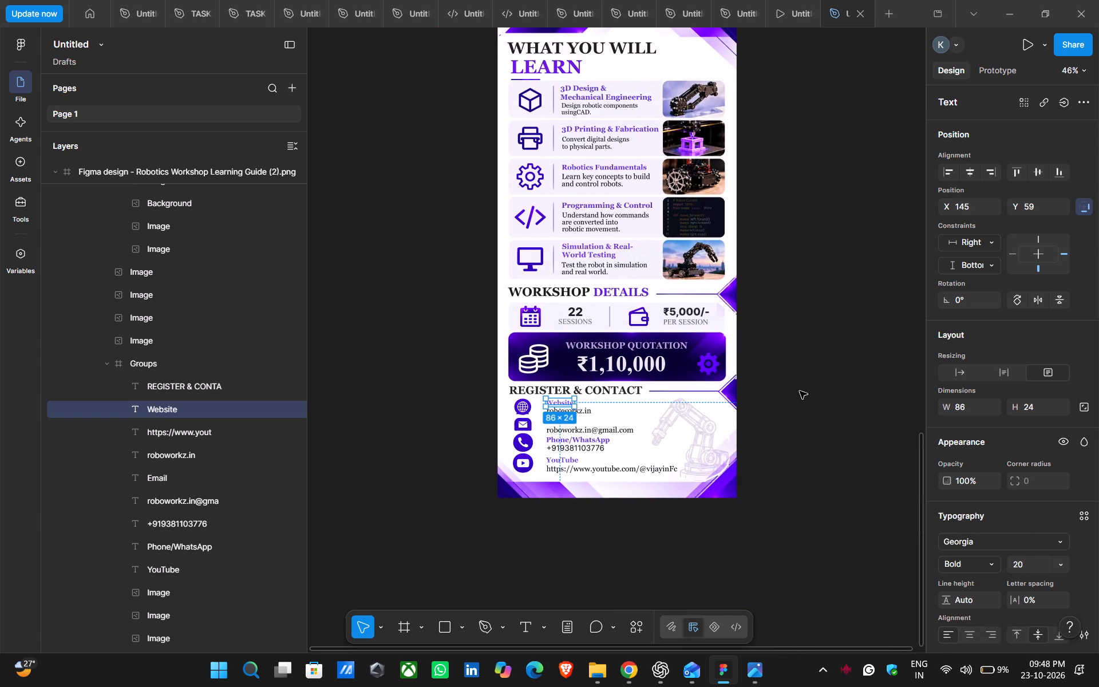
left_click(772, 357)
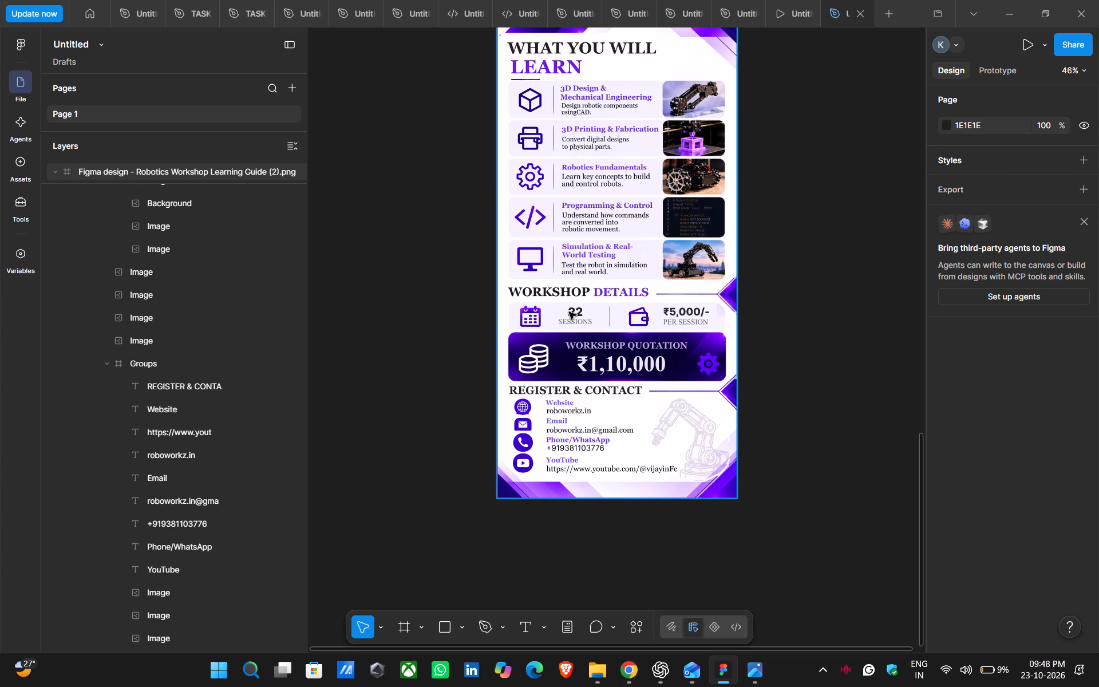
Select the 22 figure above SESSIONS in the Workshop Details section.
left_click(569, 312)
double_click(573, 312)
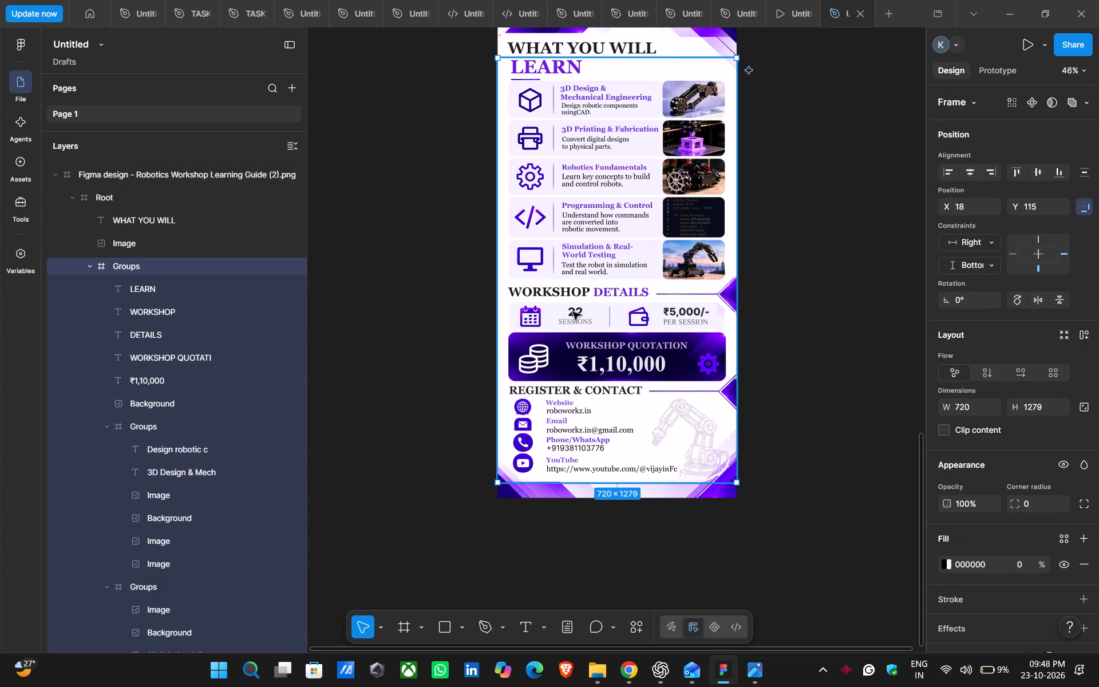
Change the font of the 22 above SESSIONS in the Learning Guide's workshop details to Times New Roman.
triple_click(573, 312)
double_click(573, 312)
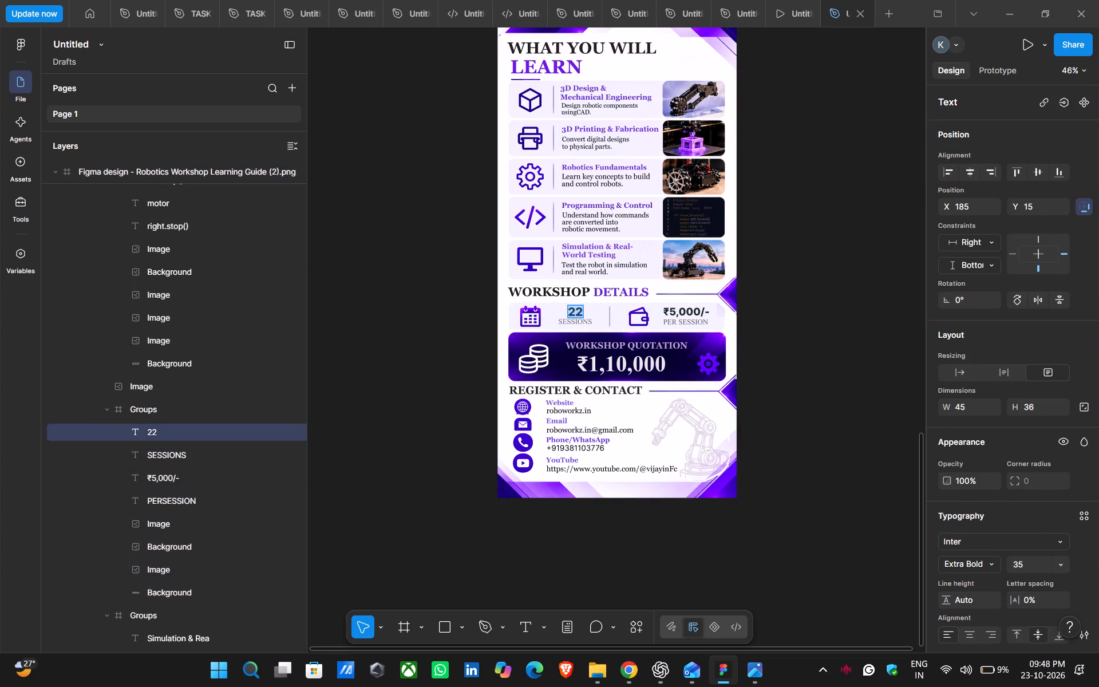
left_click(1065, 540)
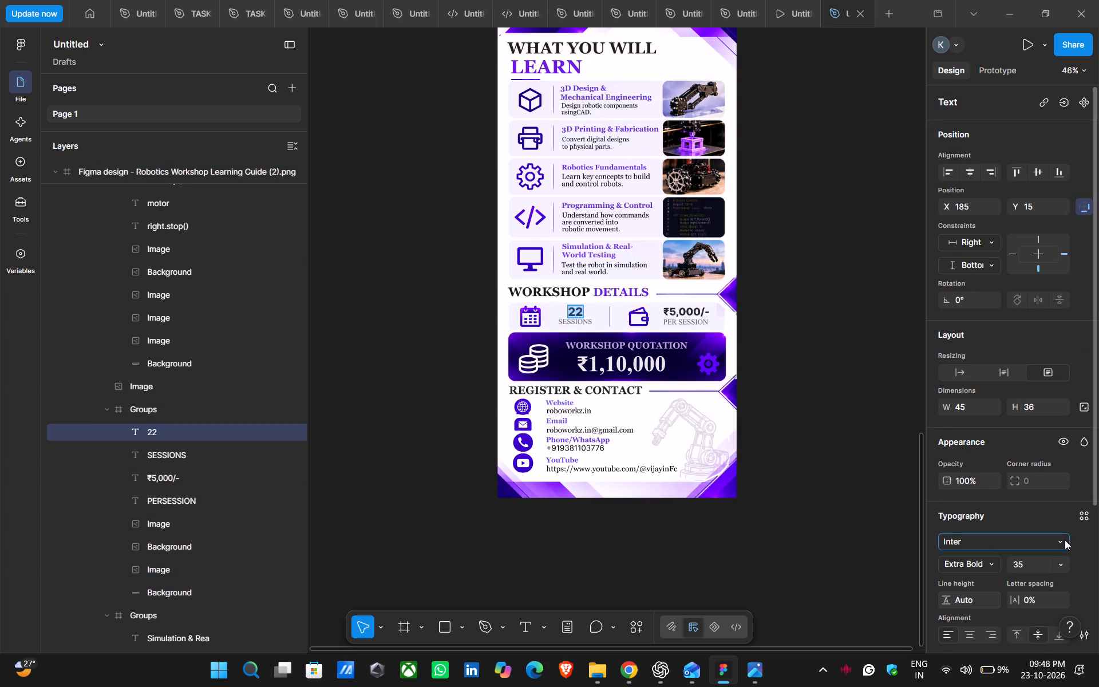
key("BackSpace")
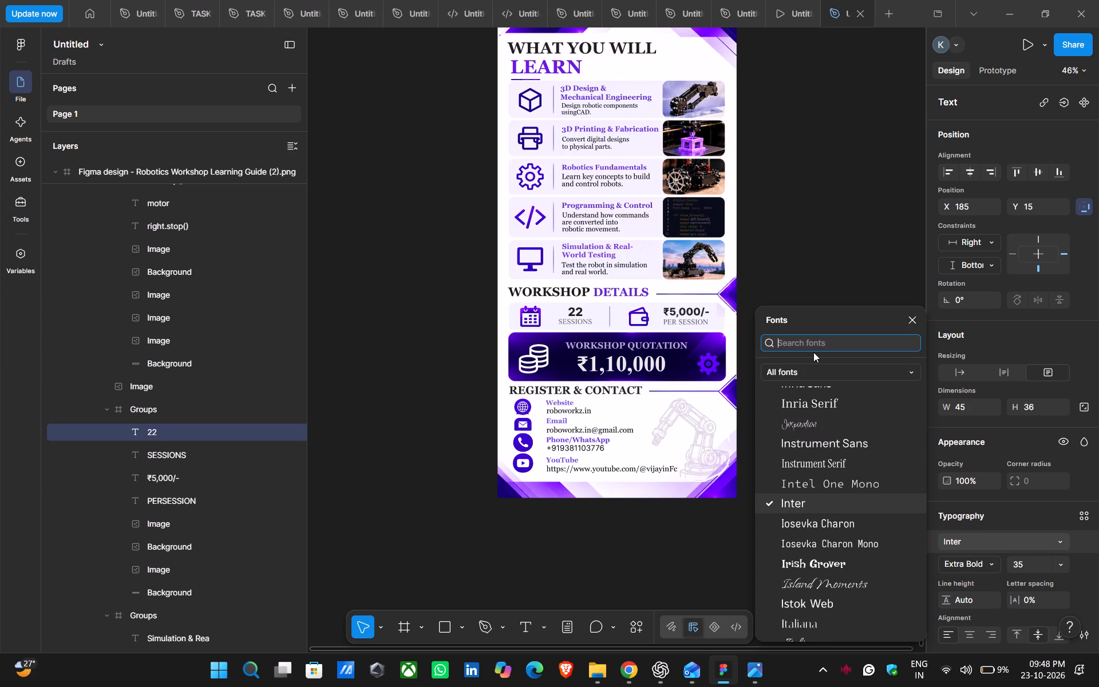
type("time")
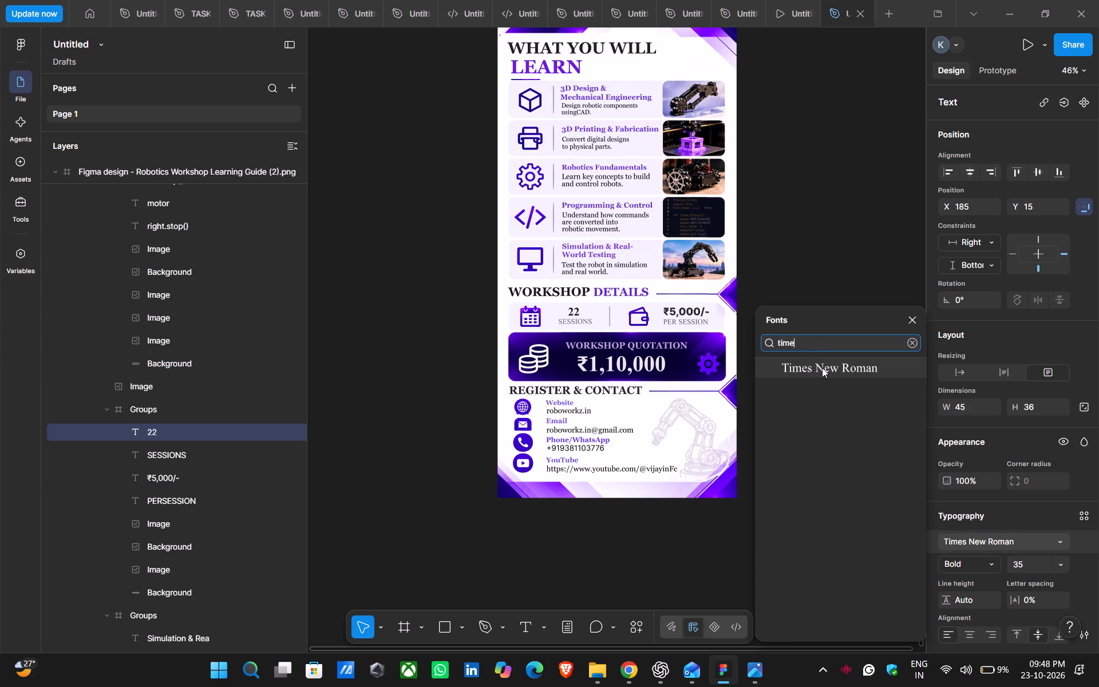
left_click(822, 368)
left_click(808, 266)
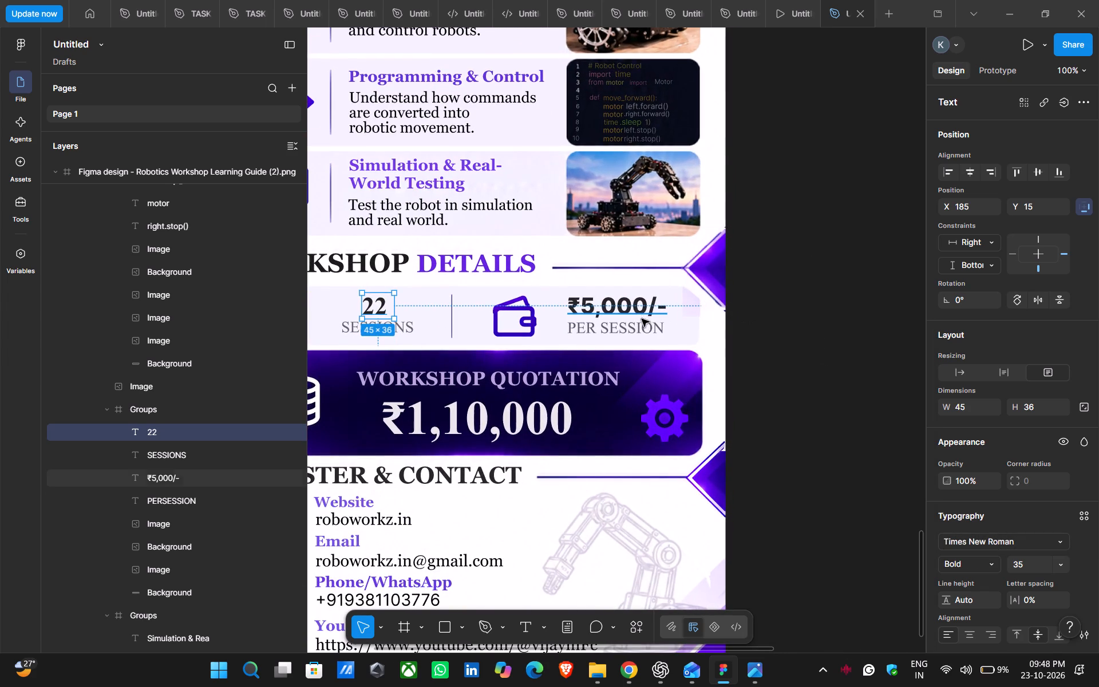
Change the font of the ₹5,000/- price above PER SESSION in the workshop details to Times New Roman.
triple_click(631, 313)
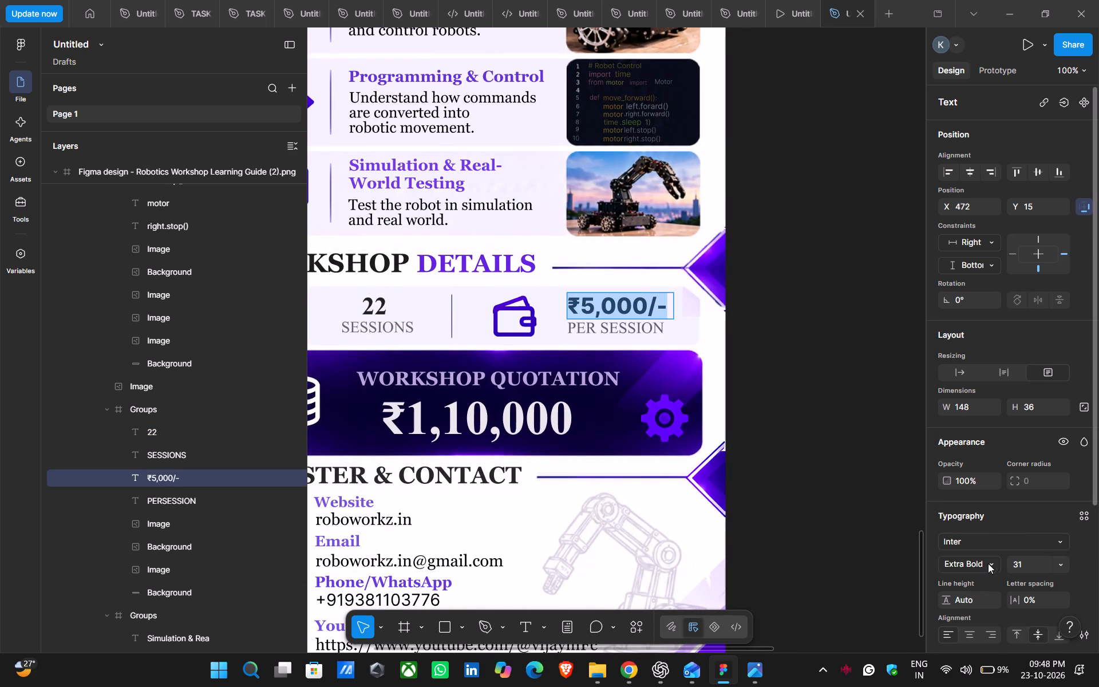
left_click(1057, 538)
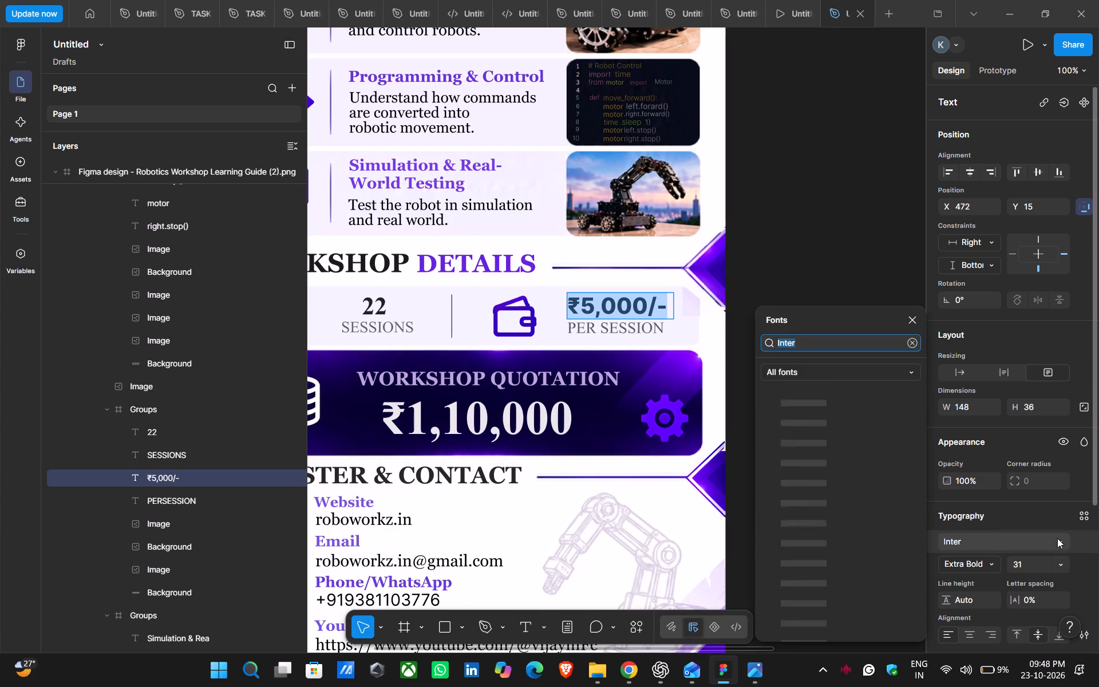
key("BackSpace")
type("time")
left_click(822, 368)
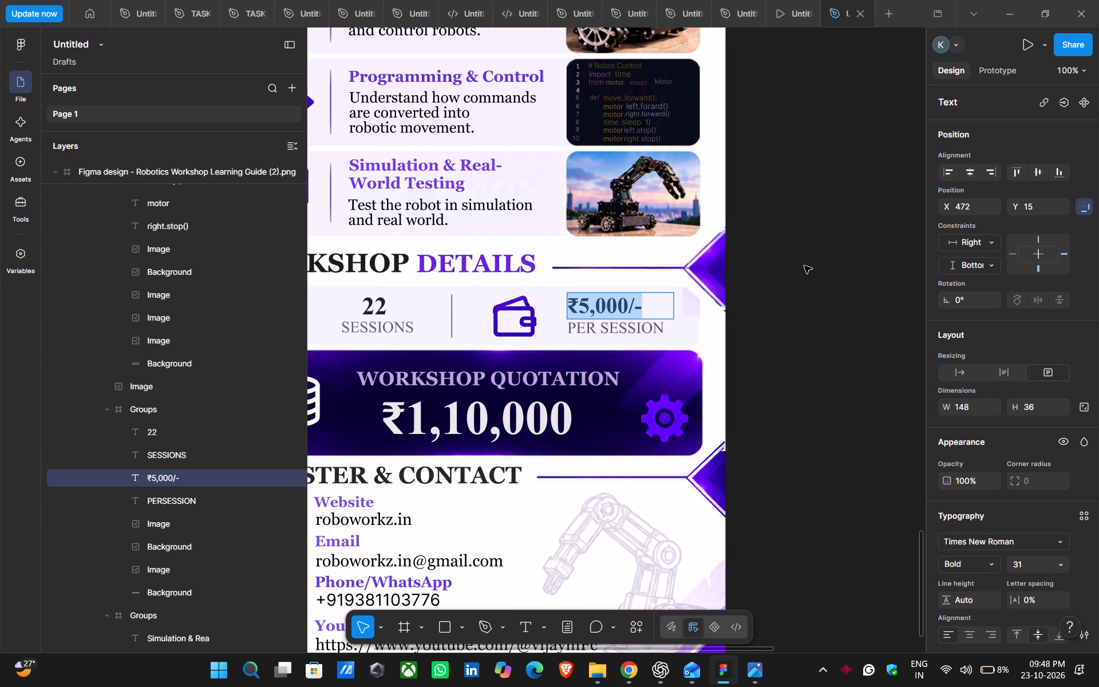
left_click(804, 266)
left_click(819, 382)
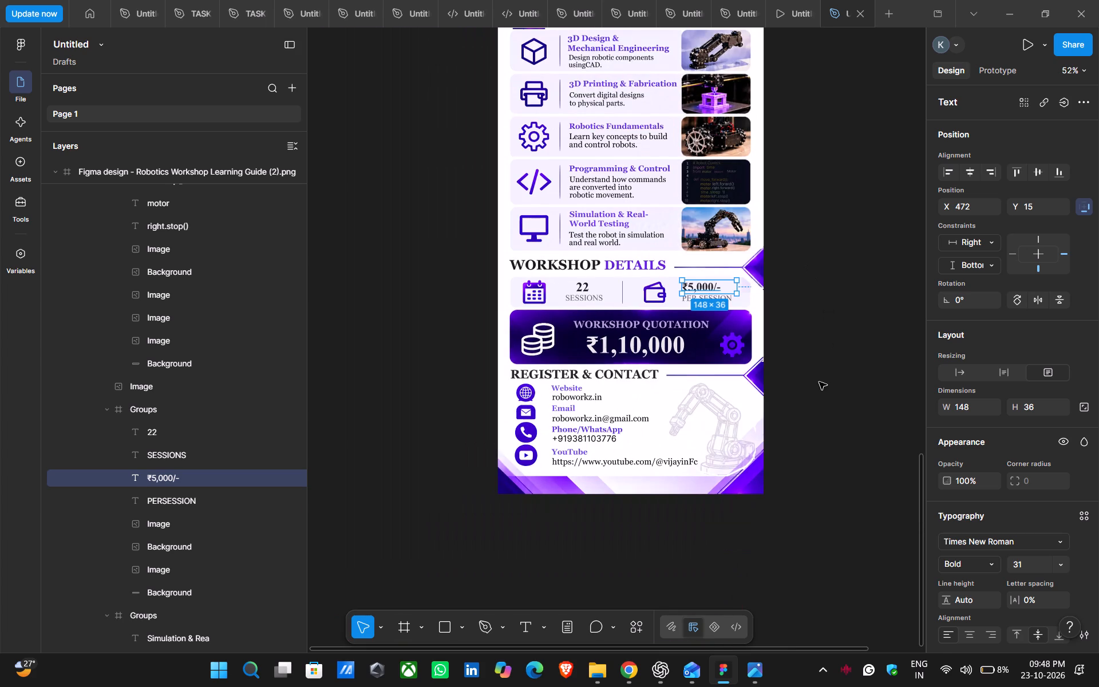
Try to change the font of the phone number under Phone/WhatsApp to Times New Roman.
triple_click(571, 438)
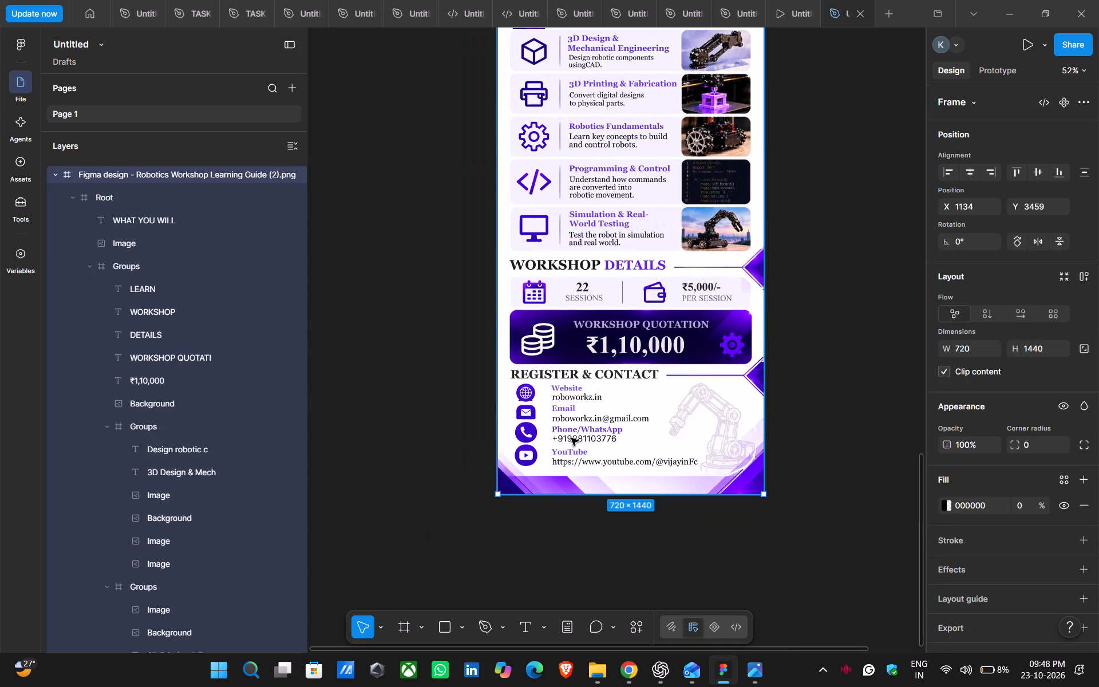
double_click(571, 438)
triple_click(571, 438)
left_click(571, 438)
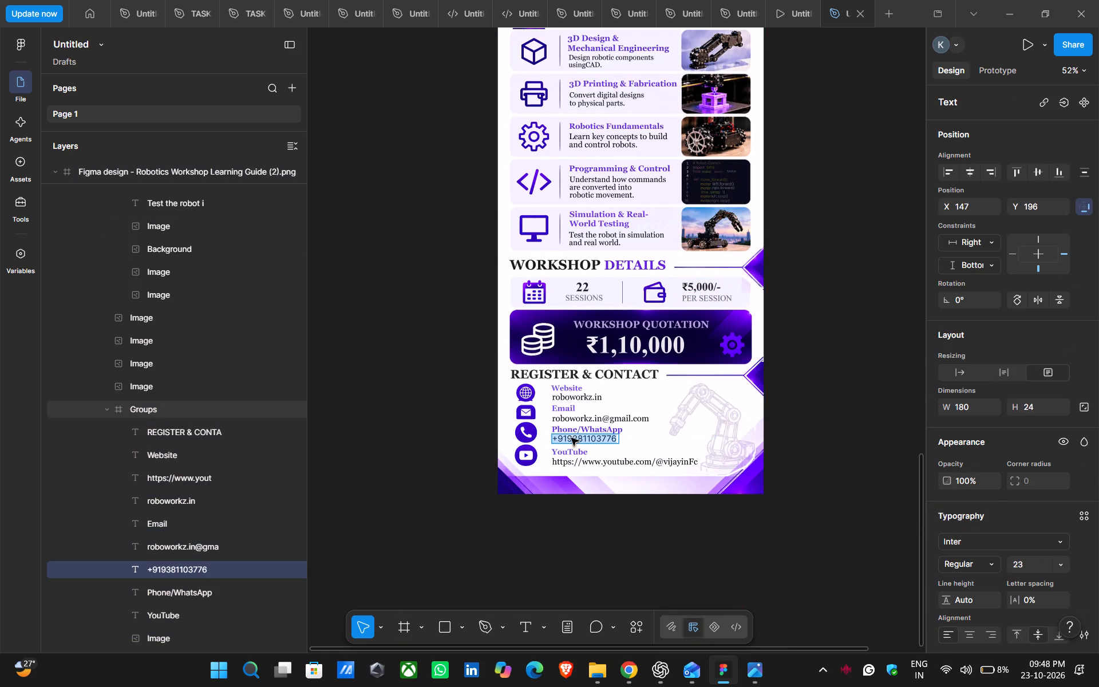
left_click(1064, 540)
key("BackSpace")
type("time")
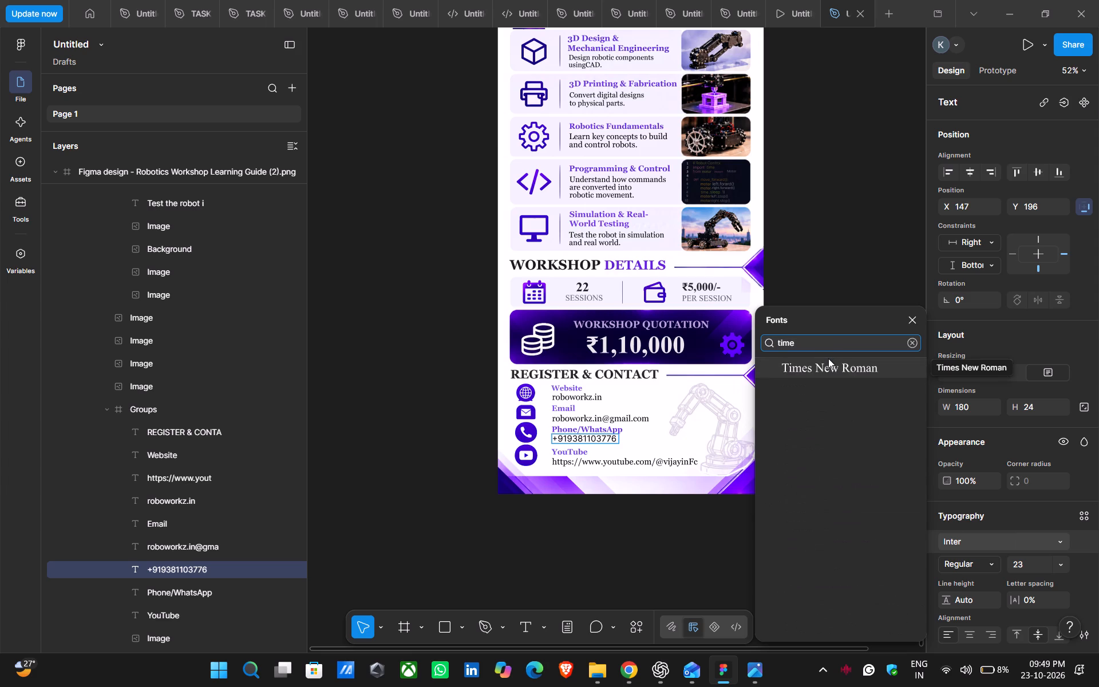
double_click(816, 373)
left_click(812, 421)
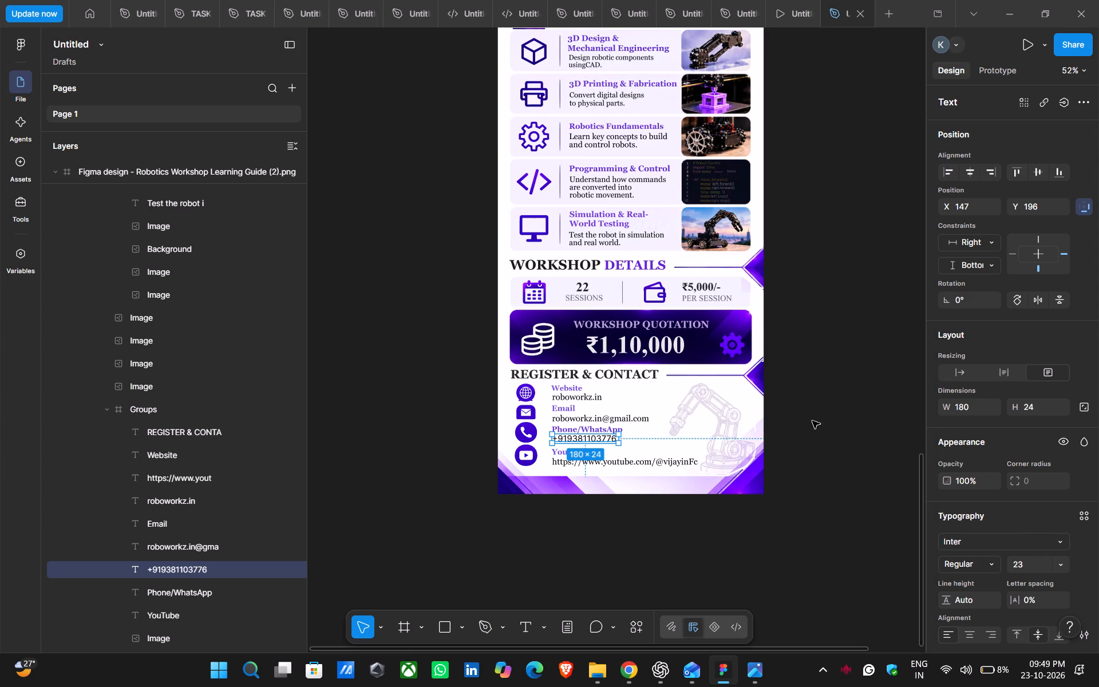
Change the font of the phone number under Phone/WhatsApp in the Register & Contact section to Times New Roman.
double_click(591, 443)
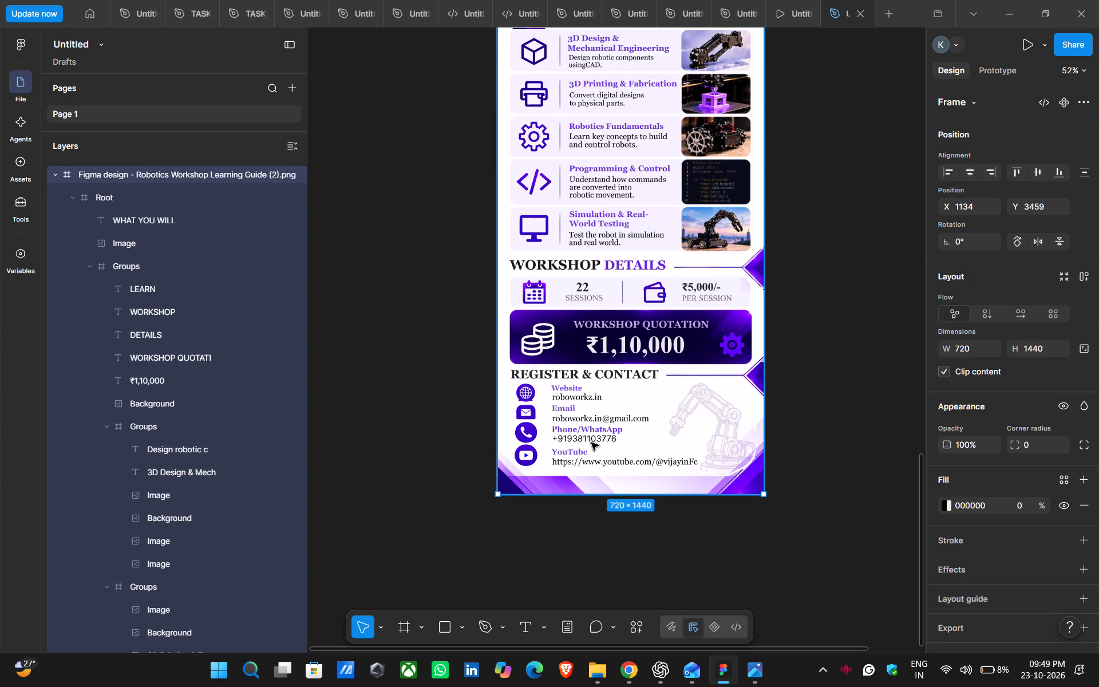
triple_click(590, 436)
double_click(590, 436)
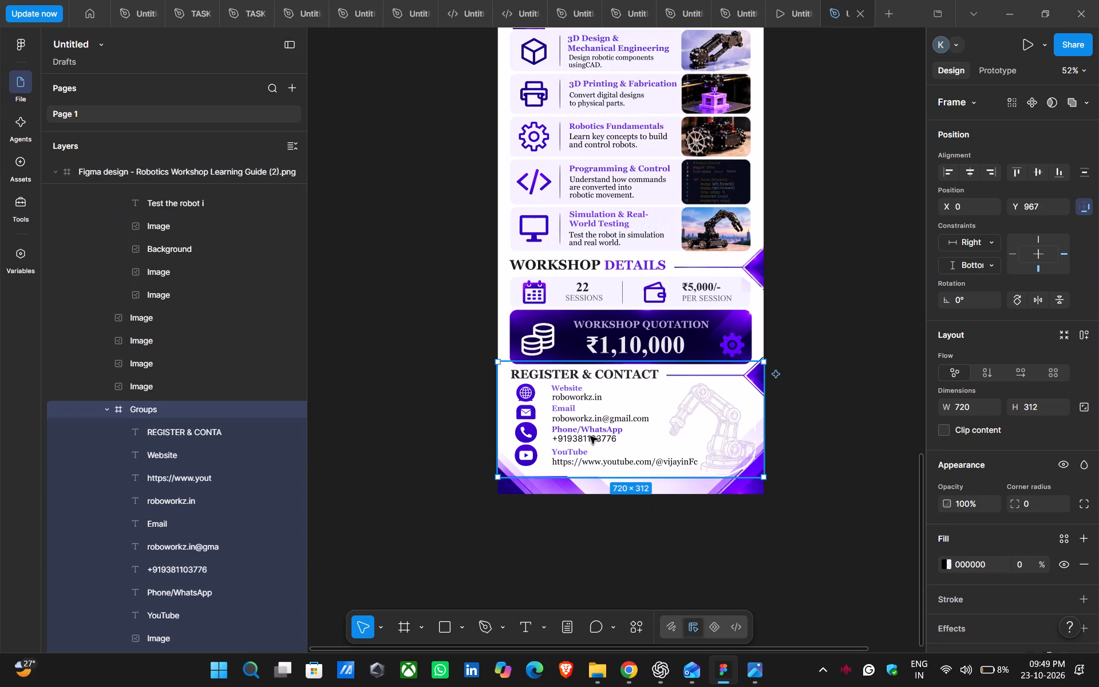
left_click(590, 440)
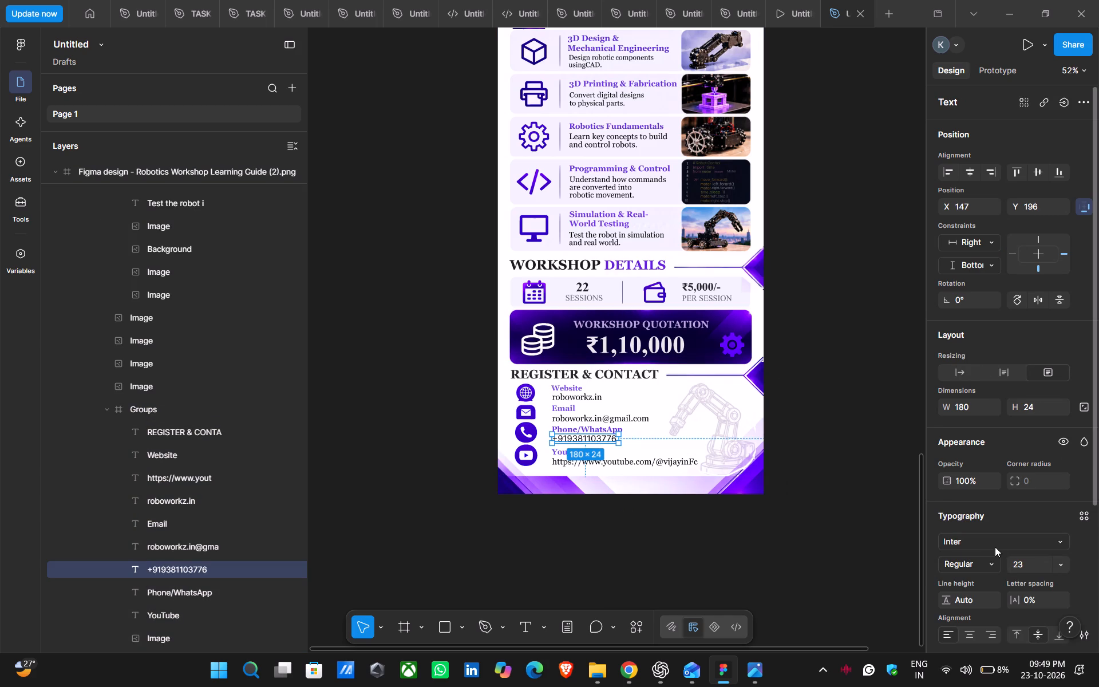
left_click(1007, 541)
key("BackSpace")
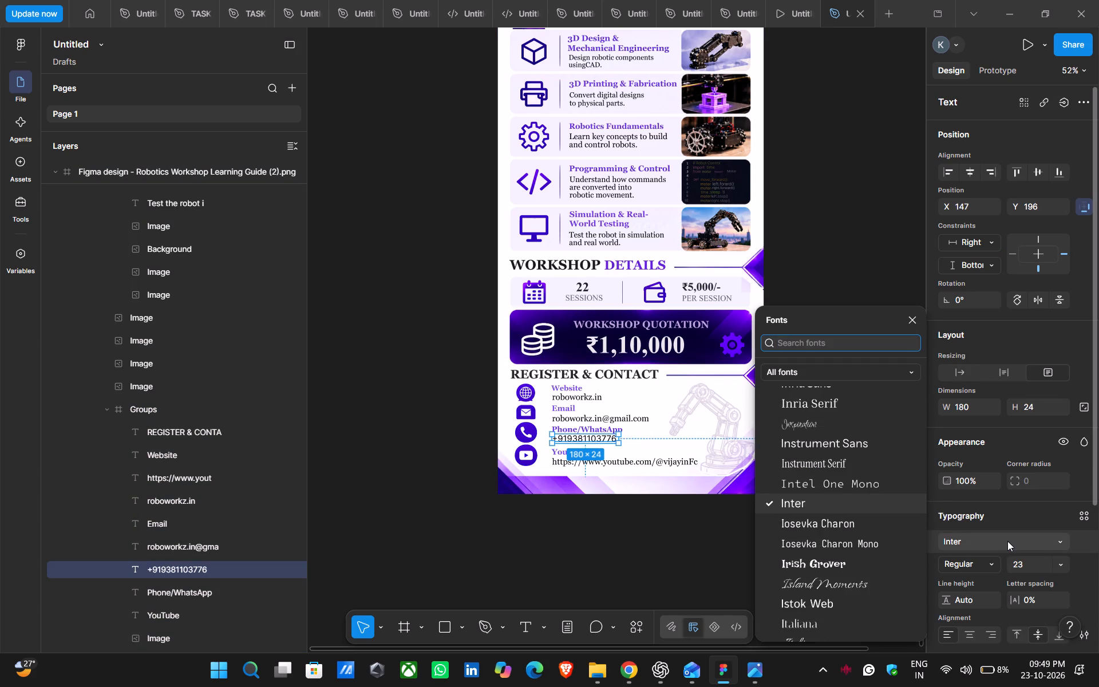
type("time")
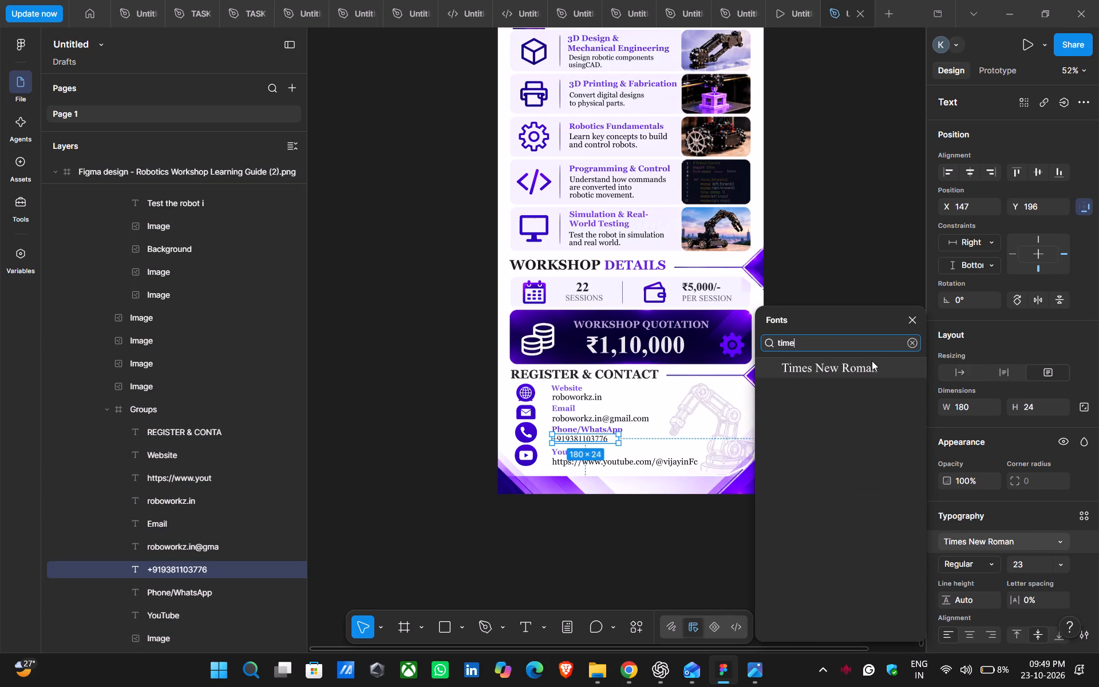
left_click(872, 361)
left_click(832, 339)
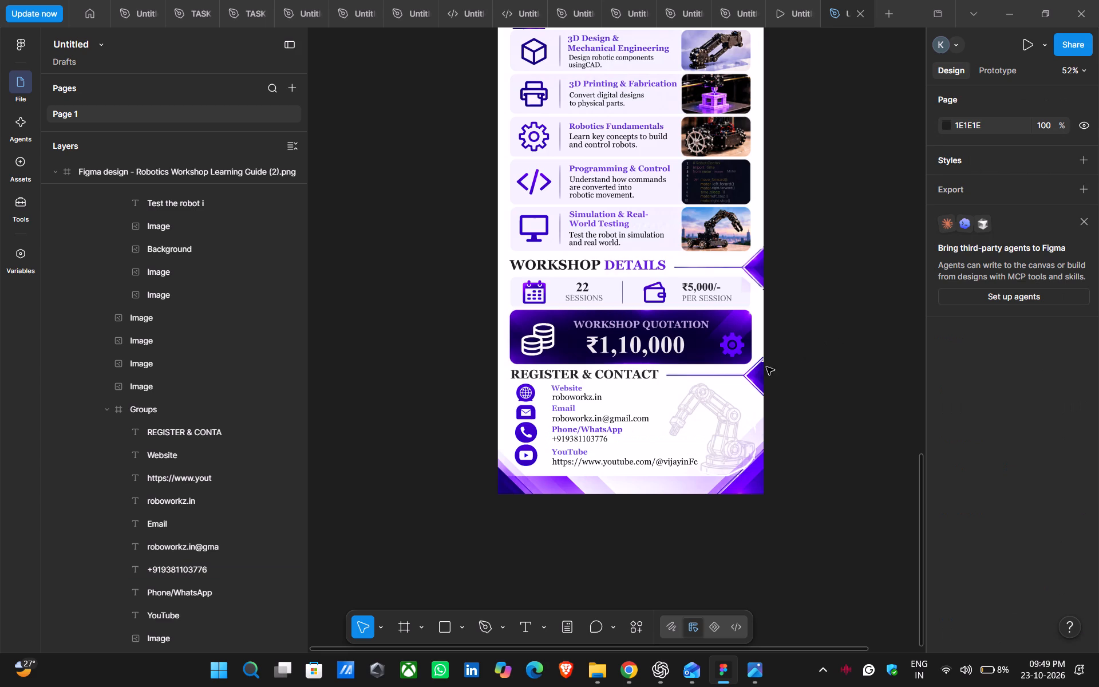
Check the YouTube label's font and review the brochure pages from the Learning Guide back to the RoboWorkZ poster.
triple_click(572, 451)
triple_click(572, 451)
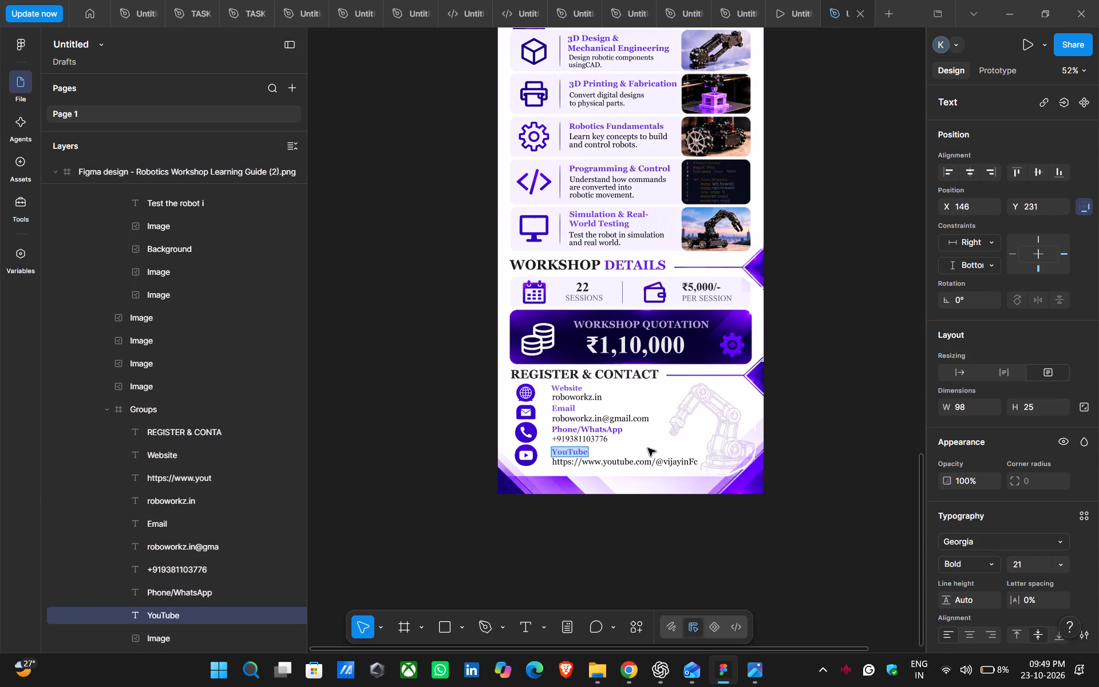
left_click(850, 409)
left_click(850, 409)
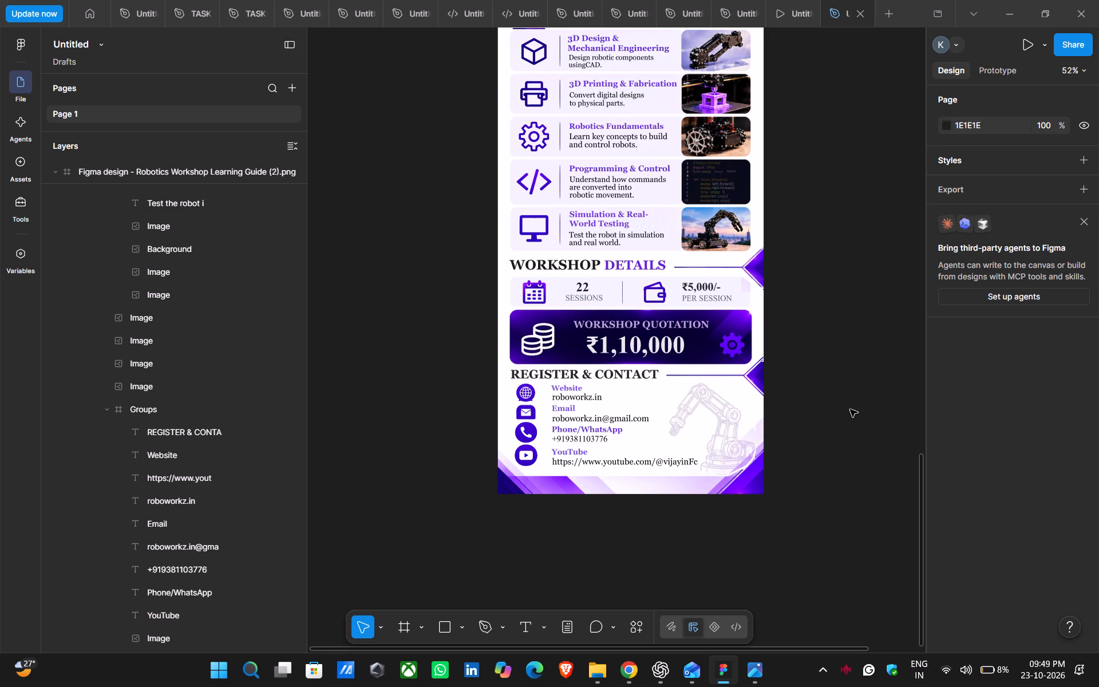
scroll(850, 409, "down", 1)
scroll(850, 409, "up", 2)
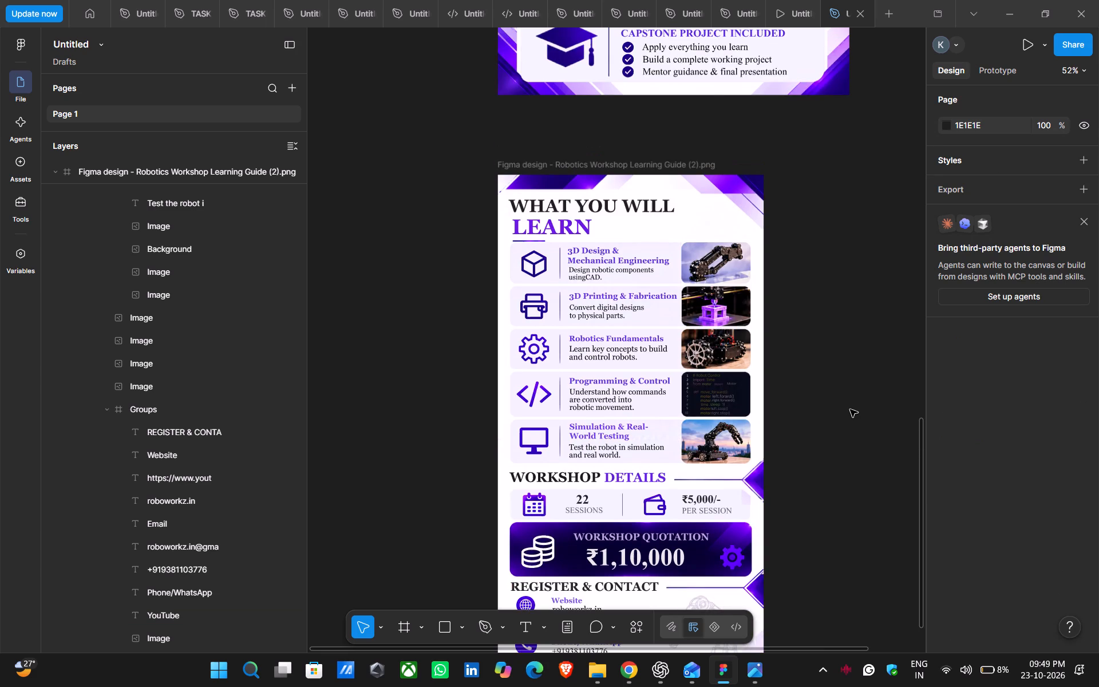
scroll(850, 409, "up", 4)
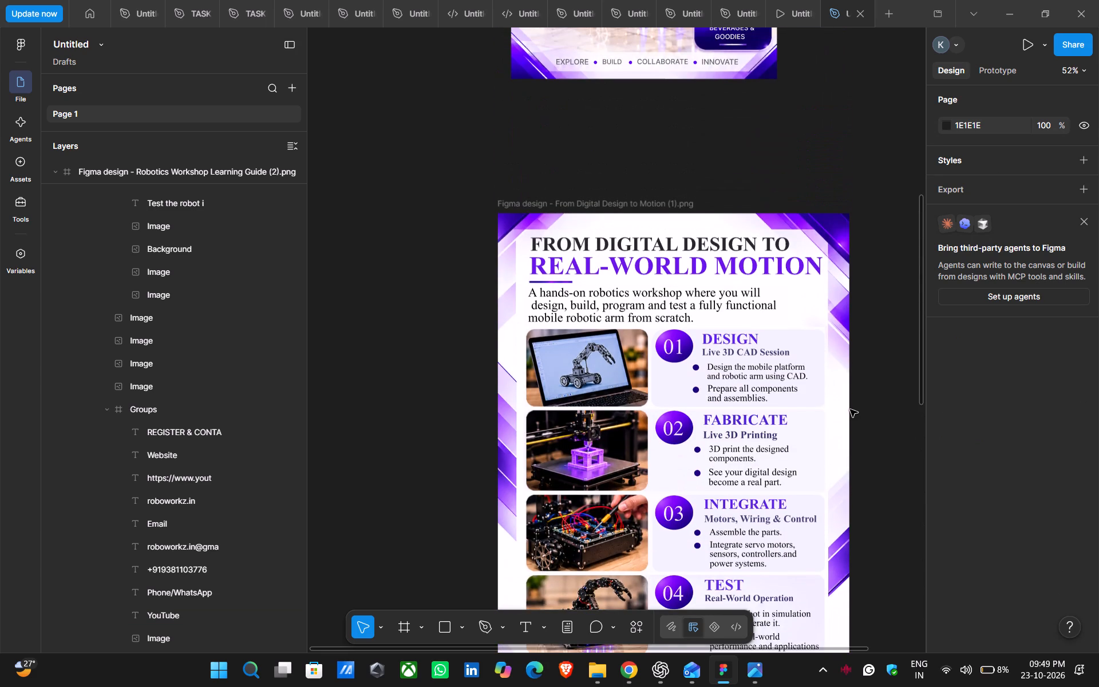
scroll(850, 409, "up", 7)
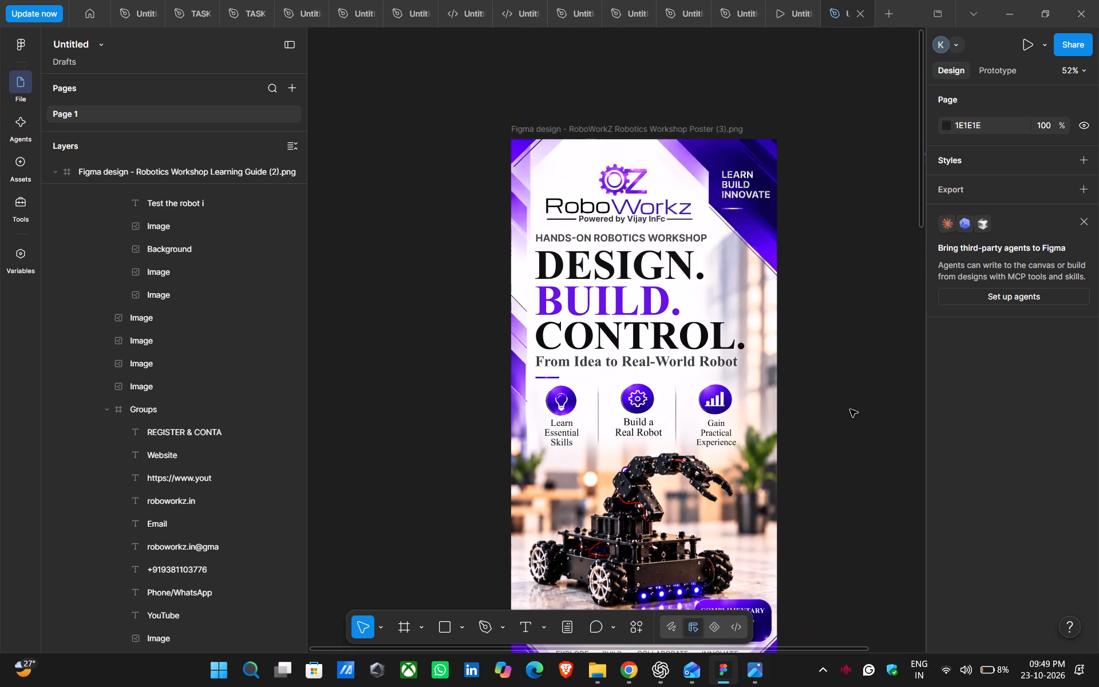
Add a black 000000 outside stroke of weight 1 to the Workz text in the RoboWorkz poster's logo.
double_click(640, 317)
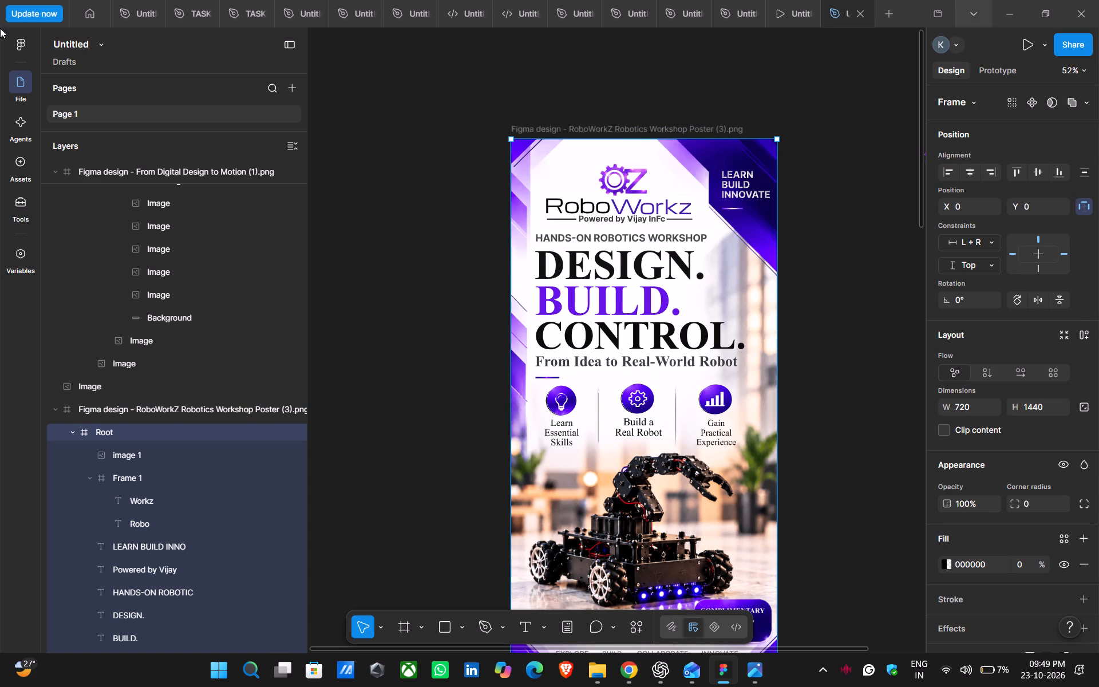
triple_click(644, 209)
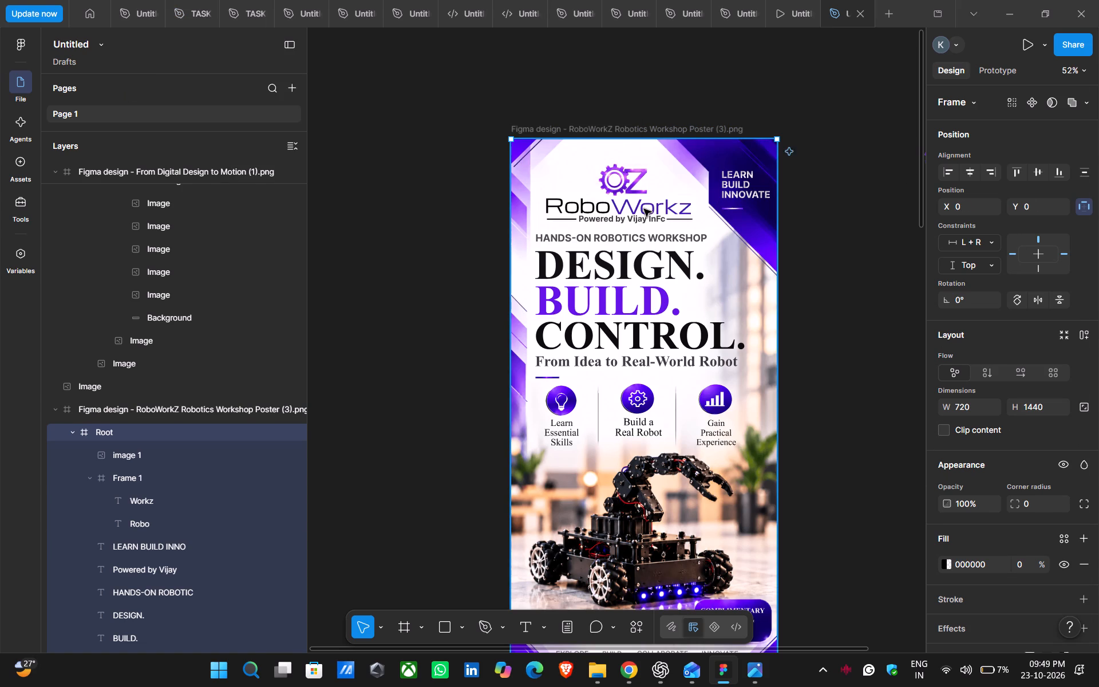
scroll(851, 228, "up", 1)
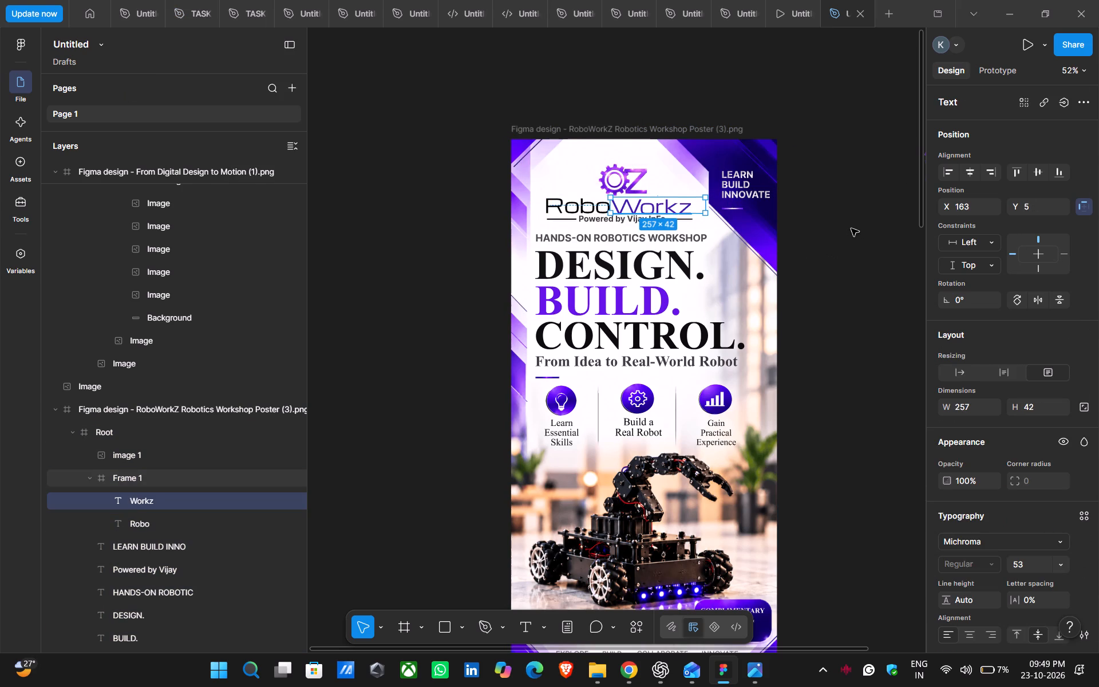
scroll(851, 228, "up", 2)
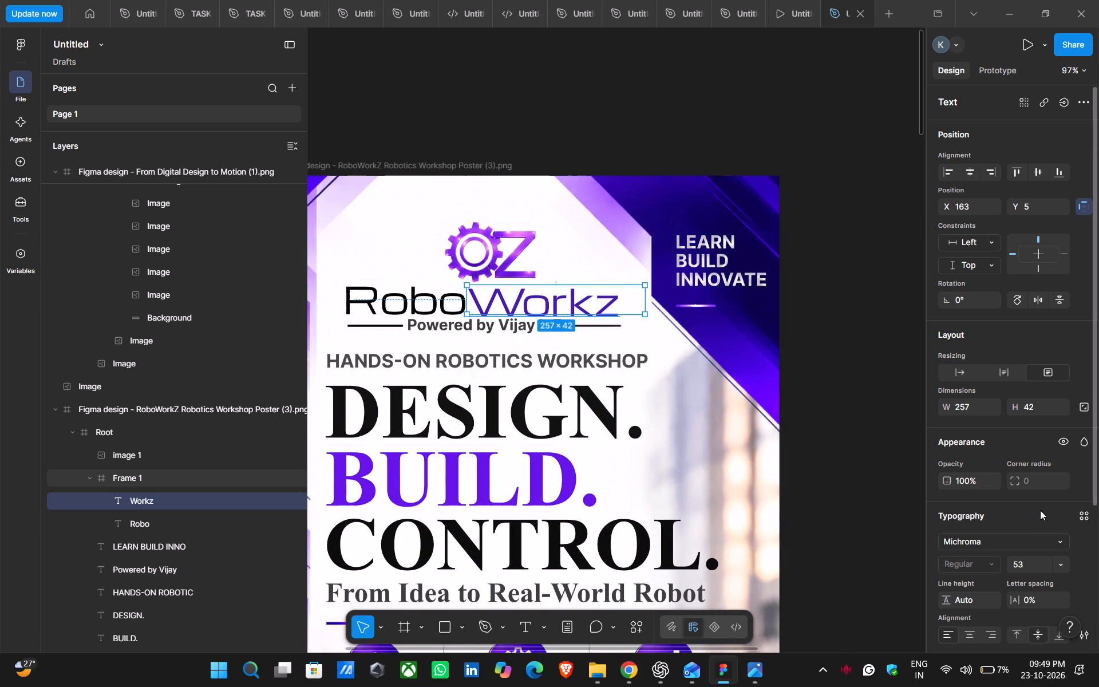
scroll(1040, 509, "down", 1)
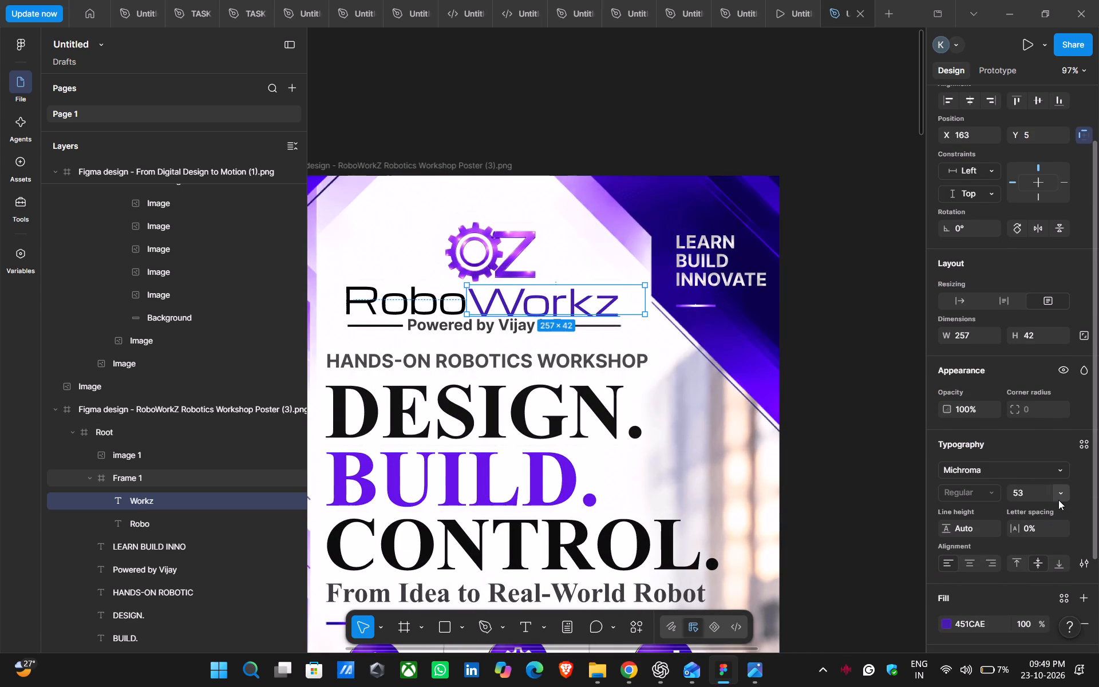
scroll(982, 560, "down", 1)
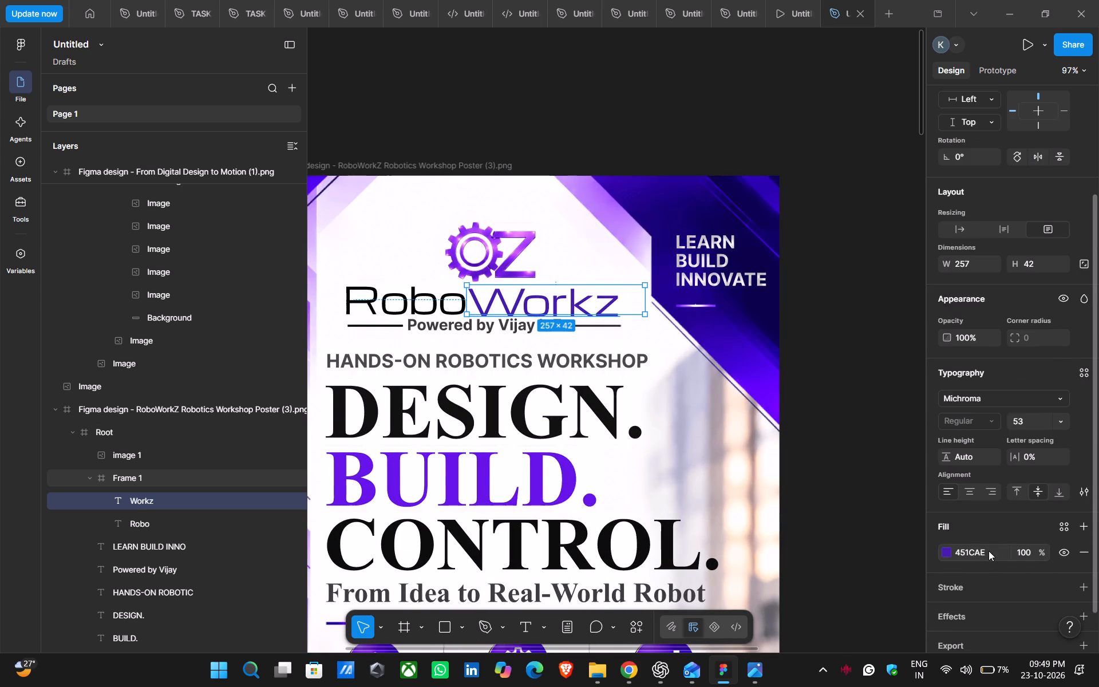
scroll(989, 550, "down", 2)
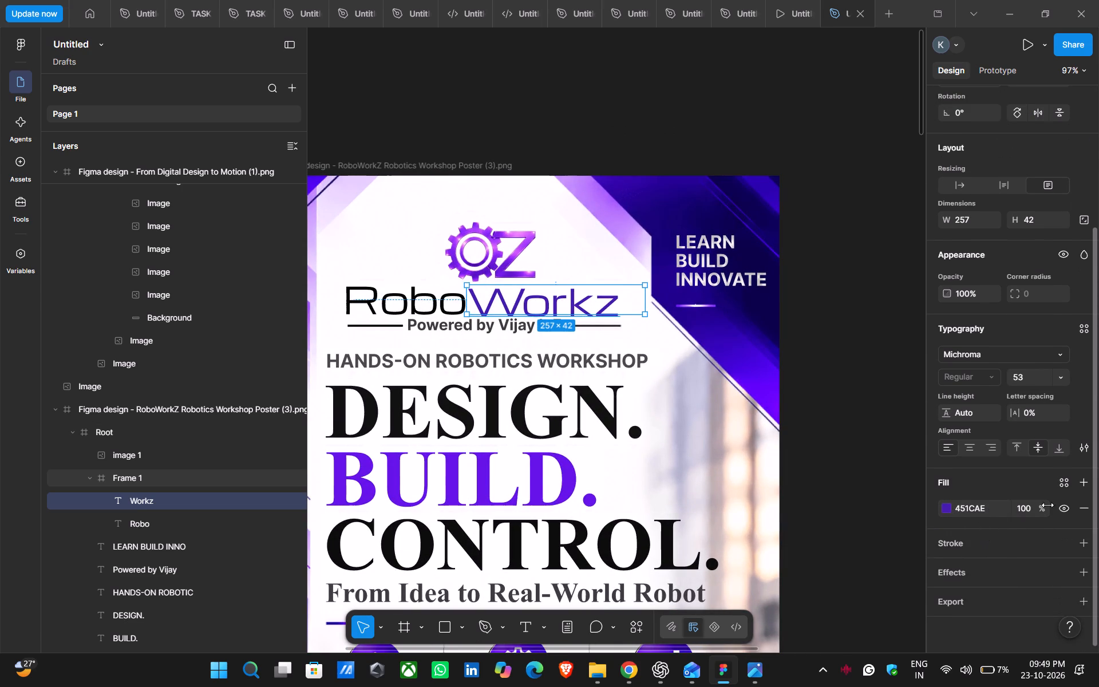
left_click_drag(1041, 507, 589, 336)
left_click_drag(589, 336, 605, 339)
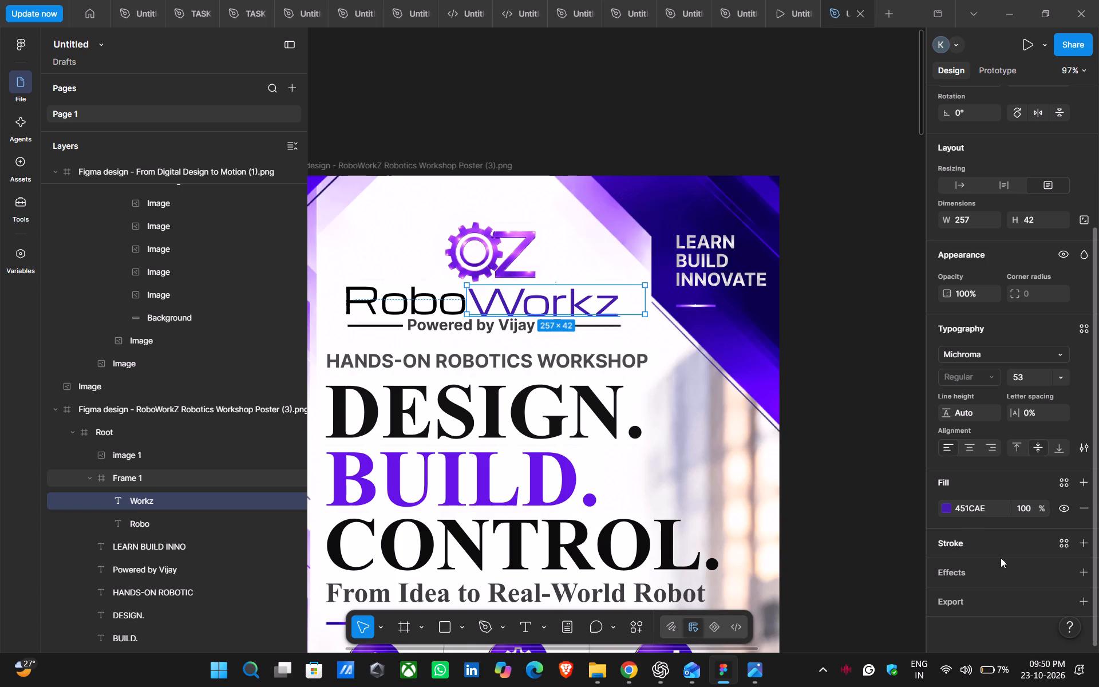
left_click(1086, 571)
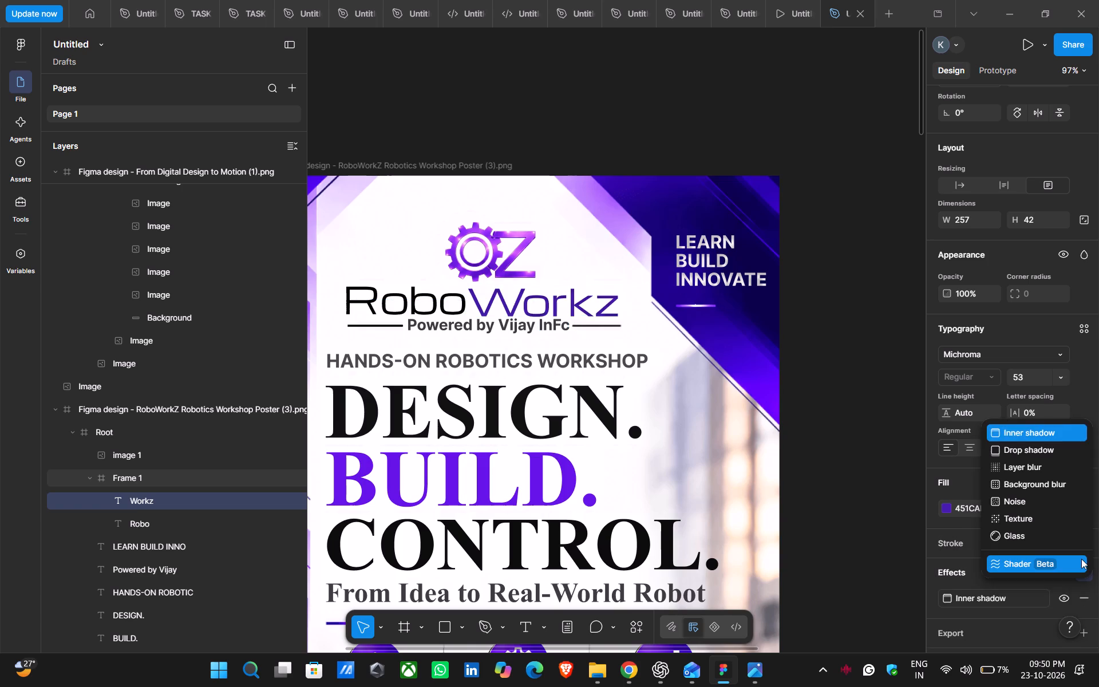
left_click(966, 543)
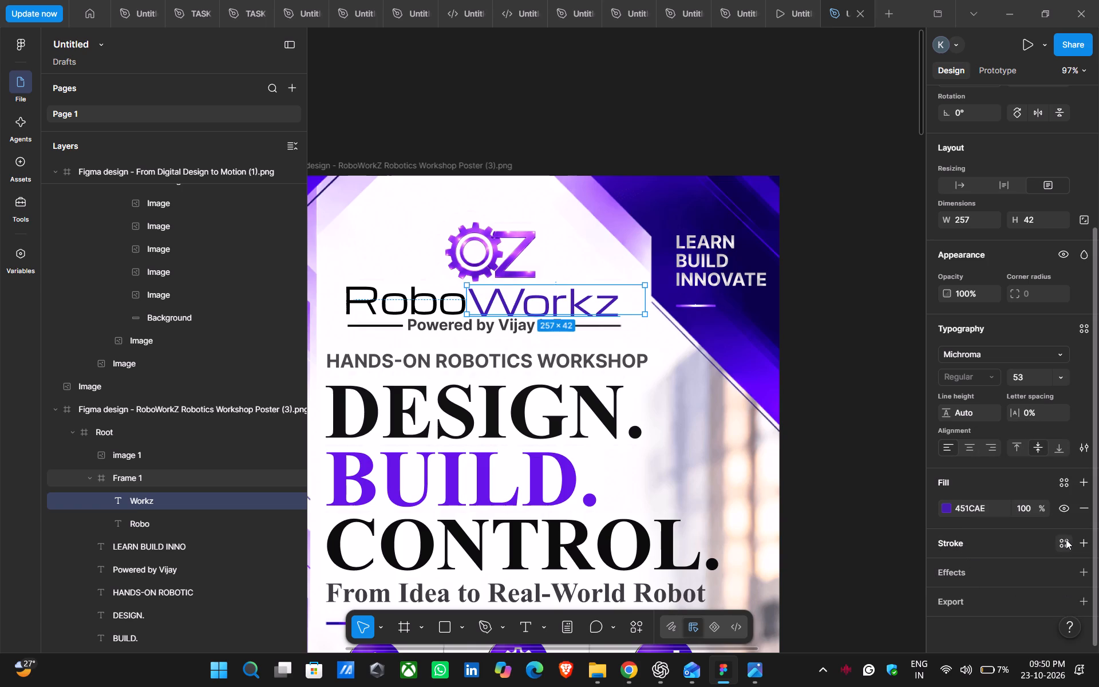
left_click(1080, 542)
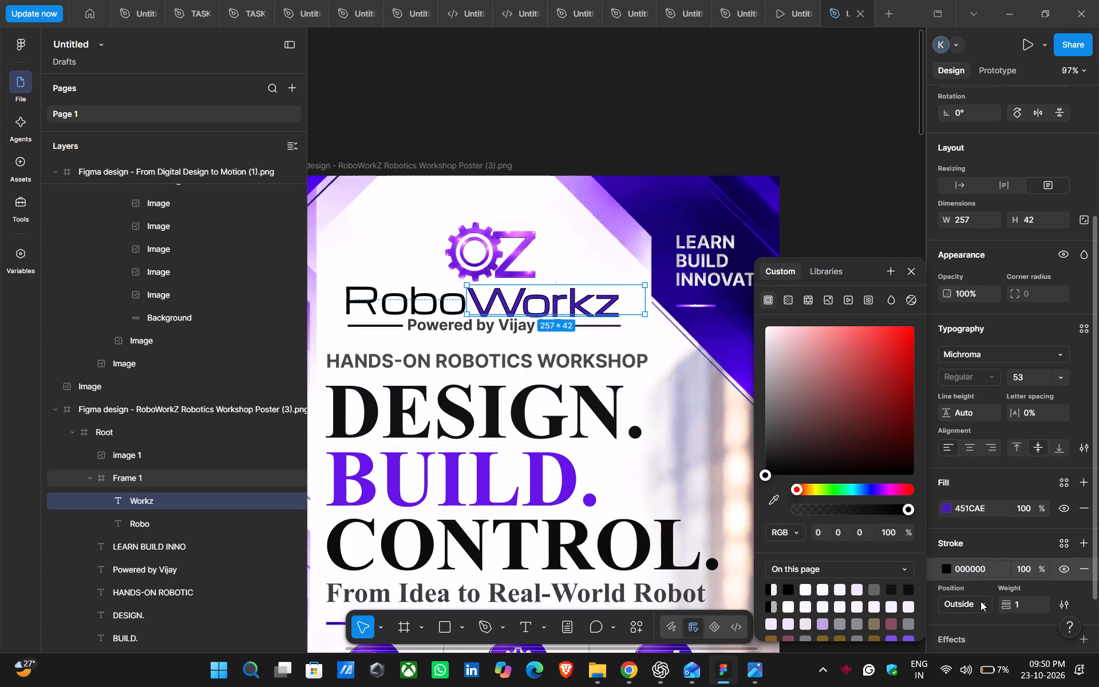
left_click(860, 156)
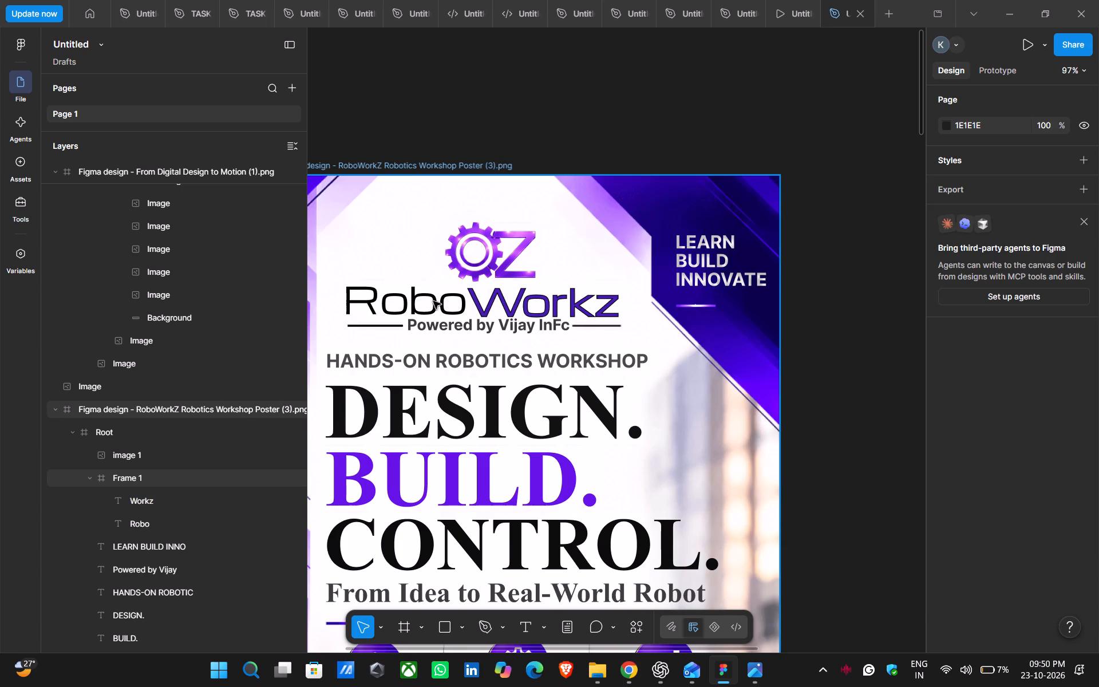
Add a black 000000 outside stroke of weight 1 to the Robo text in the poster's logo.
double_click(433, 301)
double_click(433, 301)
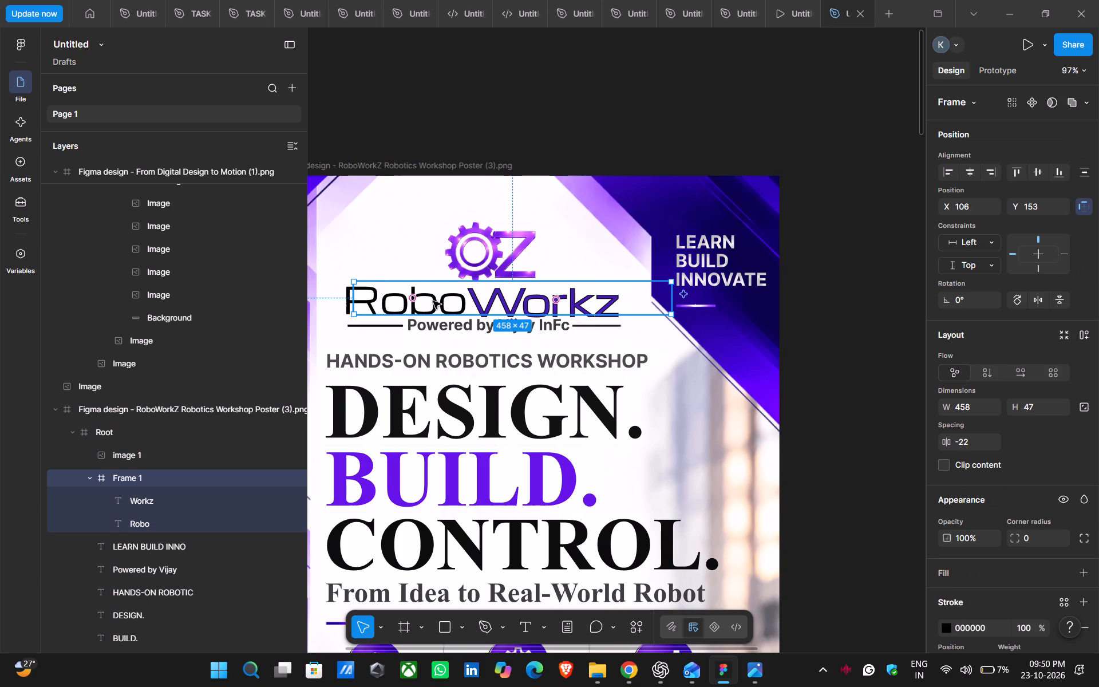
left_click(415, 303)
double_click(444, 310)
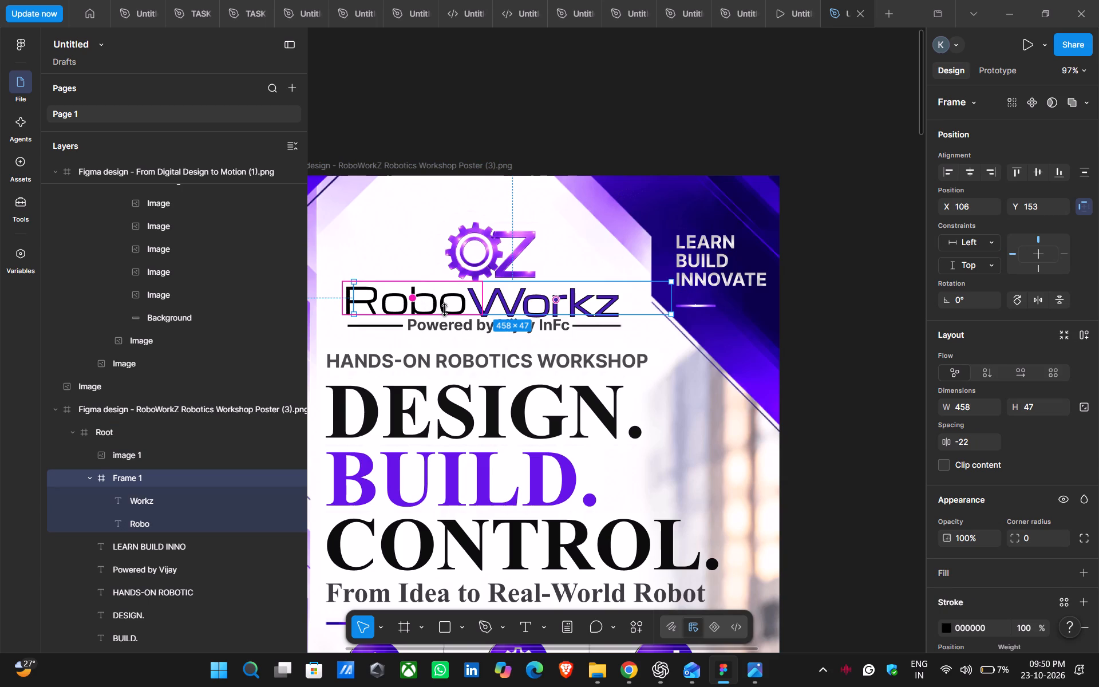
double_click(445, 302)
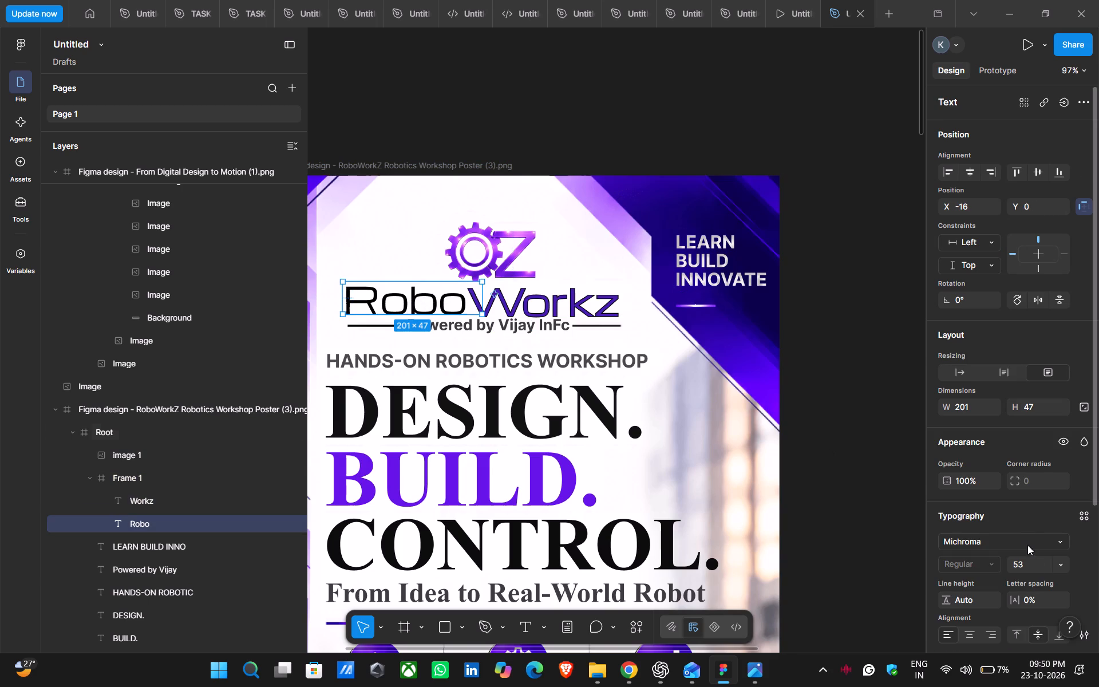
scroll(1064, 535, "down", 5)
left_click(1086, 542)
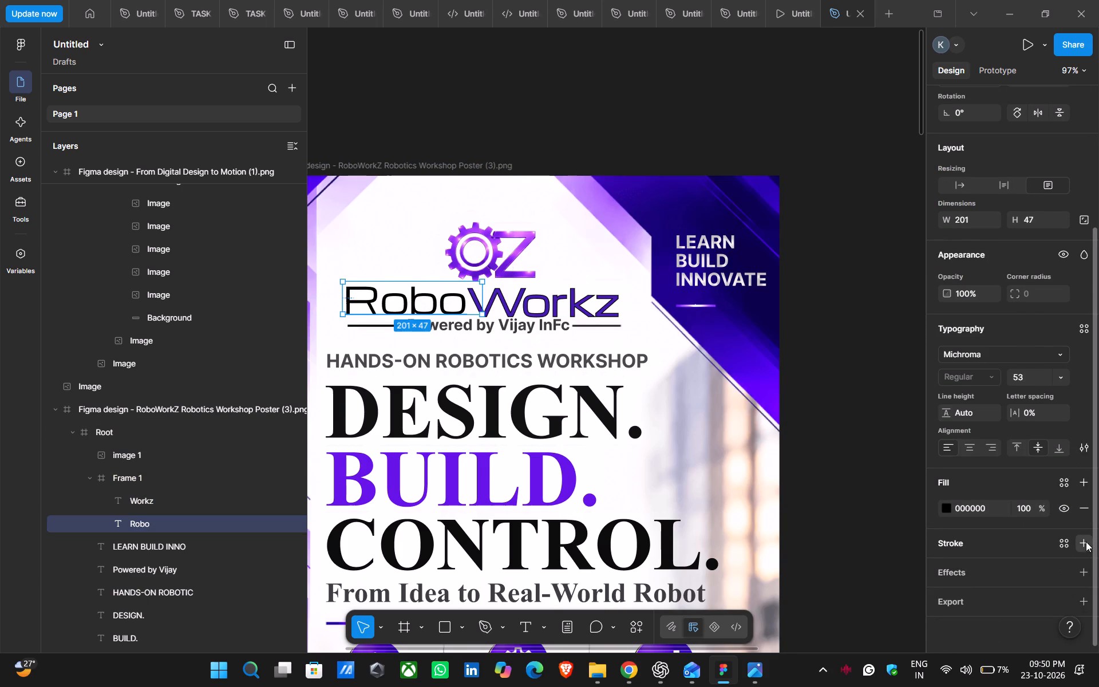
left_click(861, 161)
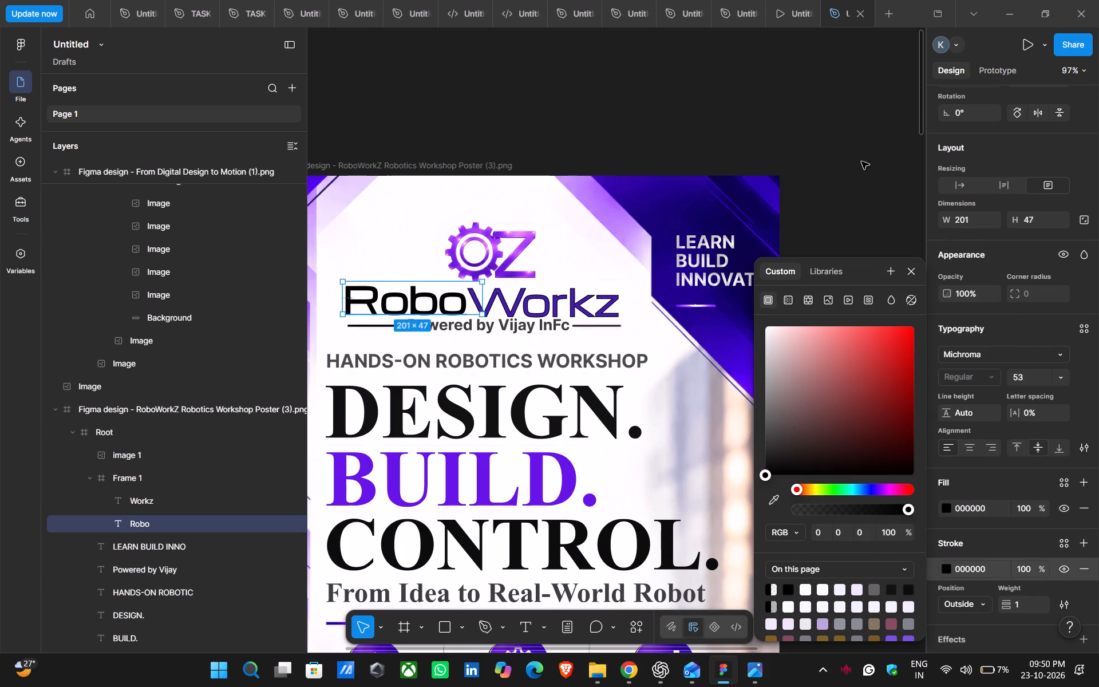
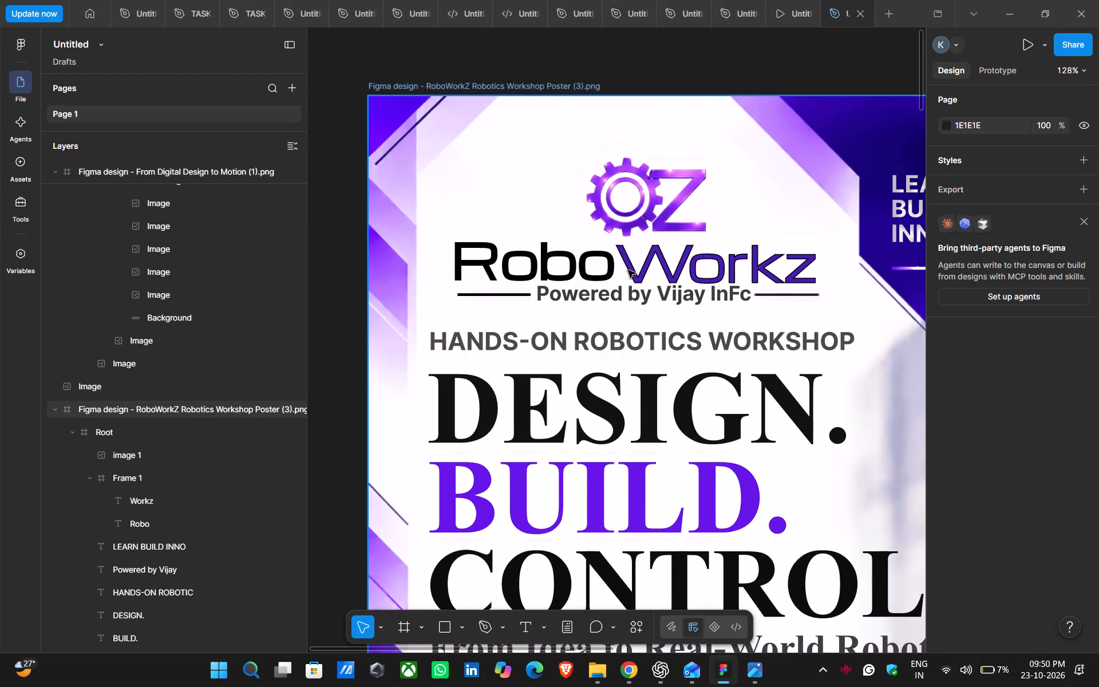
Add a drop shadow to the "Robo" text in the poster's logo, dismissing the low-battery notice along the way.
triple_click(579, 254)
left_click(579, 254)
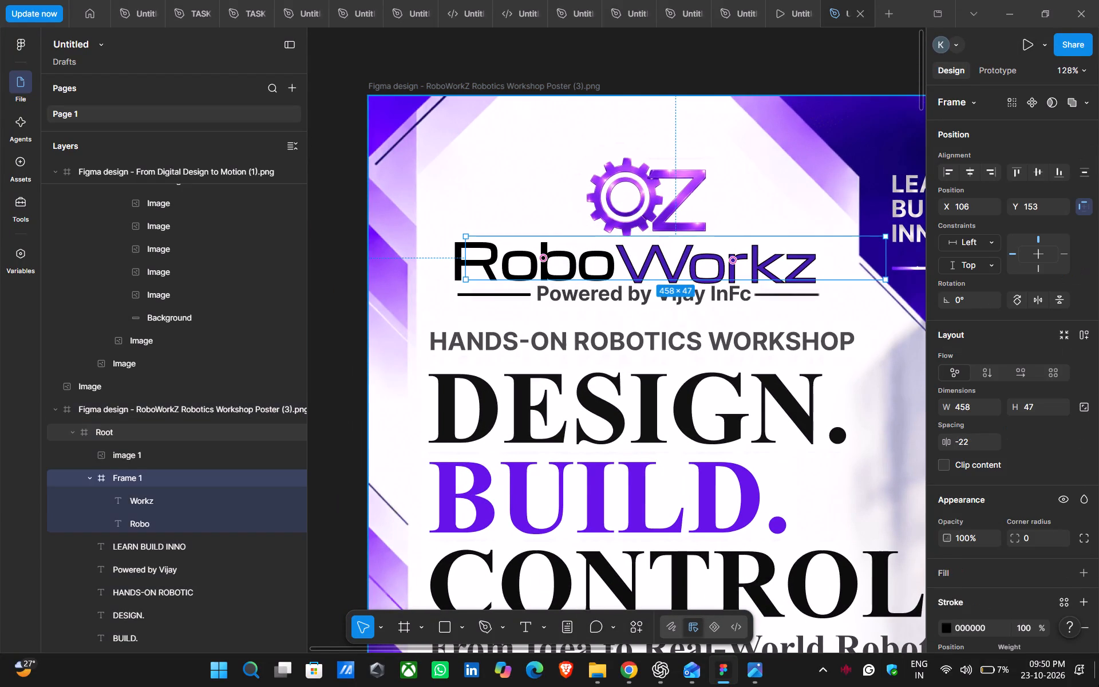
scroll(1092, 583, "down", 4)
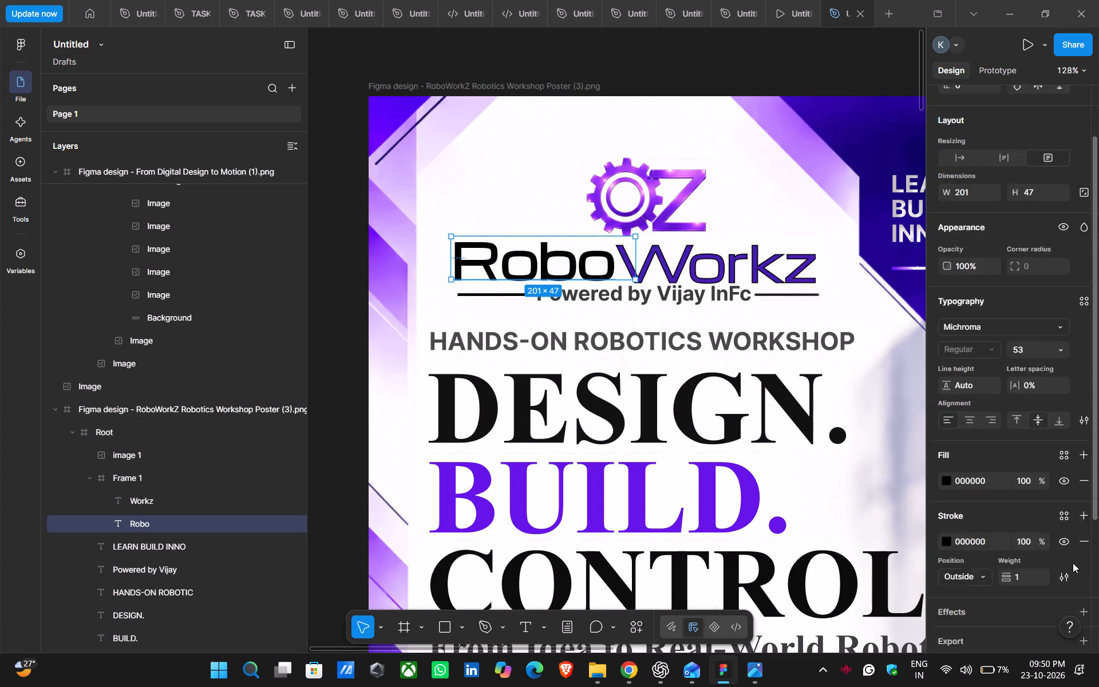
scroll(1073, 563, "down", 1)
scroll(1035, 527, "down", 1)
left_click(1083, 575)
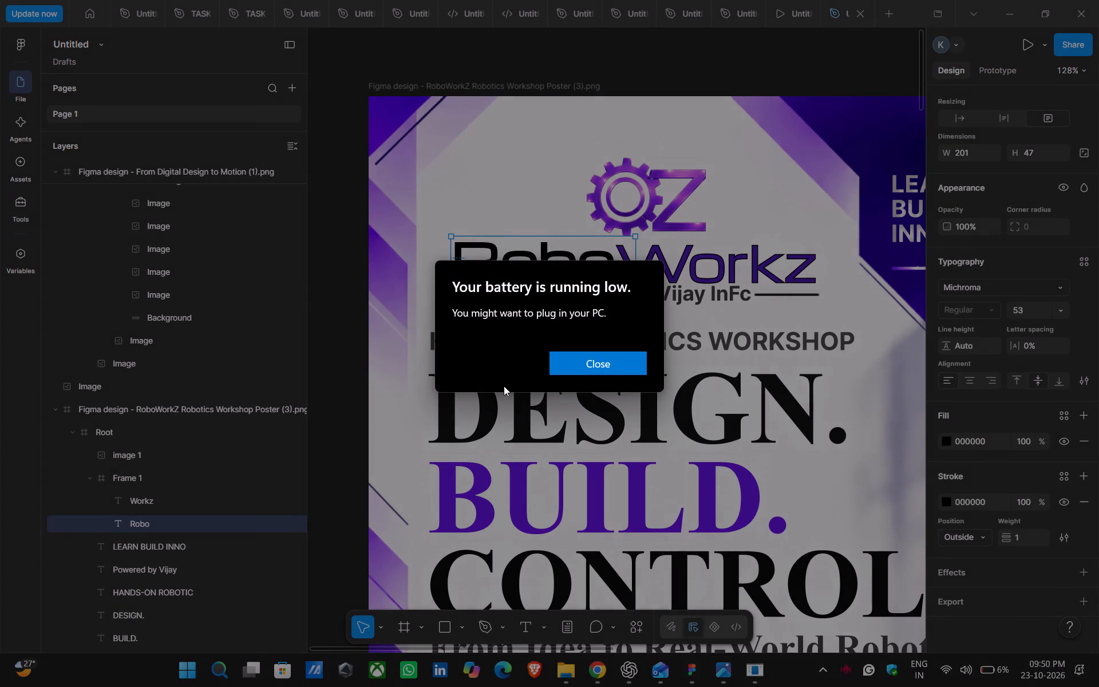
left_click(613, 353)
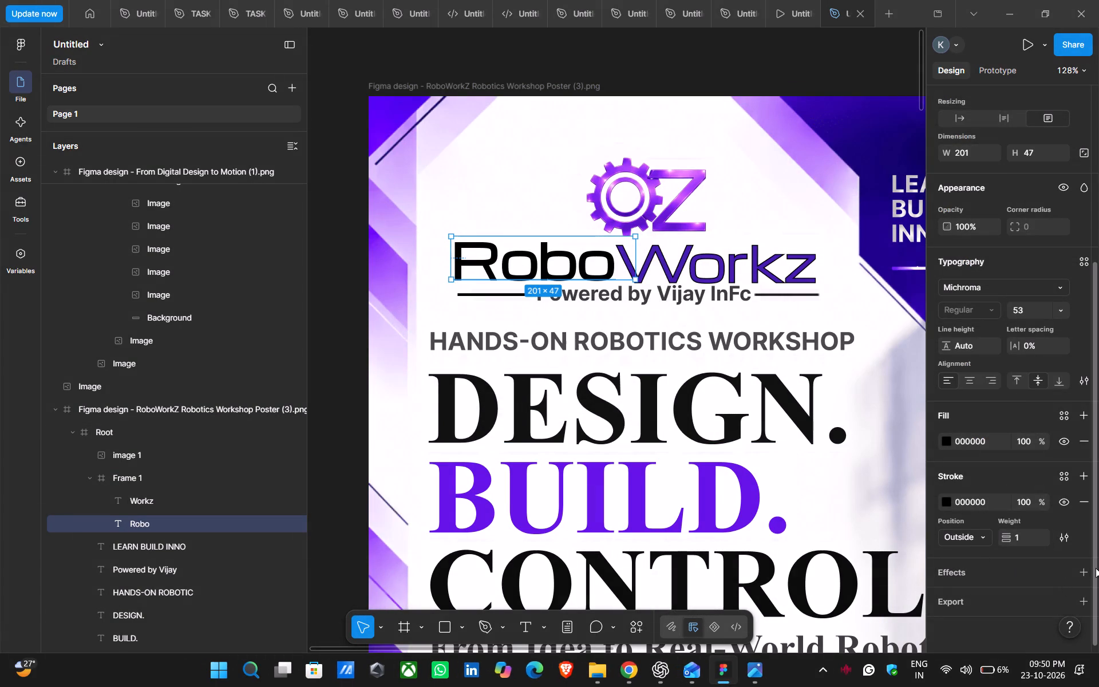
left_click(1087, 572)
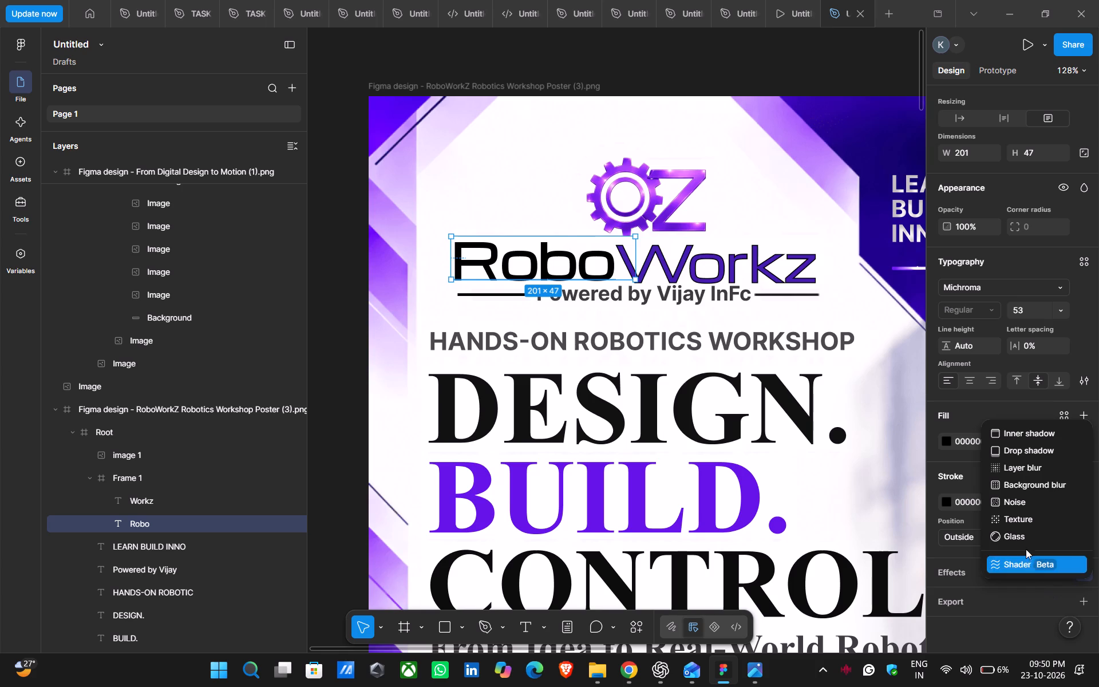
left_click(1023, 446)
Add a drop shadow to the "Workz" text in the poster's logo.
left_click(730, 267)
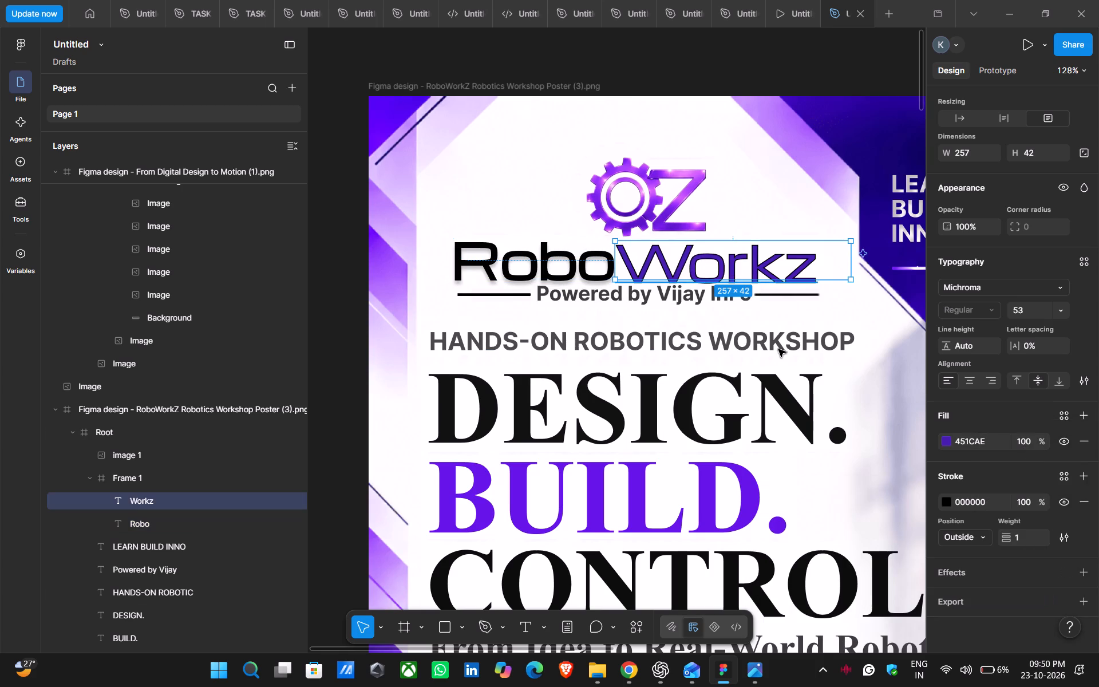
left_click(1084, 566)
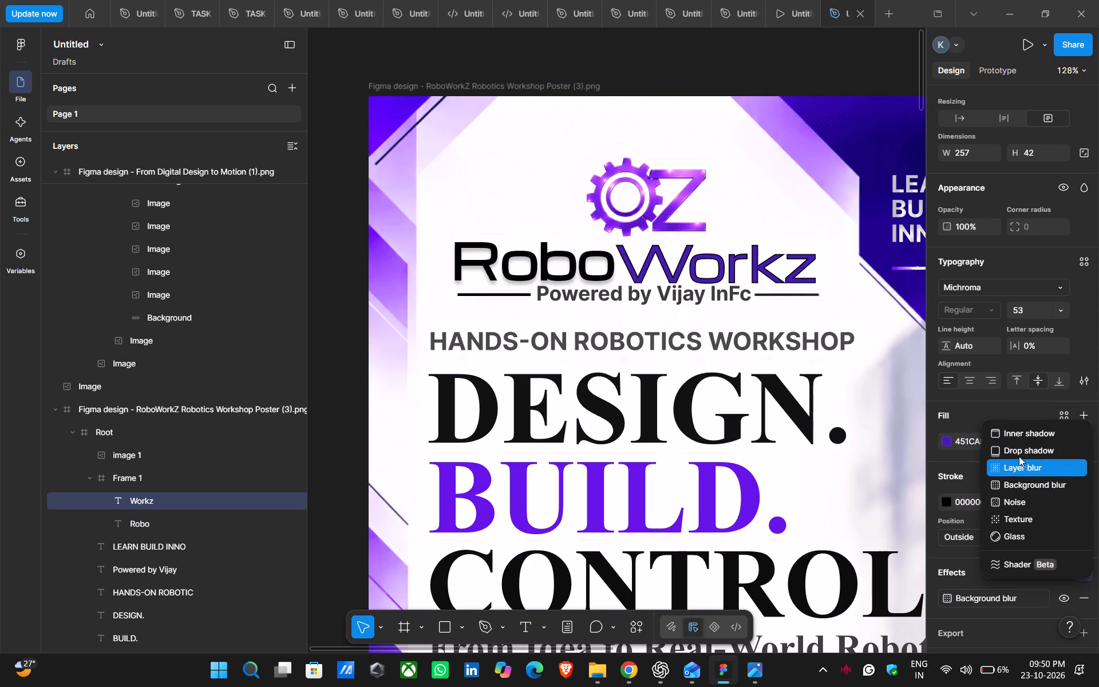
left_click(1019, 453)
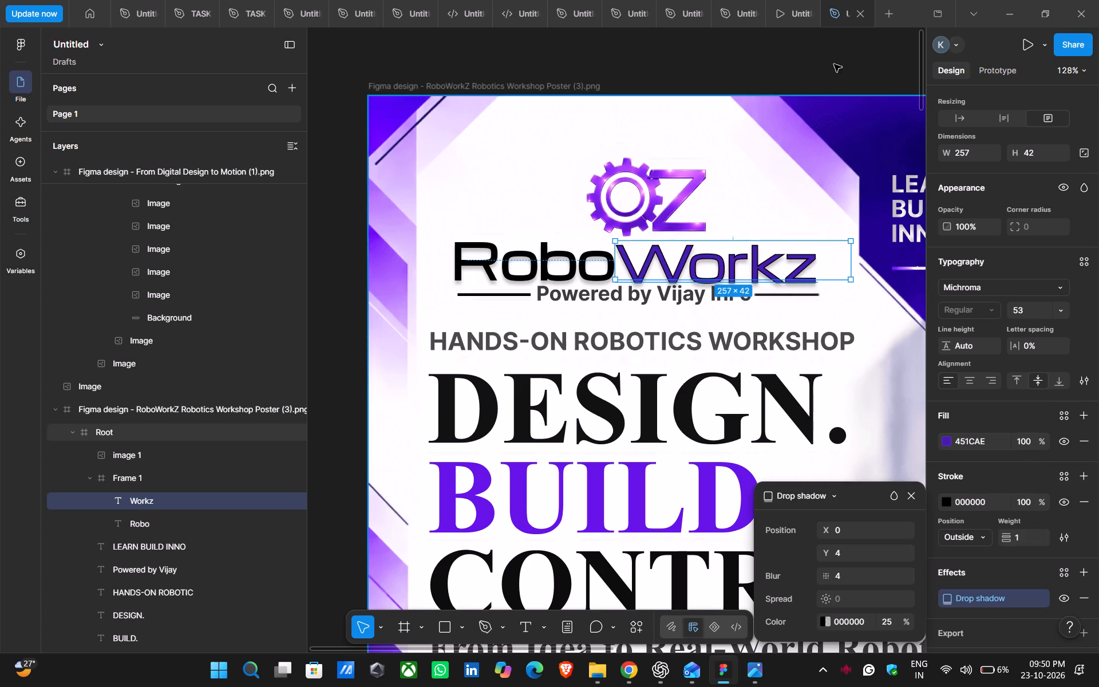
left_click(787, 57)
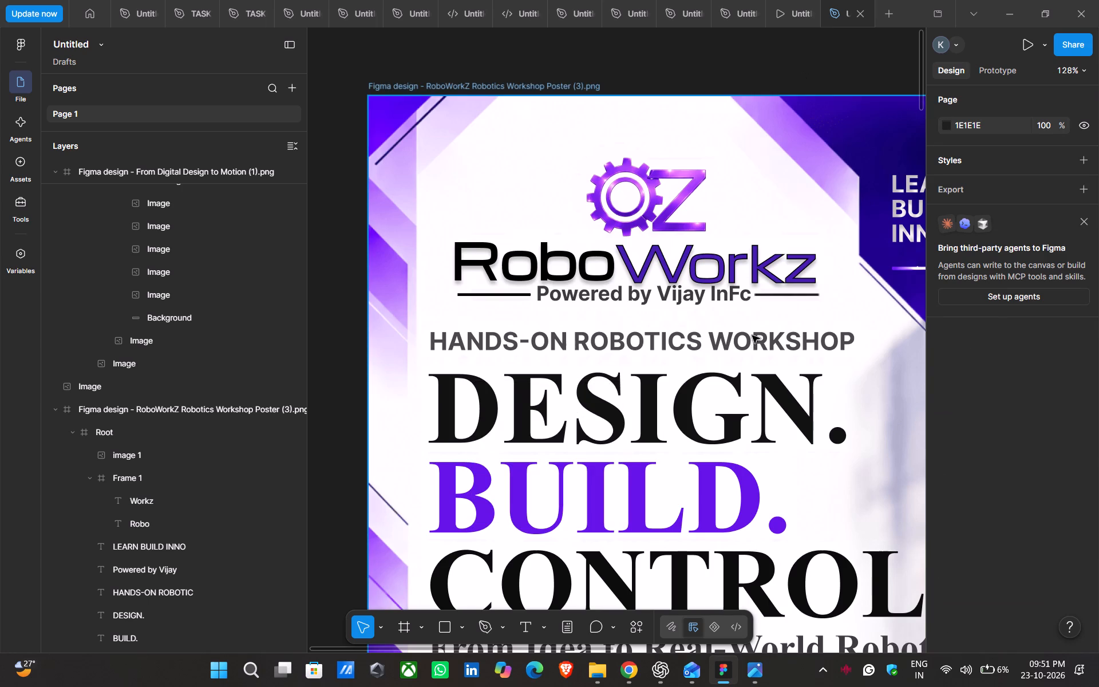
Add a drop shadow to the three headline texts "DESIGN.", "BUILD." and "CONTROL." together.
scroll(645, 448, "down", 1)
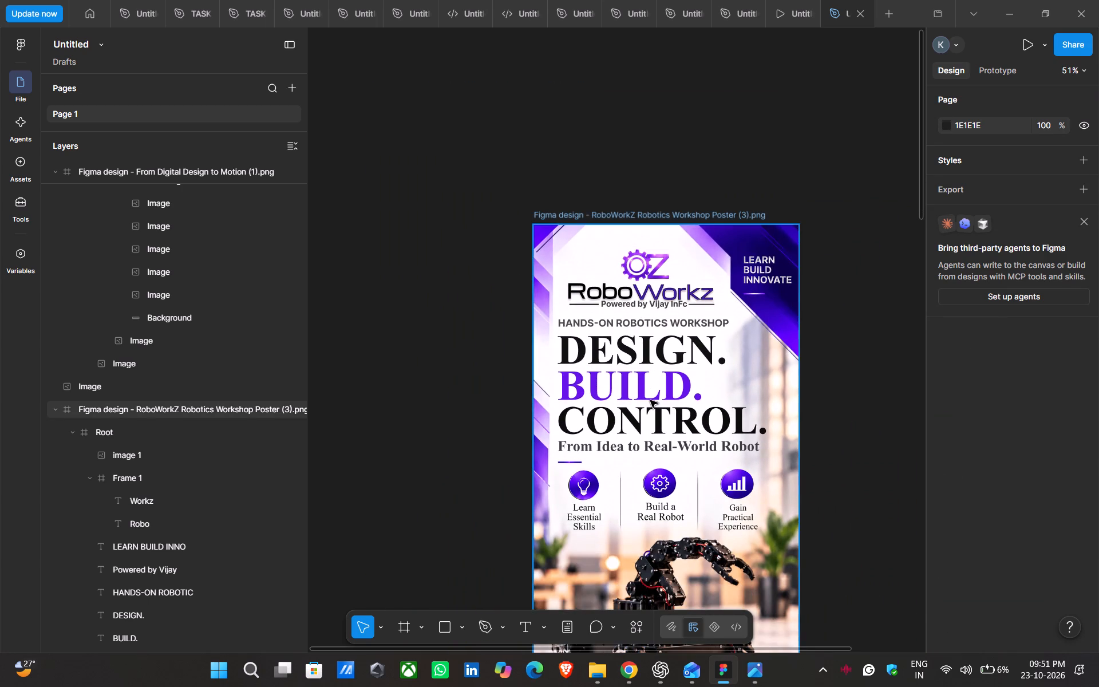
triple_click(650, 400)
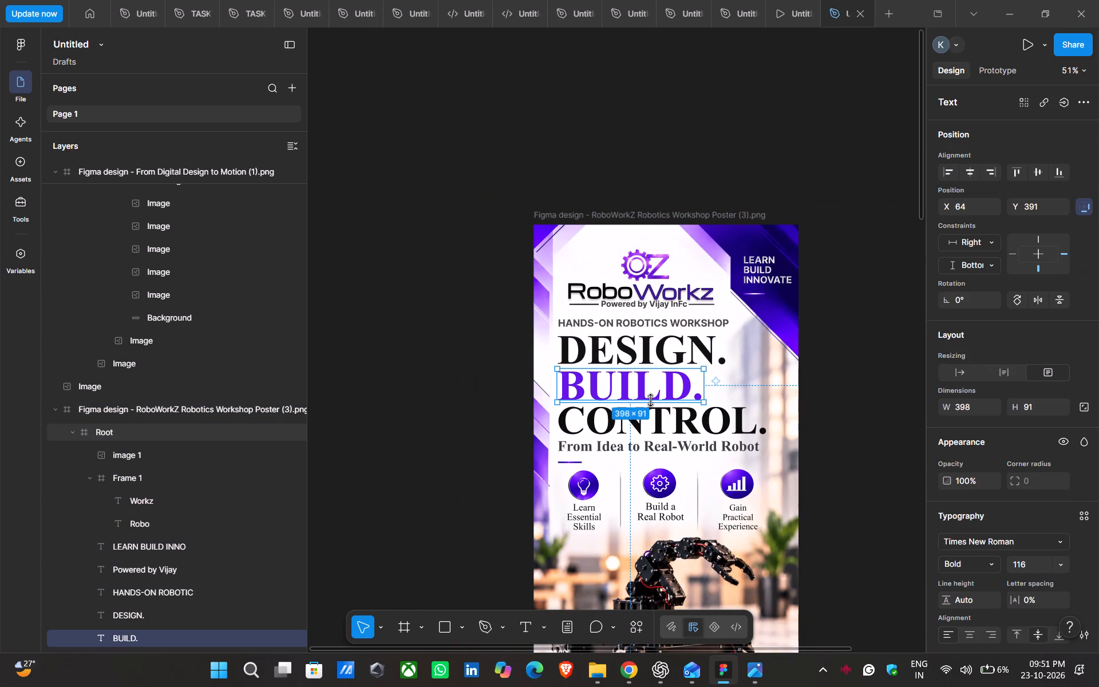
left_click(660, 347, "shift")
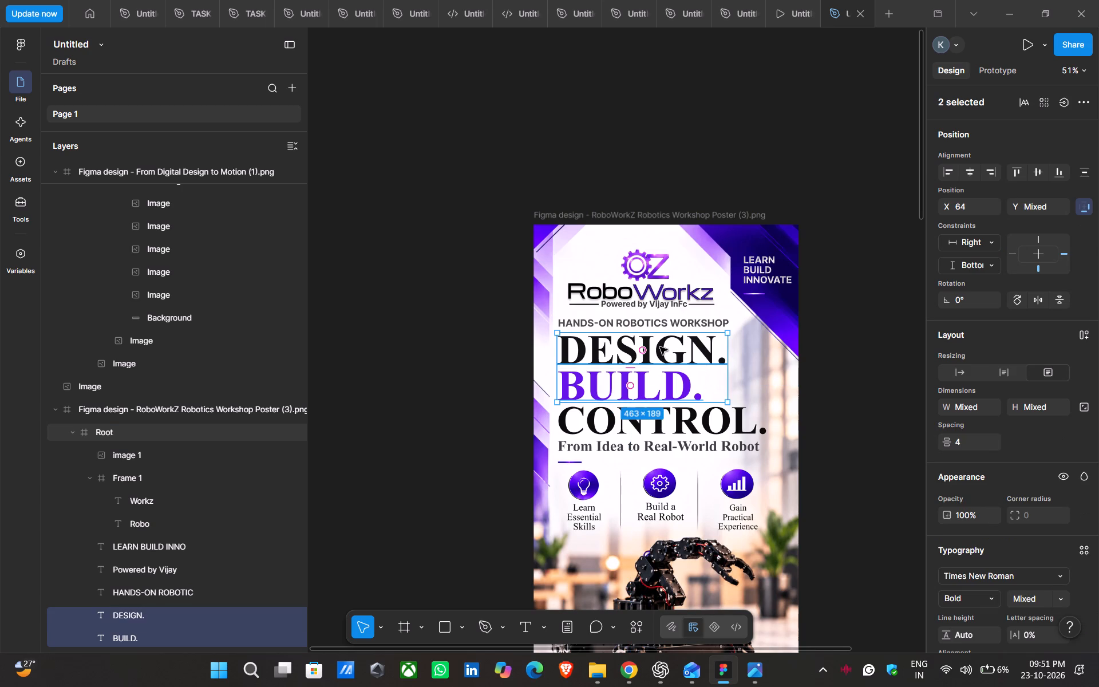
left_click(709, 424, "shift")
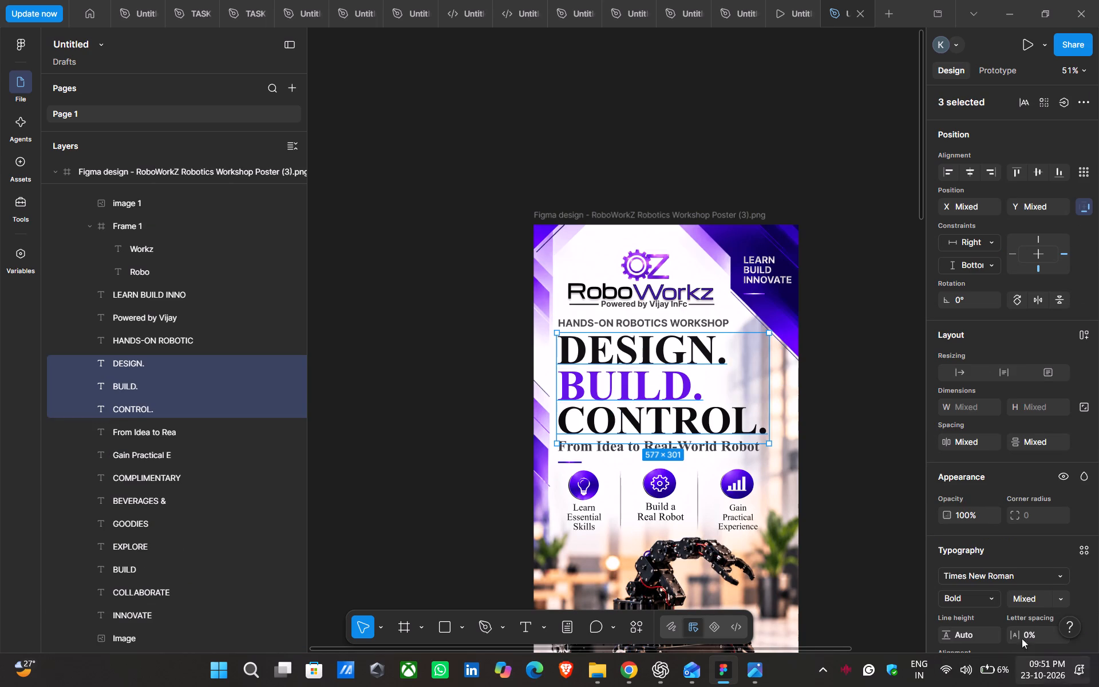
scroll(981, 554, "down", 6)
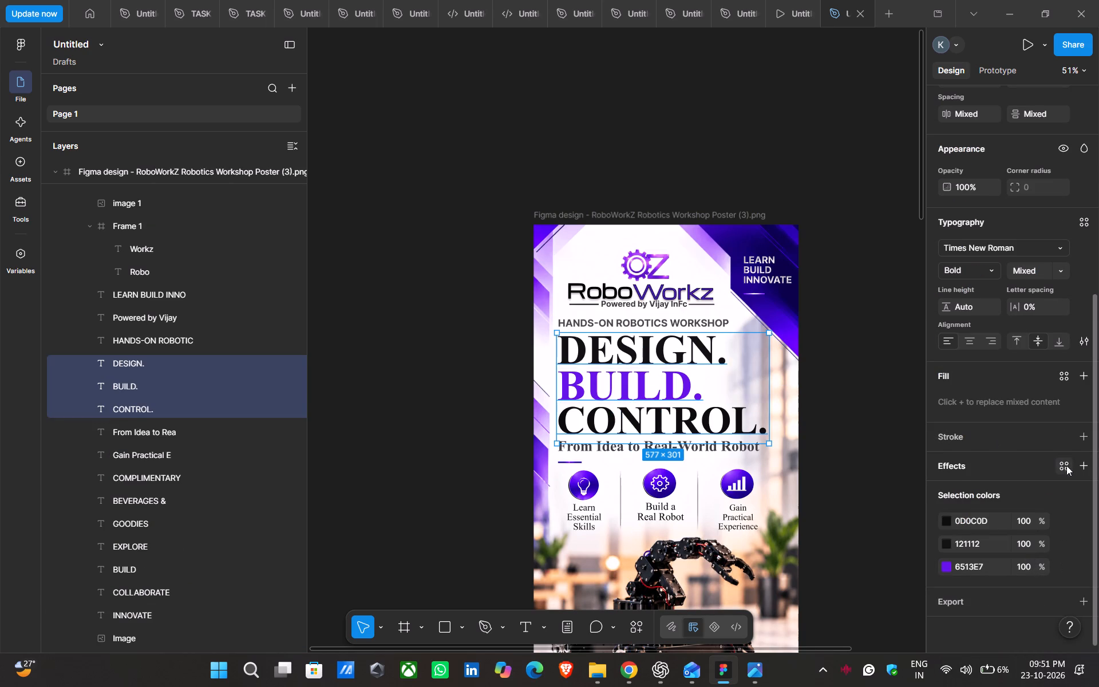
left_click(1086, 468)
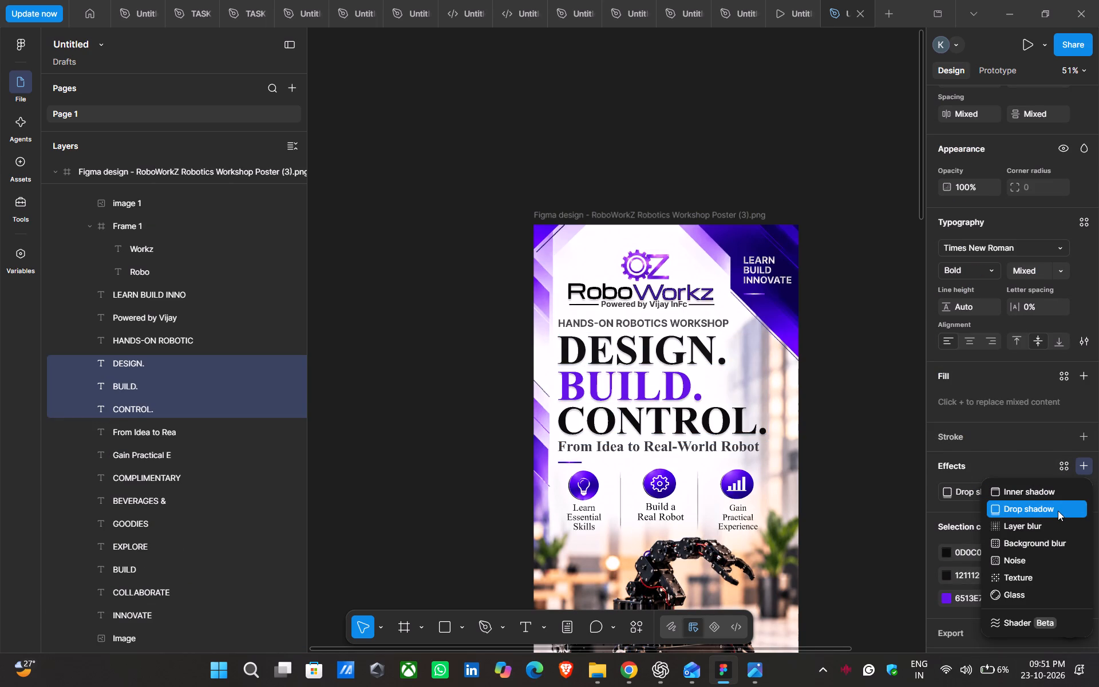
left_click(1058, 511)
left_click(829, 378)
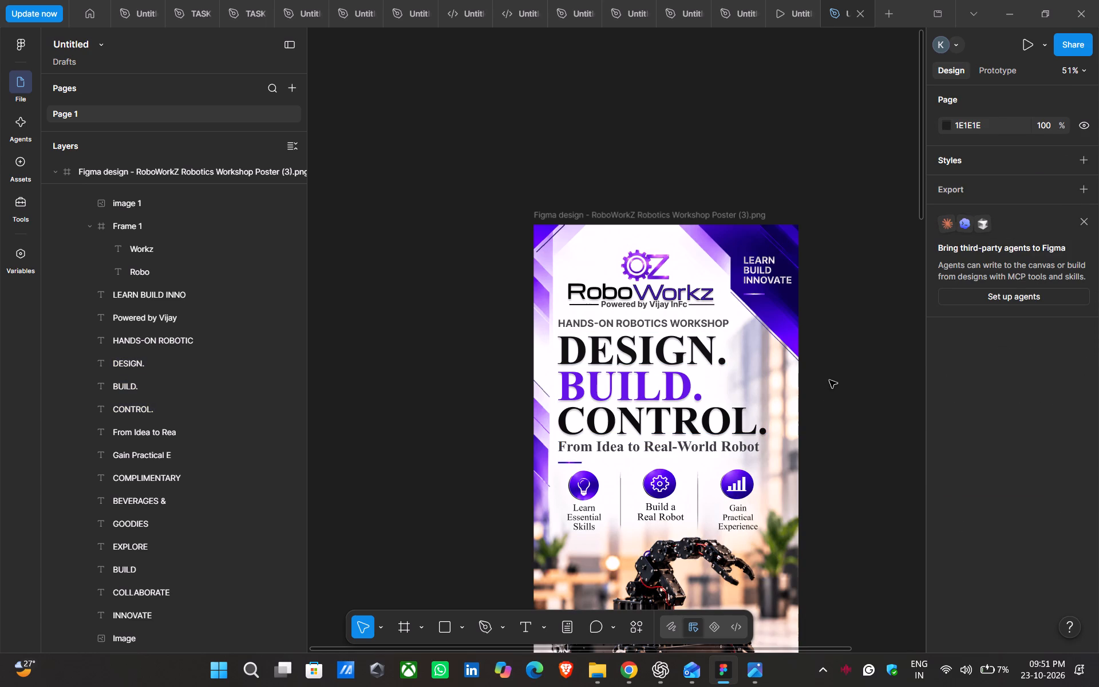
Add a drop shadow to the gear-and-Z logo image above the RoboWorkz name.
triple_click(651, 265)
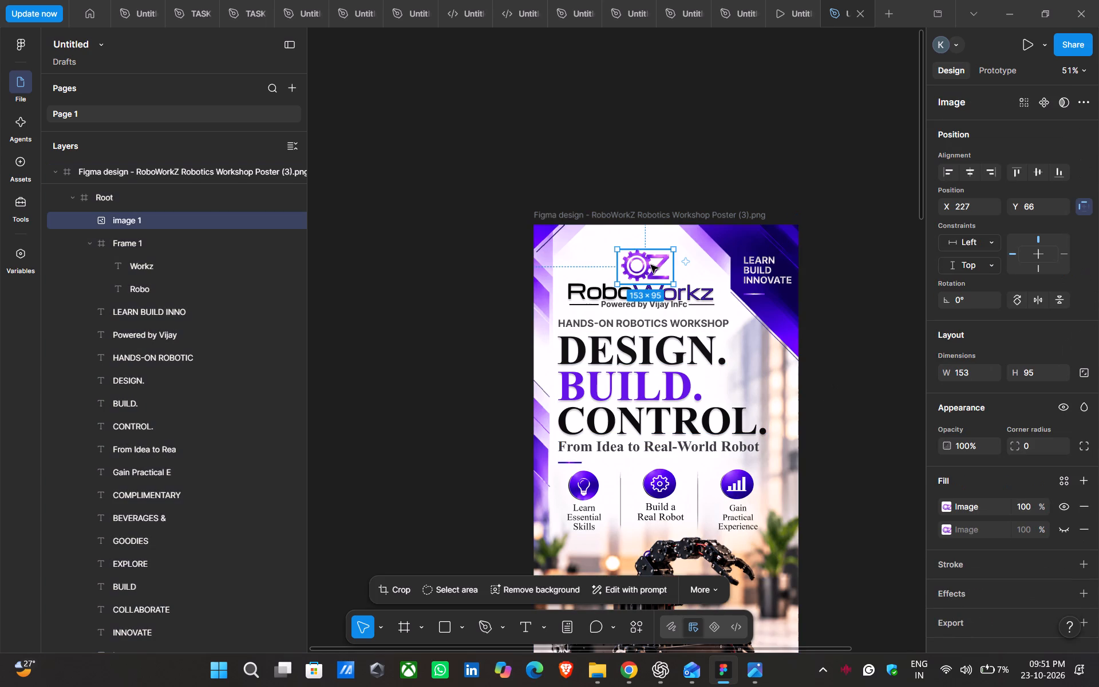
left_click(1086, 597)
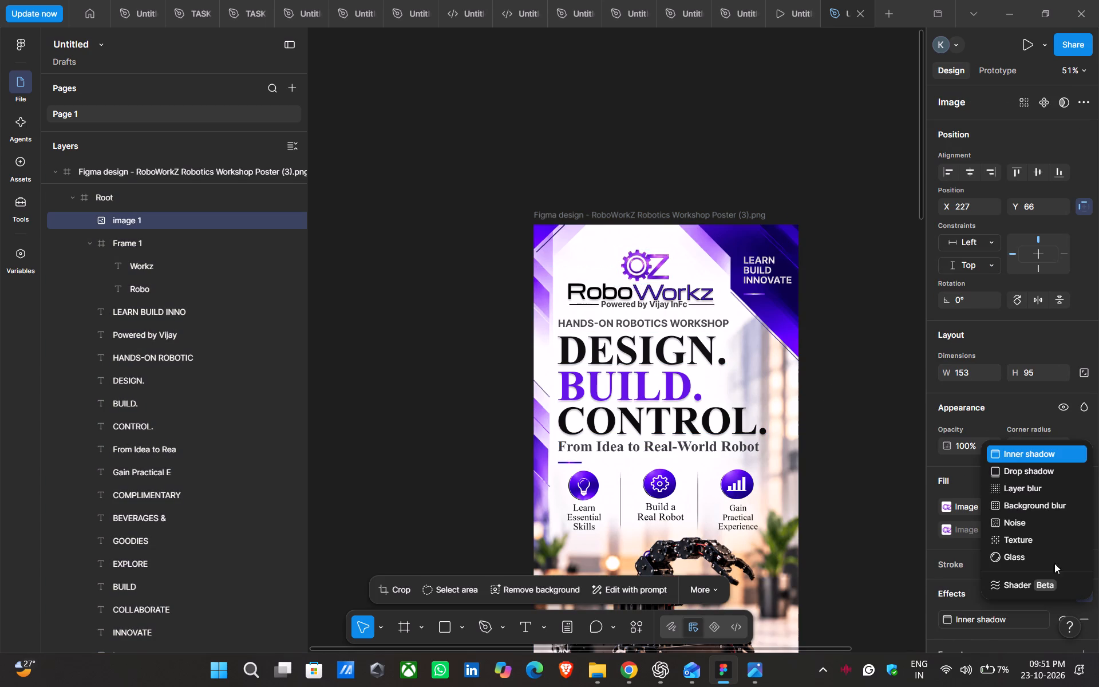
left_click(1046, 468)
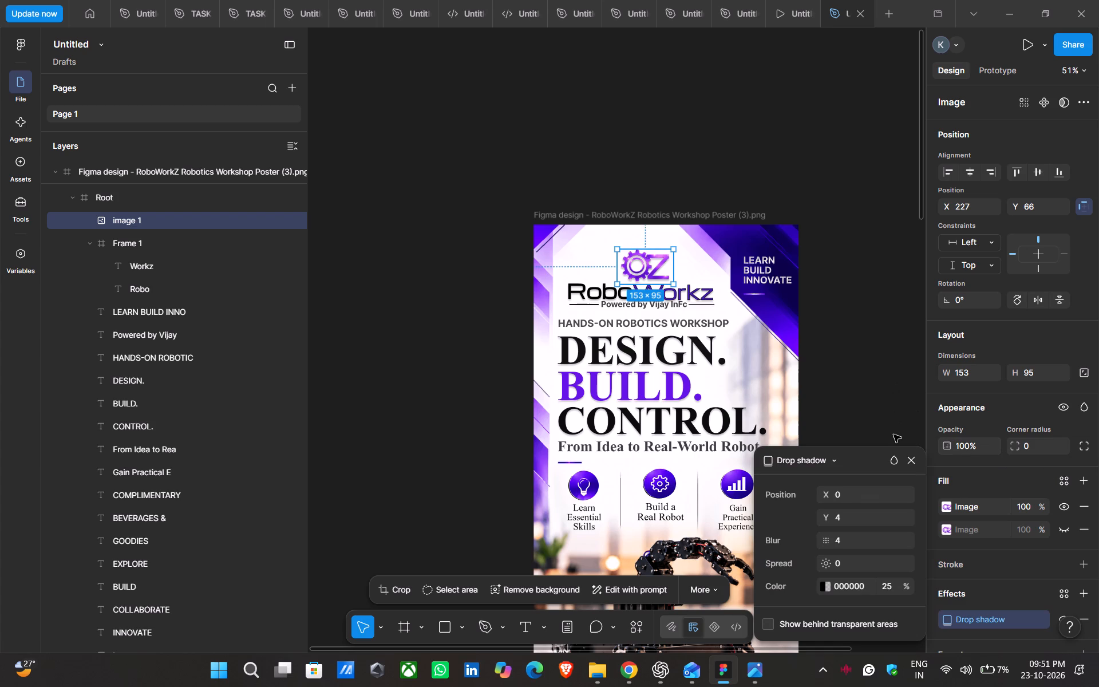
left_click(880, 386)
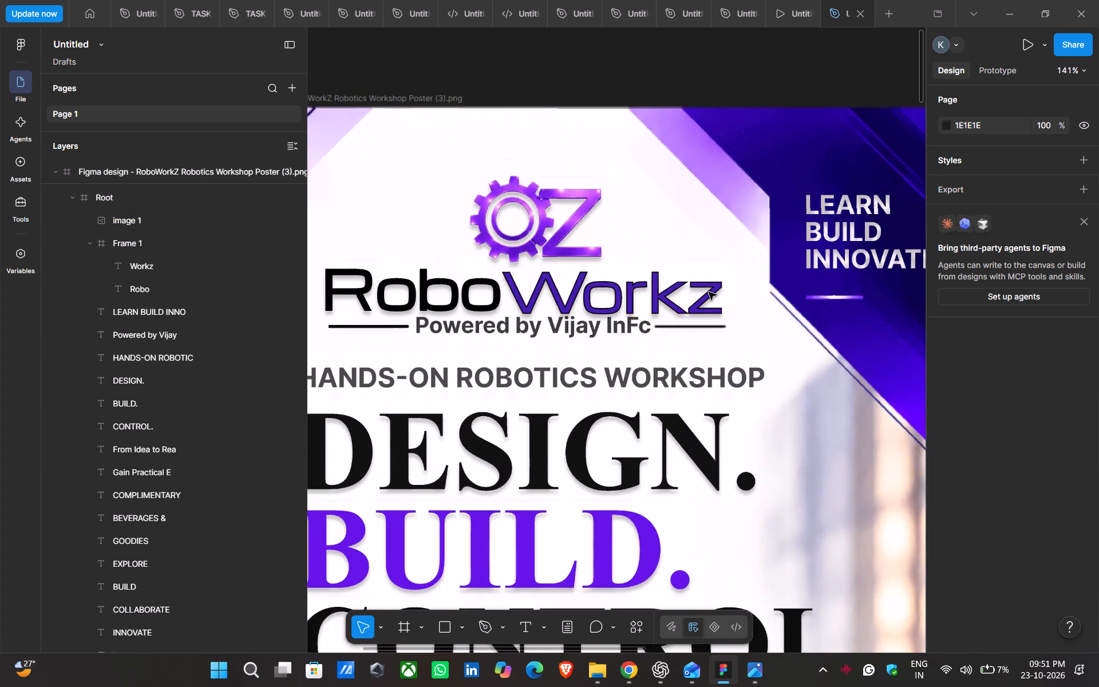
Examine the logo and headline shadows up close, and look over the full poster and the learning guide page.
scroll(709, 292, "right", 1)
scroll(709, 292, "up", 1)
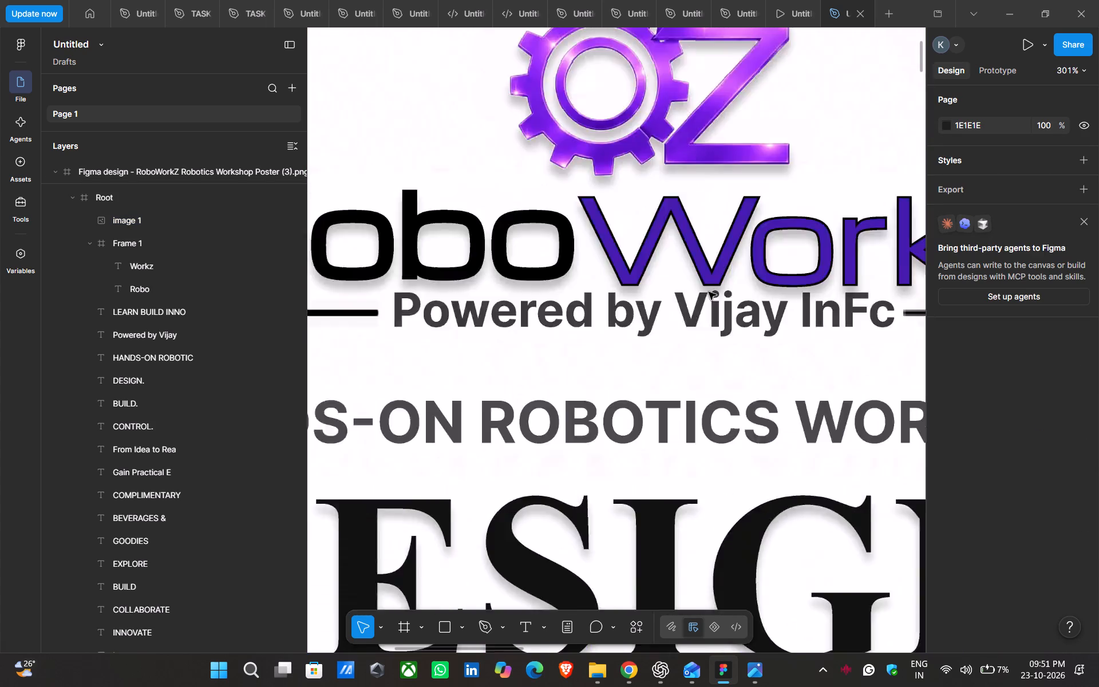
scroll(709, 292, "up", 1)
scroll(709, 292, "down", 1)
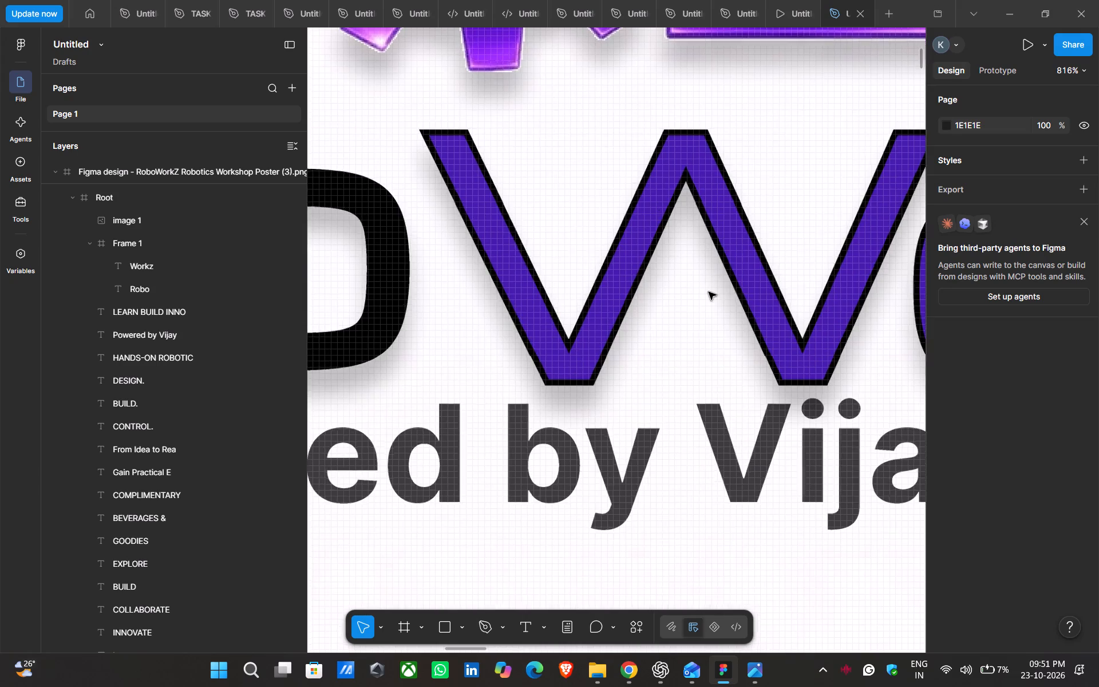
scroll(709, 292, "right", 1)
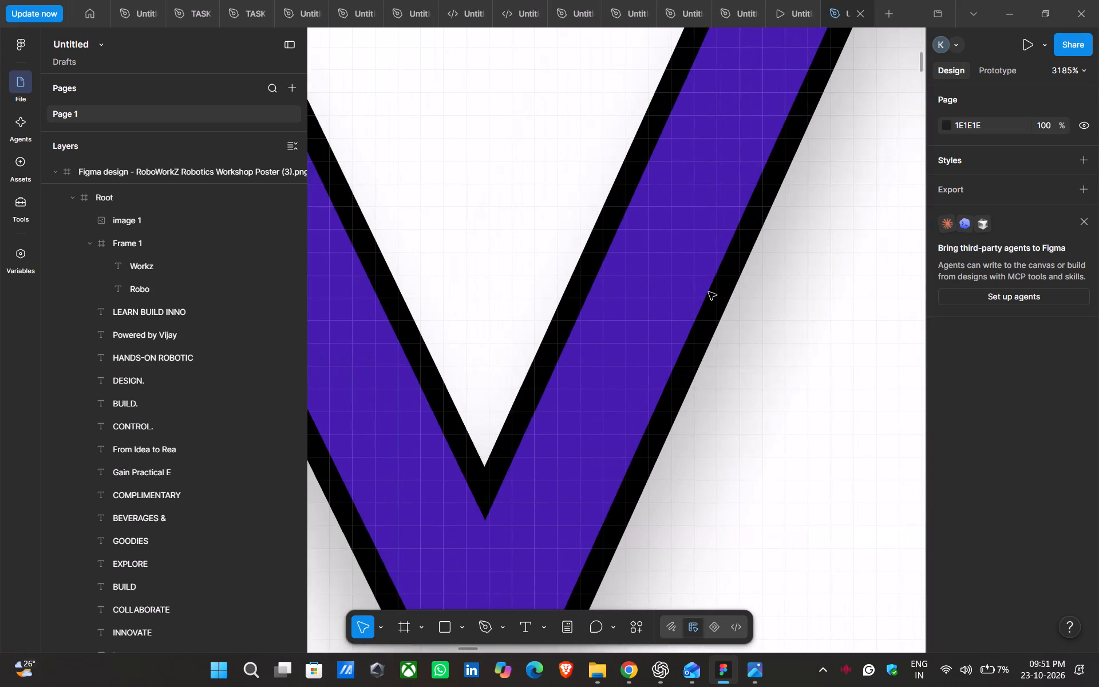
scroll(709, 292, "right", 1)
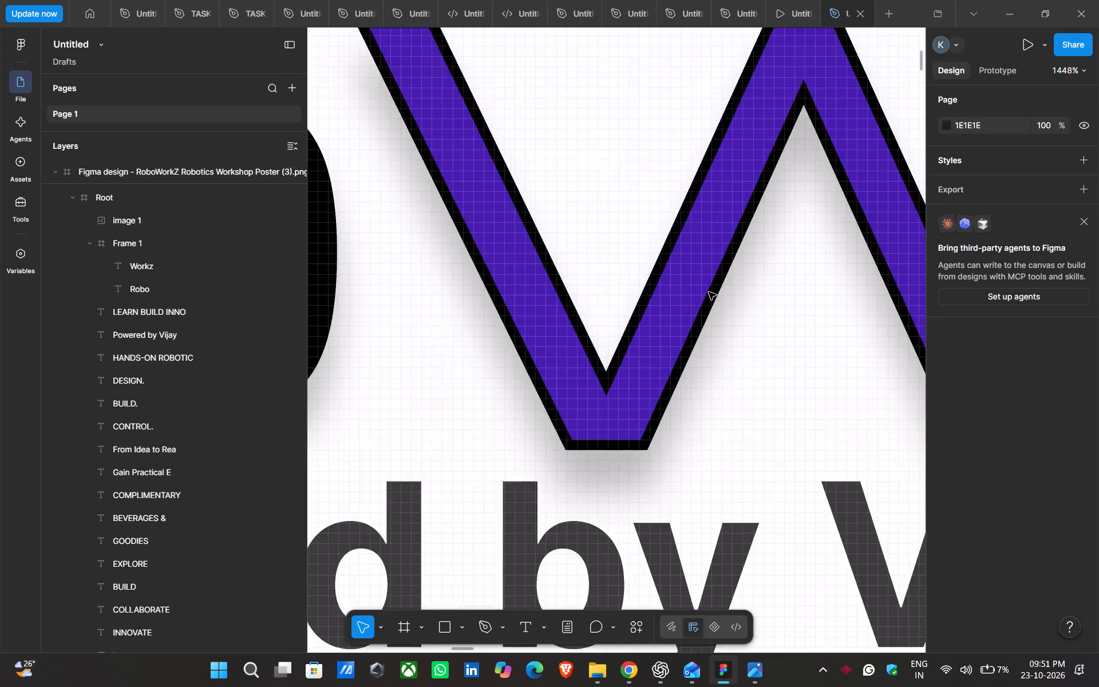
scroll(709, 292, "down", 4)
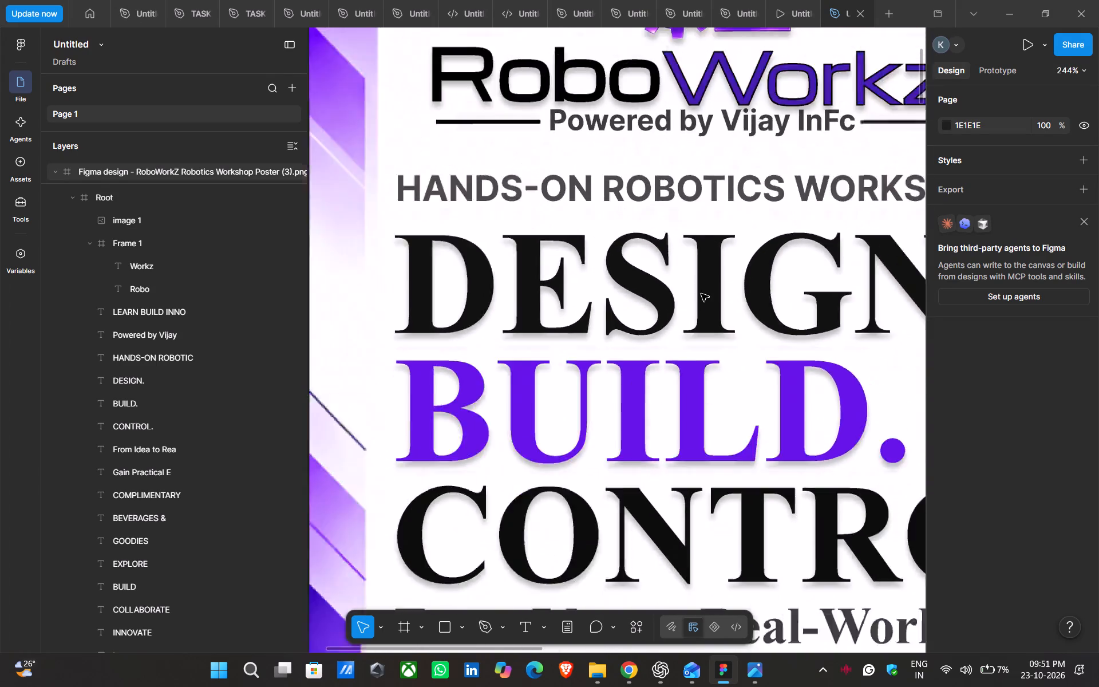
scroll(701, 294, "down", 1)
left_click(493, 338)
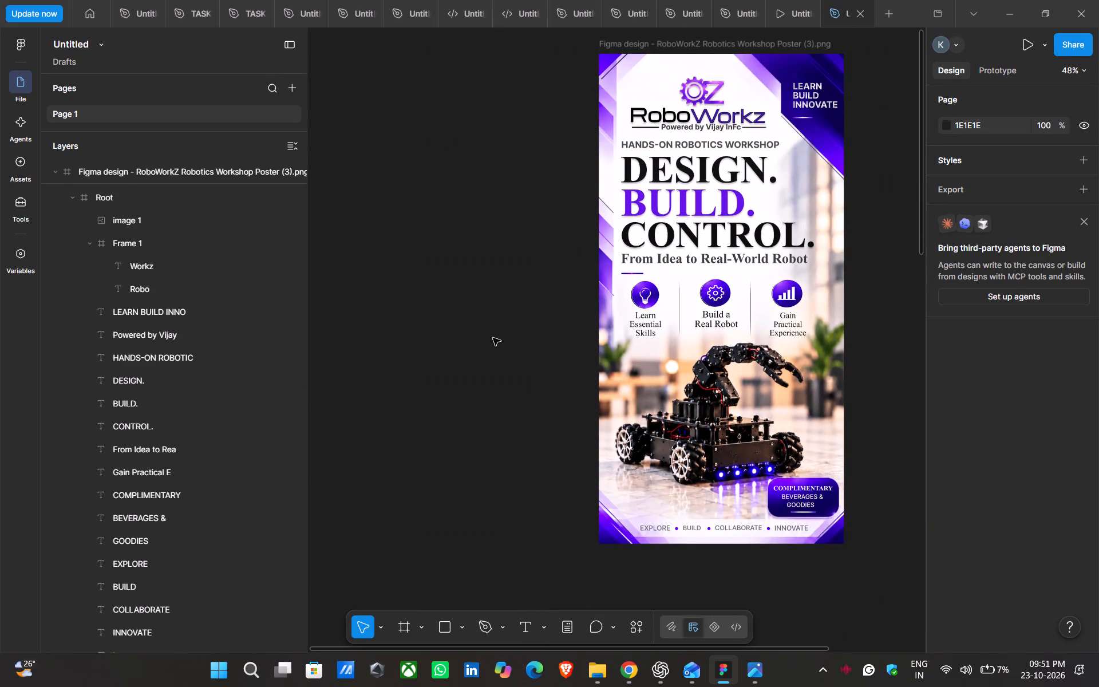
scroll(493, 338, "down", 11)
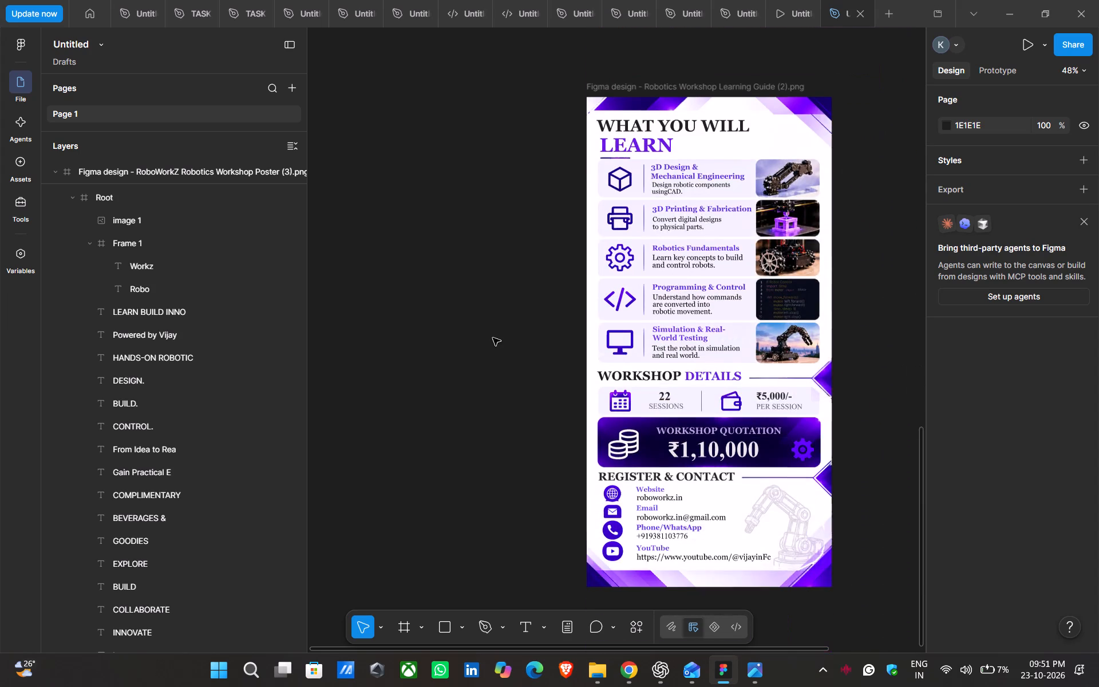
scroll(493, 338, "down", 1)
Export the frames to PDF with High quality and the sRGB (same as file) color profile.
left_click(26, 47)
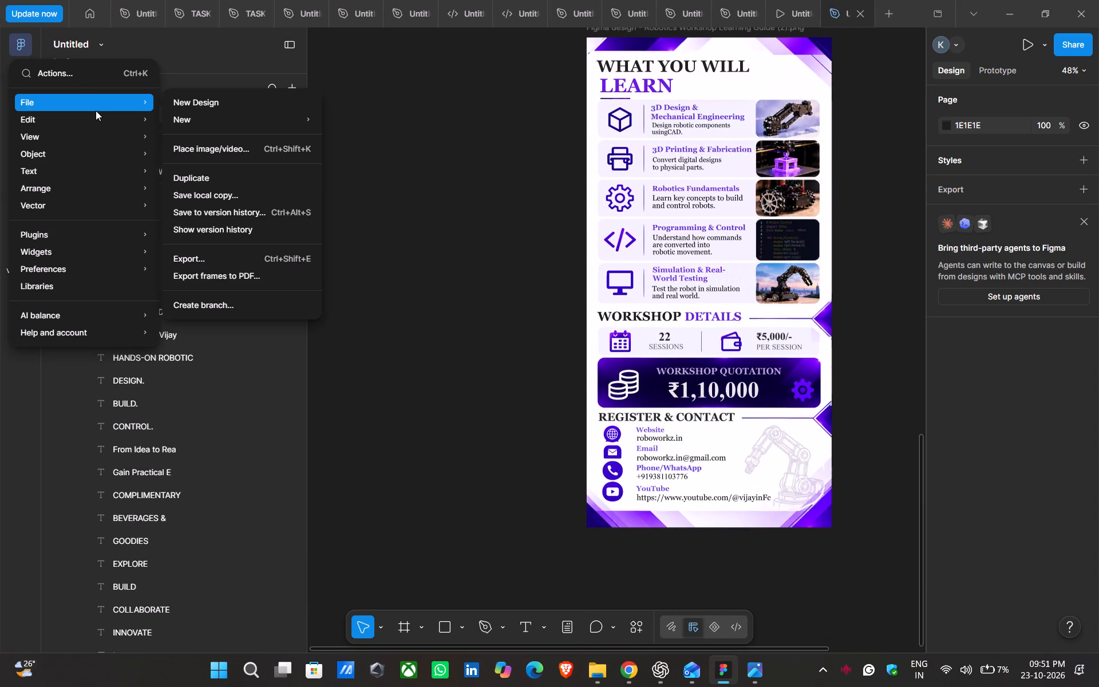
left_click(245, 282)
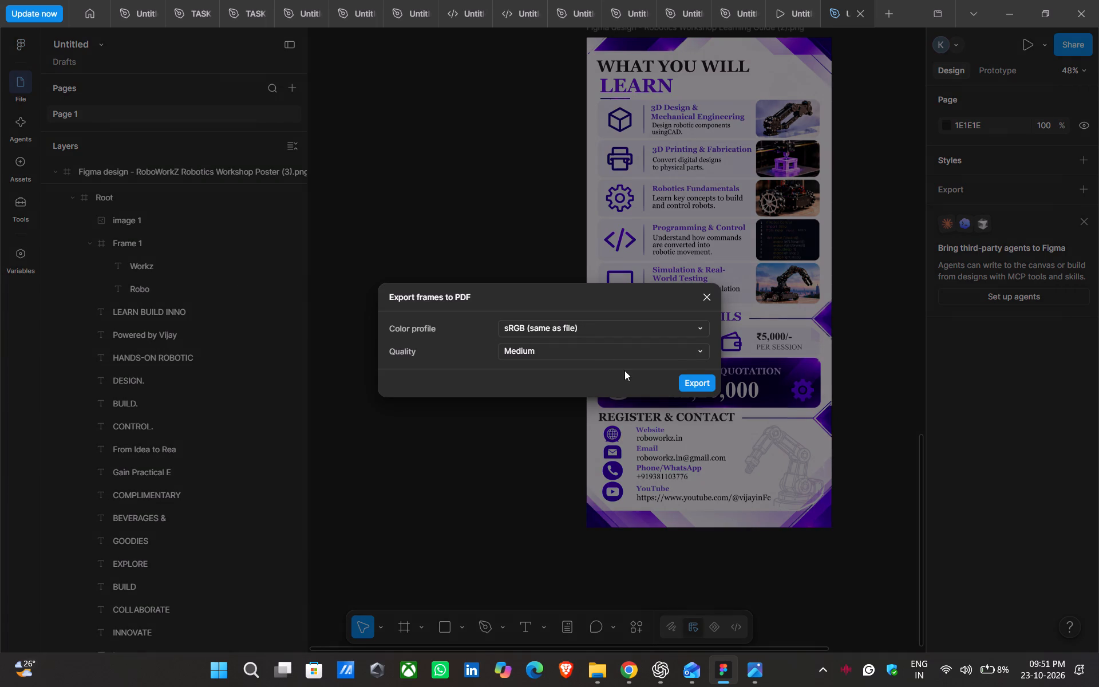
left_click(691, 353)
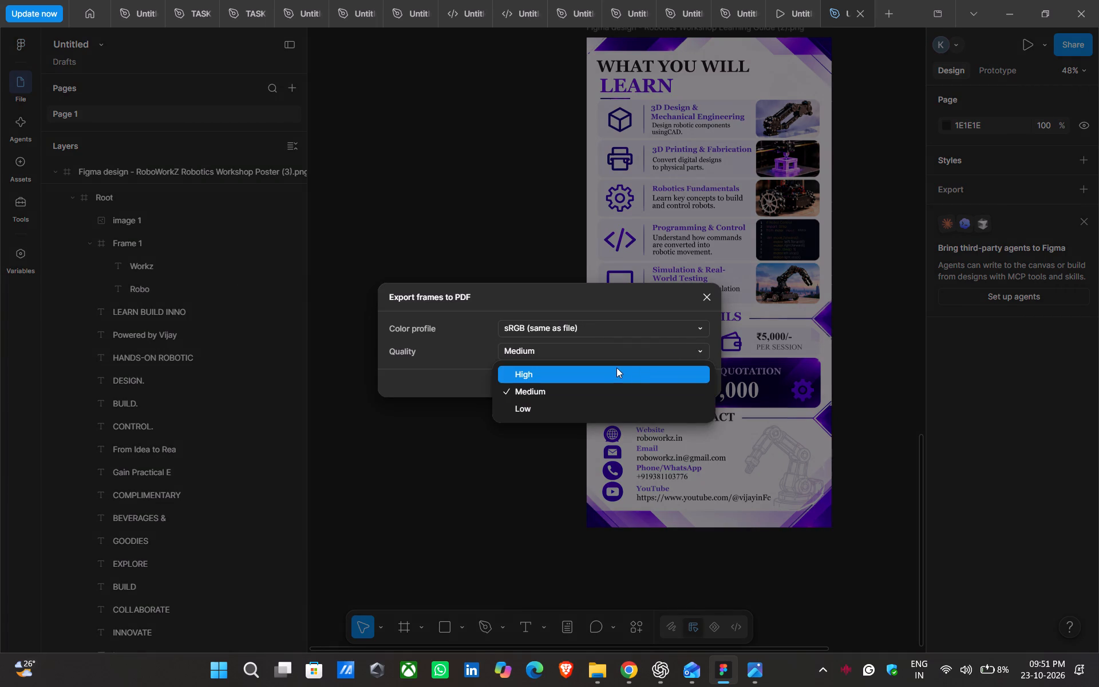
left_click(616, 368)
left_click(695, 381)
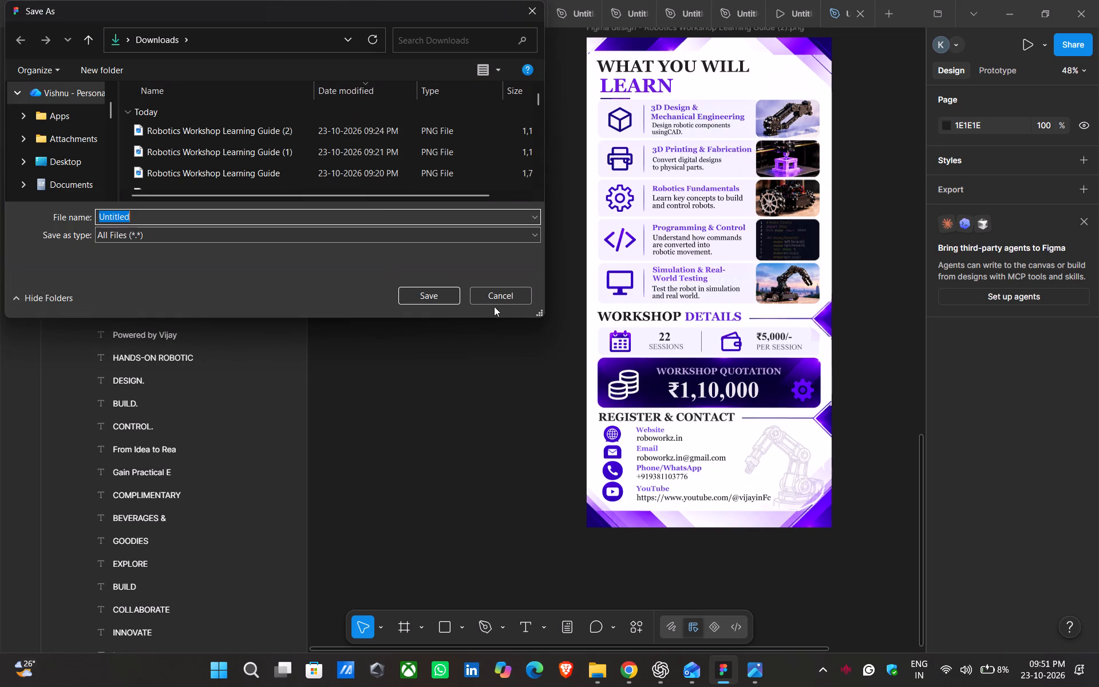
Replace the default name of the exported PDF with "roboworkz" in the Downloads folder.
key("BackSpace")
type("robo")
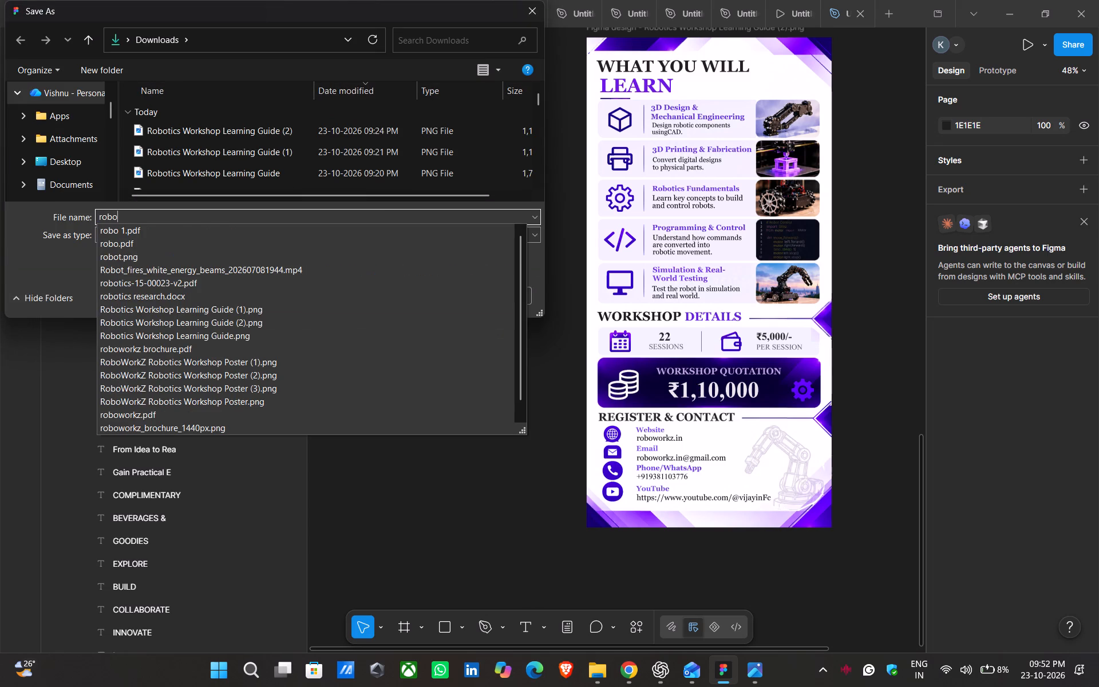
type("workx")
key("BackSpace")
key("z")
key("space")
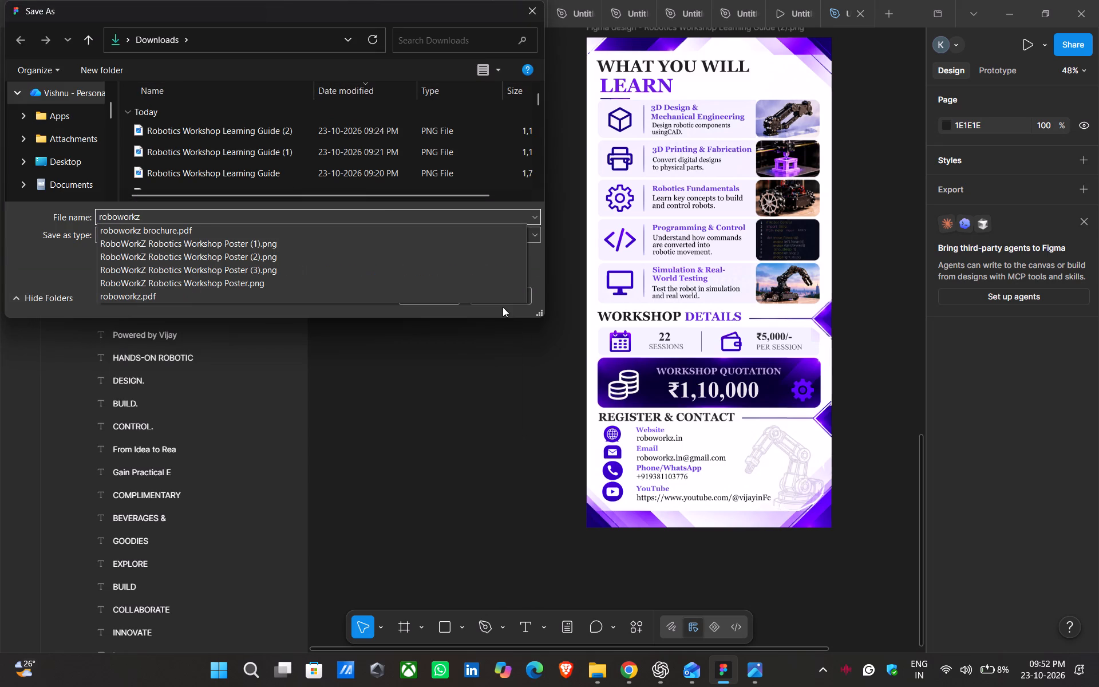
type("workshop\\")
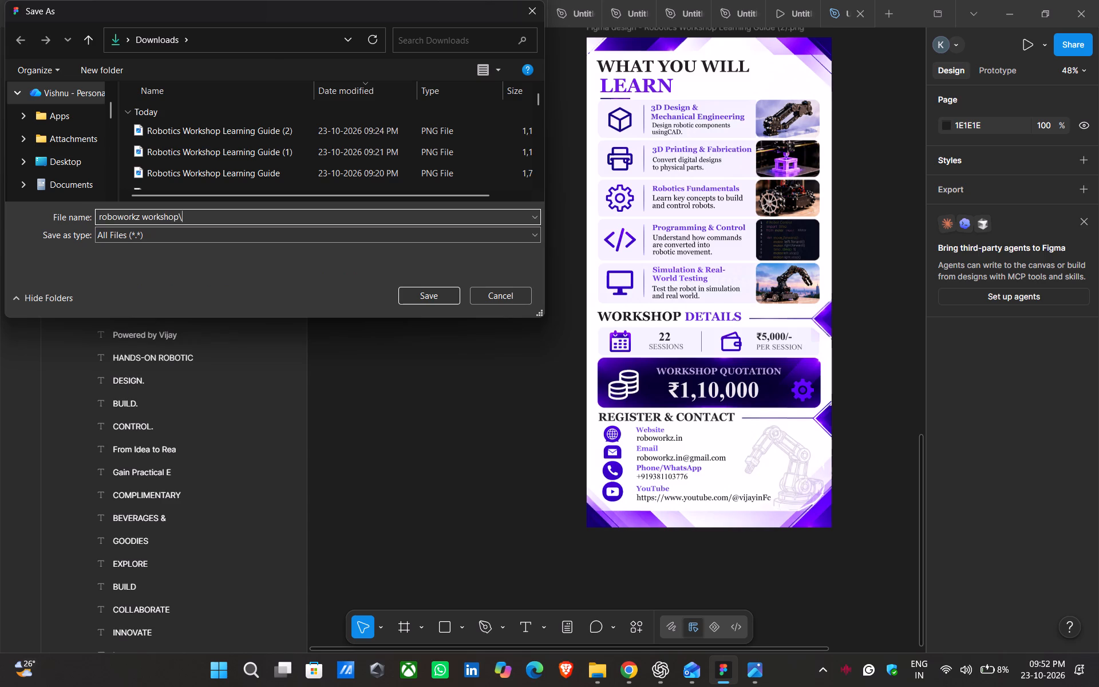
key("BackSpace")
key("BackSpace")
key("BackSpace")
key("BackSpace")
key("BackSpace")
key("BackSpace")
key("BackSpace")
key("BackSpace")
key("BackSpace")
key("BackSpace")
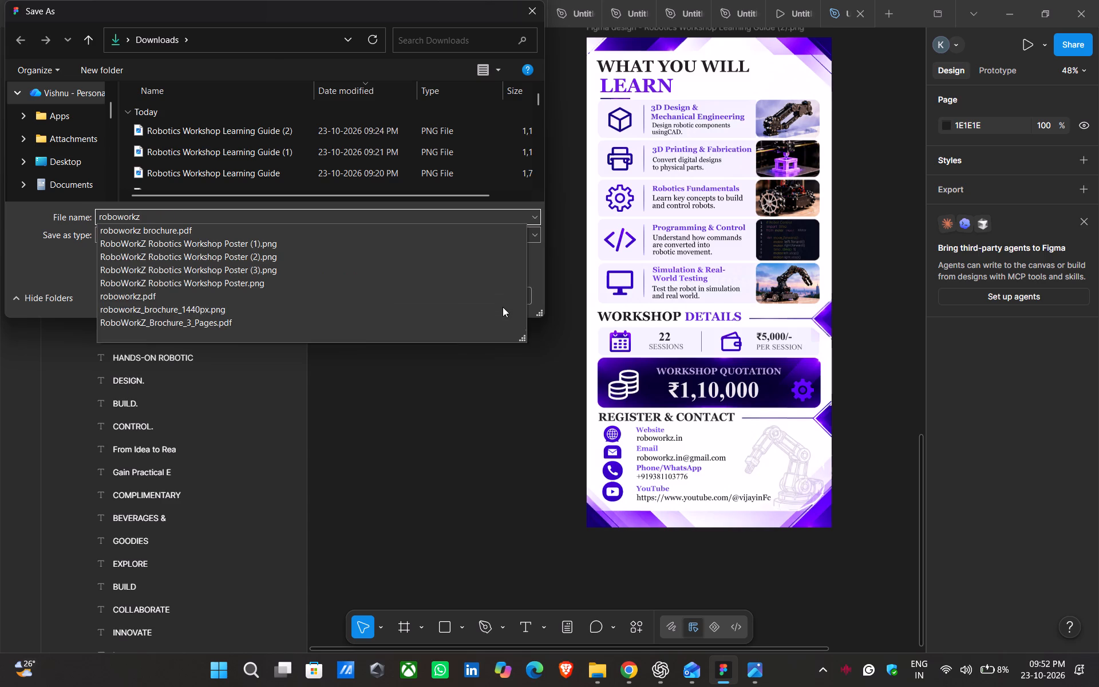
Complete the PDF file name as "roboworkz_broucher" and save it in the Downloads folder.
type("_broucher")
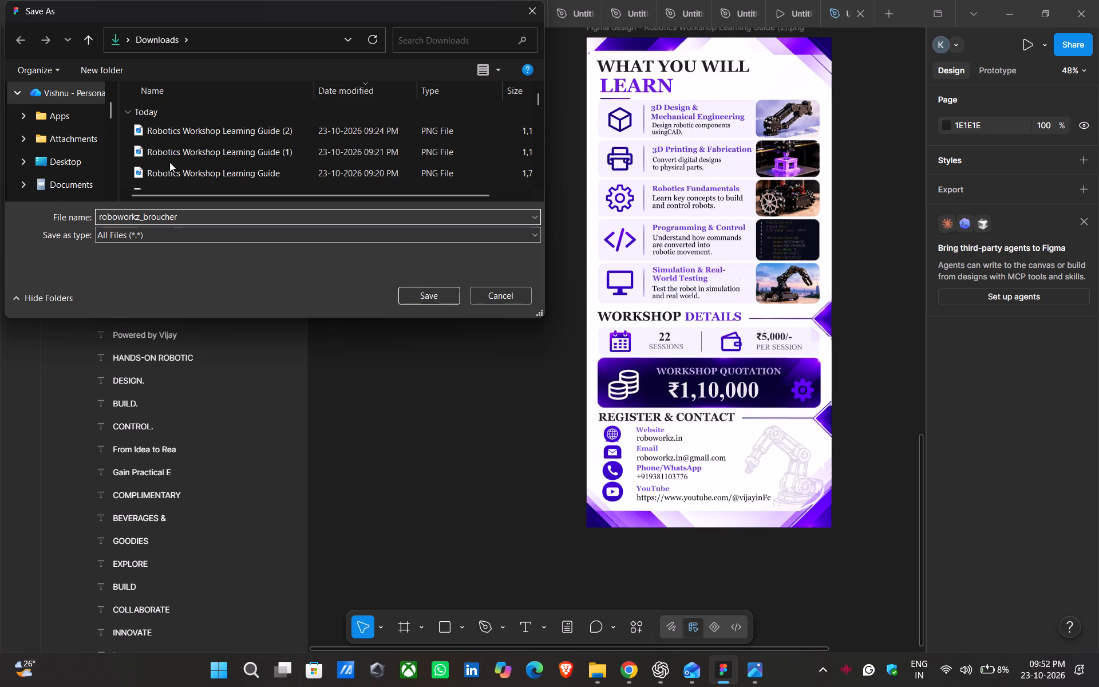
scroll(68, 125, "down", 1)
scroll(68, 125, "up", 2)
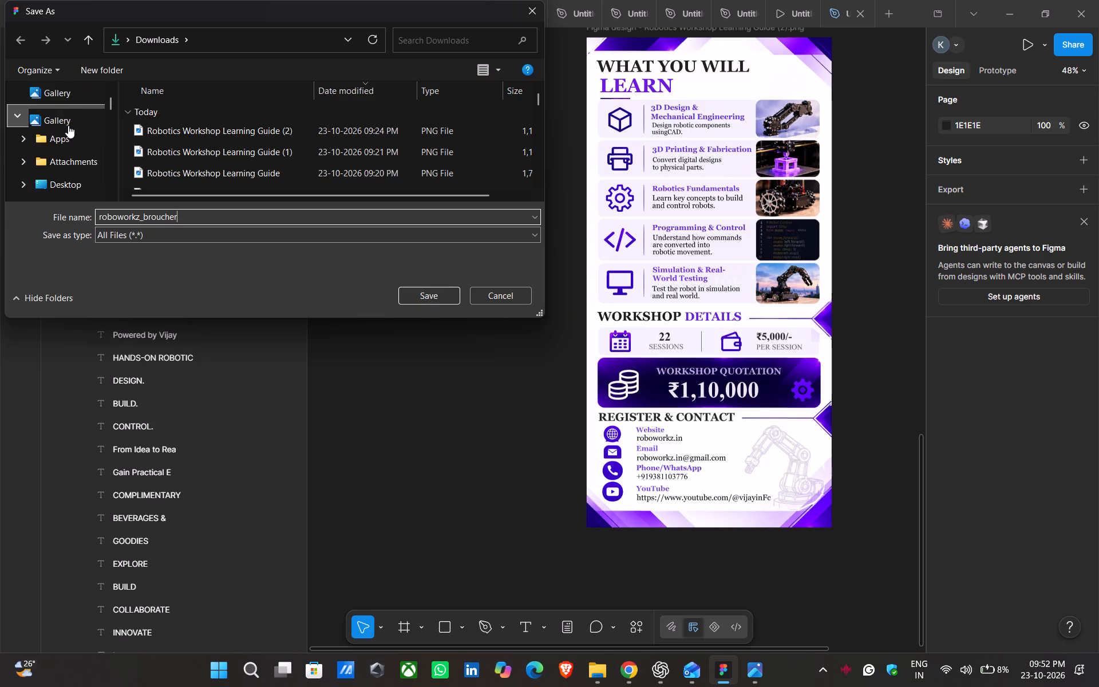
scroll(68, 125, "up", 1)
scroll(68, 125, "down", 1)
scroll(73, 139, "up", 2)
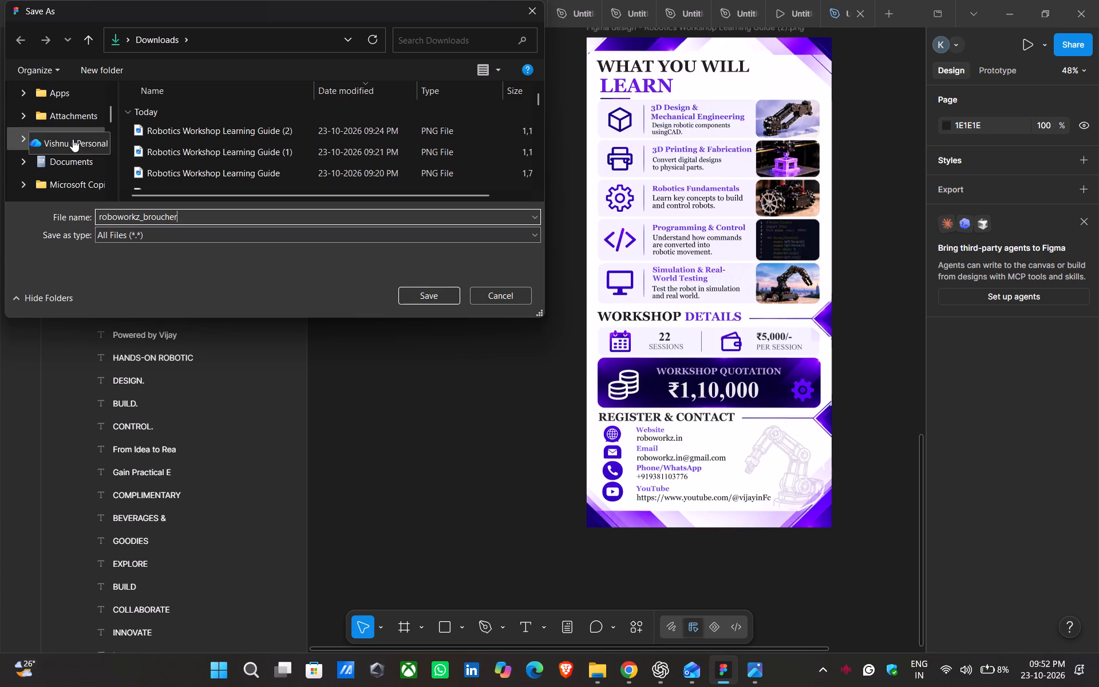
scroll(73, 139, "down", 1)
scroll(73, 139, "up", 3)
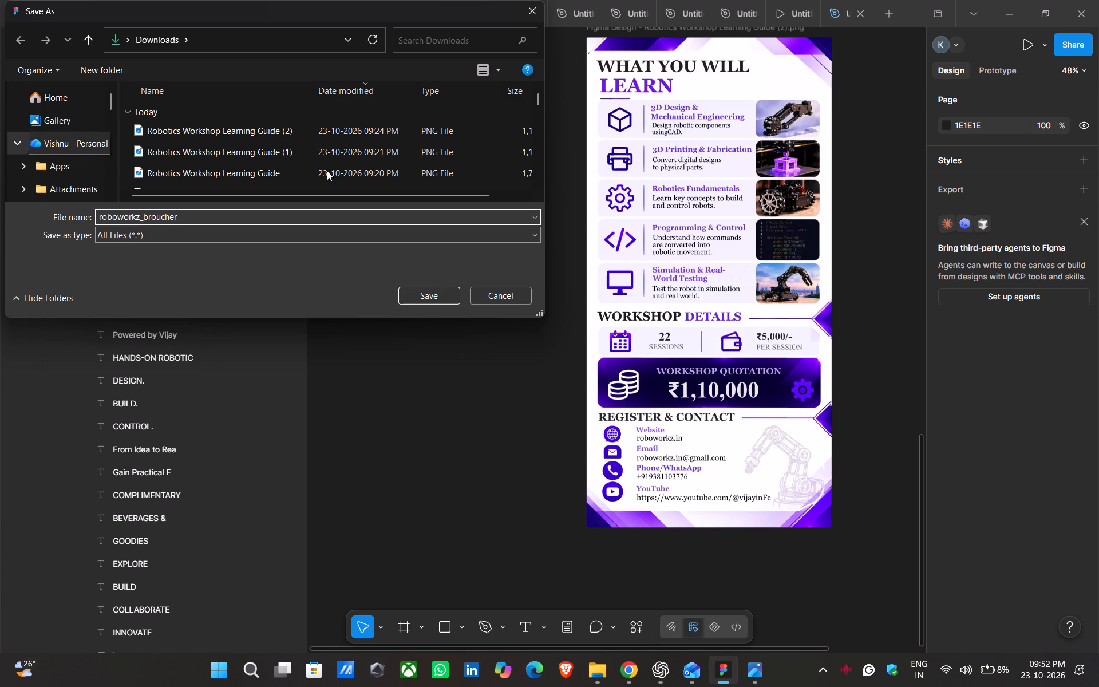
left_click(441, 291)
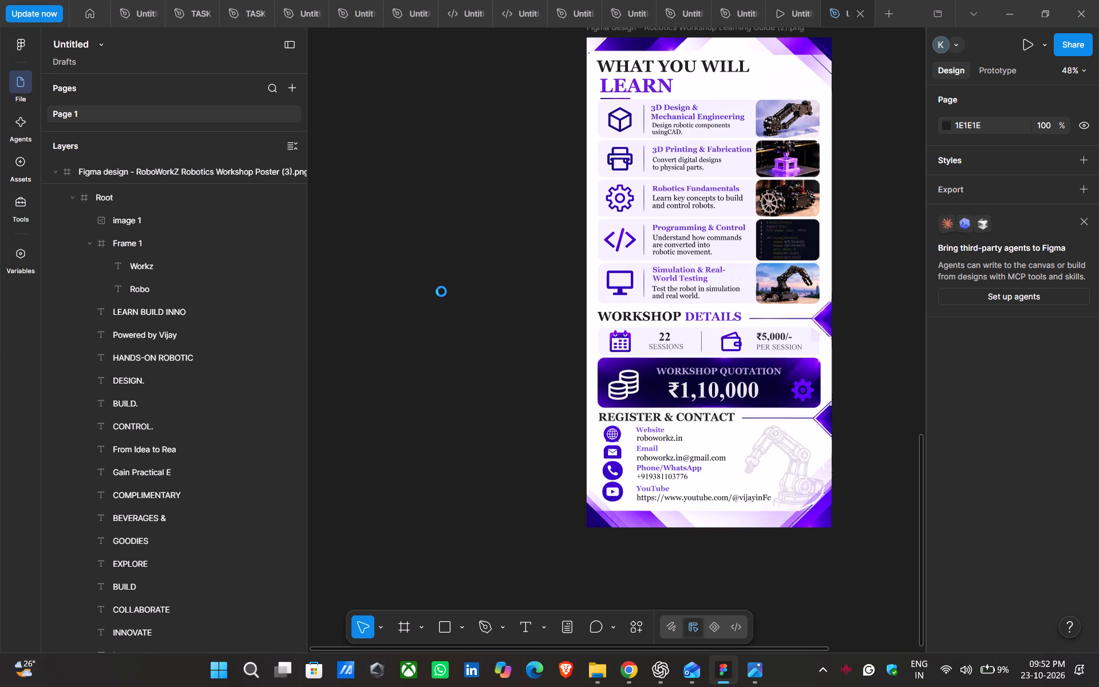
Add a drop shadow to both headline lines, FROM DIGITAL DESIGN TO and REAL-WORLD MOTION, on the Digital Design to Motion page.
scroll(628, 334, "up", 9)
scroll(628, 334, "left", 3)
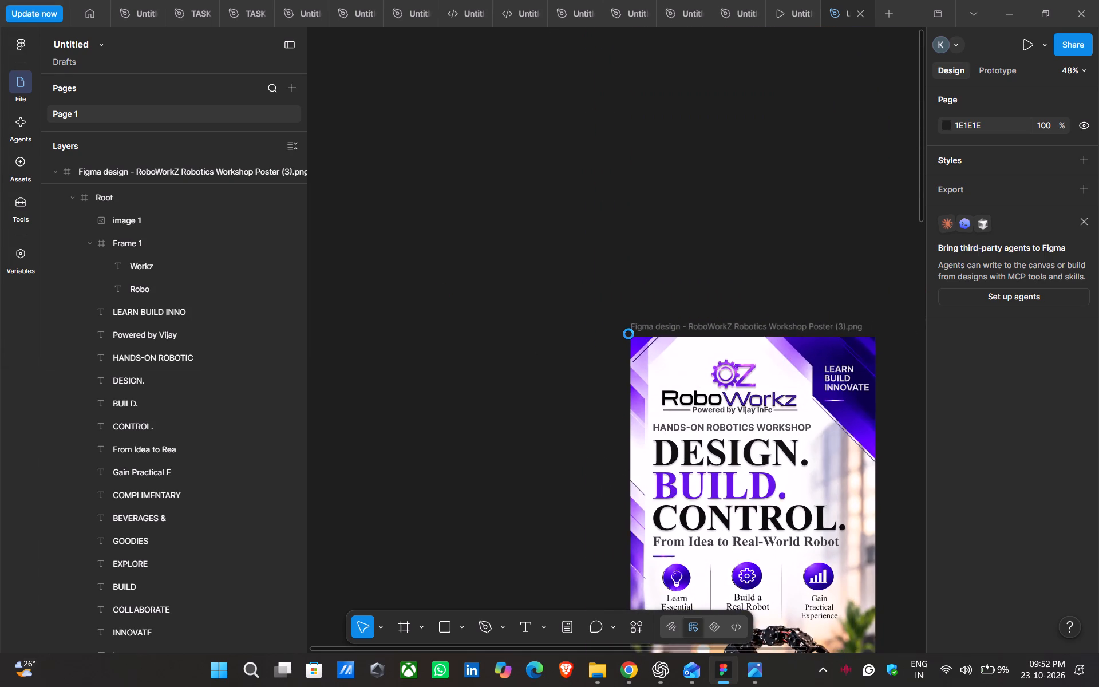
scroll(628, 334, "left", 1)
scroll(628, 334, "down", 2)
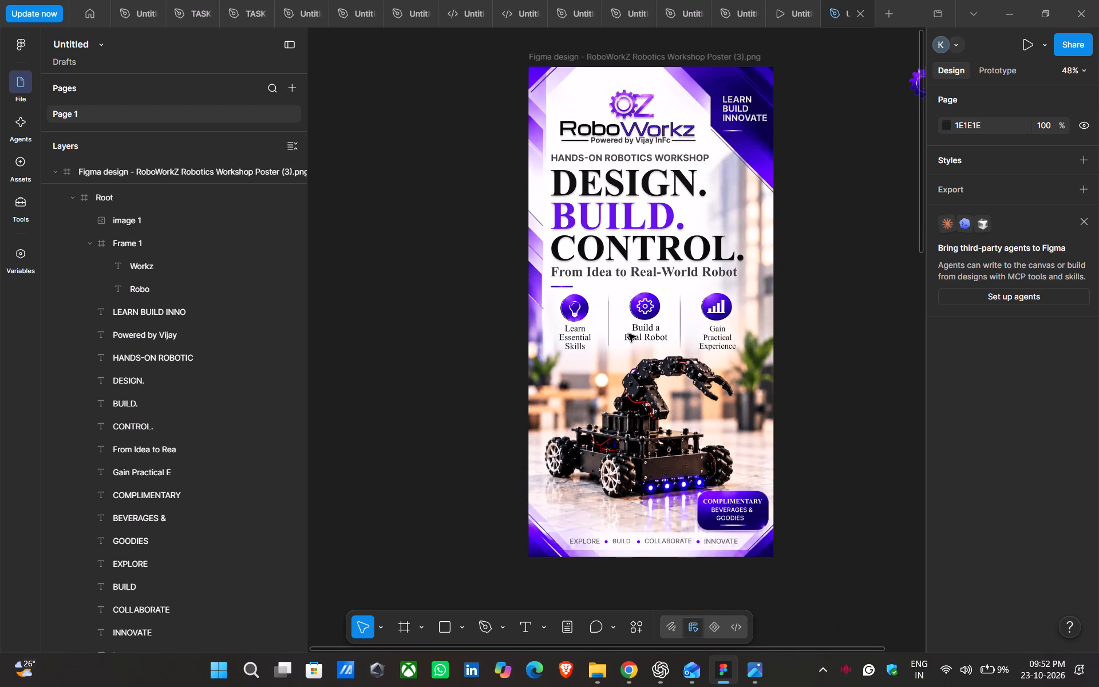
scroll(628, 334, "down", 6)
scroll(628, 334, "up", 1)
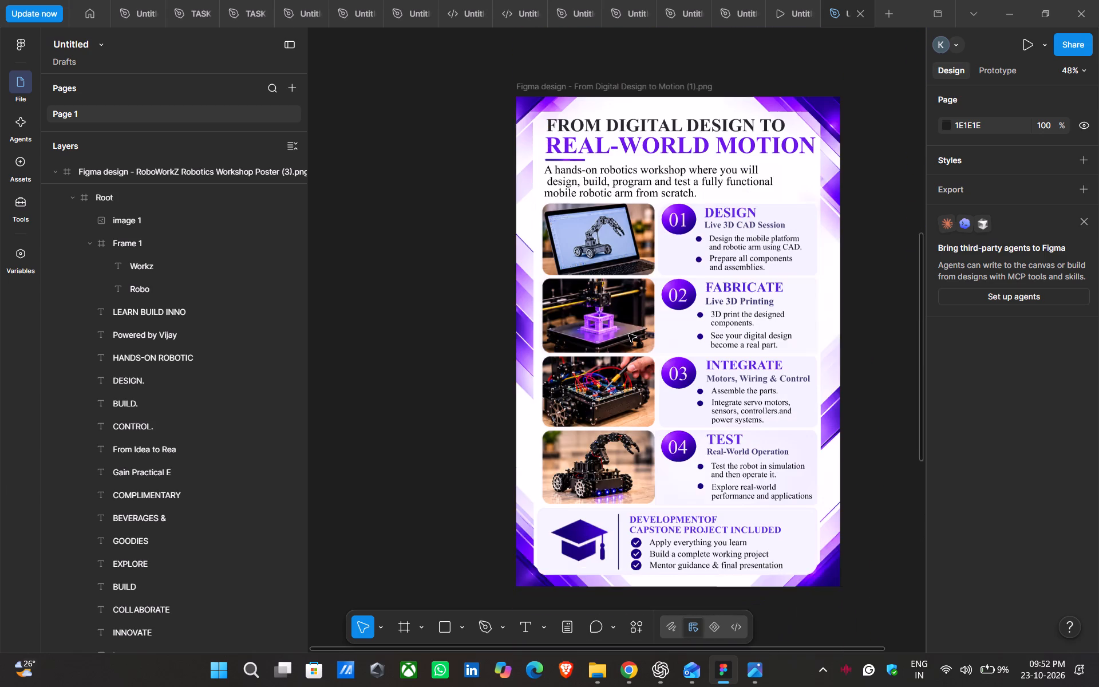
scroll(628, 334, "up", 2)
double_click(602, 200)
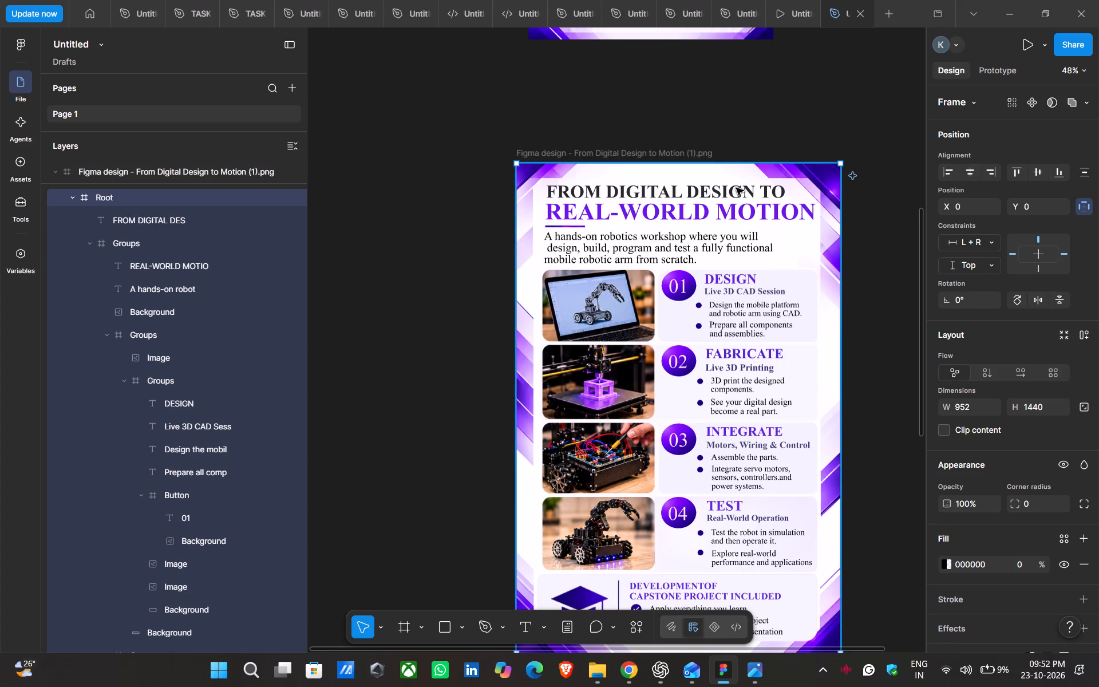
triple_click(741, 207)
left_click(742, 208)
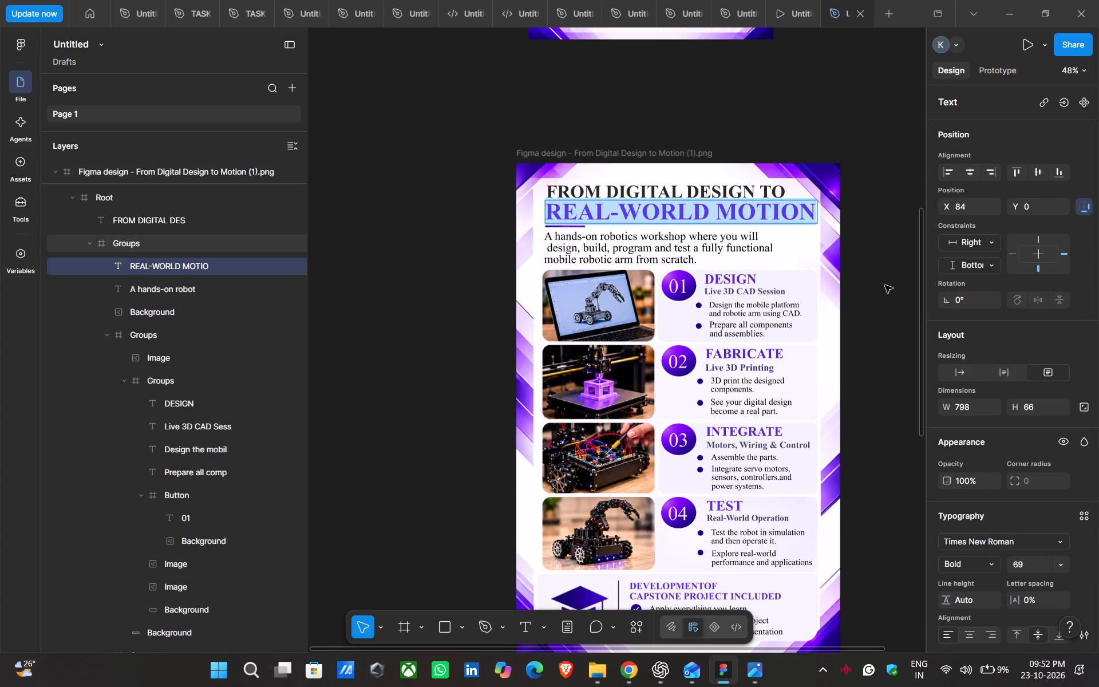
left_click(885, 285)
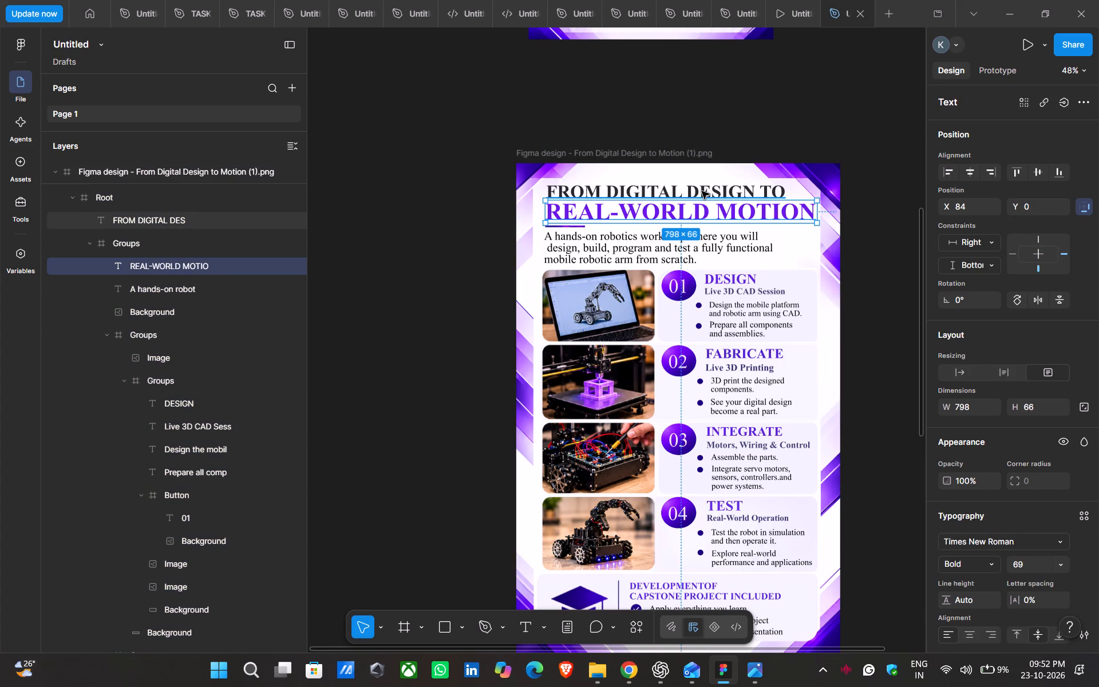
left_click(702, 191, "shift")
scroll(1044, 540, "down", 7)
left_click(1081, 490)
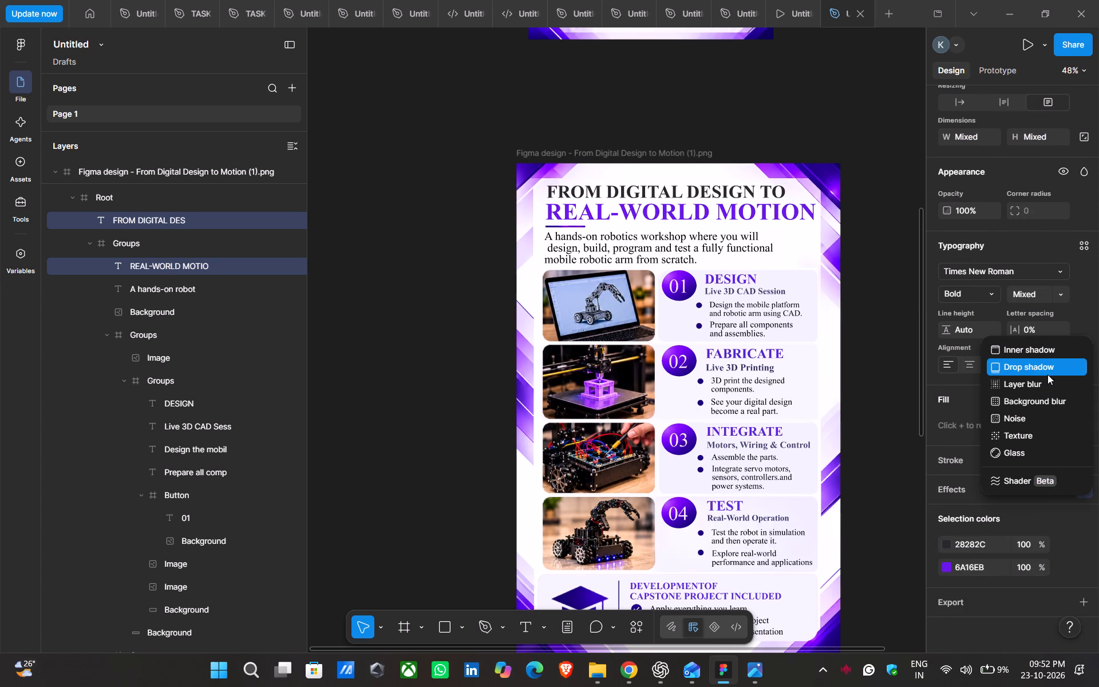
left_click(1047, 372)
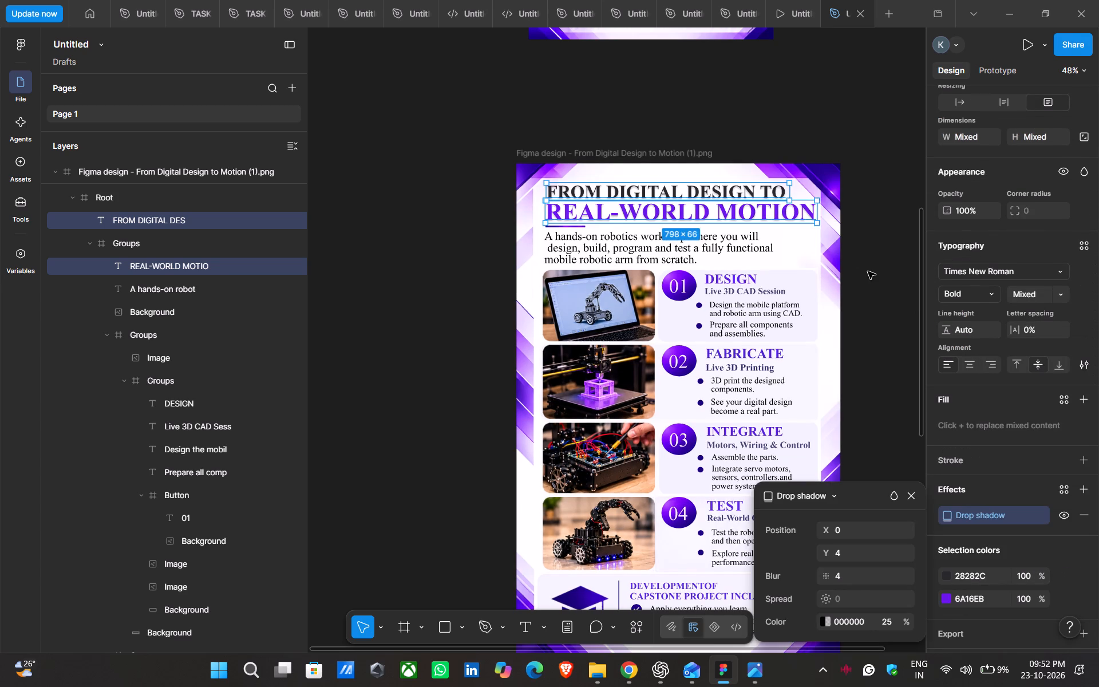
left_click(868, 271)
Add a drop shadow to the WHAT YOU WILL and LEARN headline texts on the learning guide page.
scroll(888, 442, "down", 8)
triple_click(567, 460)
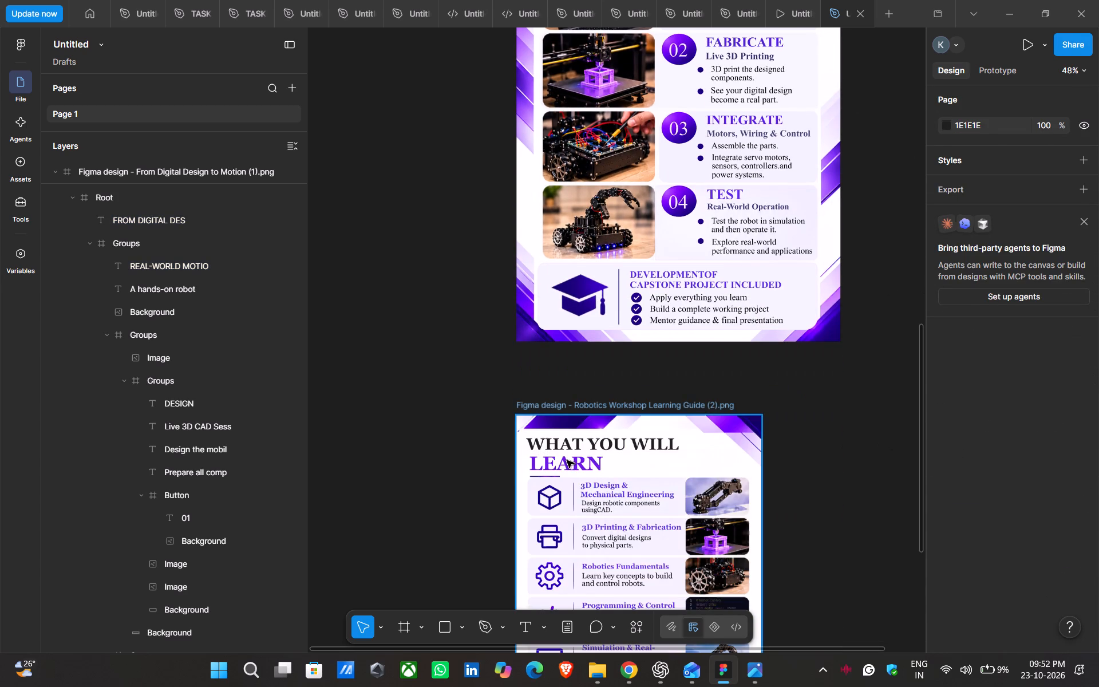
double_click(588, 437)
left_click(851, 460)
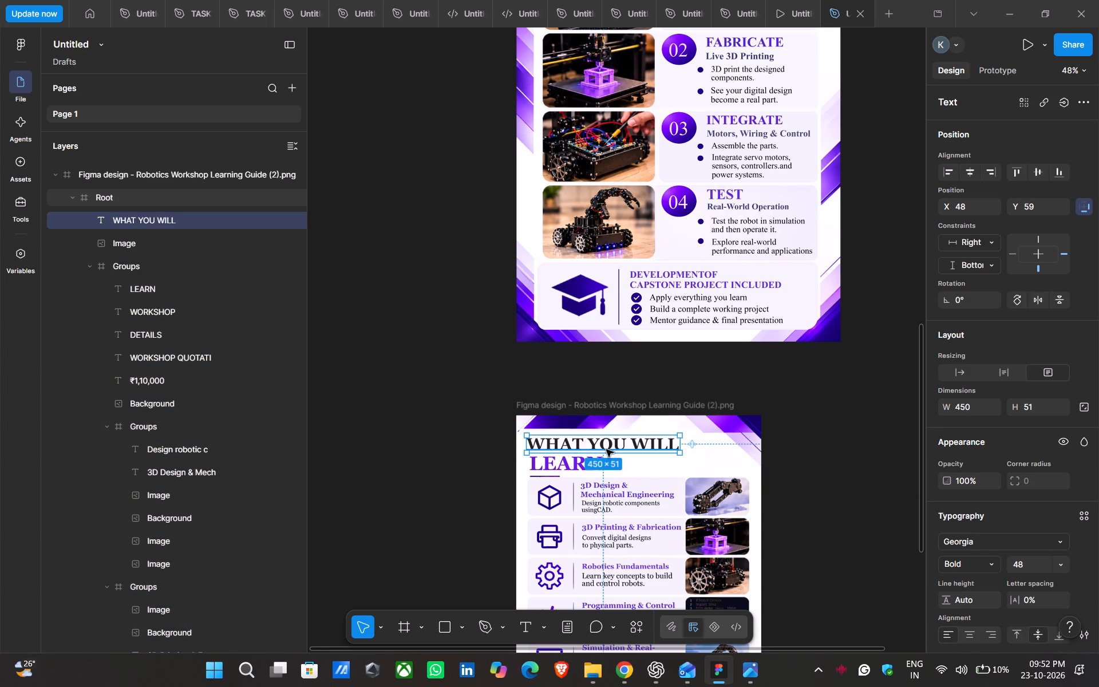
scroll(607, 453, "up", 3)
scroll(607, 453, "down", 2)
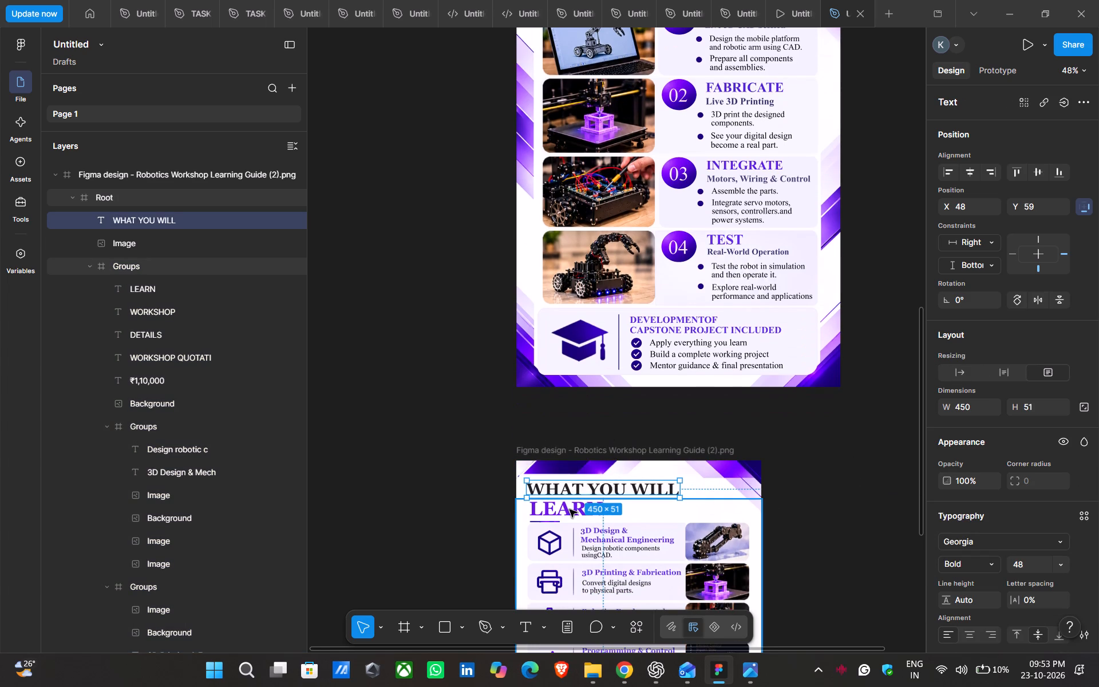
left_click(565, 512, "shift")
double_click(565, 512, "shift")
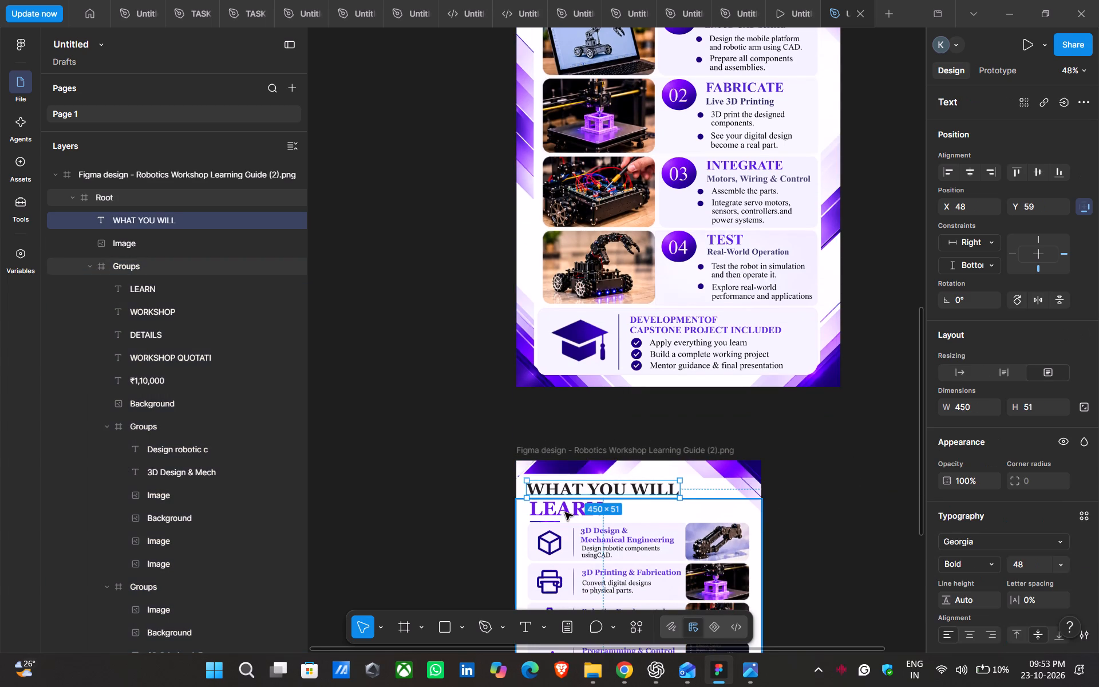
left_click(565, 512, "shift")
double_click(565, 512, "shift")
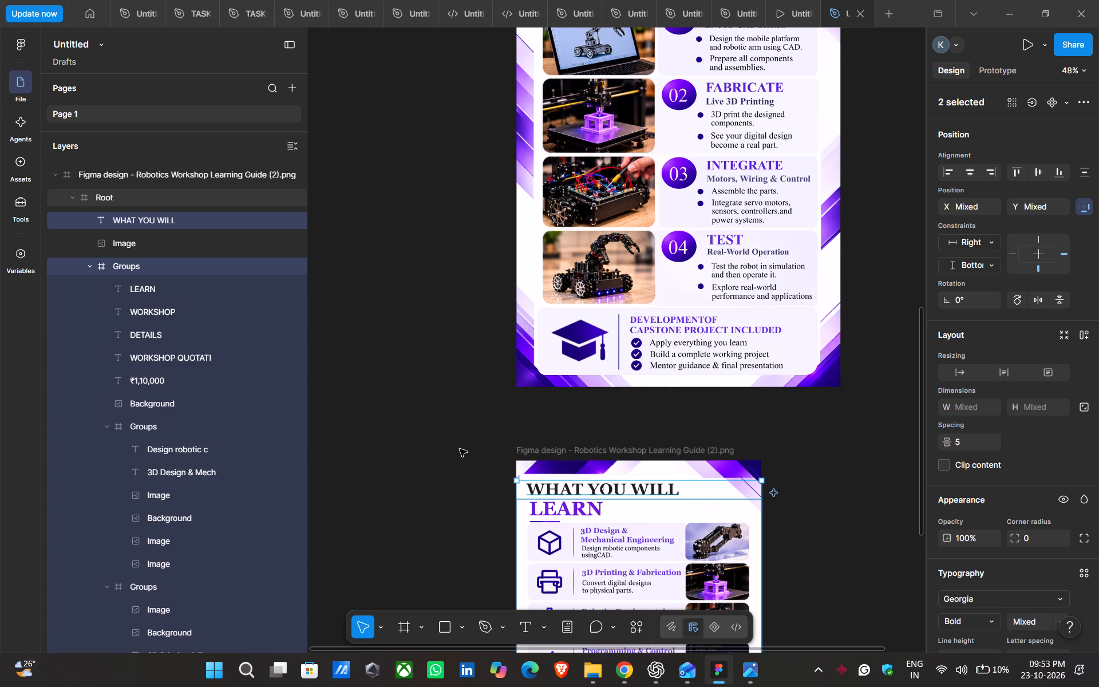
scroll(458, 447, "left", 2)
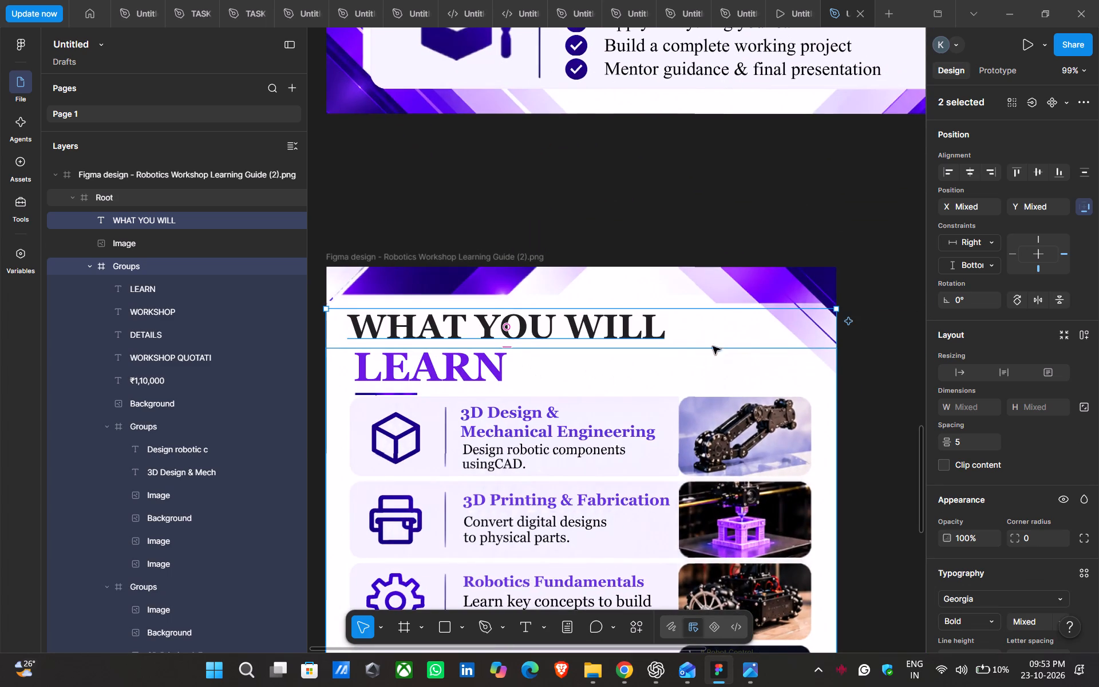
left_click(831, 239)
double_click(454, 367)
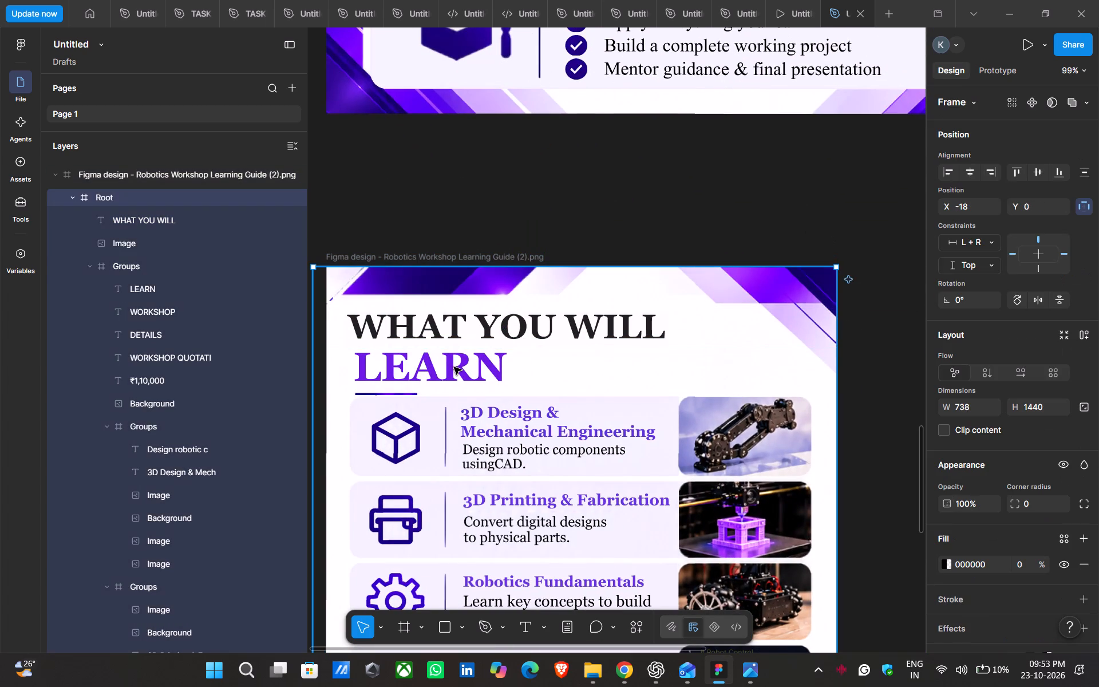
double_click(454, 367)
double_click(454, 367)
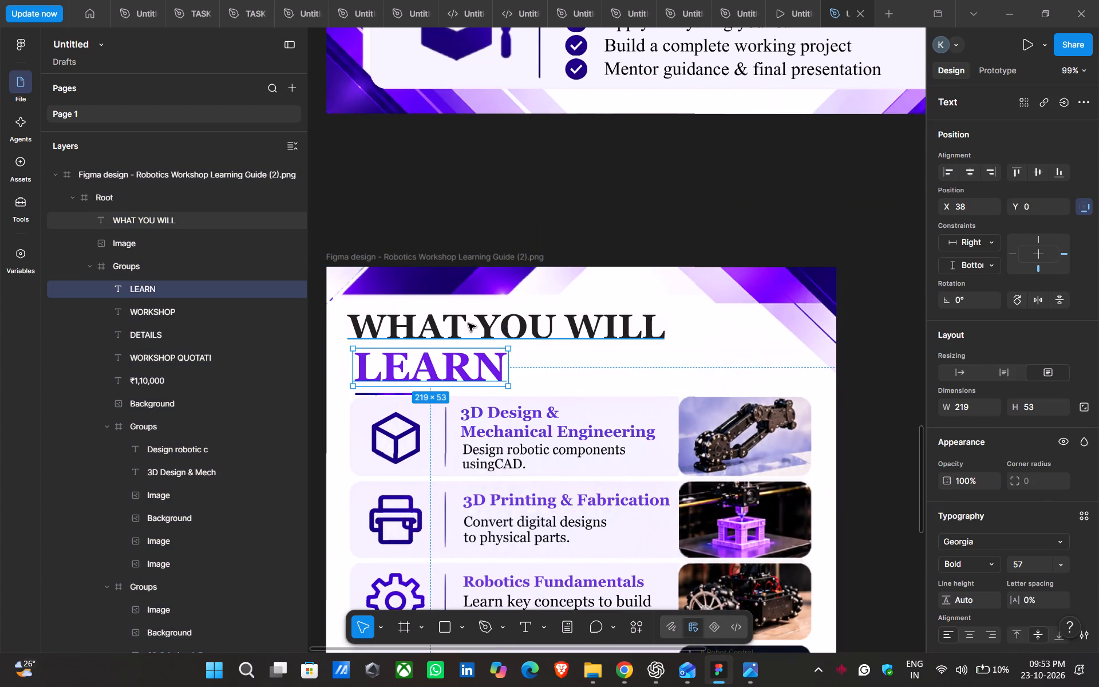
left_click(468, 323, "shift")
scroll(940, 529, "down", 7)
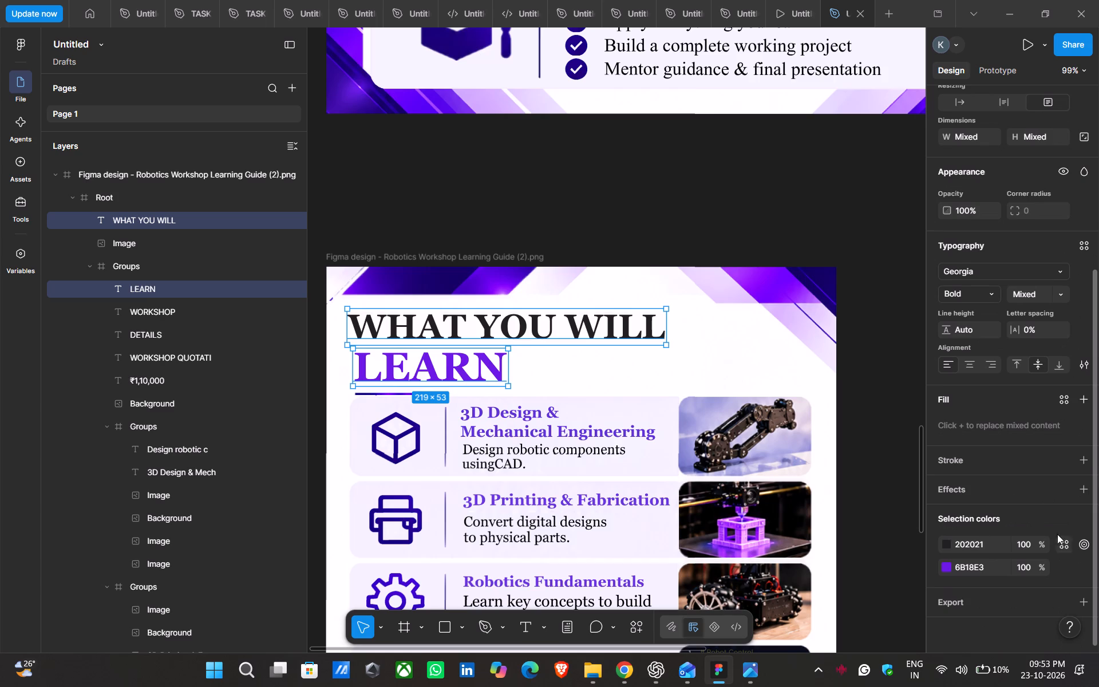
left_click(1087, 482)
left_click(1031, 368)
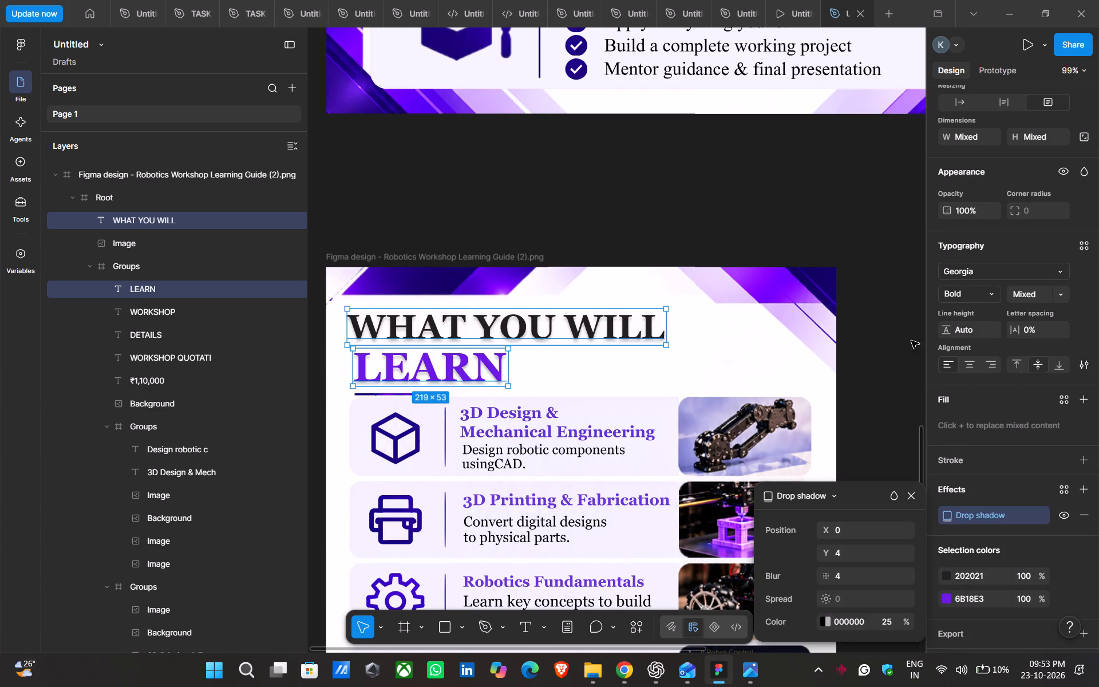
left_click(897, 319)
Move the WHAT YOU WILL headline to X 58, Y 58, lining up its start with the LEARN text below.
scroll(897, 319, "down", 1)
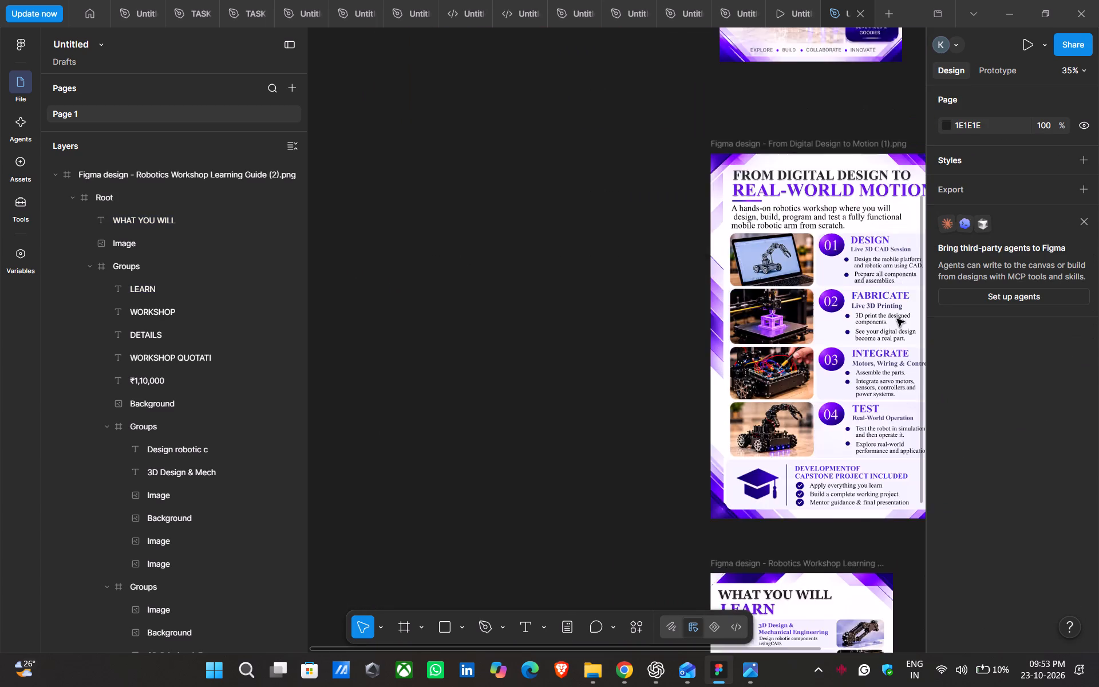
scroll(897, 319, "down", 2)
scroll(897, 319, "up", 5)
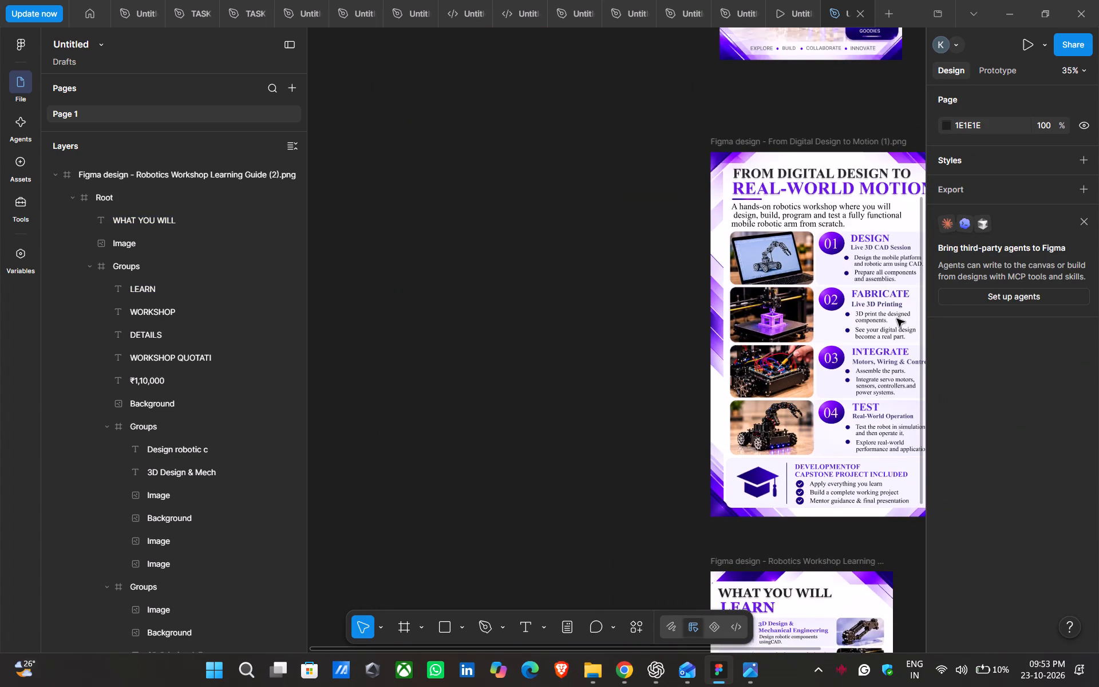
scroll(897, 319, "left", 1)
scroll(897, 319, "down", 2)
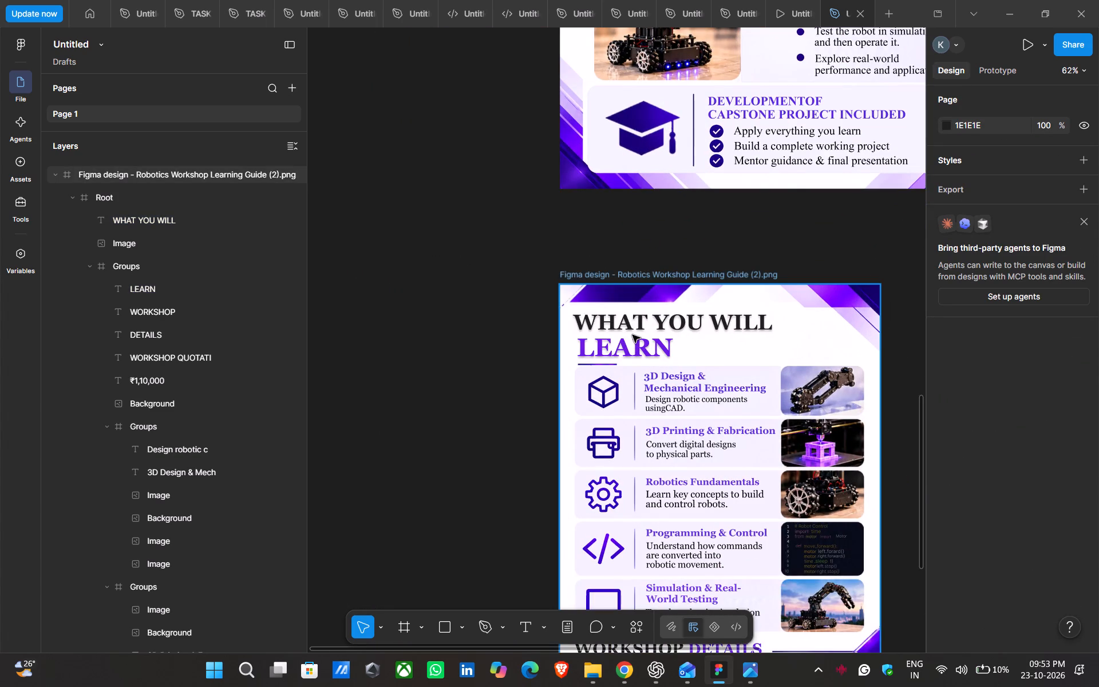
triple_click(637, 320)
left_click(656, 318)
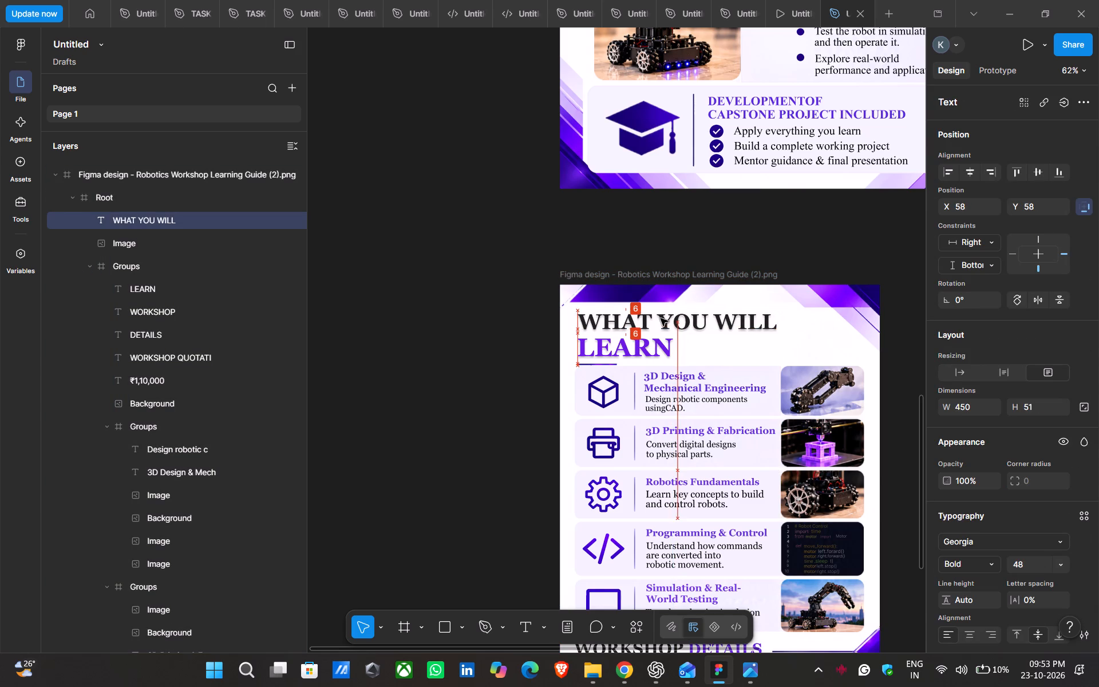
Add a drop shadow to the DEVELOPMENTOF CAPSTONE PROJECT INCLUDED heading at the bottom of the Digital Design to Motion page.
scroll(744, 319, "up", 7)
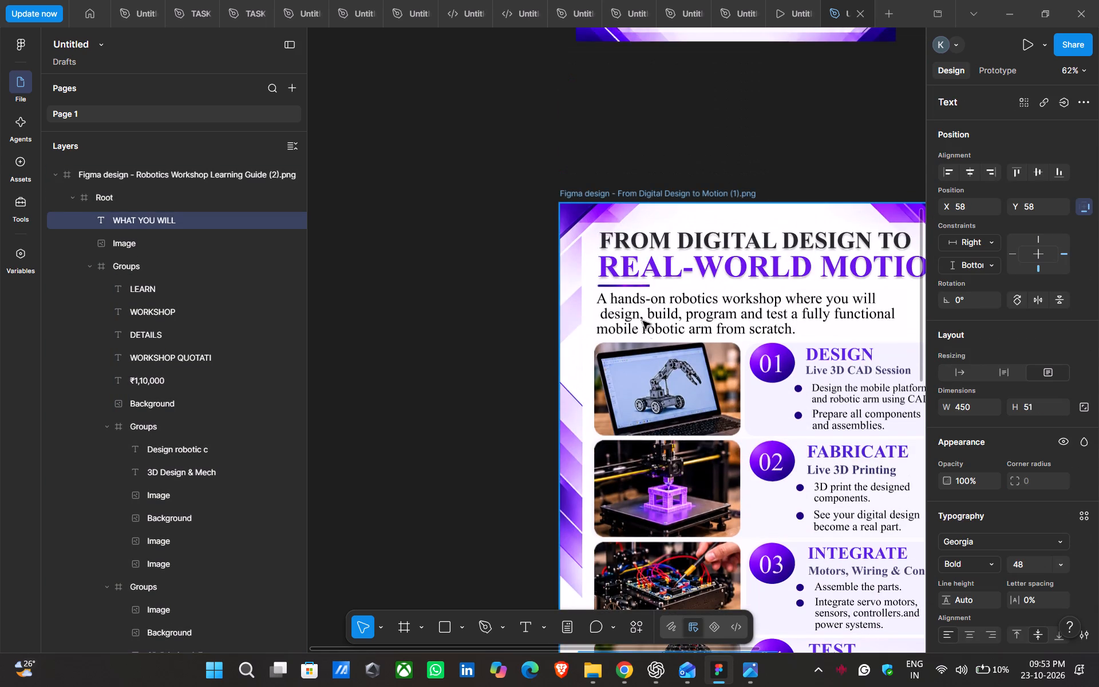
scroll(686, 388, "down", 4)
triple_click(786, 407)
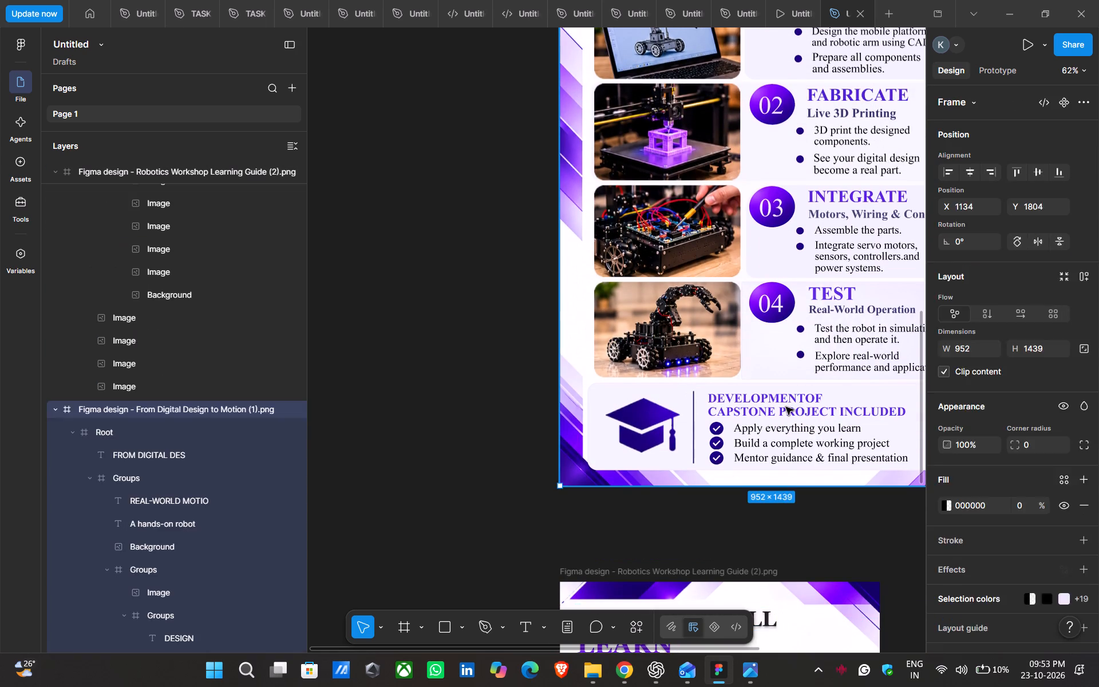
left_click(786, 407)
double_click(782, 399)
scroll(1041, 540, "down", 4)
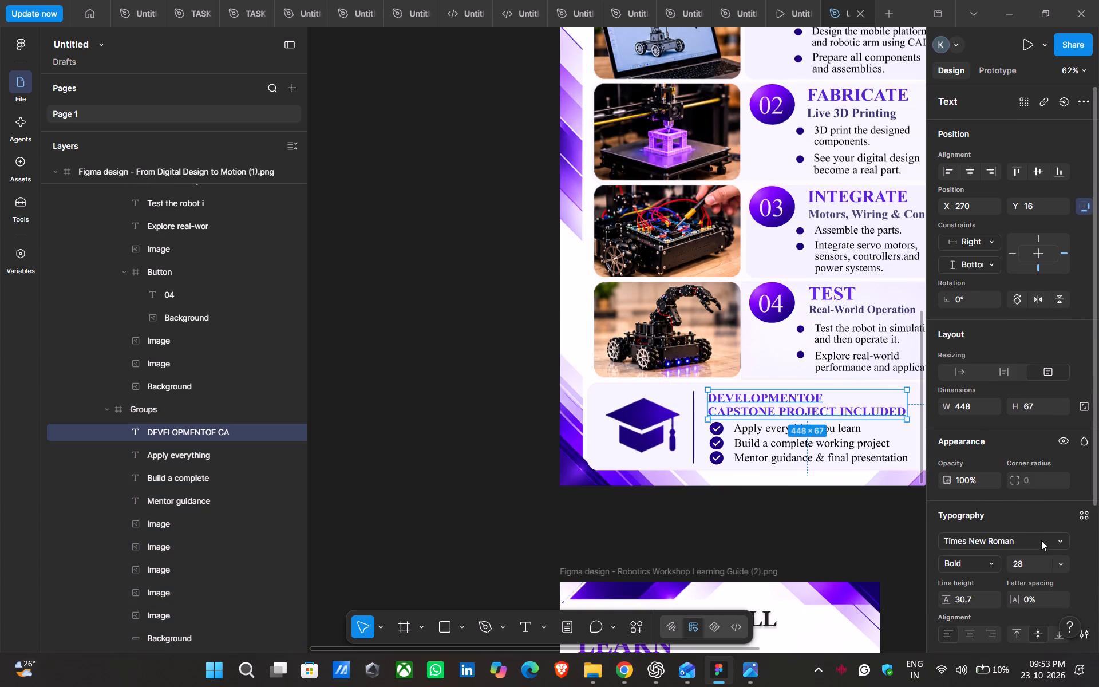
scroll(1041, 540, "down", 2)
left_click(1080, 569)
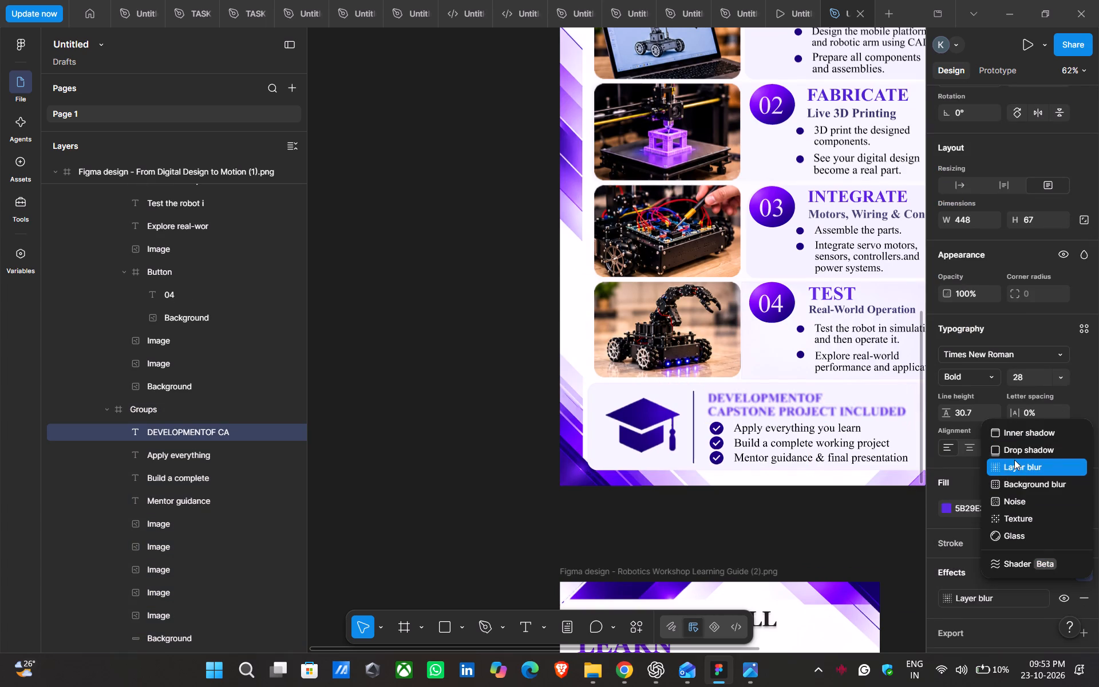
left_click(1018, 448)
left_click(464, 397)
scroll(787, 425, "up", 5)
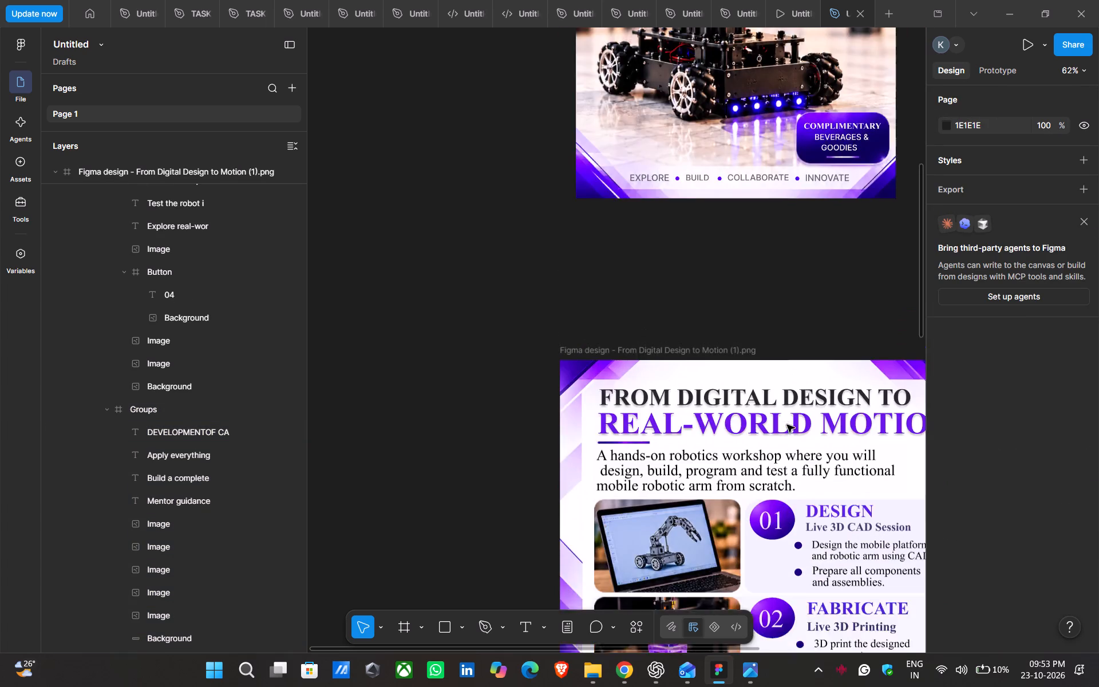
Export the brochure frames to PDF at High quality, naming the file roboworkz_broucher in the Downloads folder.
scroll(787, 425, "up", 5)
scroll(786, 424, "down", 2)
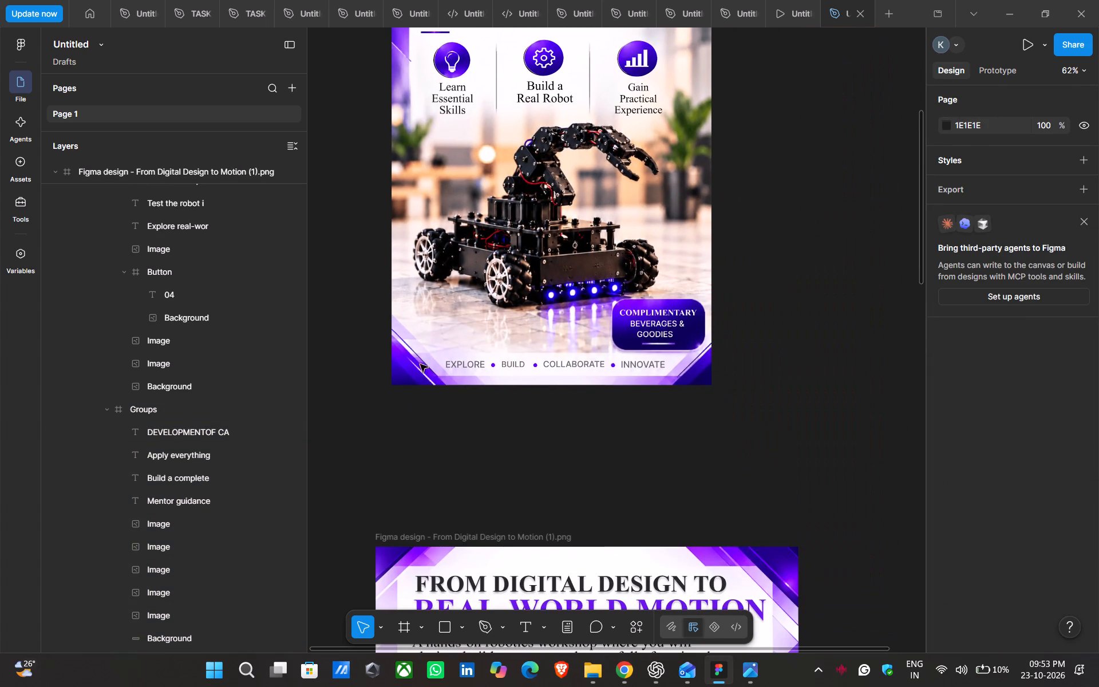
left_click(26, 36)
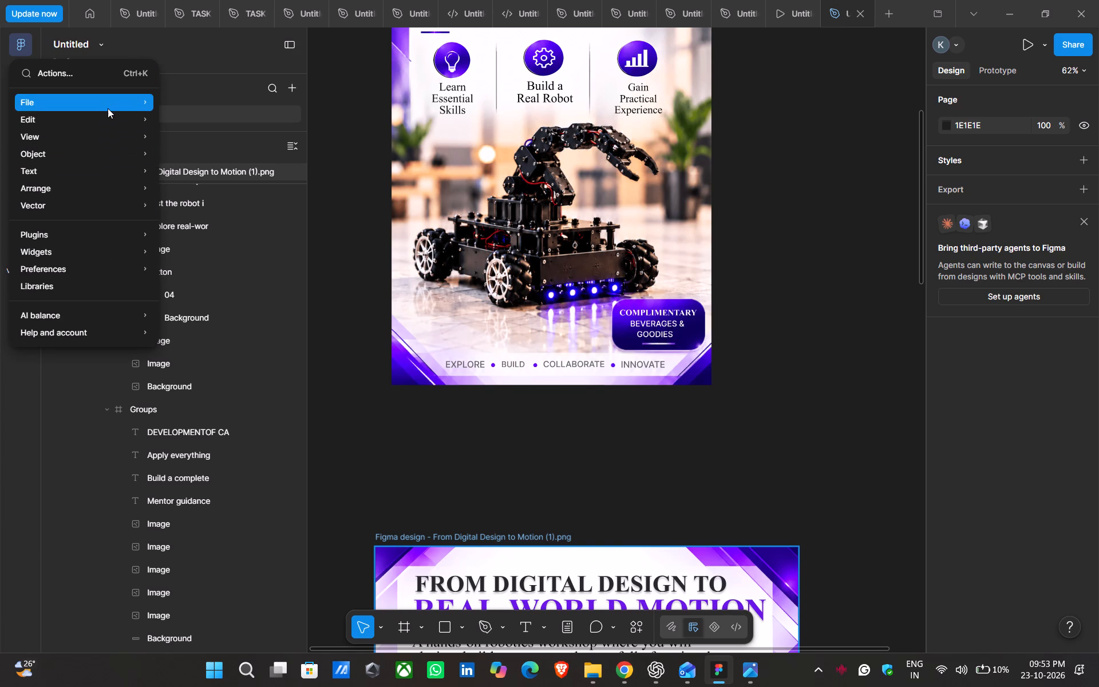
left_click(248, 275)
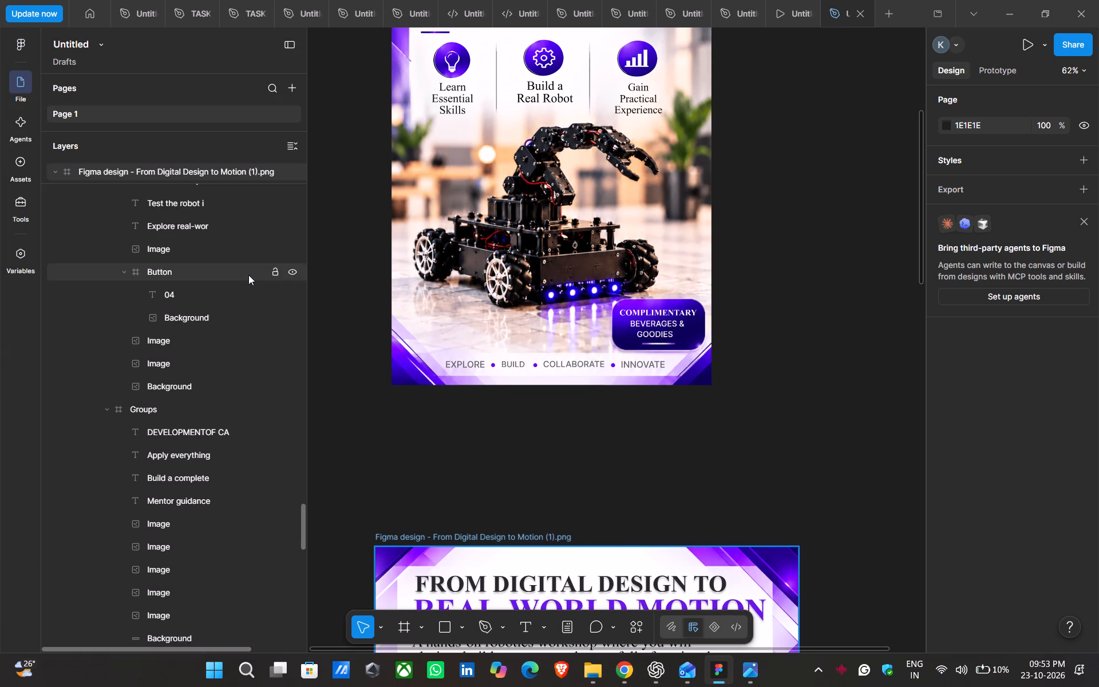
left_click(681, 348)
left_click(629, 379)
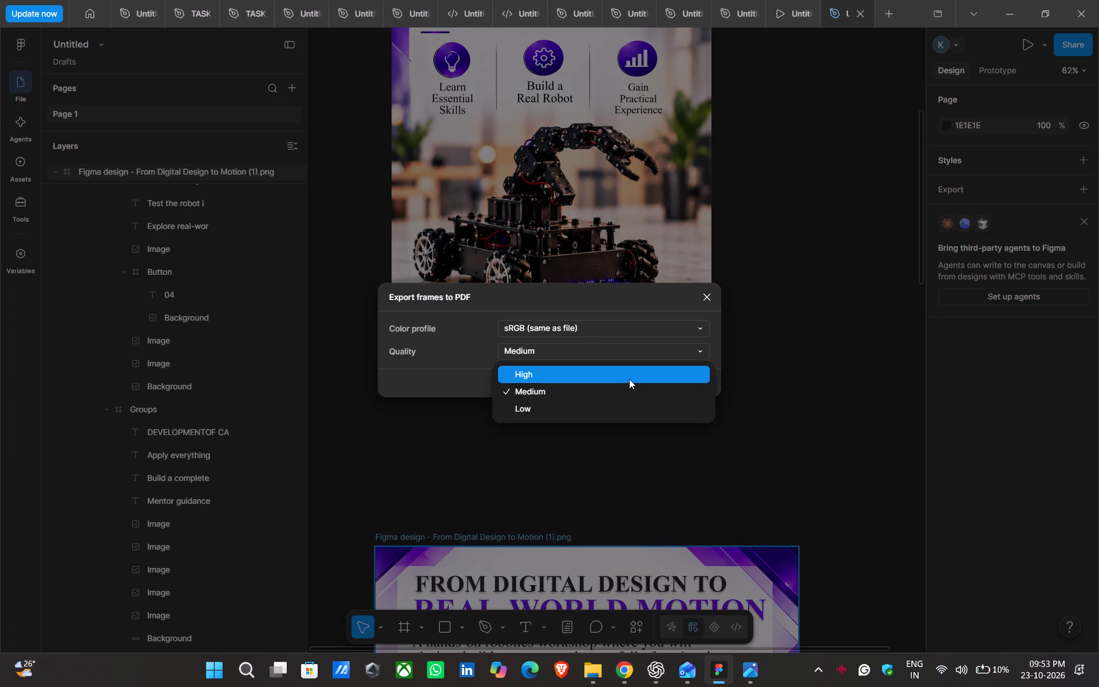
left_click(690, 384)
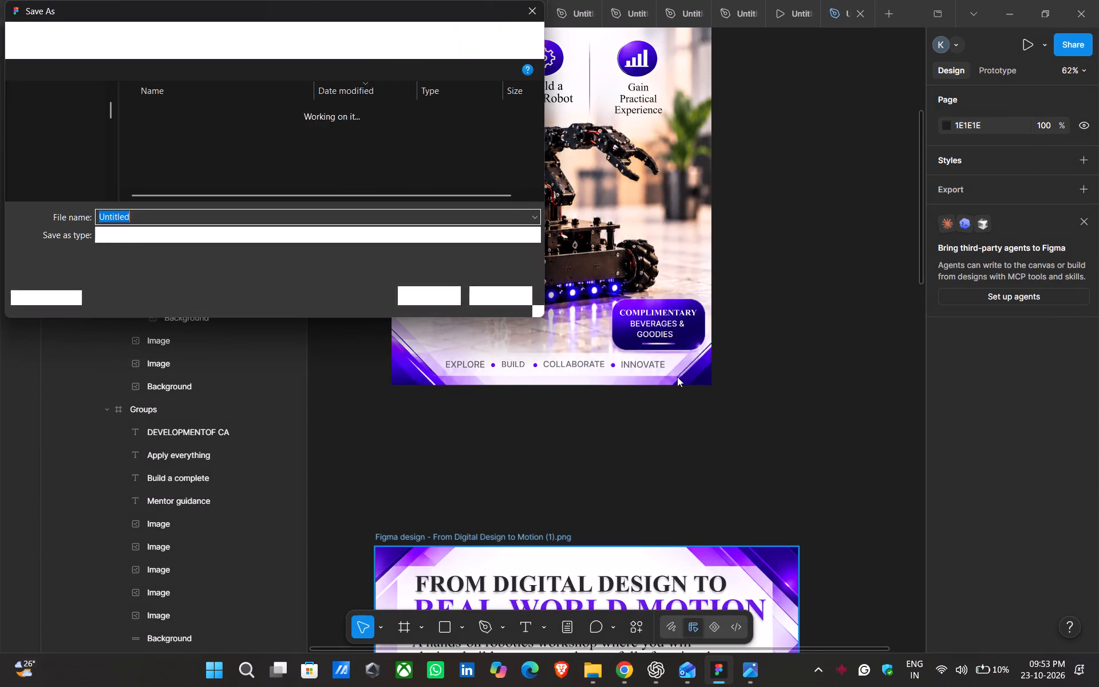
key("BackSpace")
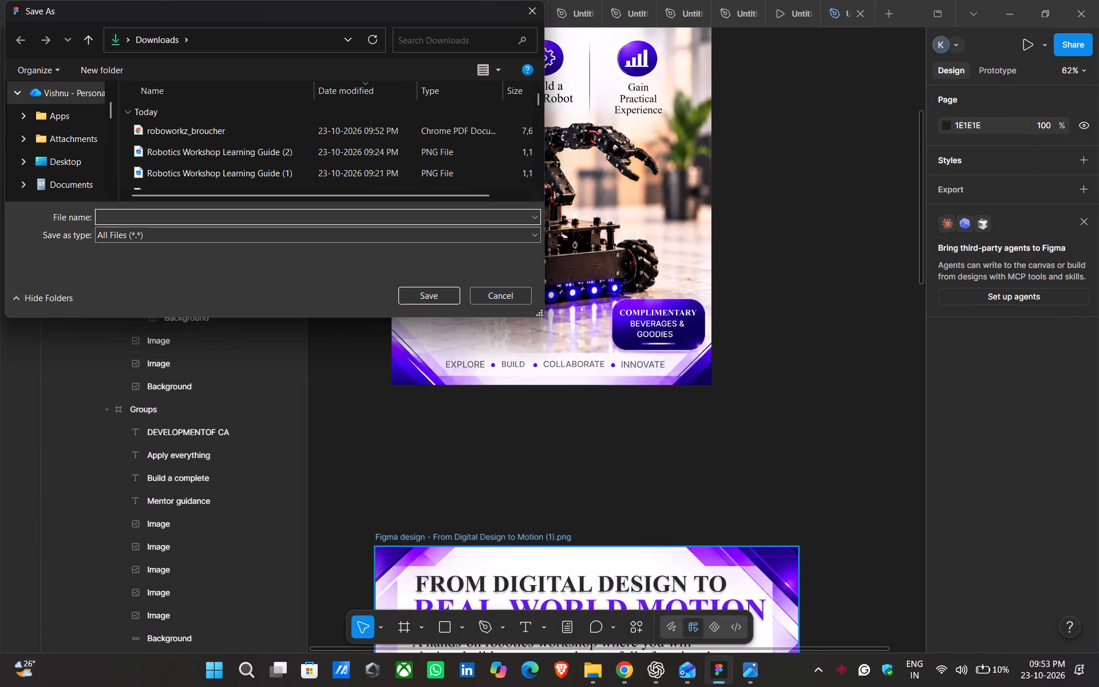
type("roboworkz")
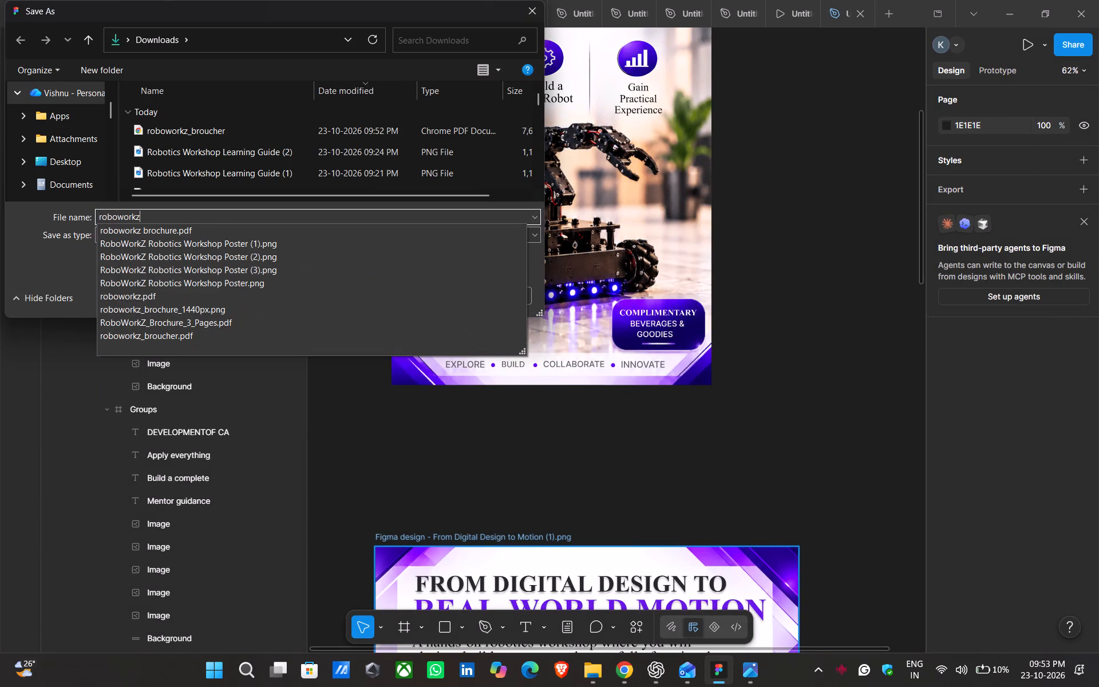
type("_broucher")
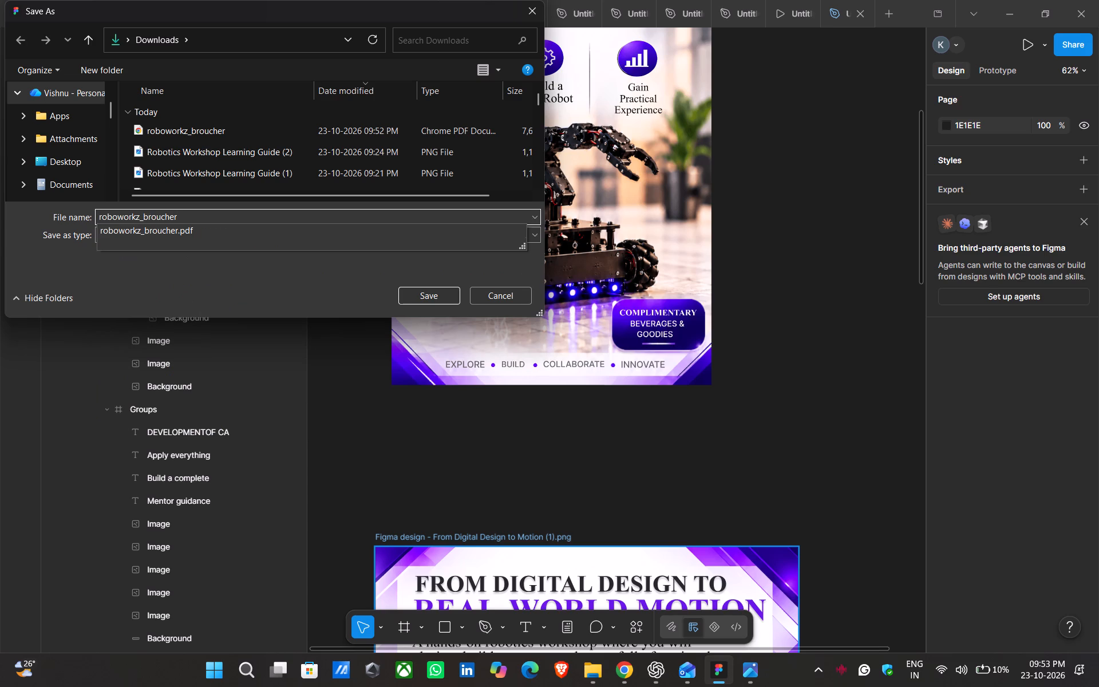
Save the PDF export as roboworkz_broucher in the Downloads folder, replacing the existing file of that name.
left_click(417, 295)
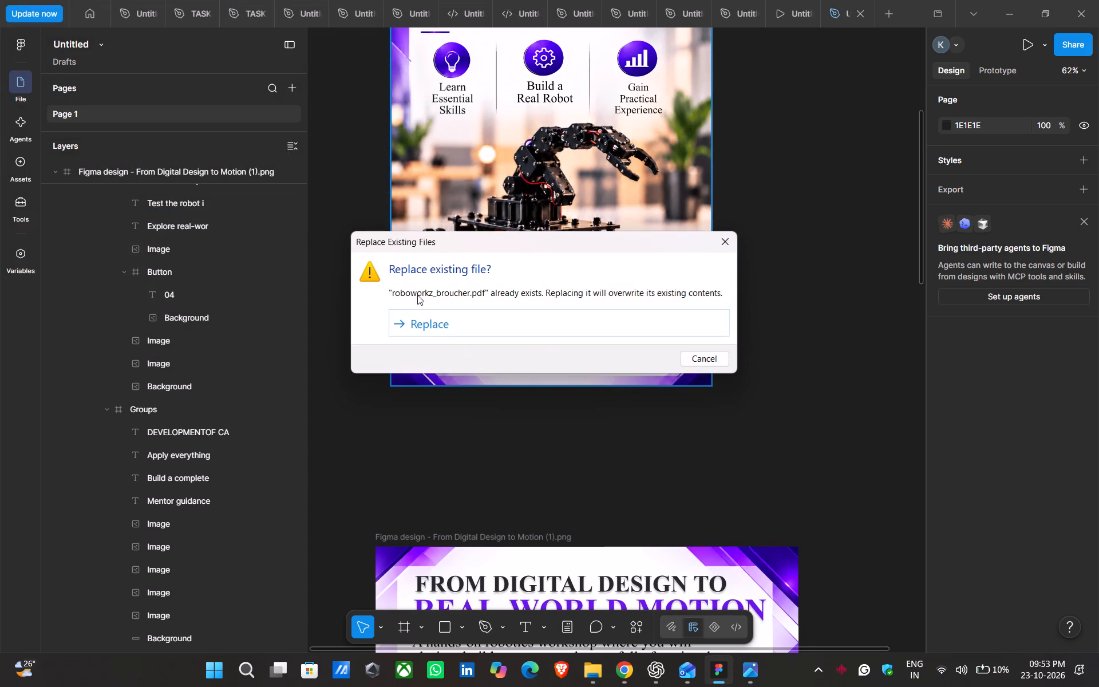
left_click(515, 322)
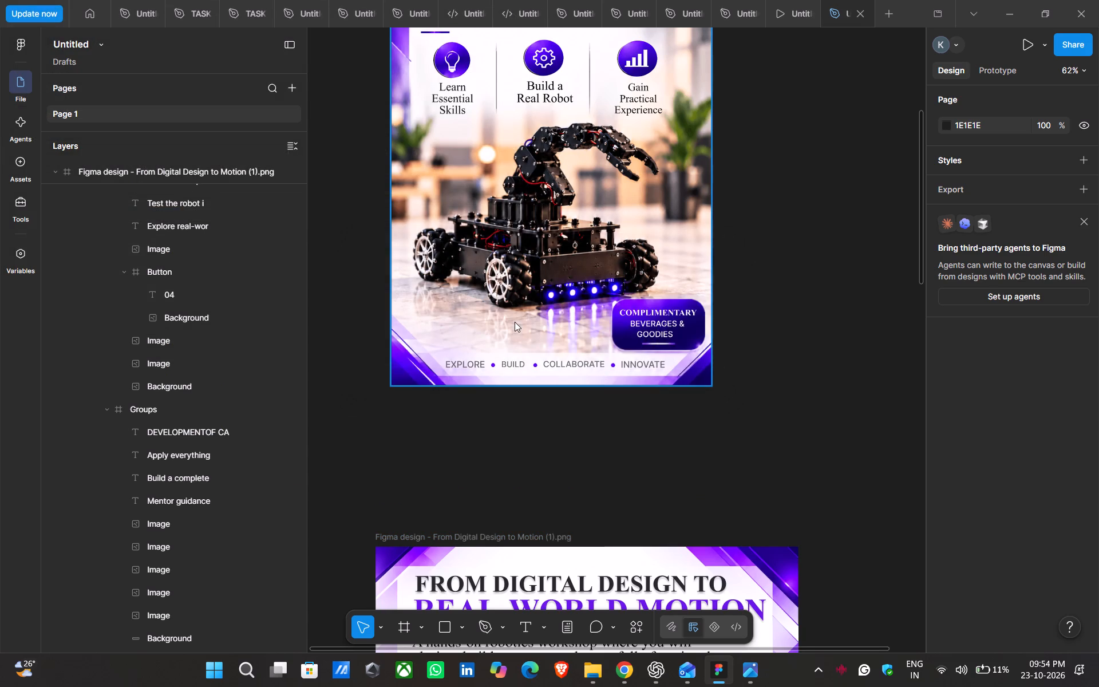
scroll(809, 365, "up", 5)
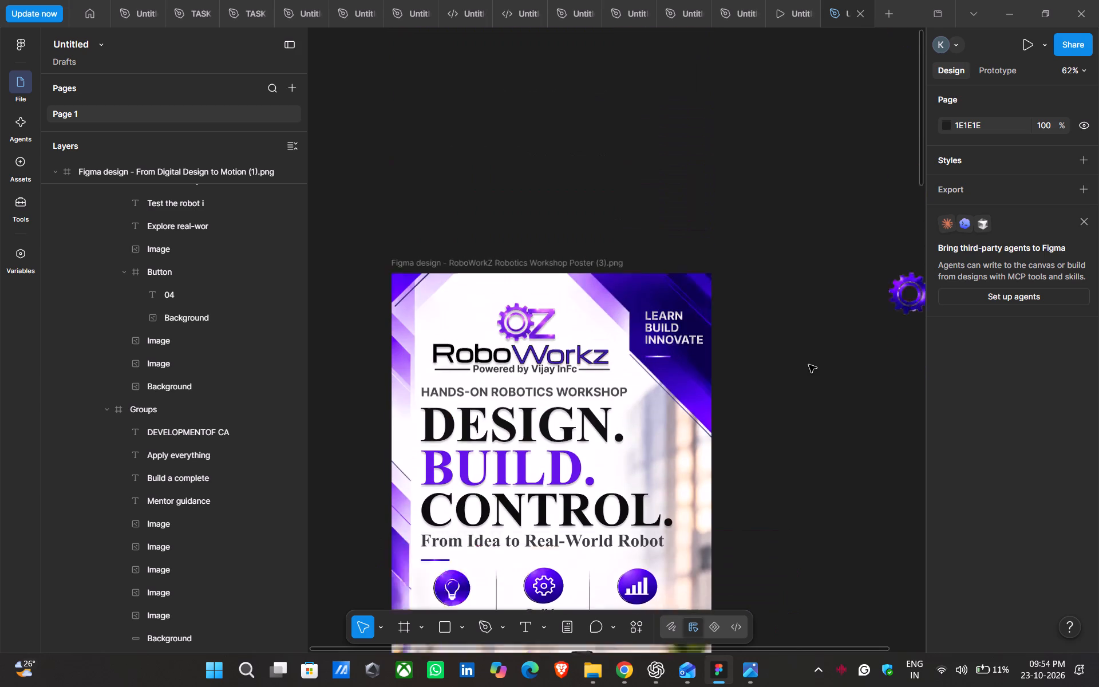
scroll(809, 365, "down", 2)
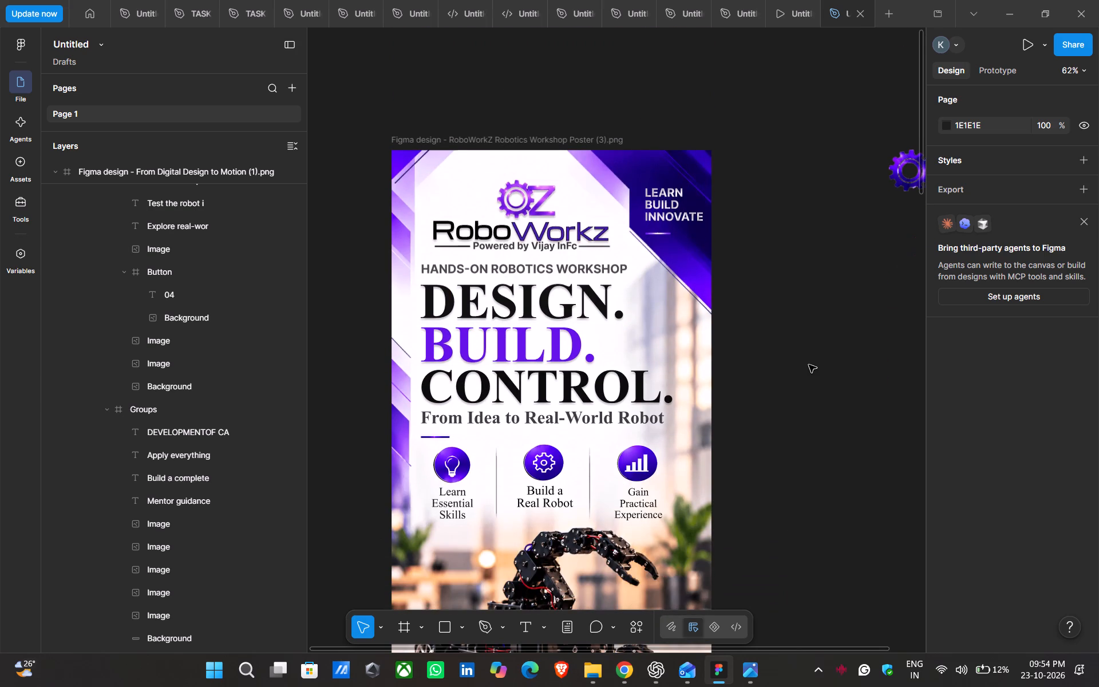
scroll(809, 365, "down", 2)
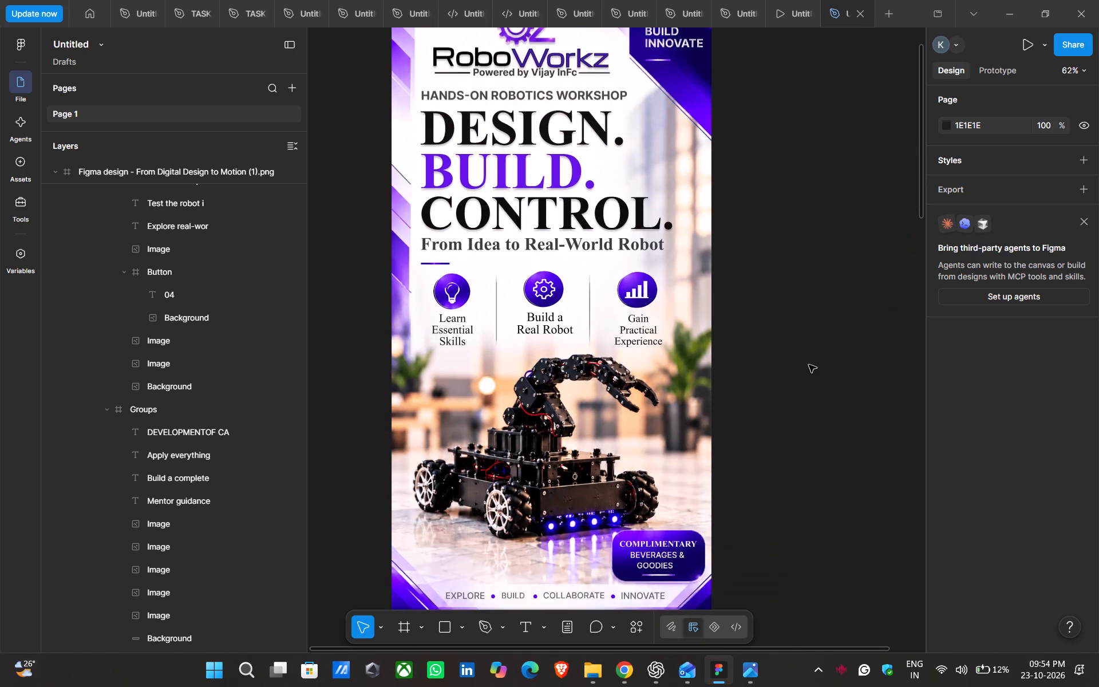
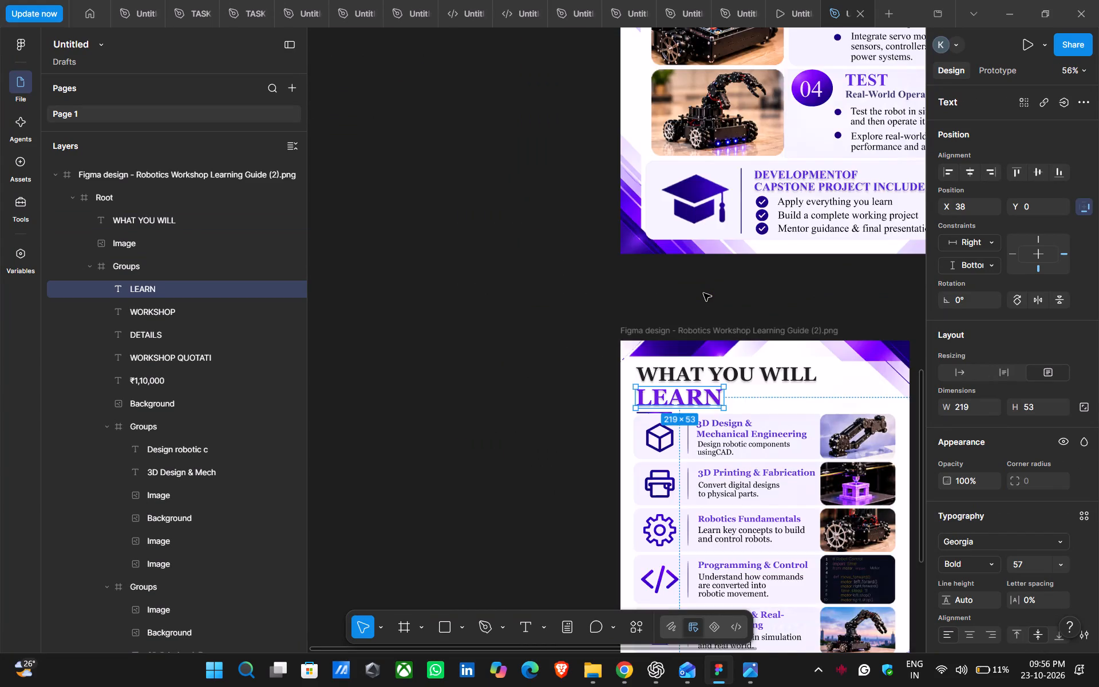
Select the Powered by tagline beneath the RoboWorkz logo on the robotics workshop poster page.
scroll(703, 293, "up", 10)
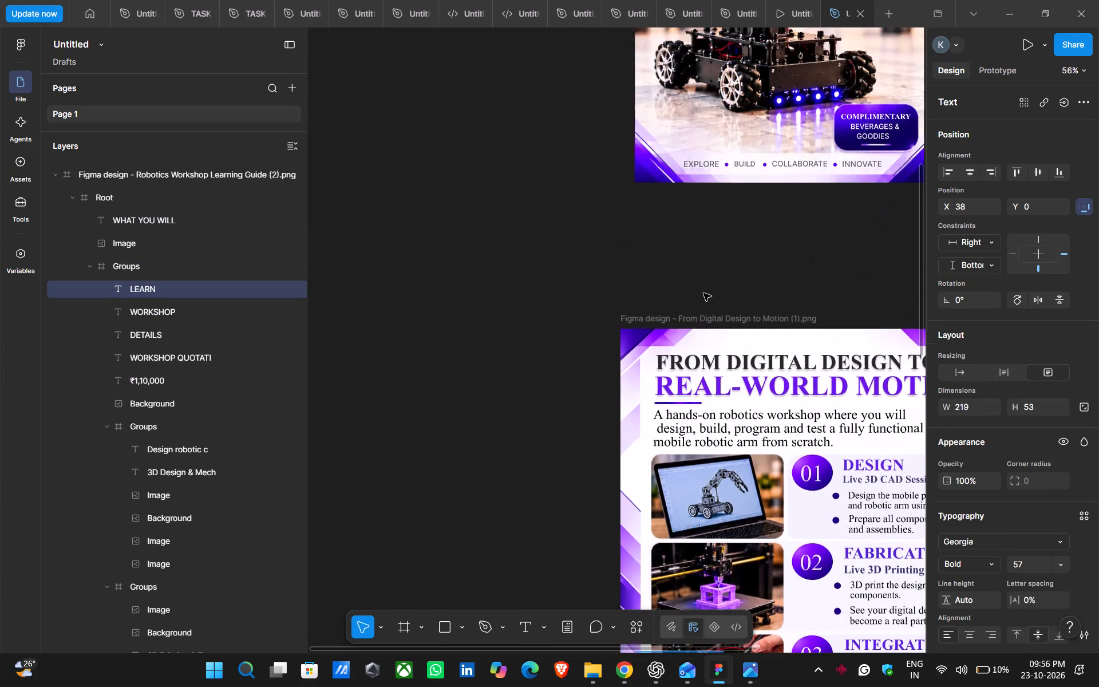
scroll(703, 293, "up", 6)
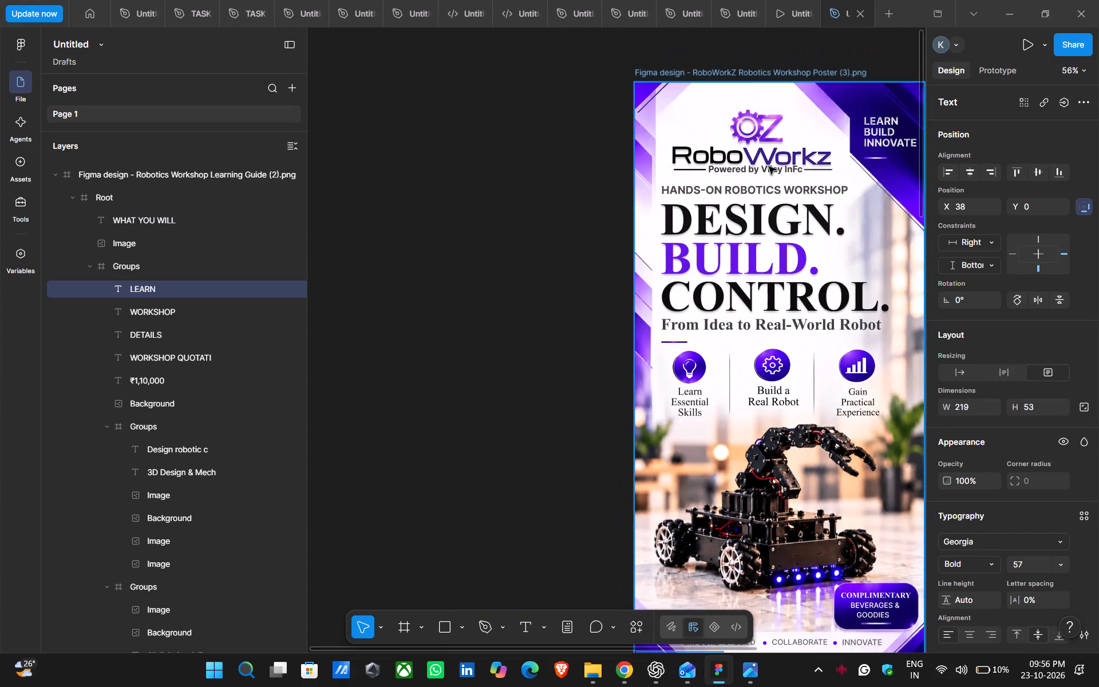
double_click(769, 167)
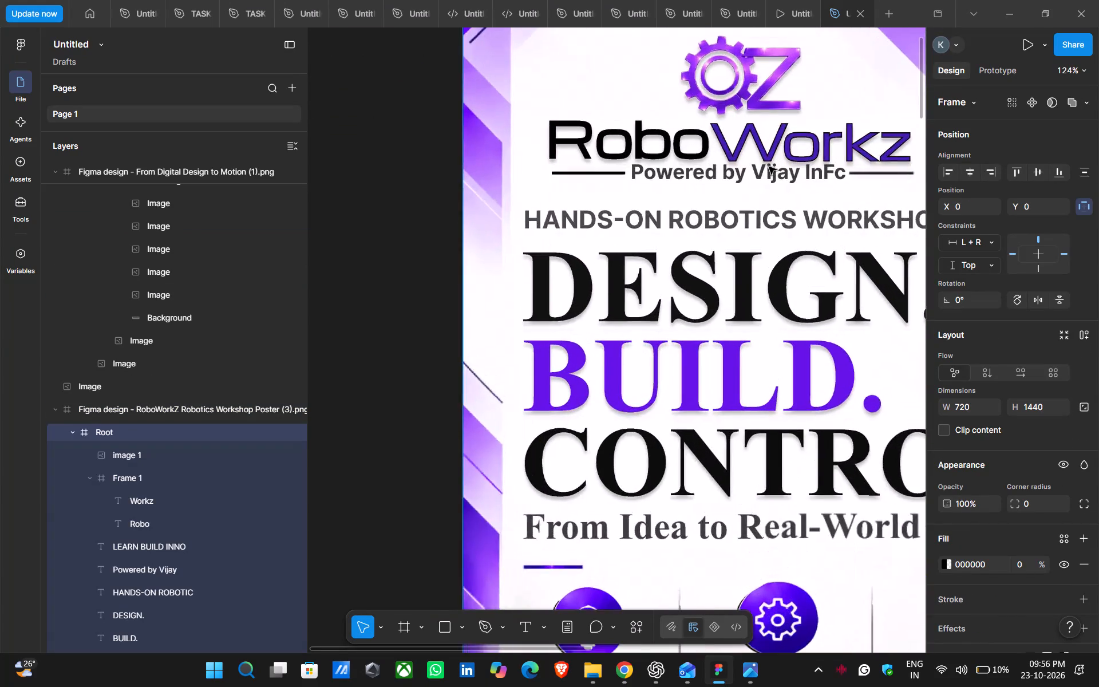
Wrap the Powered by Vijay InFc text and the two lines beside it in a horizontal auto layout frame.
triple_click(768, 175)
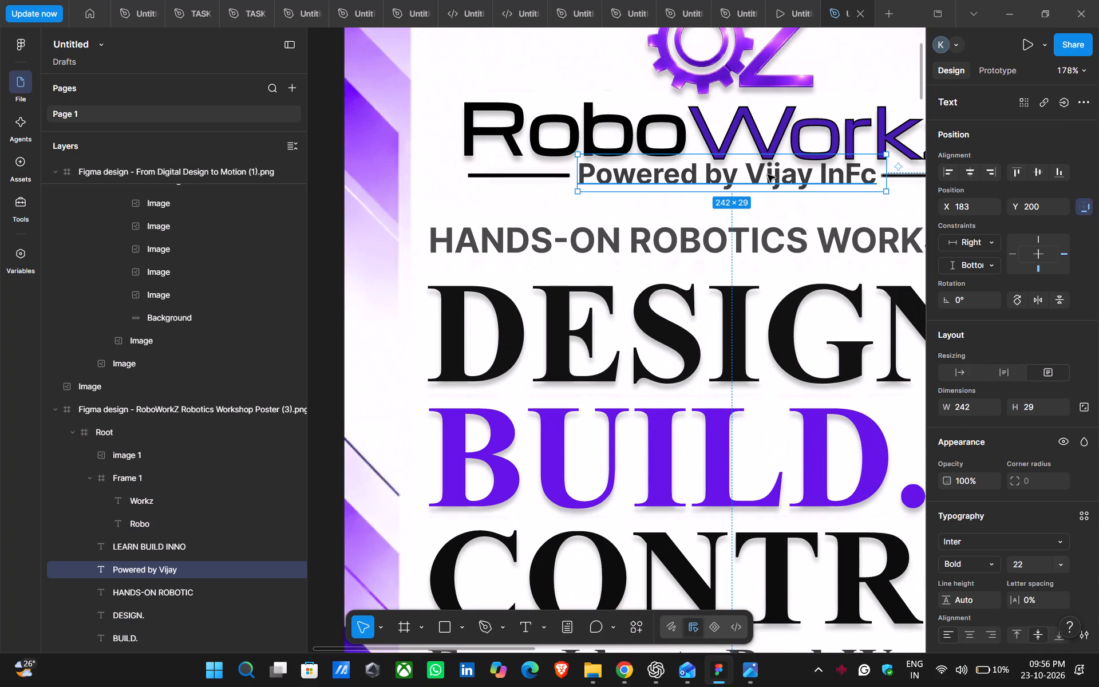
left_click(561, 175, "shift")
scroll(701, 188, "left", 1, "shift")
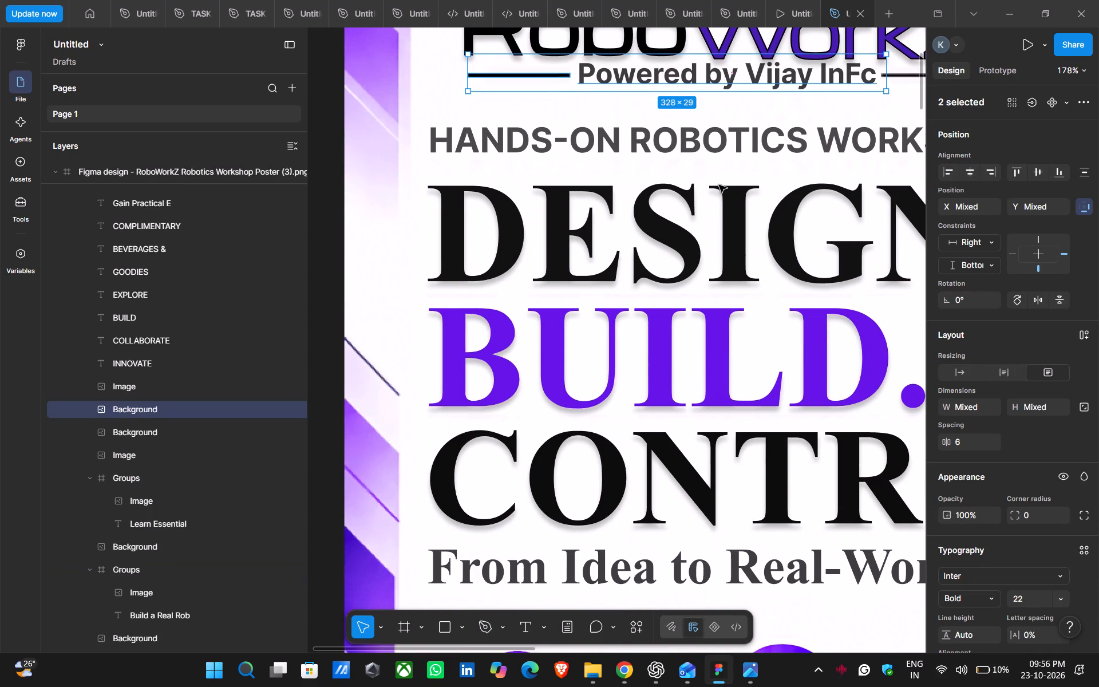
left_click(898, 74, "shift")
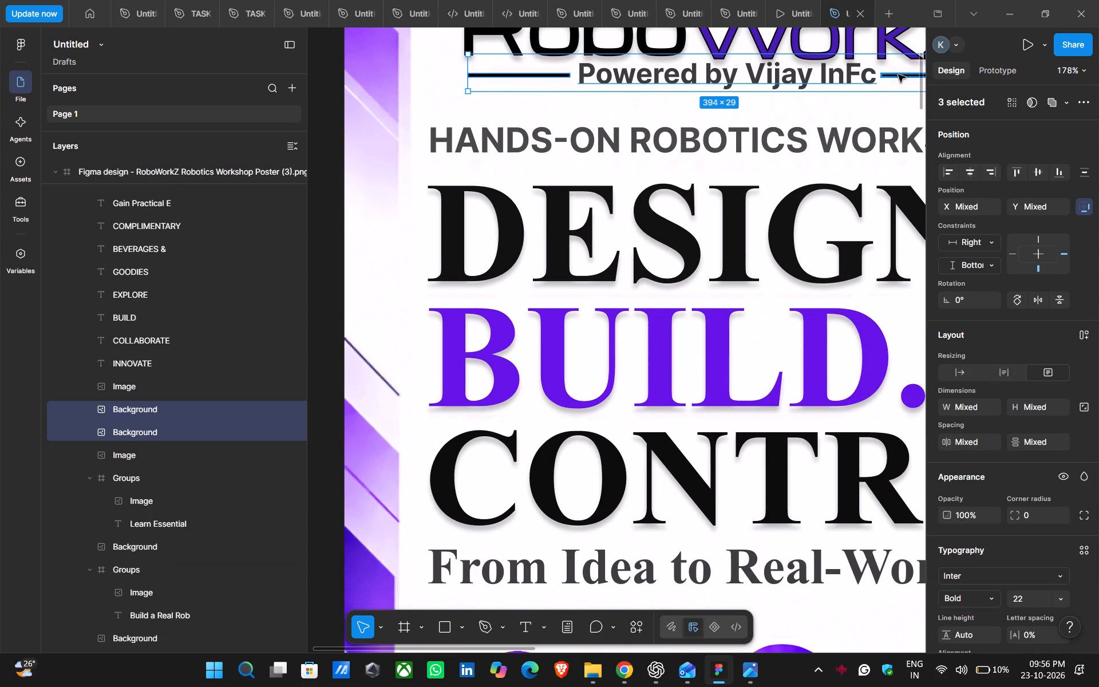
left_click(1085, 337)
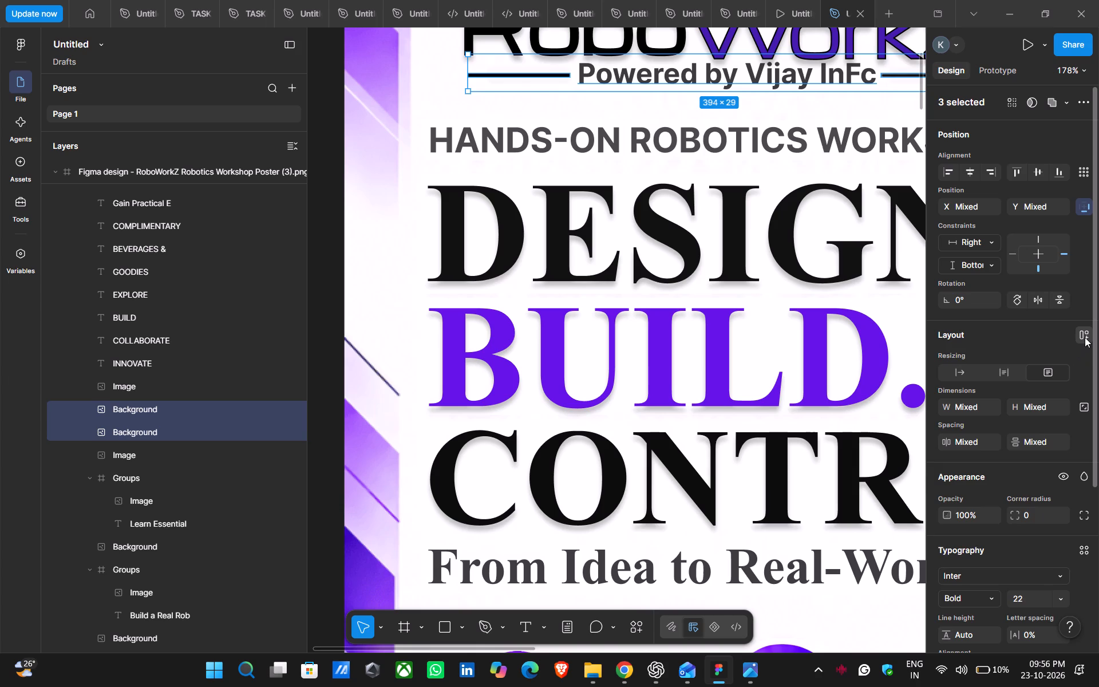
Move the Powered by Vijay InFc row slightly down beneath the RoboWorkz wordmark, to X 94, Y 208.
scroll(816, 121, "up", 1)
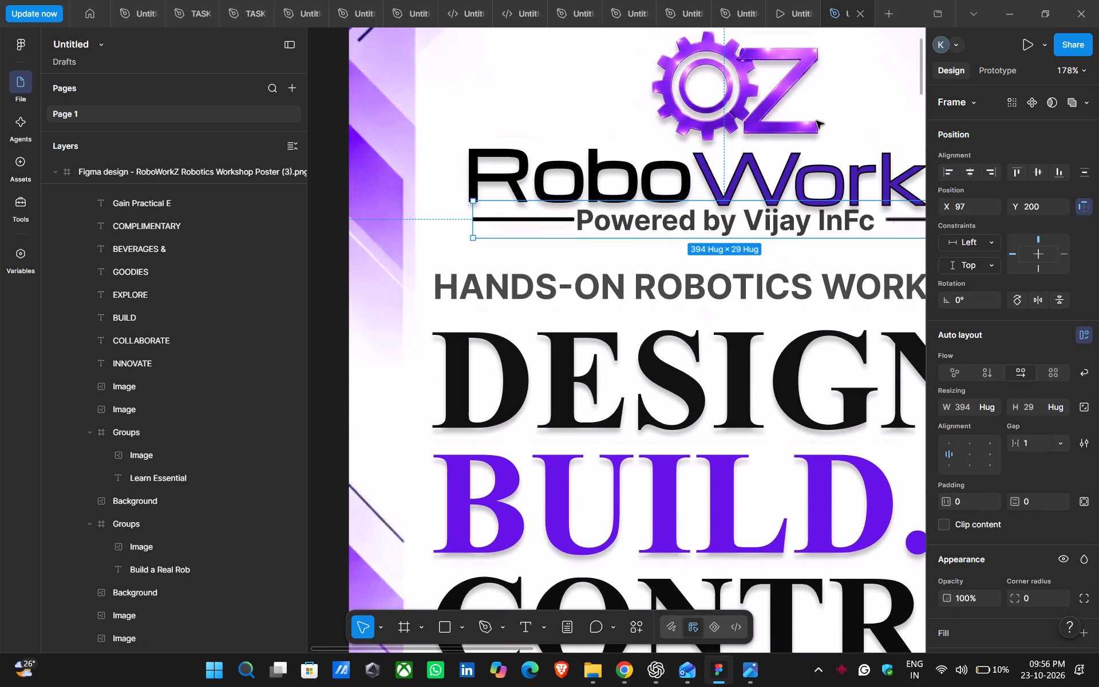
left_click_drag(792, 221, 788, 232)
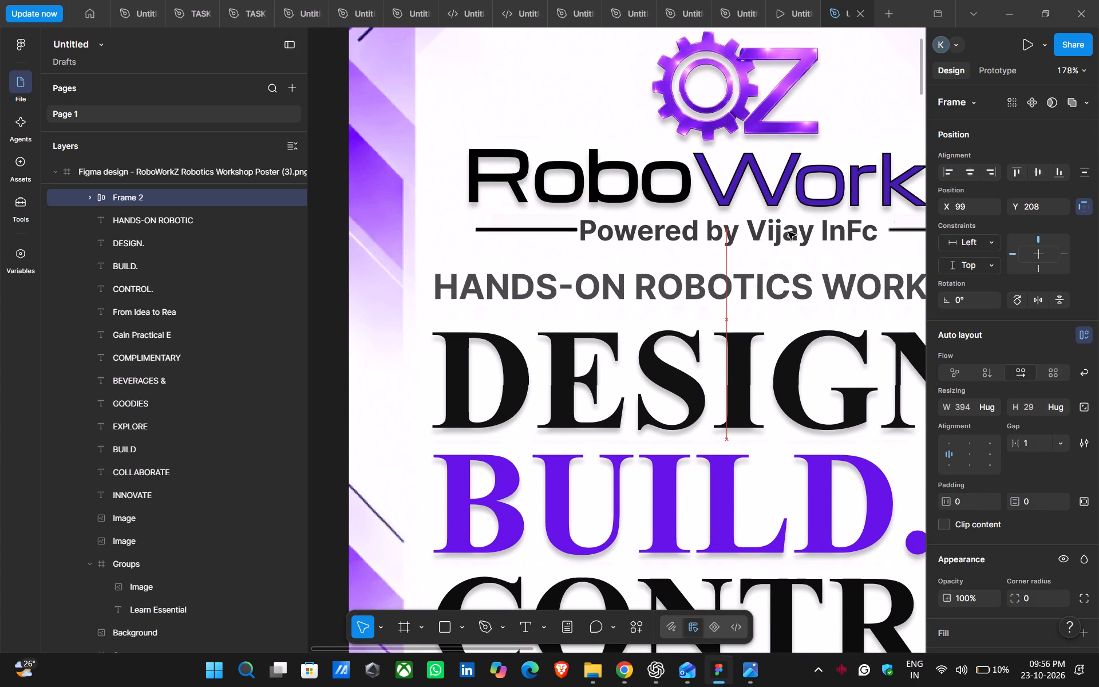
left_click_drag(788, 232, 786, 231)
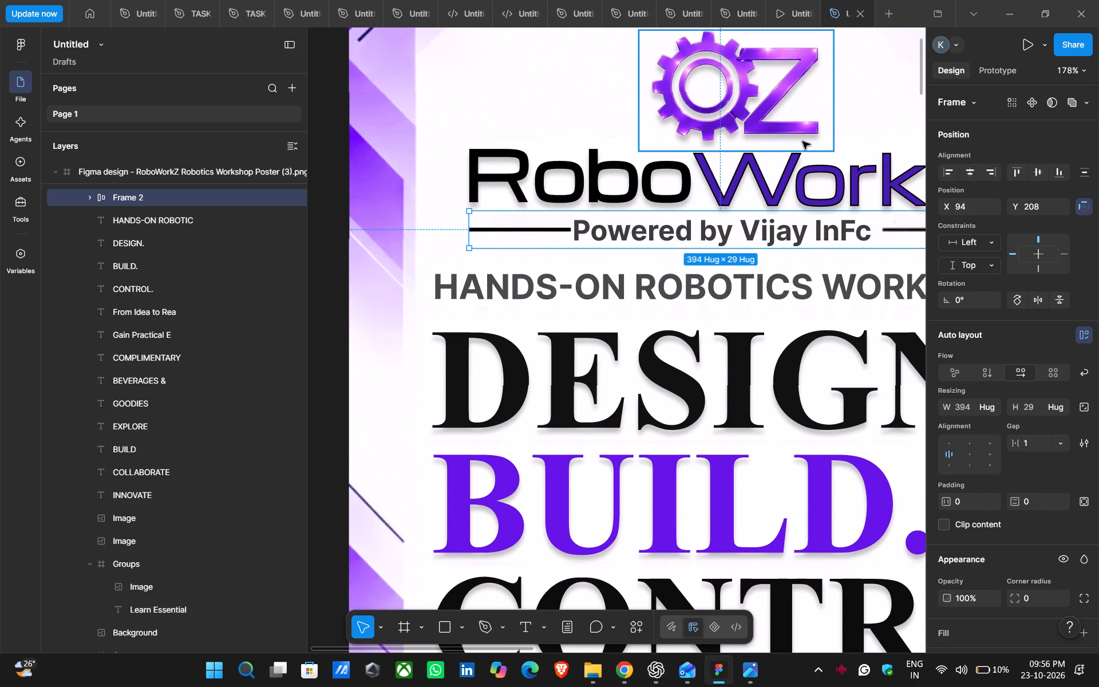
left_click(565, 146)
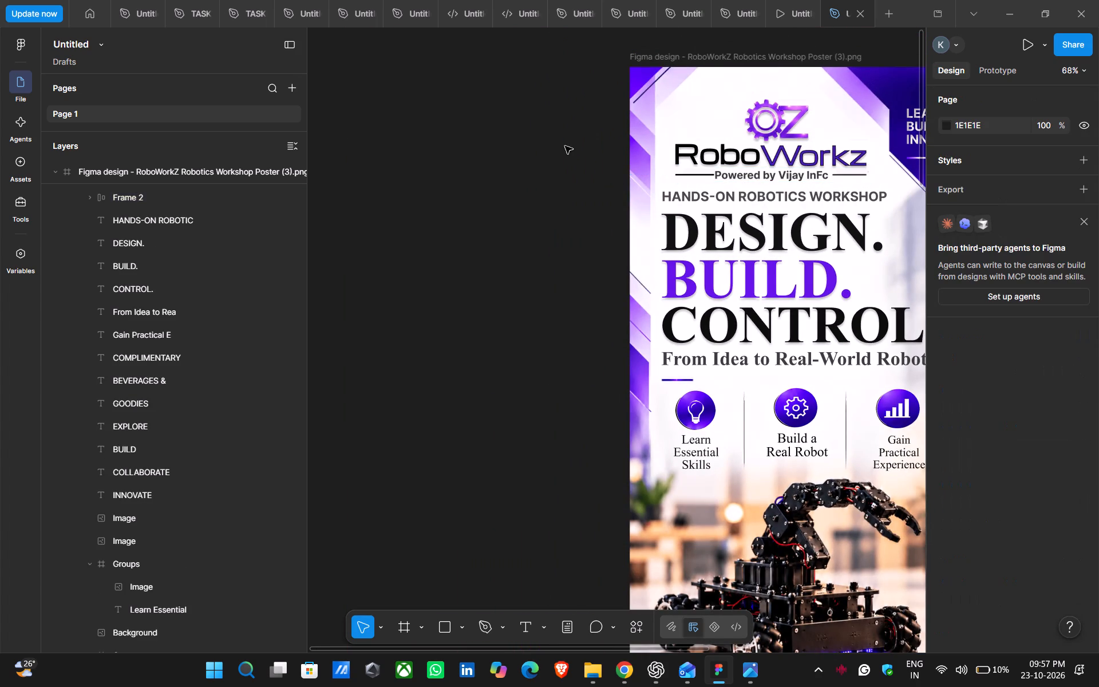
Remove the drop shadow from the WHAT YOU WILL headline on the learning guide page.
scroll(791, 356, "down", 12)
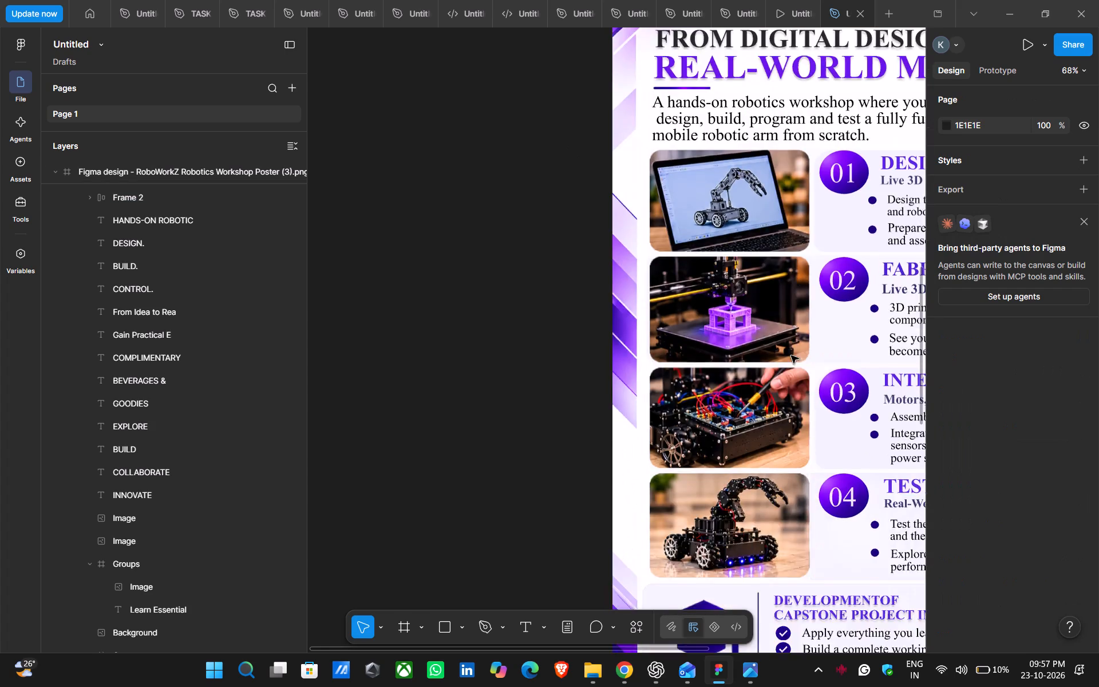
scroll(791, 356, "down", 6)
triple_click(727, 389)
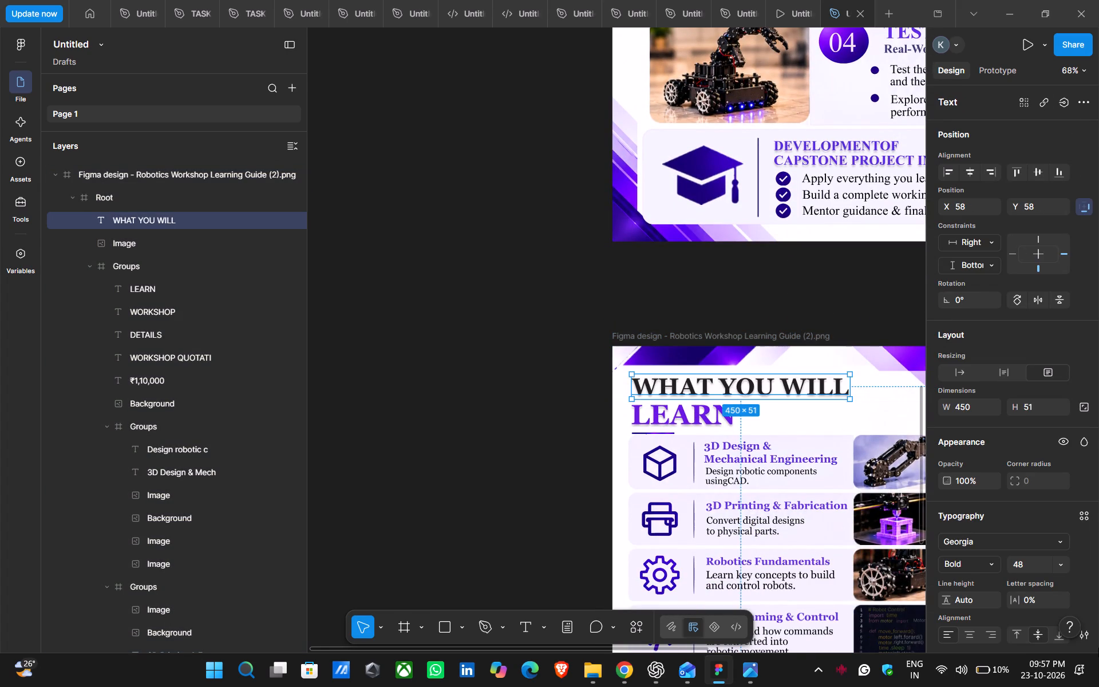
scroll(1036, 552, "down", 5)
left_click(1080, 562)
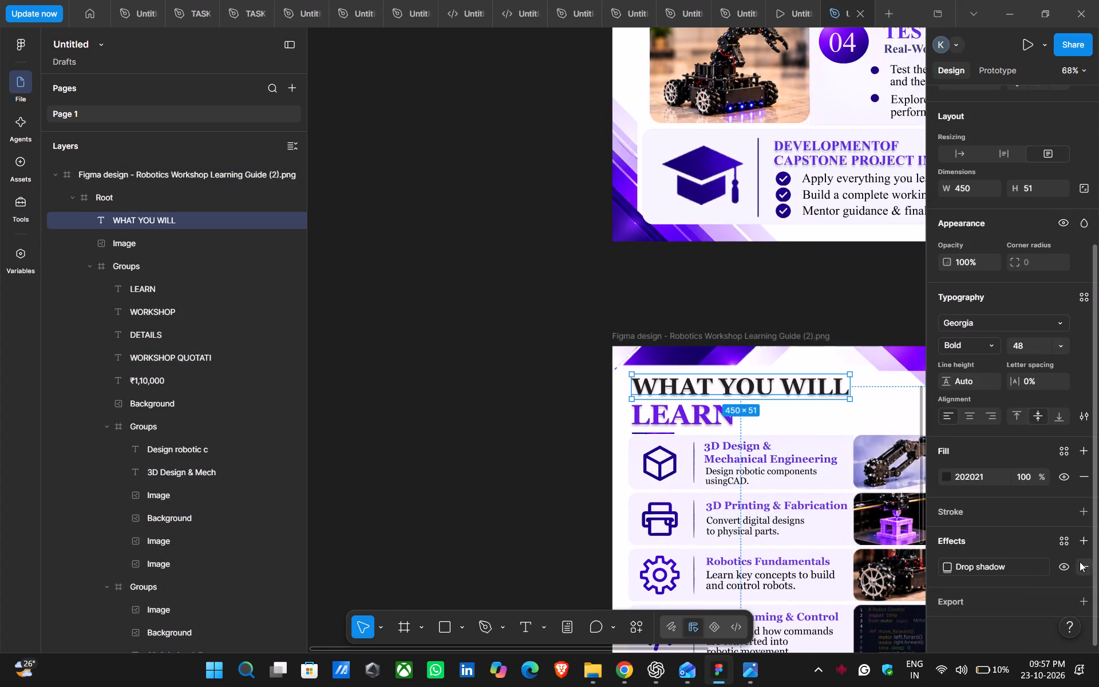
left_click(559, 314)
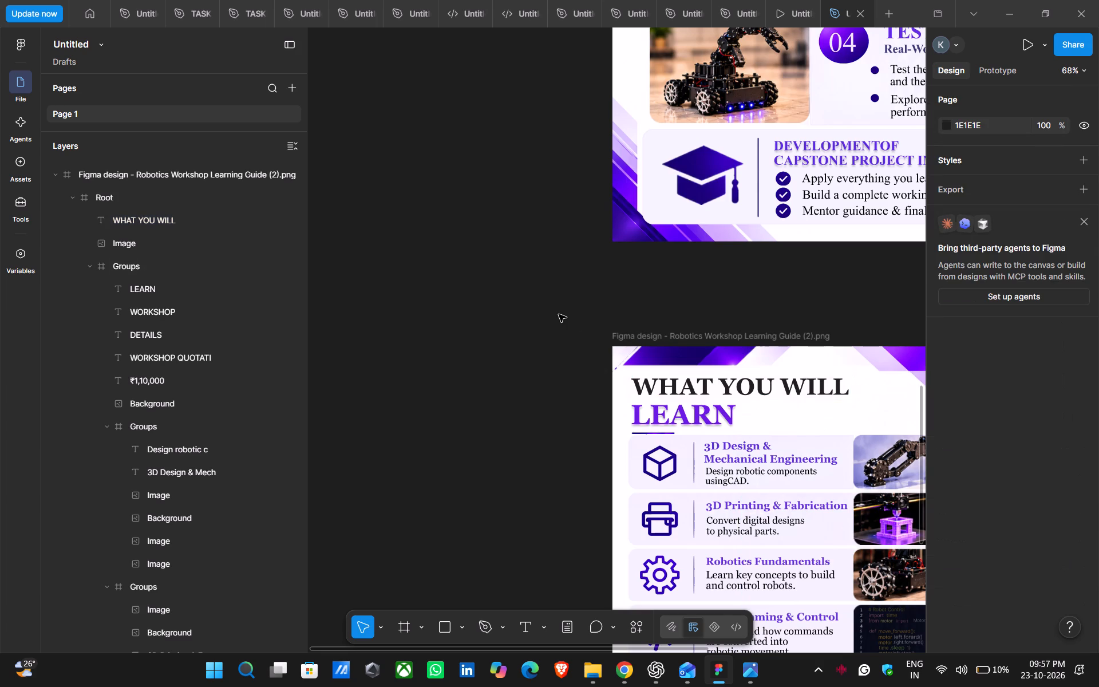
Move the WHAT YOU WILL text layer into the Groups frame, directly above the LEARN layer.
double_click(659, 416)
double_click(659, 416)
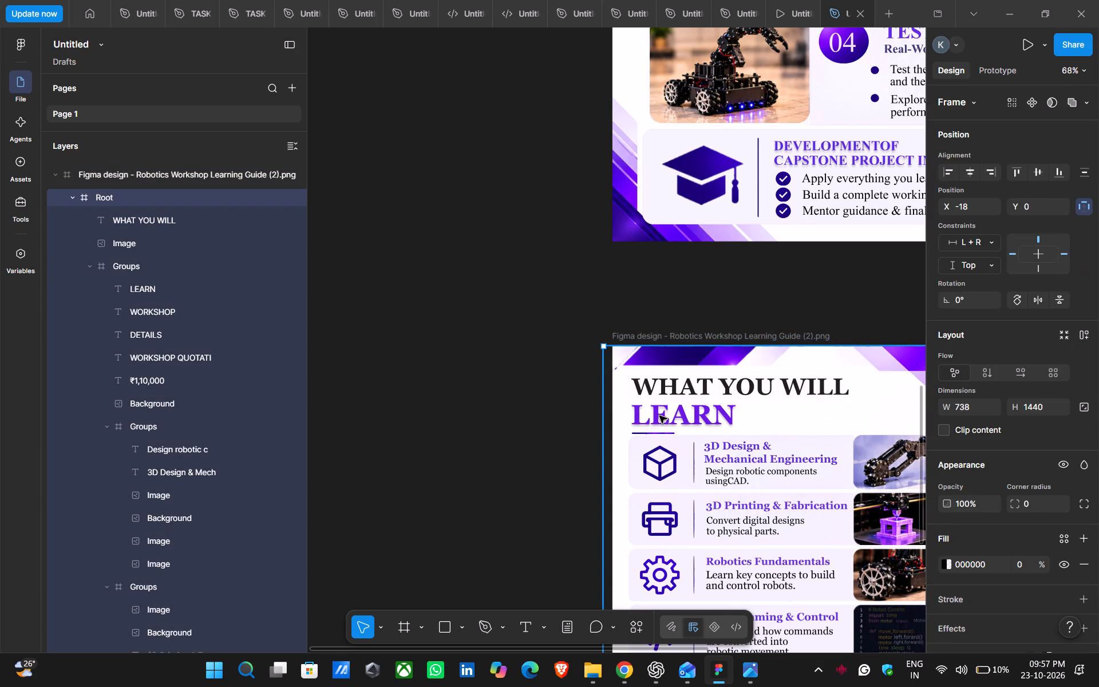
double_click(659, 416)
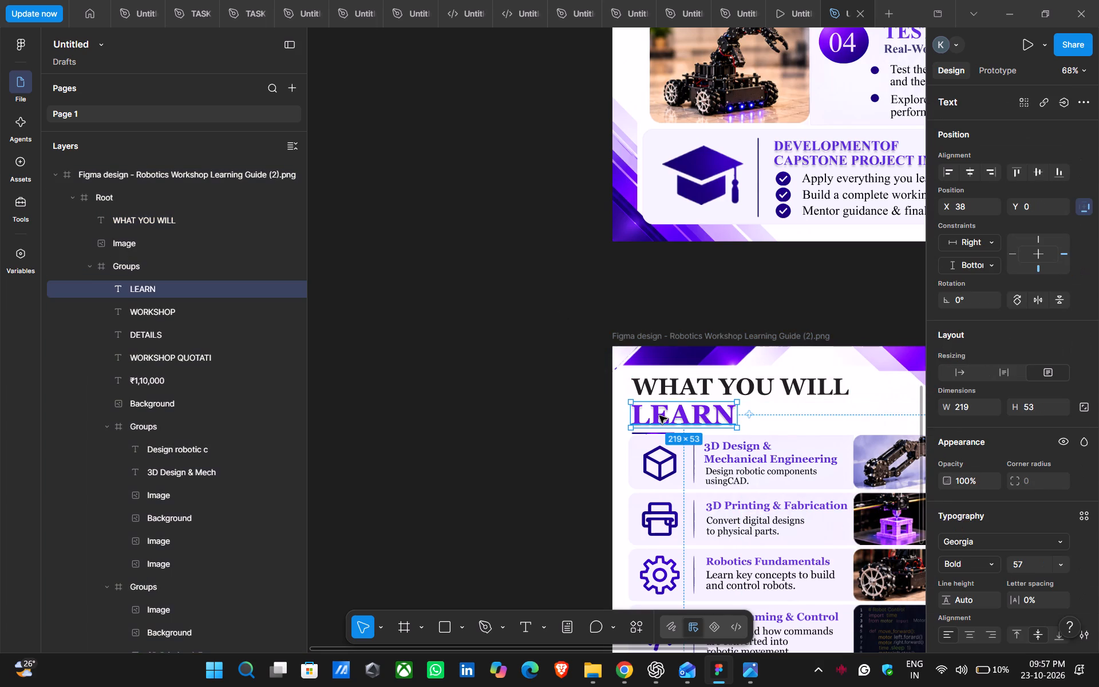
left_click_drag(140, 220, 140, 237)
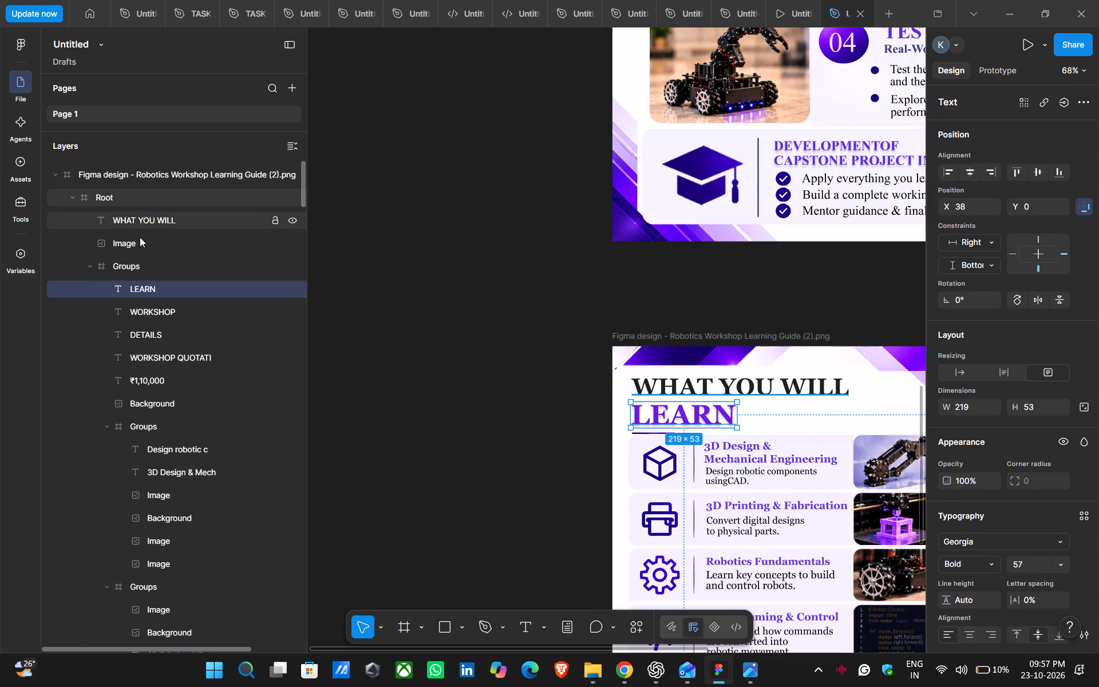
left_click_drag(140, 237, 141, 282)
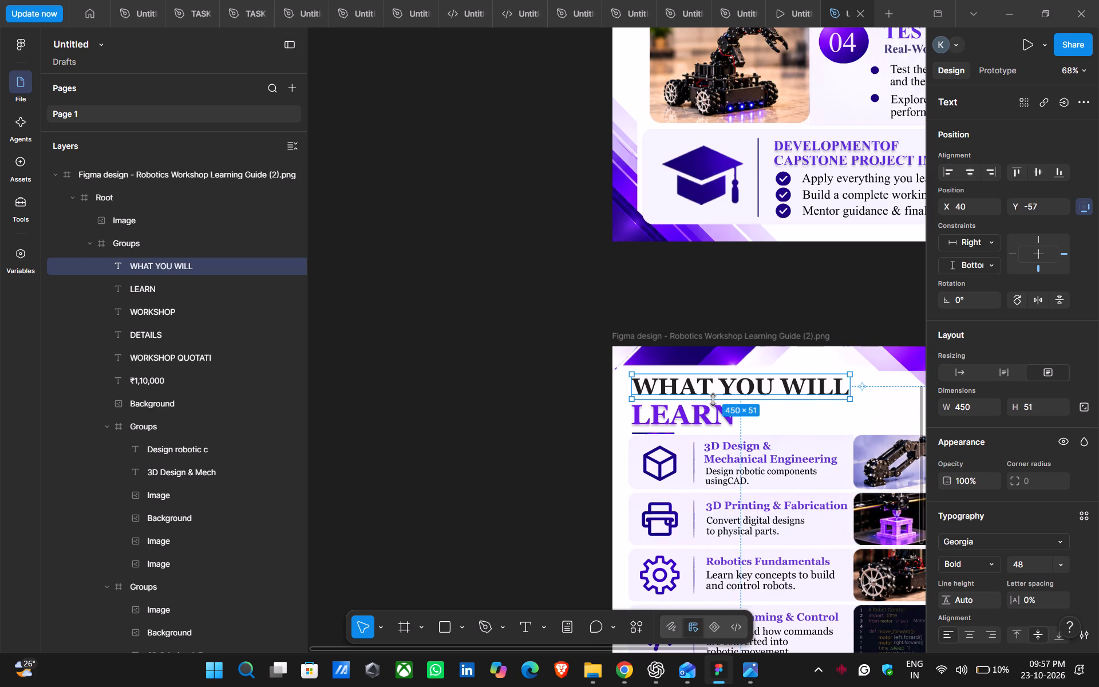
Add a drop shadow effect to the WHAT YOU WILL headline.
scroll(1029, 551, "down", 4)
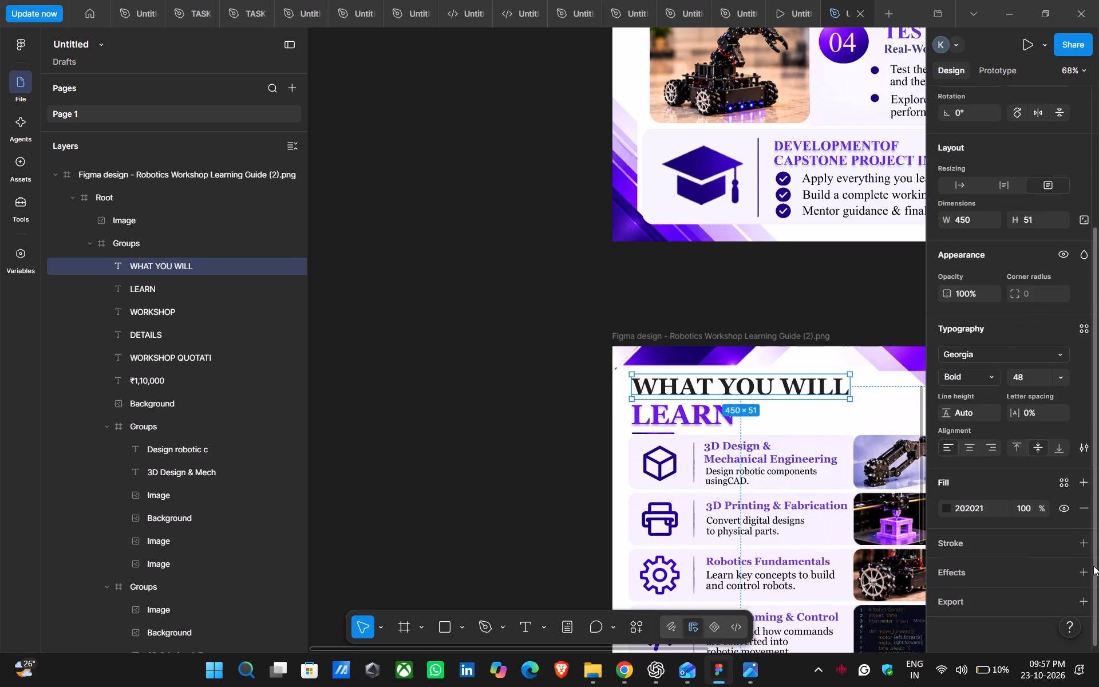
left_click(1086, 569)
left_click(1043, 453)
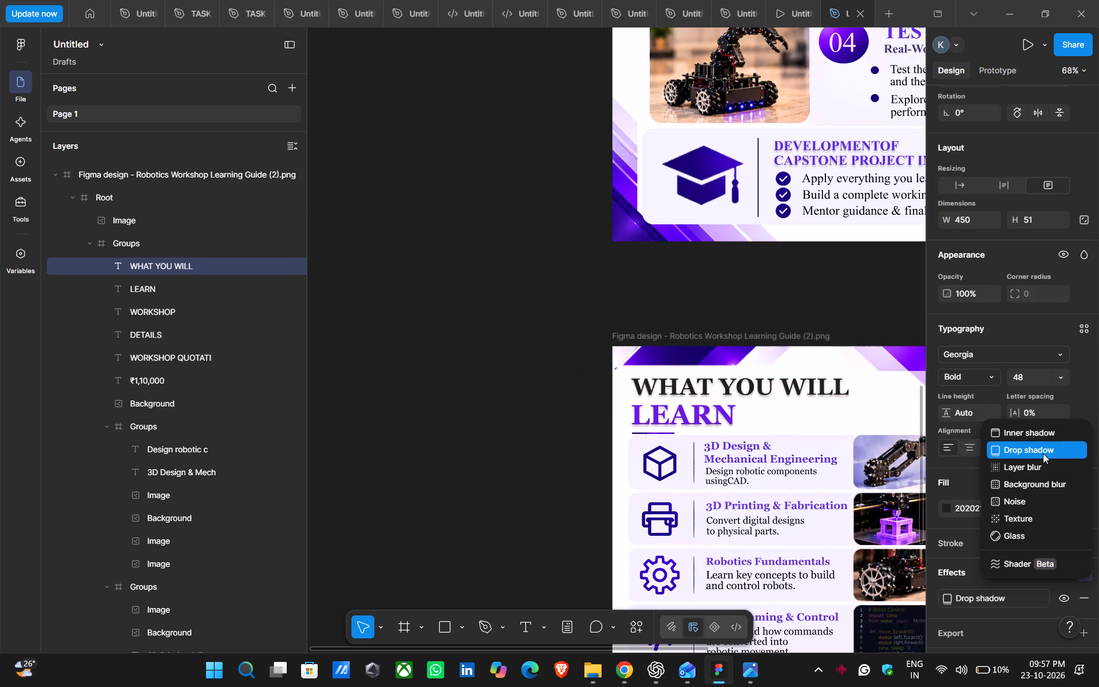
left_click(554, 359)
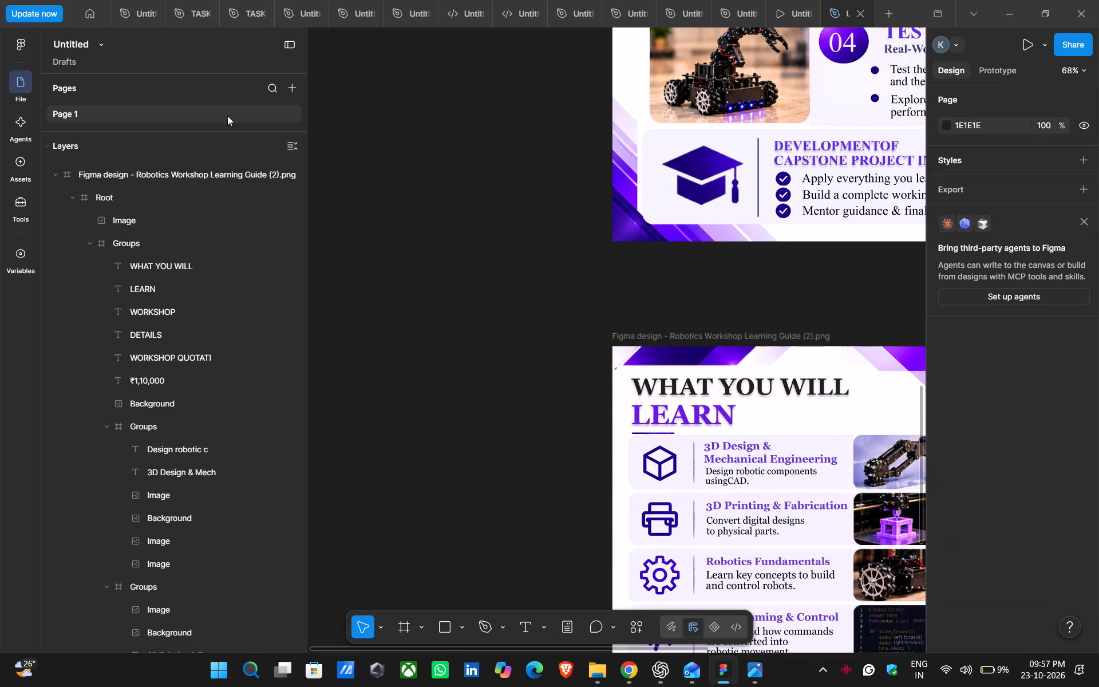
Export the brochure frames to PDF at High quality, saving the file in Downloads under the name Untitled.
left_click(23, 41)
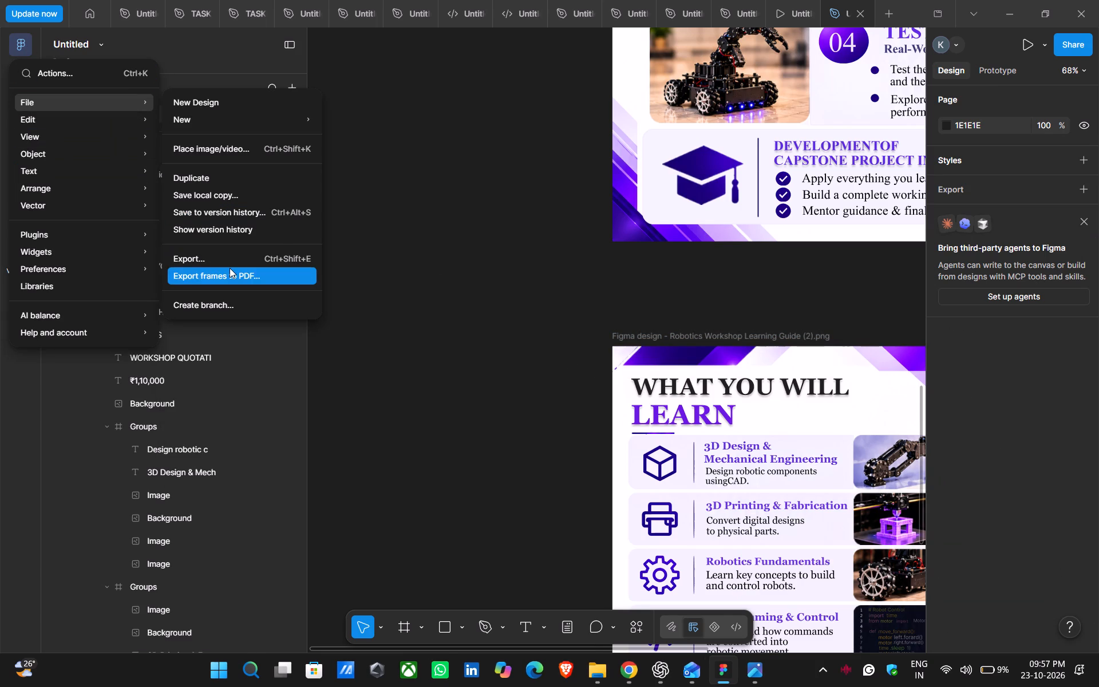
left_click(230, 268)
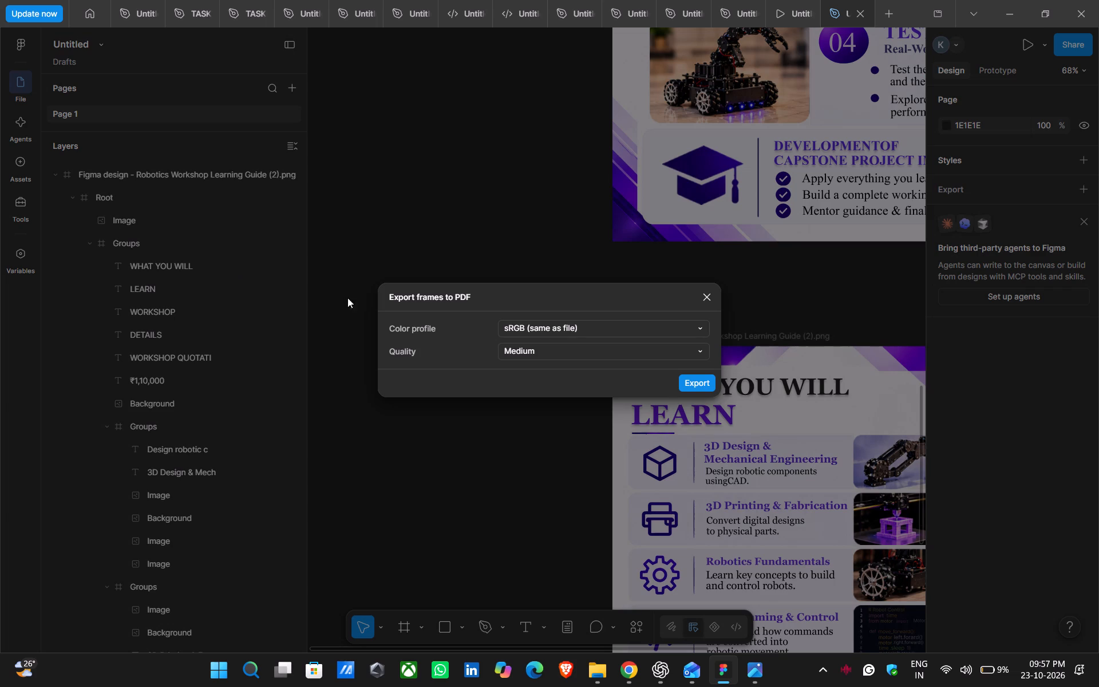
left_click(675, 358)
left_click(606, 381)
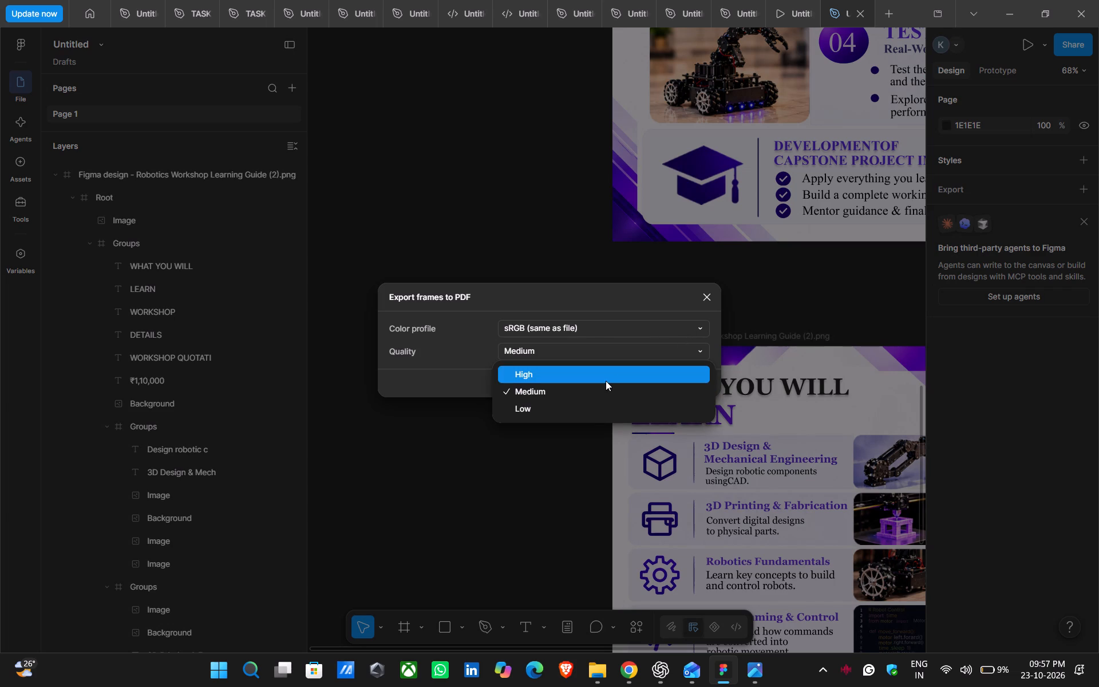
left_click(707, 387)
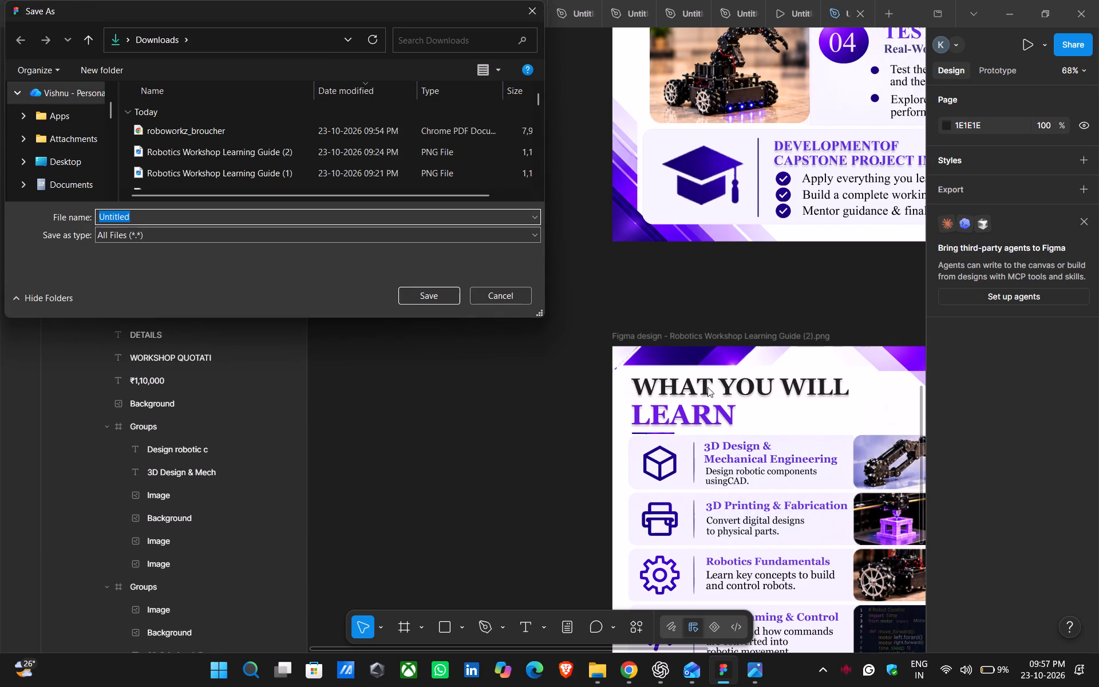
left_click(442, 295)
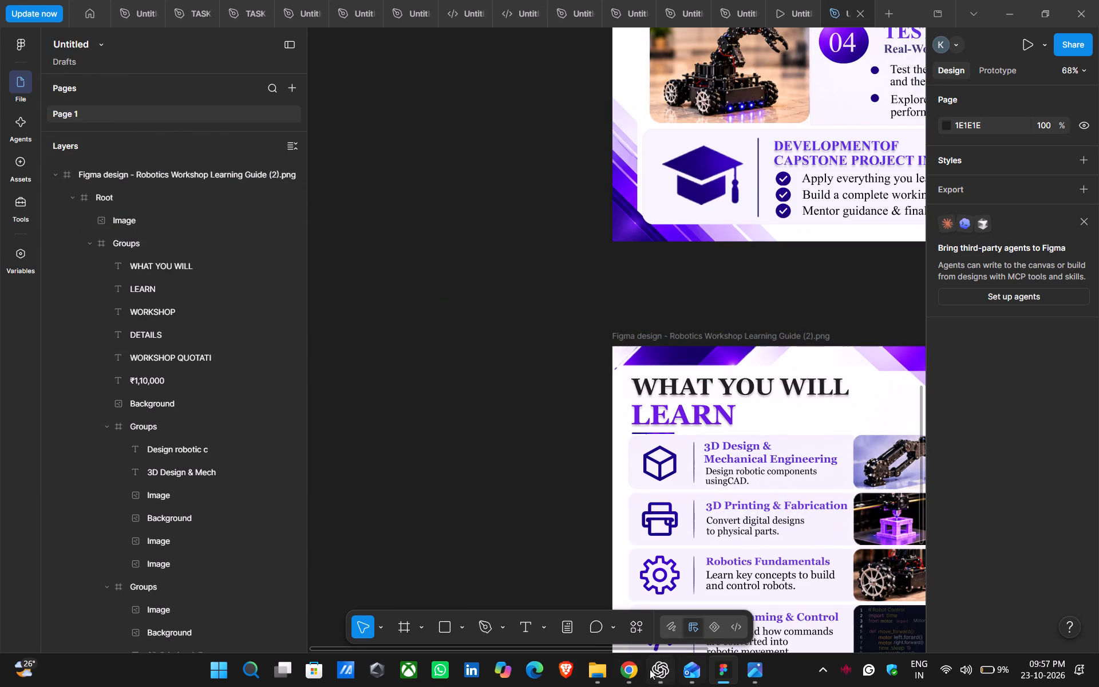
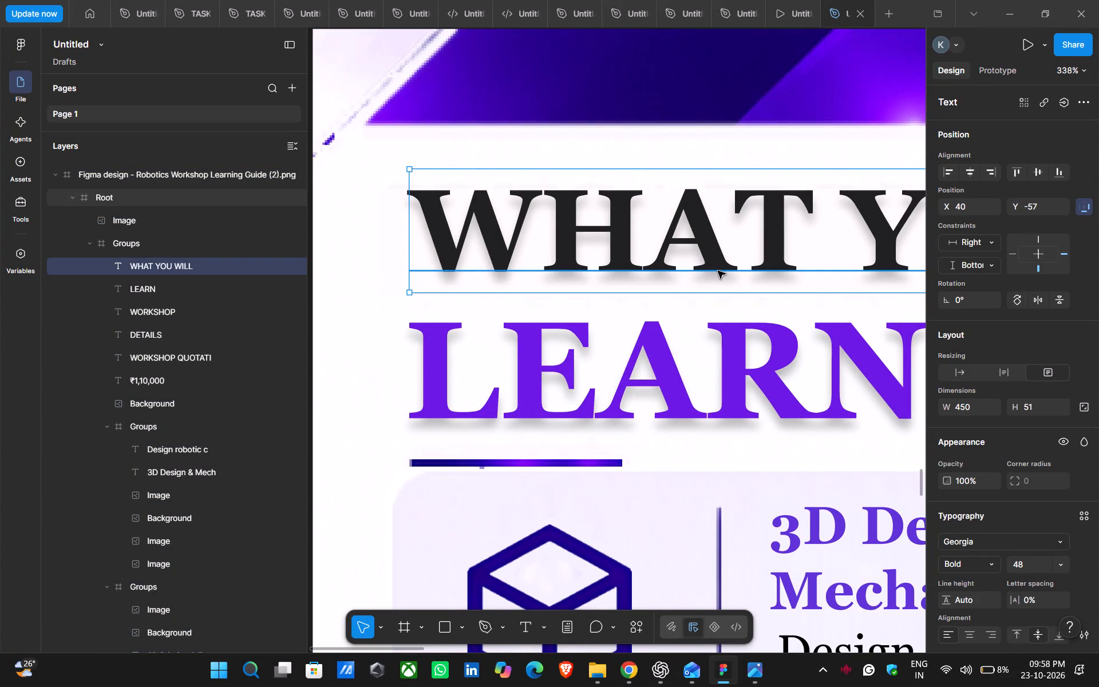
Examine the WHAT YOU WILL headline's shadow up close and review the layout of the learning guide page and the page above it.
scroll(718, 271, "left", 1)
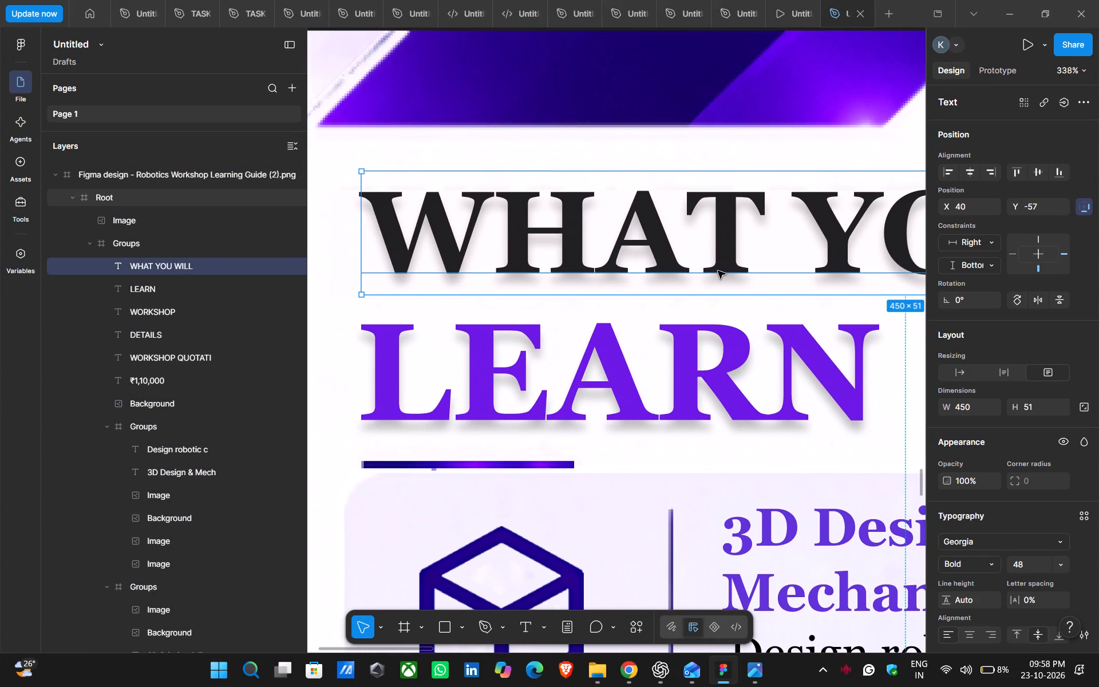
scroll(718, 271, "left", 1)
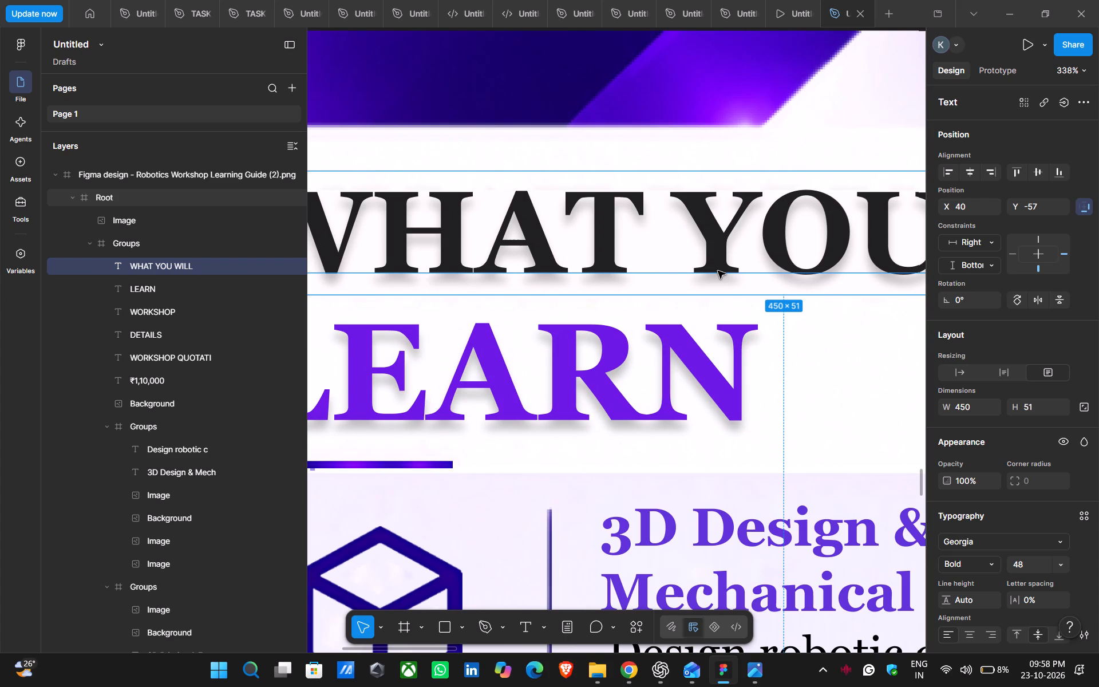
scroll(718, 271, "left", 1)
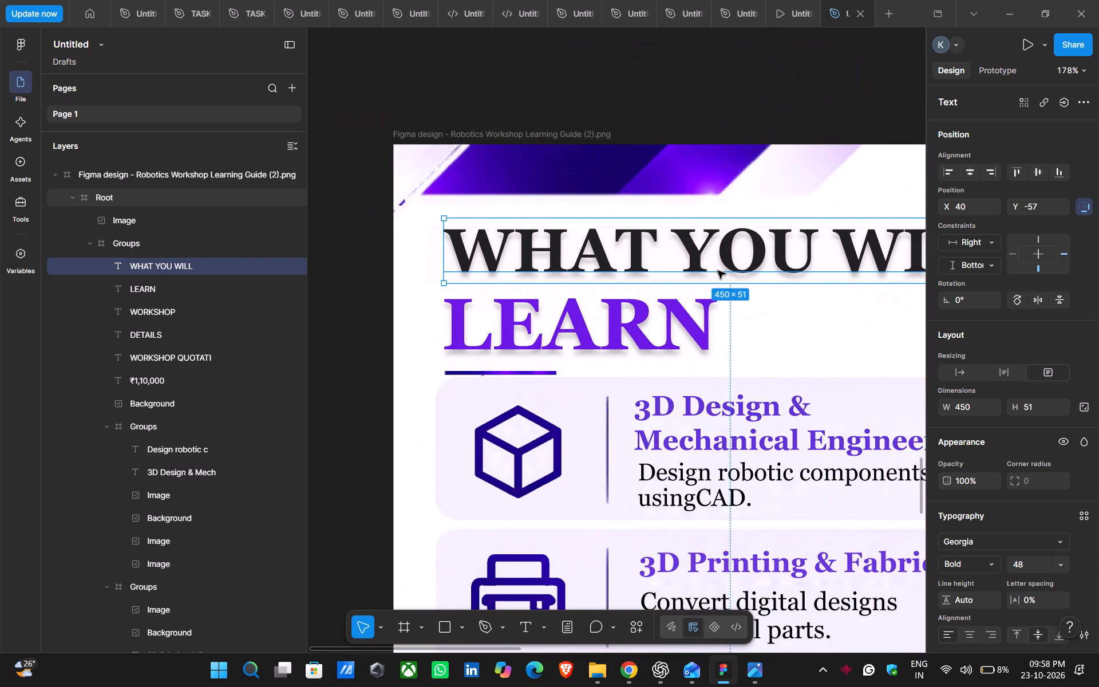
scroll(718, 271, "left", 1)
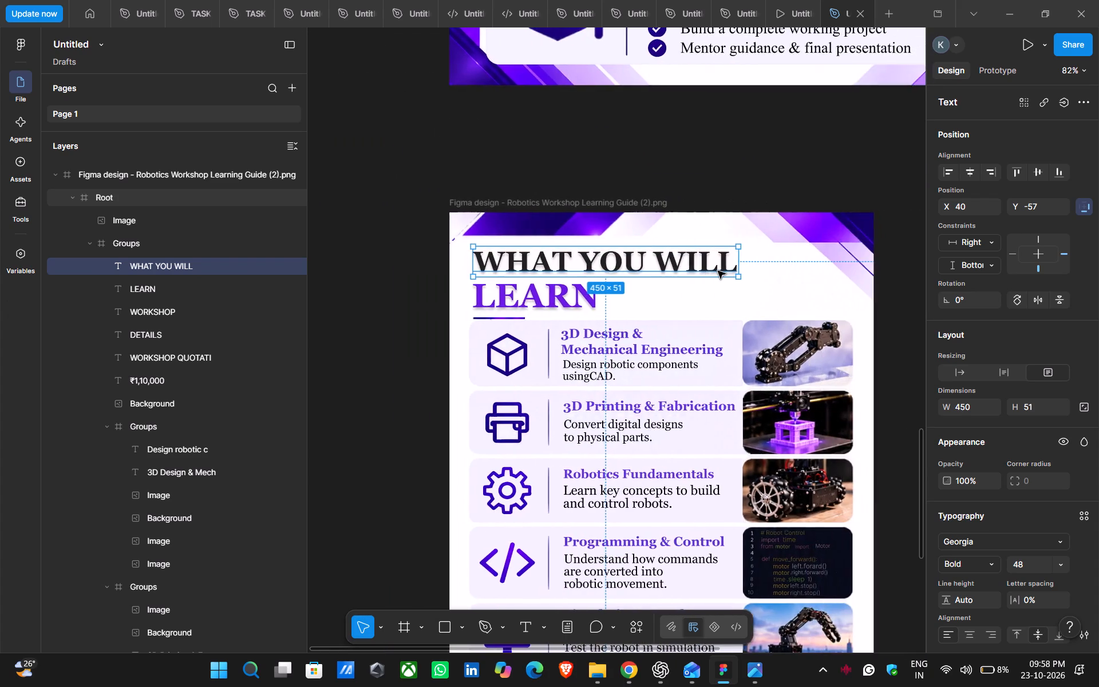
scroll(718, 271, "up", 4)
scroll(718, 271, "down", 1)
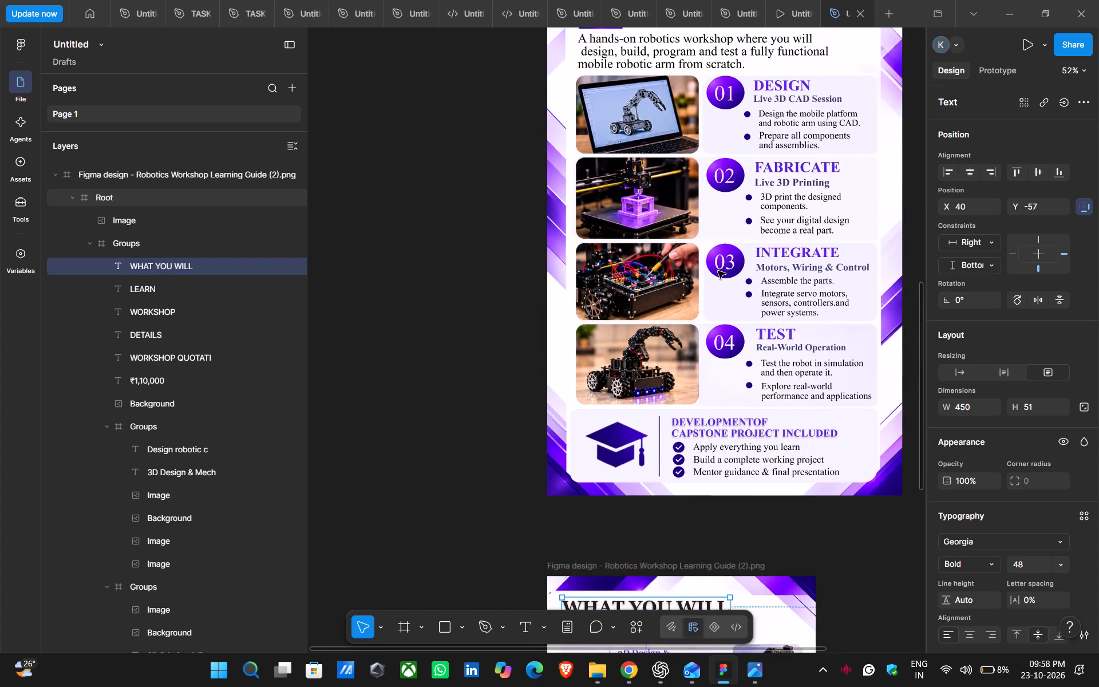
scroll(718, 271, "down", 3)
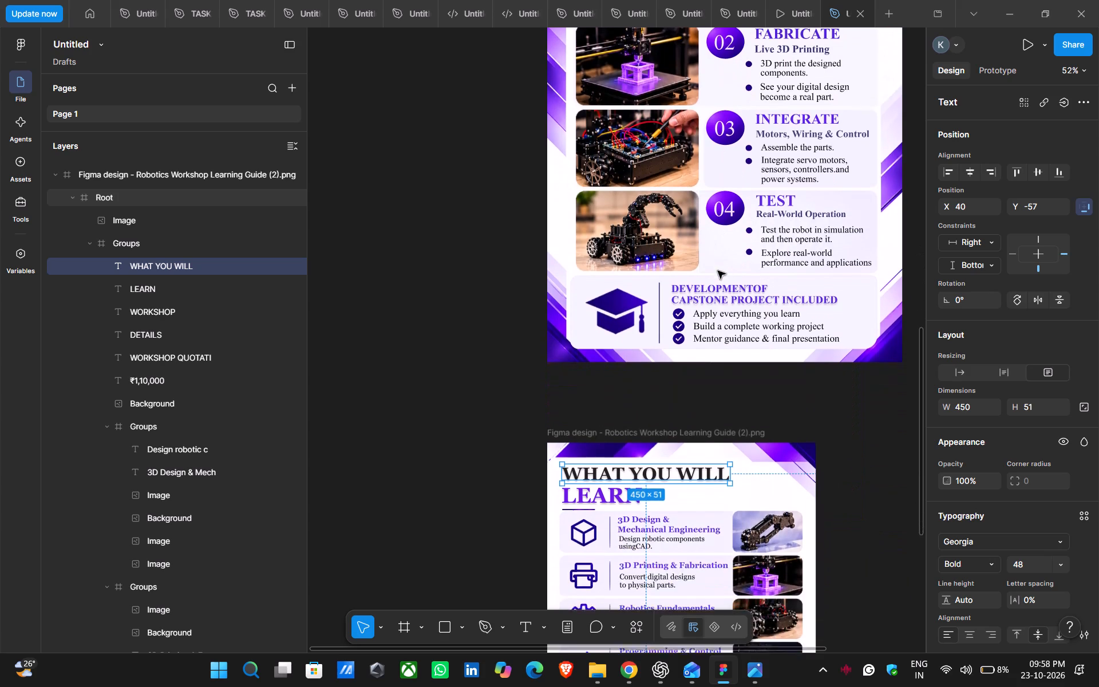
scroll(718, 271, "down", 3)
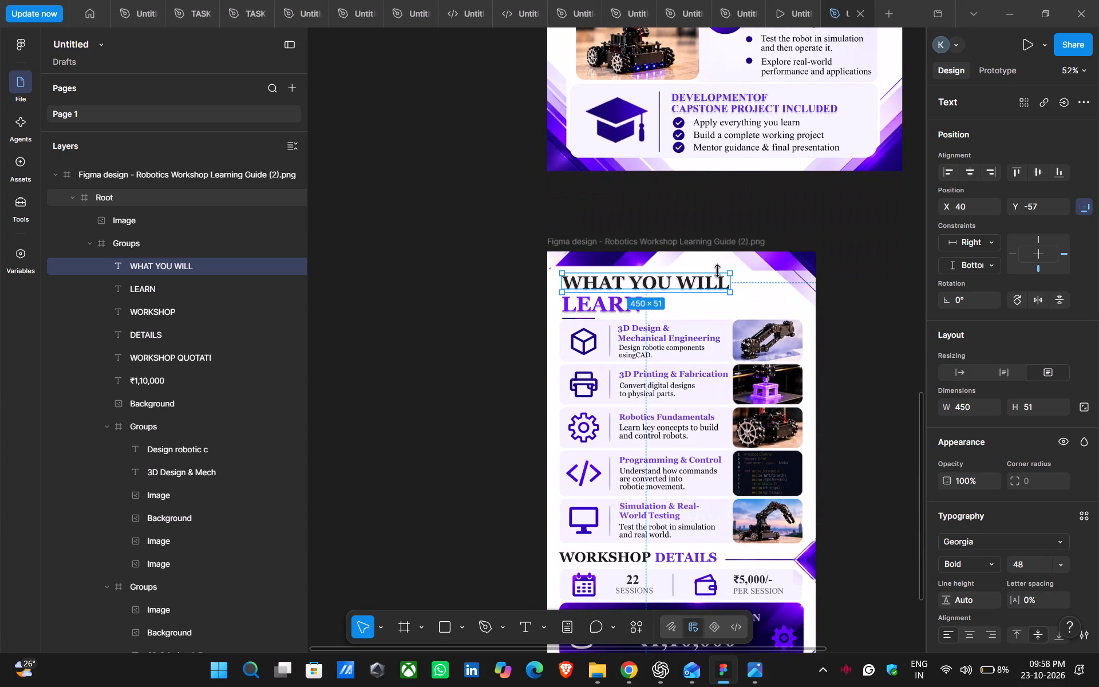
scroll(718, 271, "down", 1)
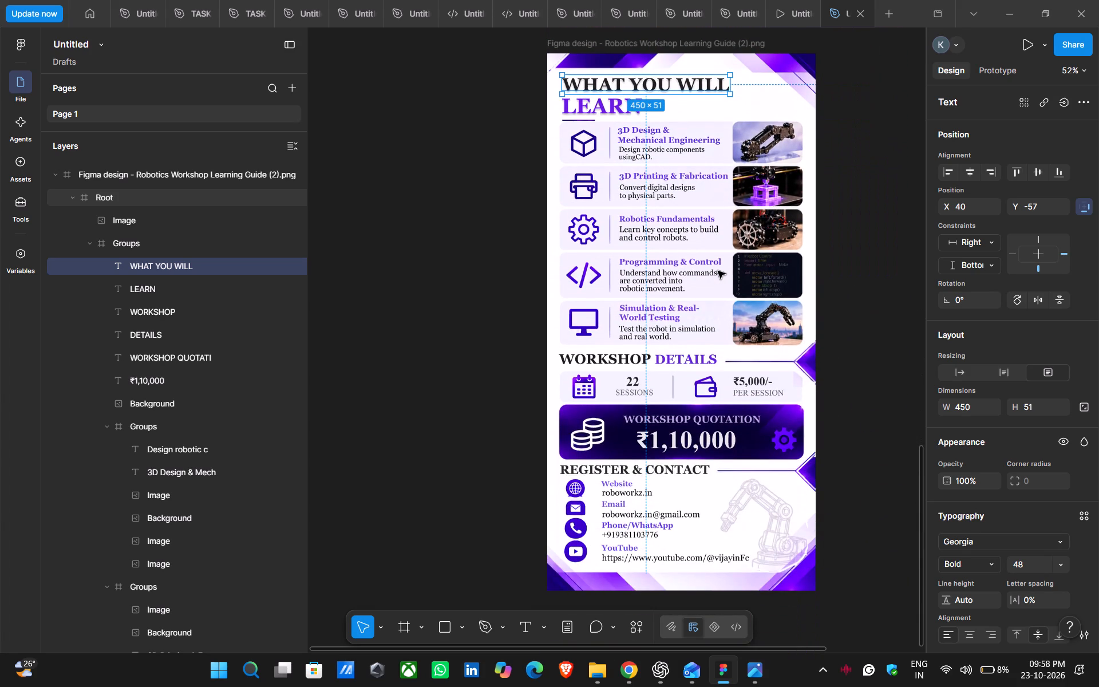
scroll(718, 271, "up", 2)
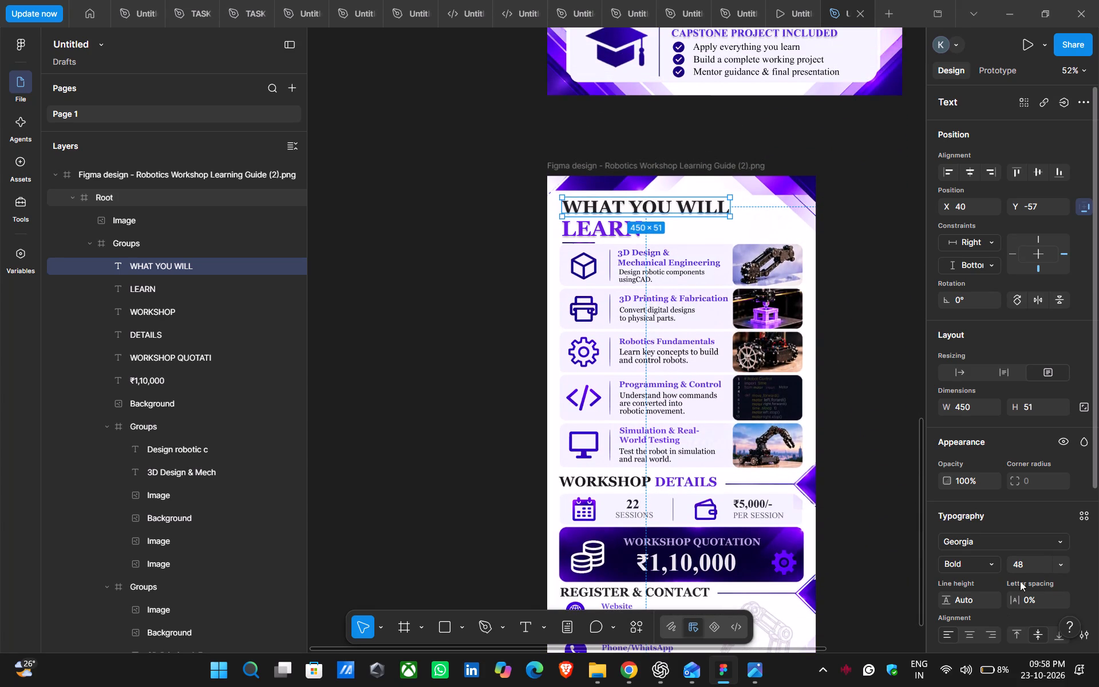
Remove the drop shadow effect from the WHAT YOU WILL headline on the learning guide page.
scroll(1022, 578, "down", 4)
left_click(1081, 564)
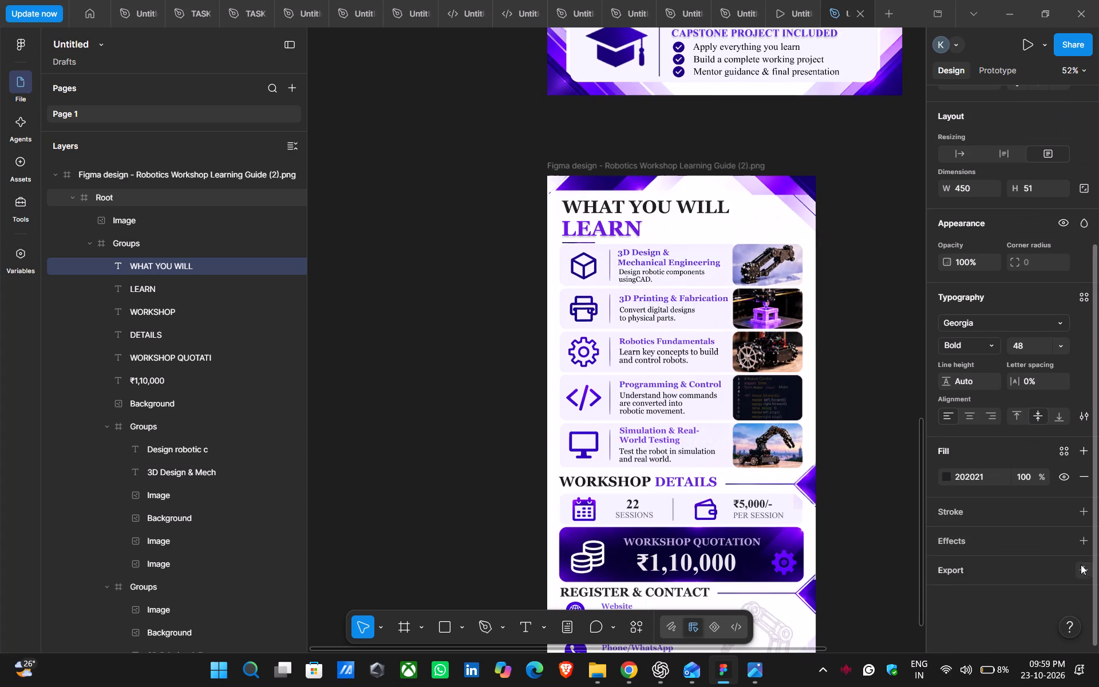
Export the brochure frames to PDF at High quality with the sRGB profile, saving the file in Downloads as unt.
left_click(23, 41)
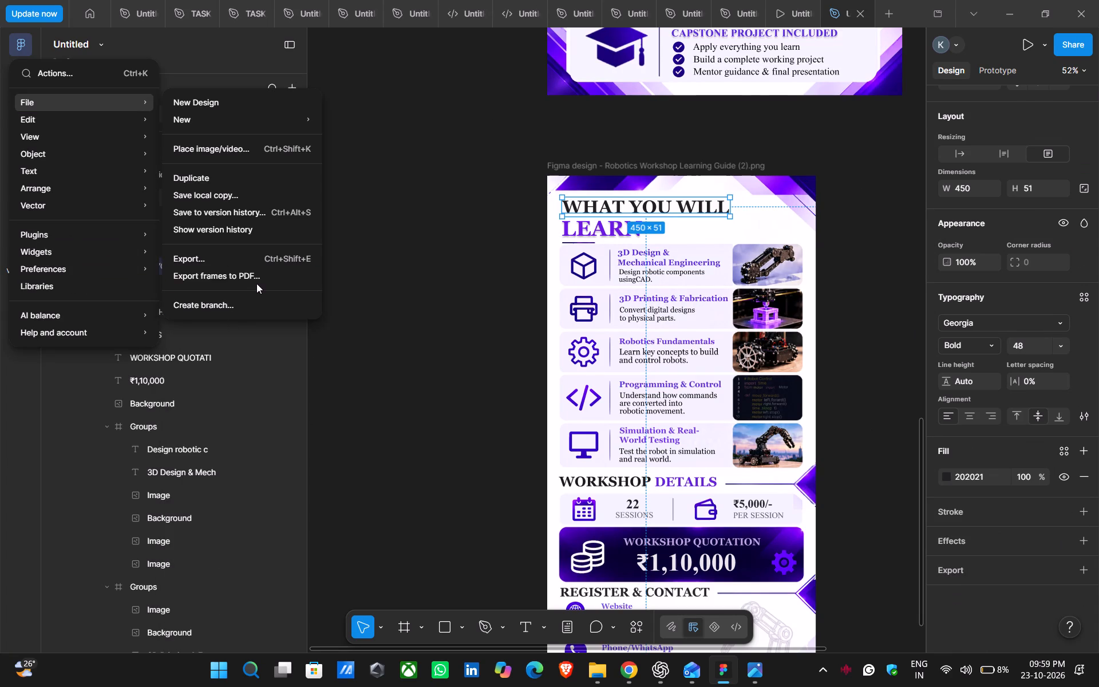
left_click(258, 282)
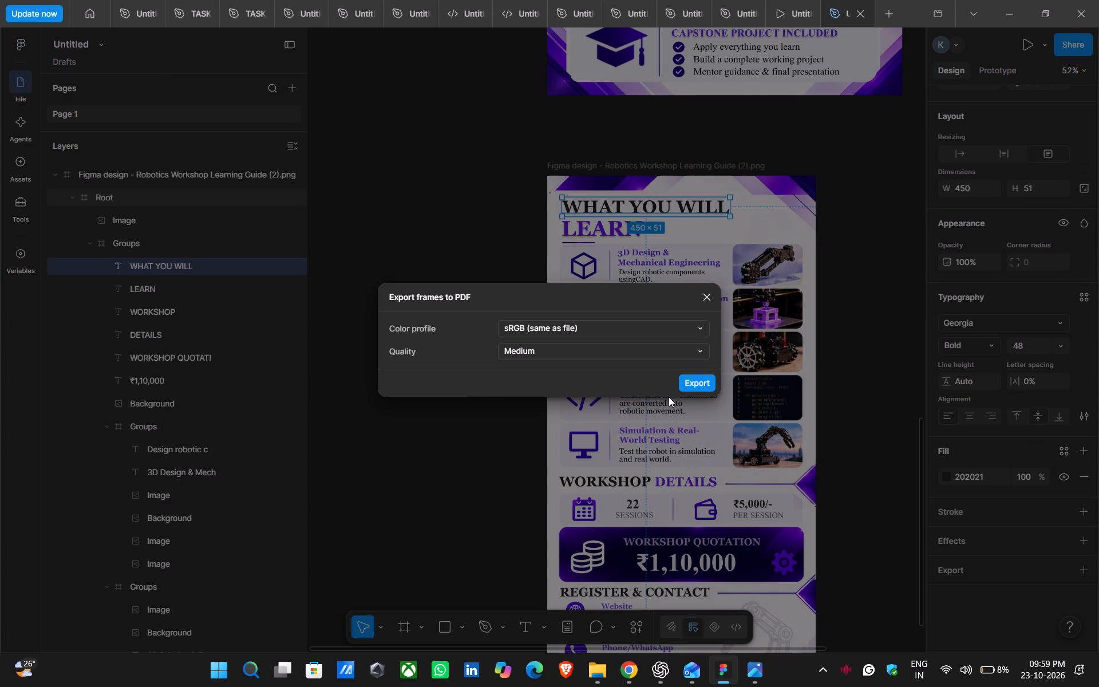
left_click_drag(702, 346, 608, 370)
left_click(608, 370)
left_click(702, 378)
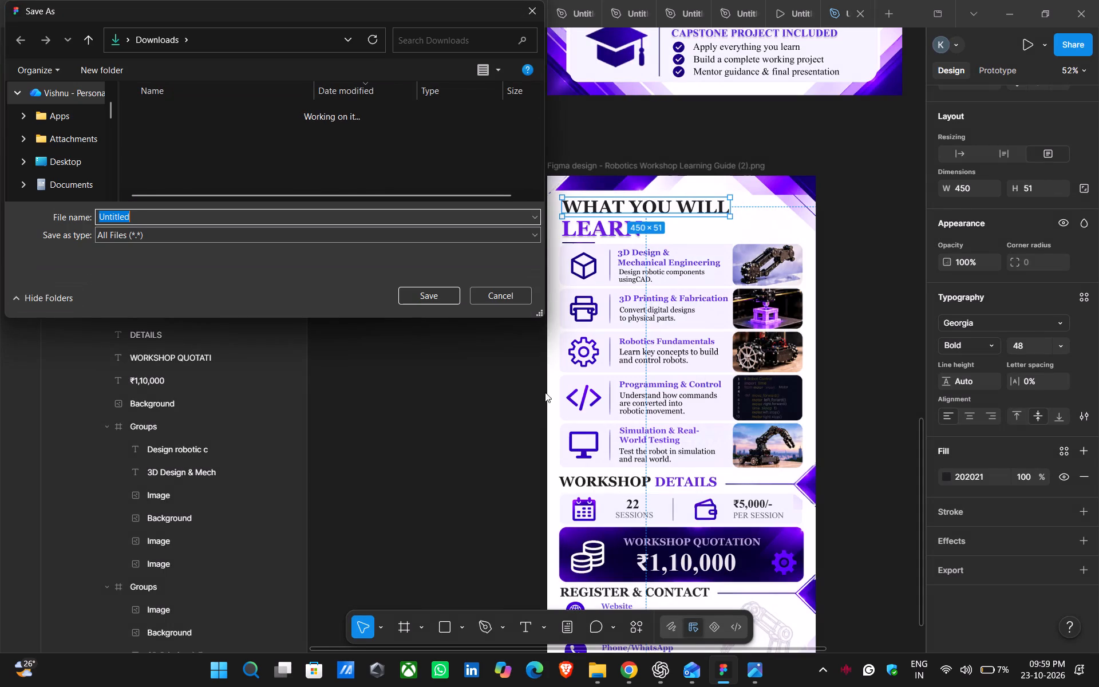
key("BackSpace")
type("un")
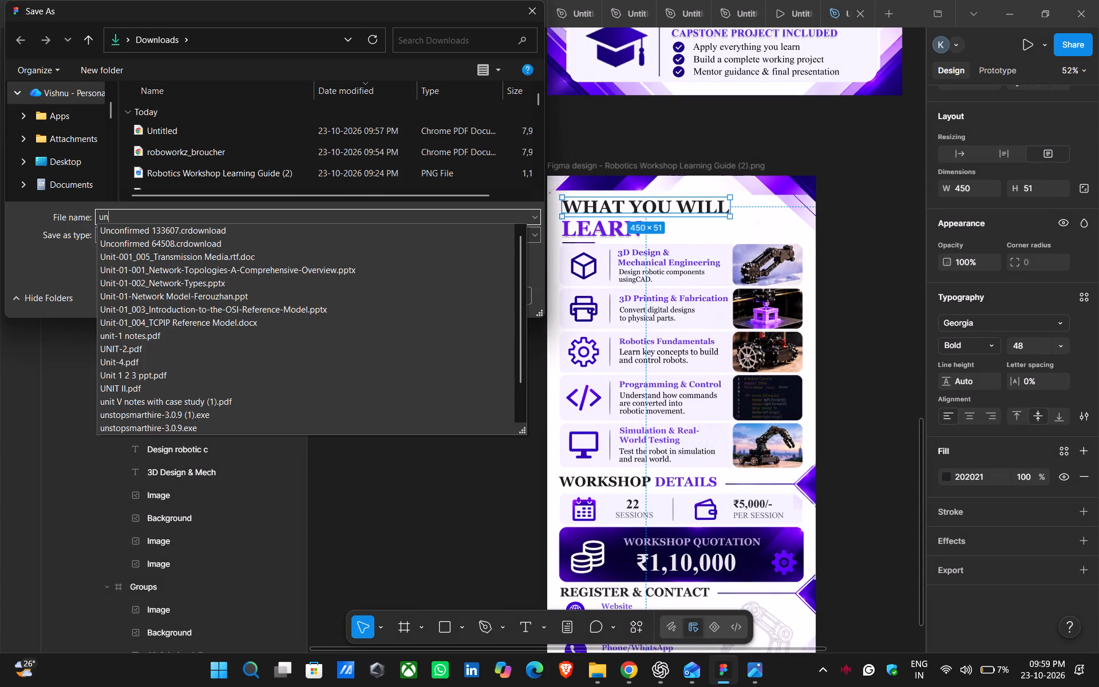
key("t")
key("Return")
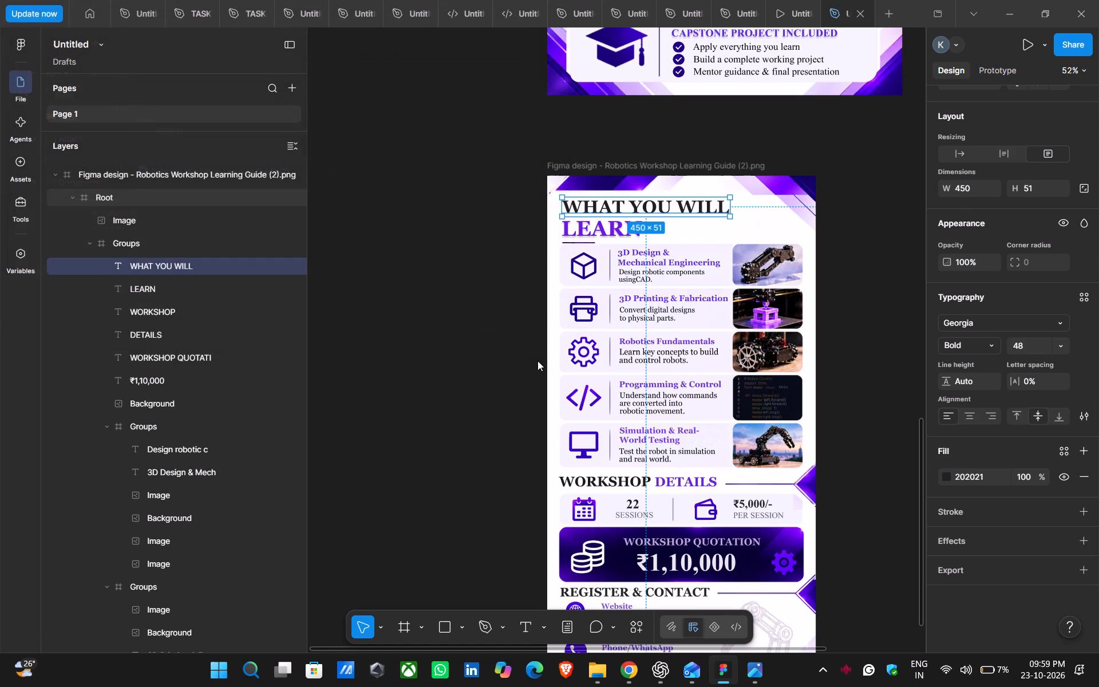